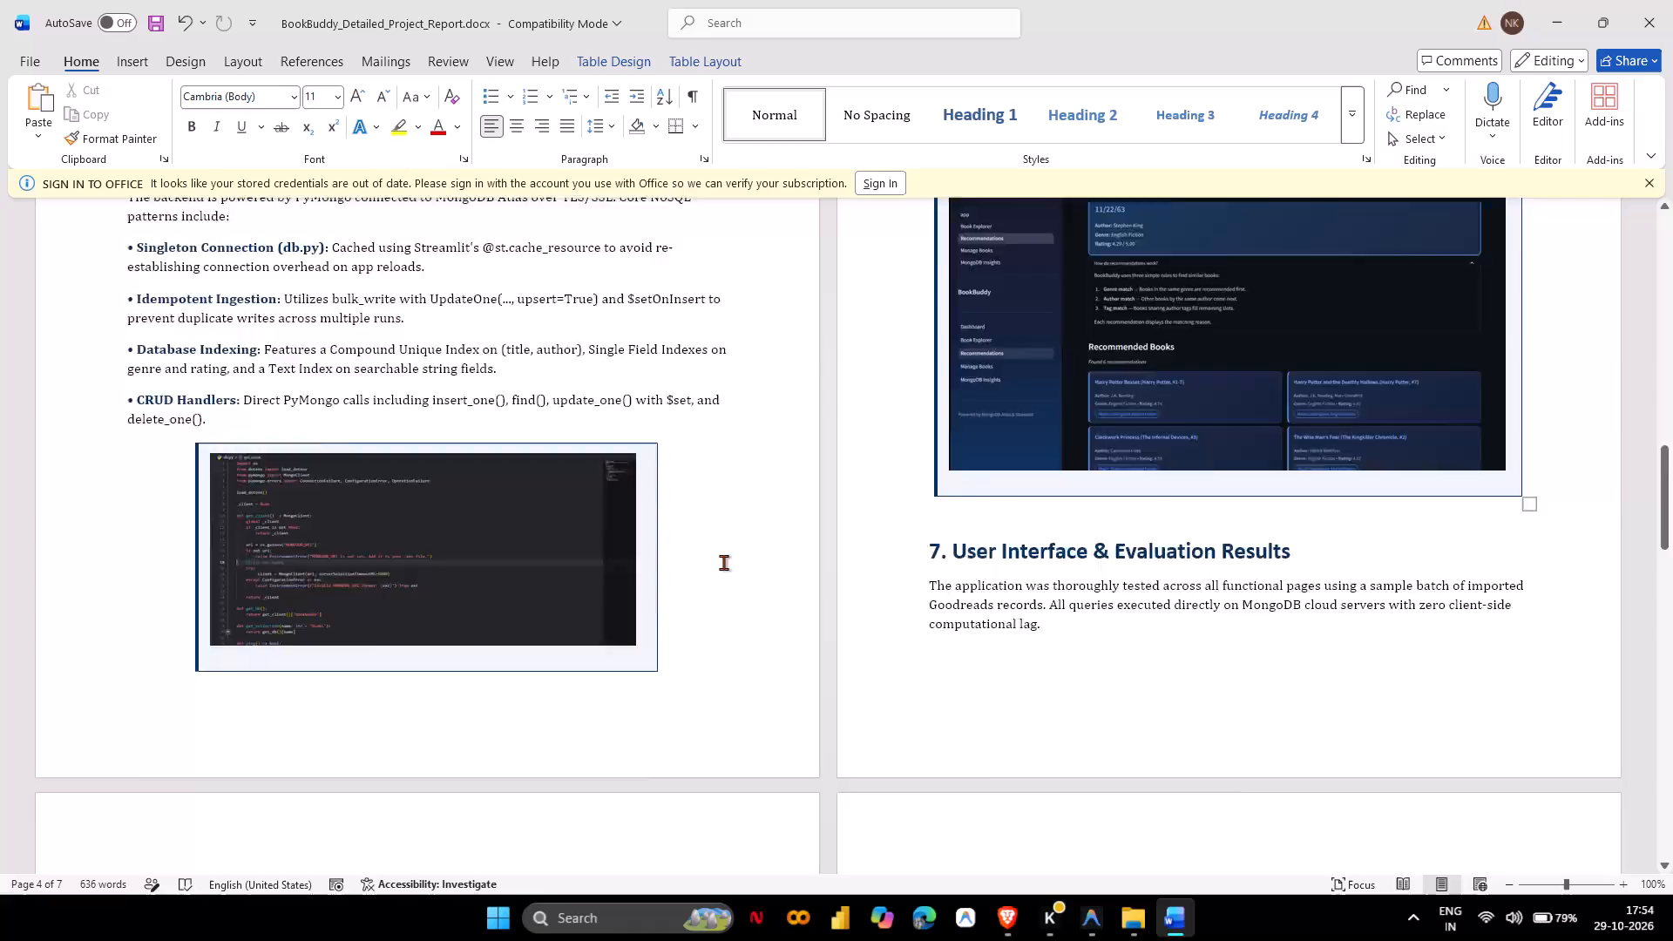
Look through the BookBuddy report's pages and review the text of section 6, Recommendation Engine (Model Implementation).
{"action": "left_click", "coordinate": [1173, 569]}
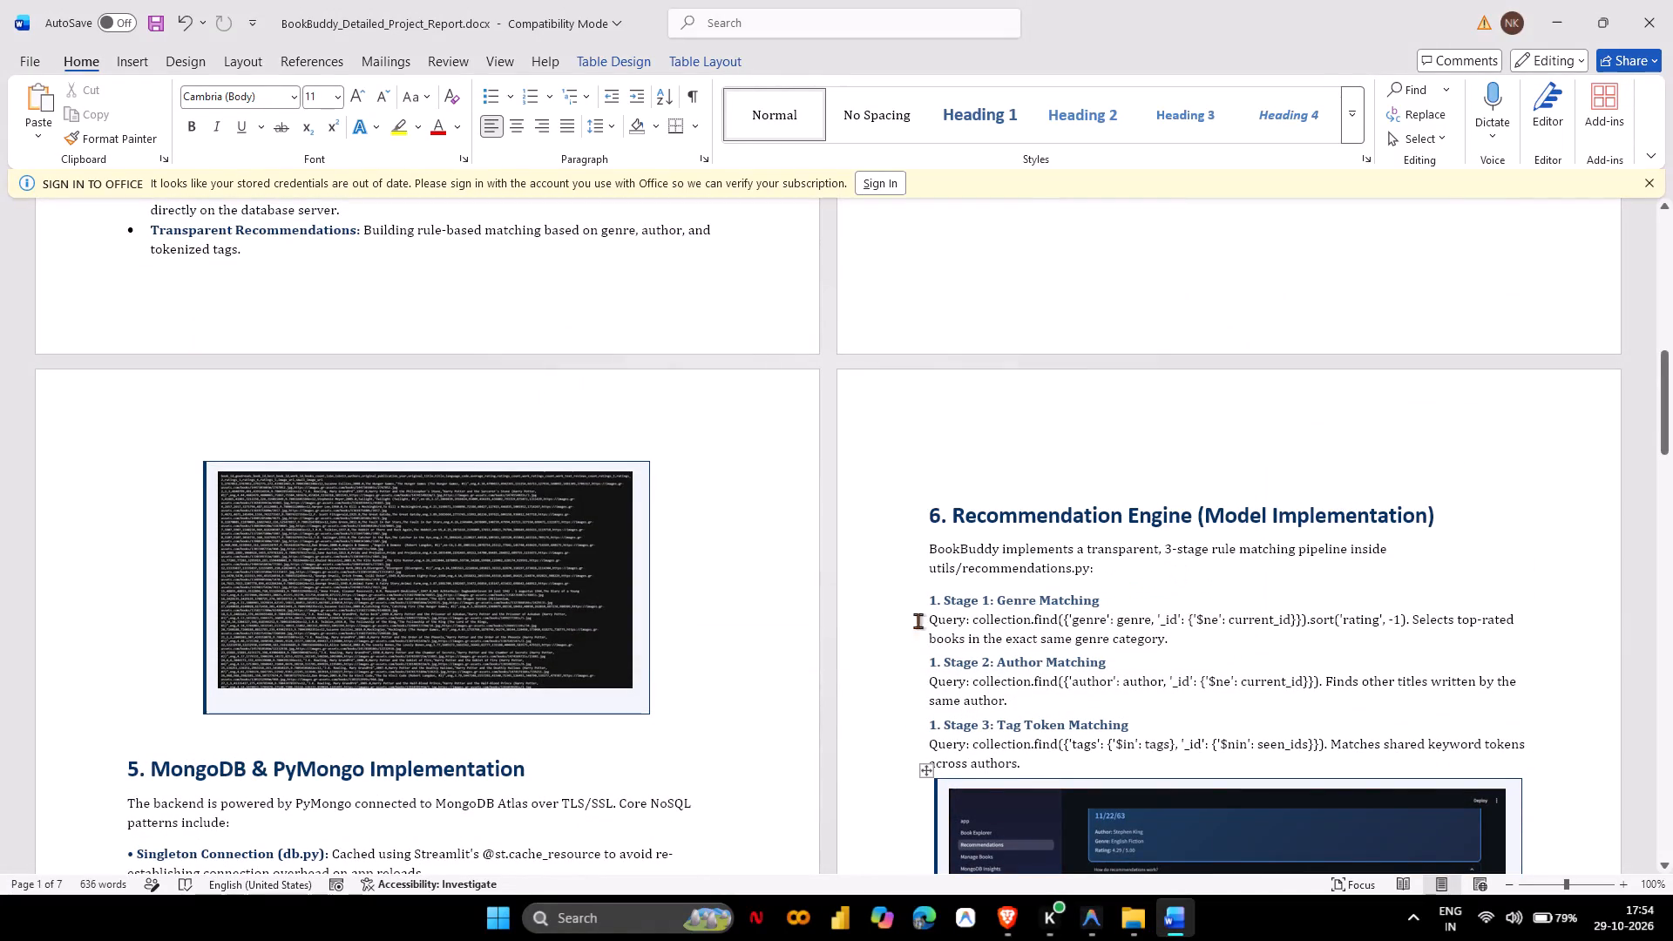
{"action": "scroll", "coordinate": [915, 622], "scroll_direction": "down", "scroll_amount": 9}
{"action": "scroll", "coordinate": [915, 622], "scroll_direction": "up", "scroll_amount": 4}
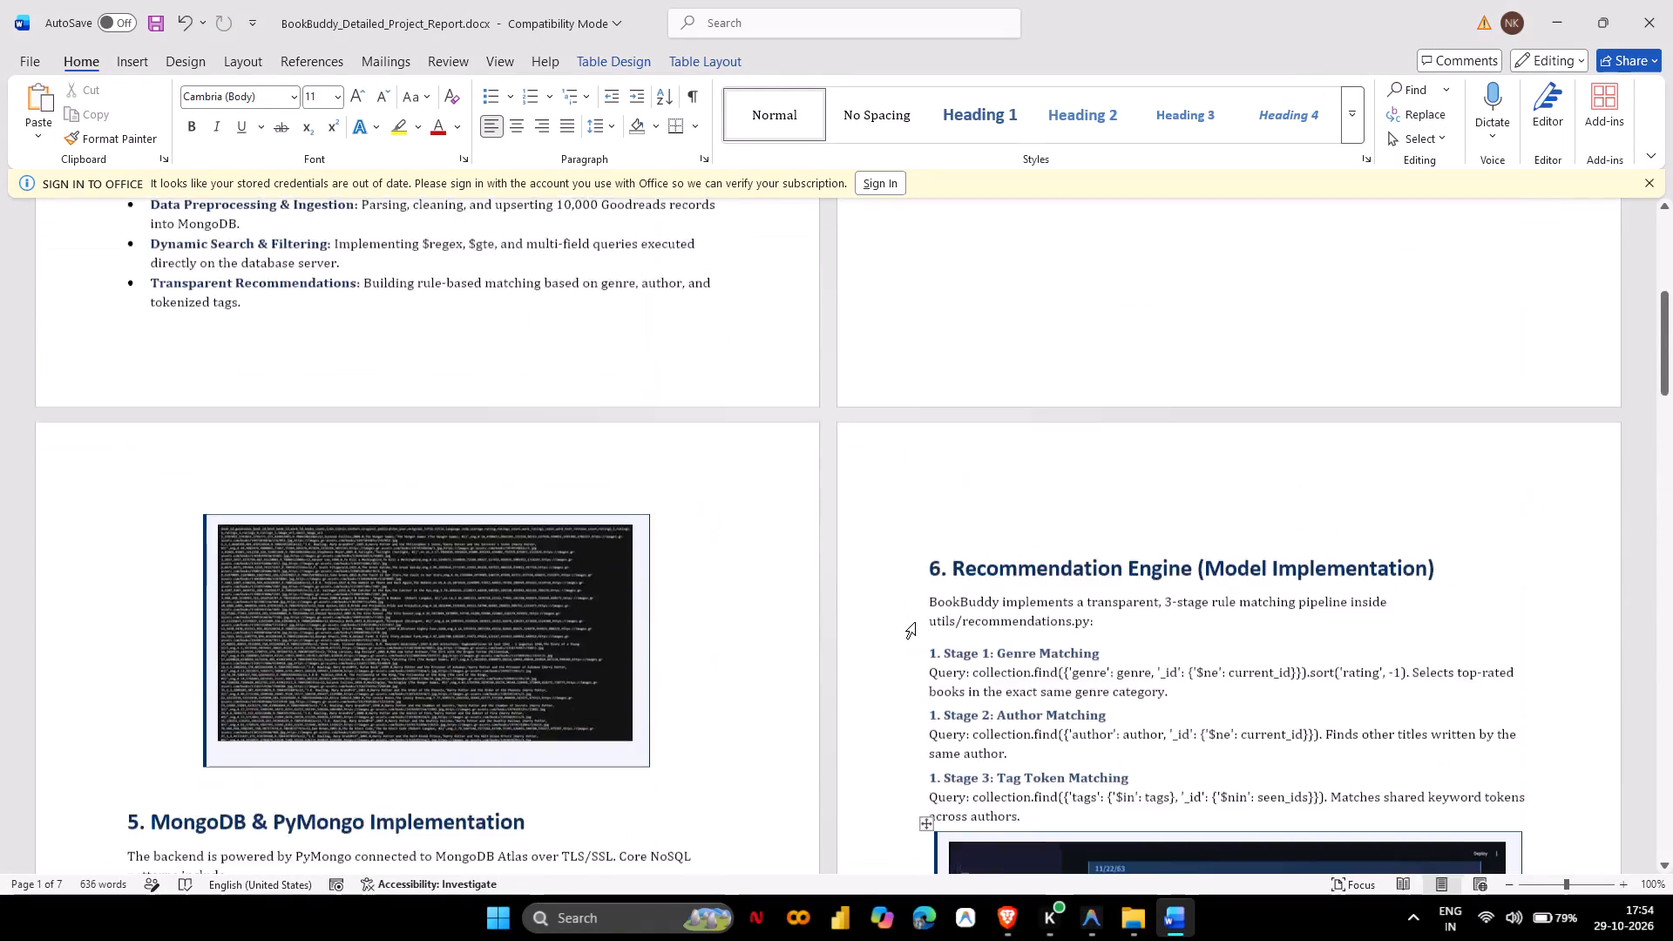
{"action": "scroll", "coordinate": [915, 622], "scroll_direction": "up", "scroll_amount": 14}
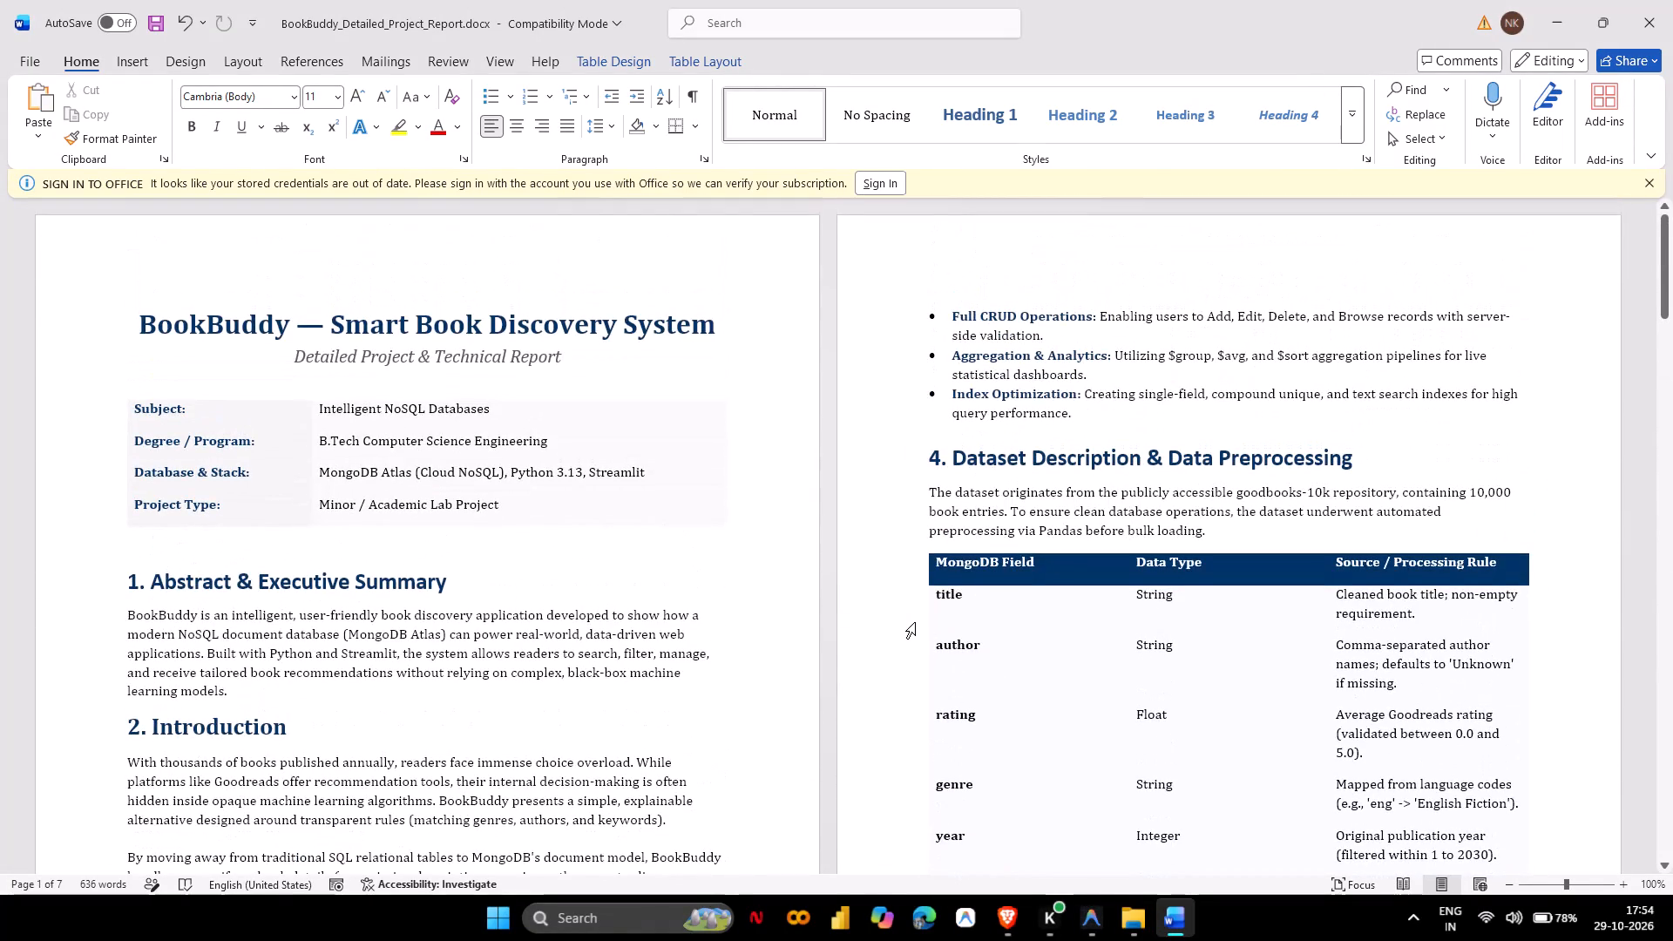
{"action": "scroll", "coordinate": [915, 527], "scroll_direction": "up", "scroll_amount": 6}
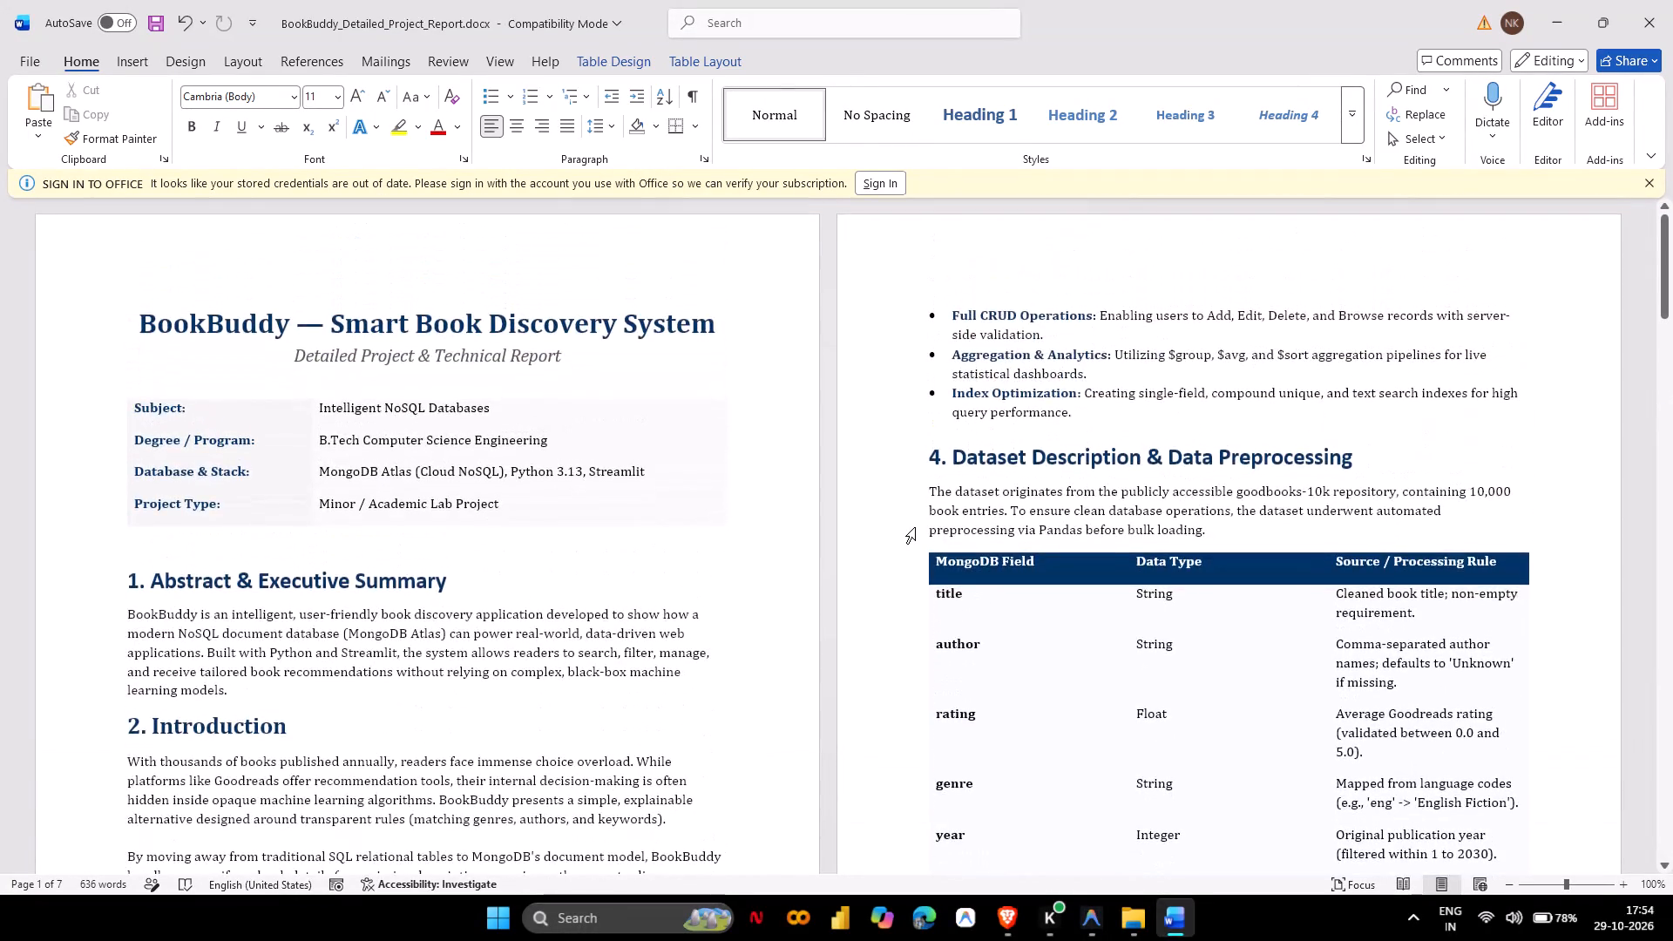
{"action": "scroll", "coordinate": [915, 527], "scroll_direction": "down", "scroll_amount": 5}
{"action": "scroll", "coordinate": [915, 527], "scroll_direction": "up", "scroll_amount": 2}
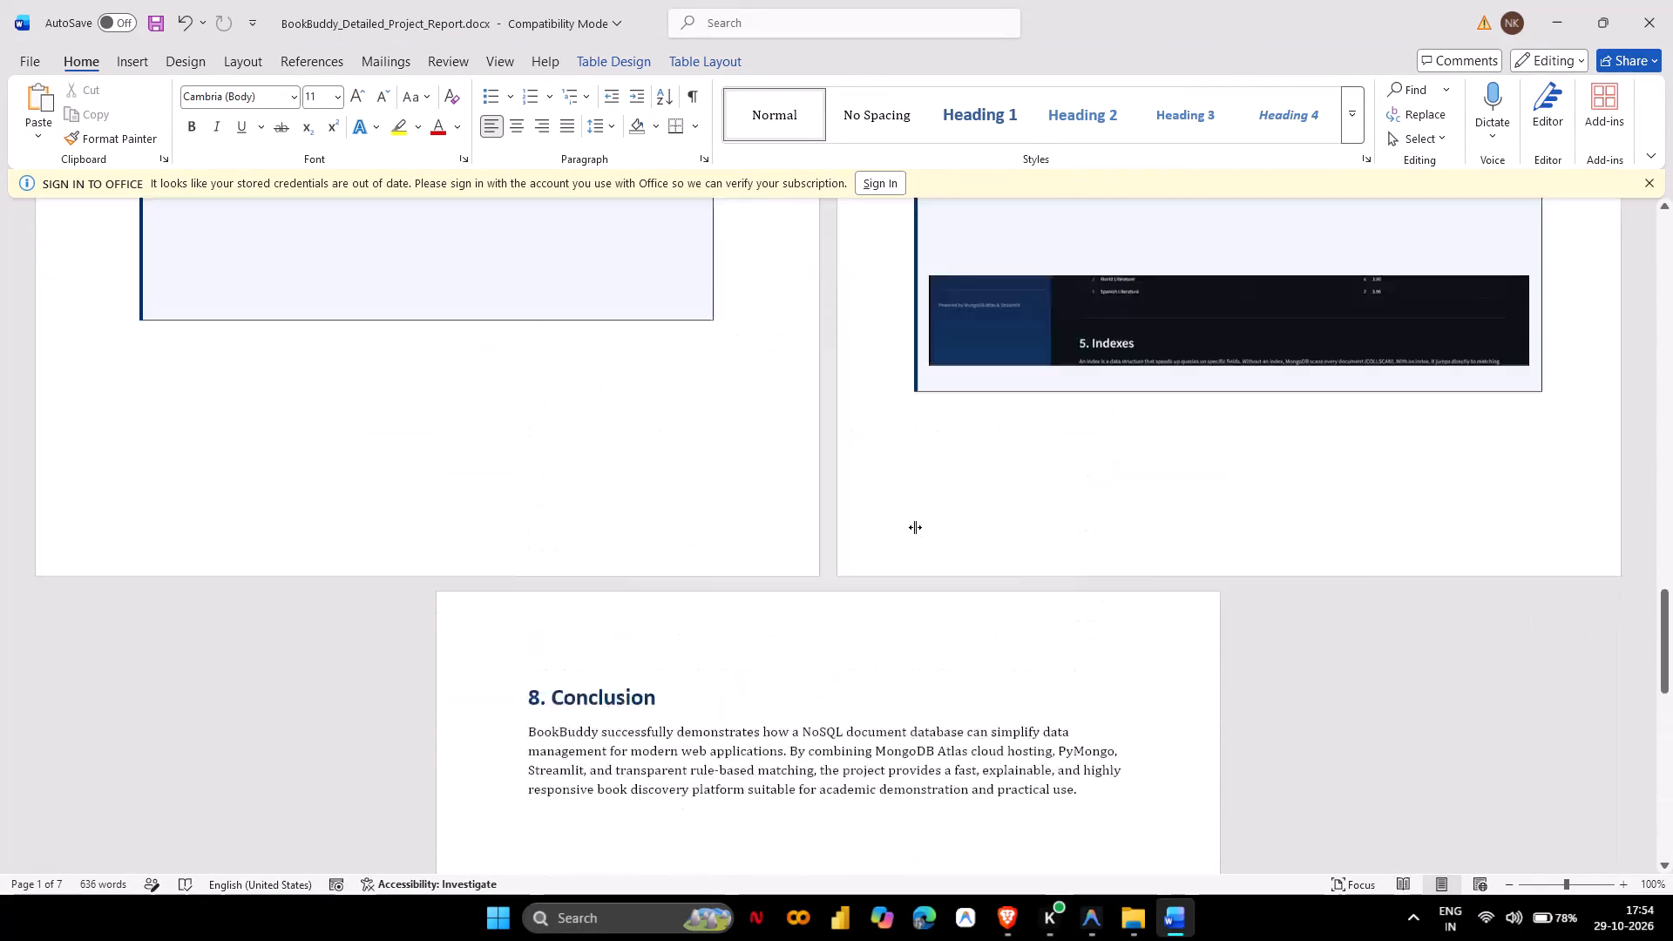
{"action": "scroll", "coordinate": [915, 527], "scroll_direction": "up", "scroll_amount": 2}
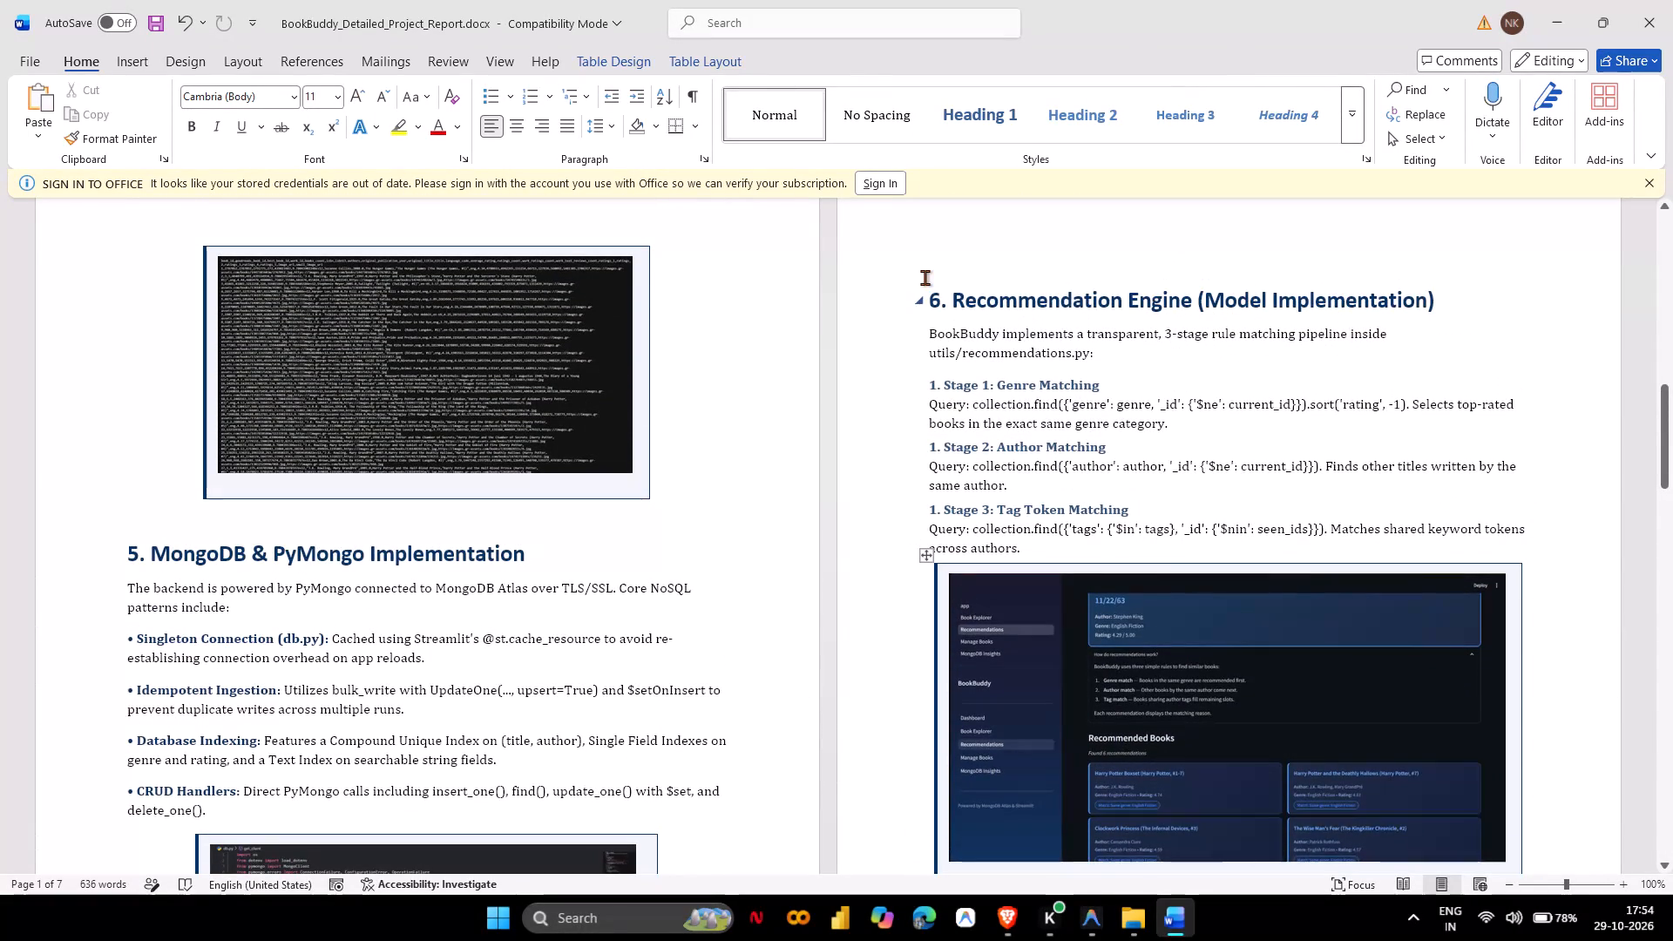
{"action": "left_click_drag", "start_coordinate": [921, 285], "coordinate": [1161, 524]}
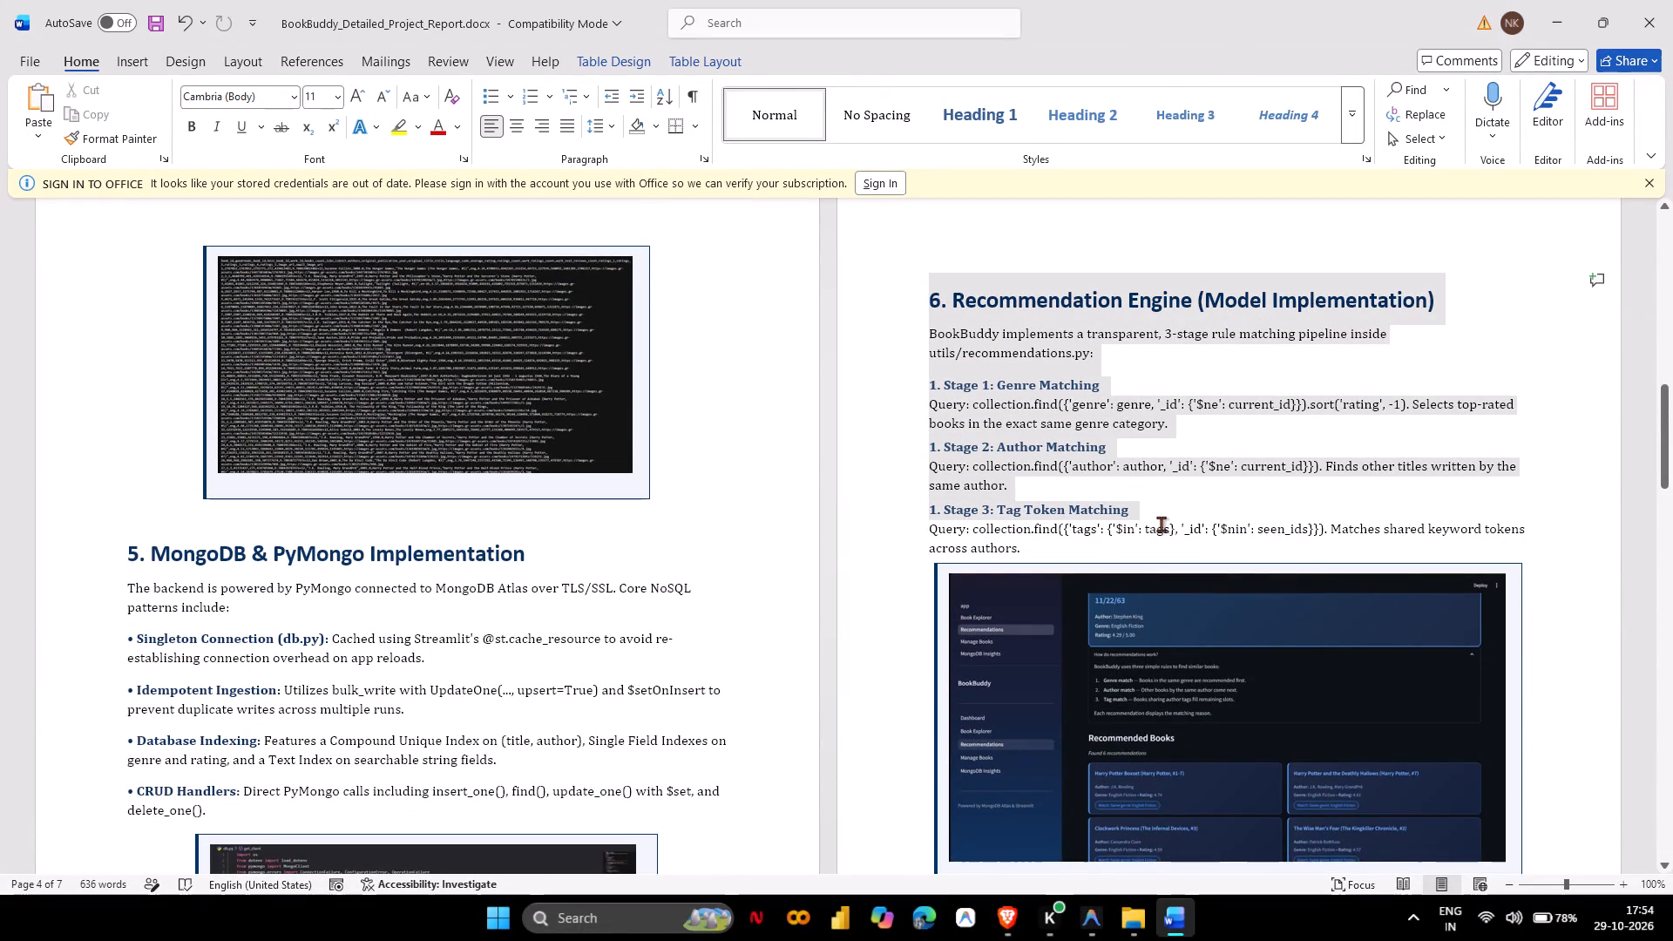
{"action": "left_click_drag", "start_coordinate": [1161, 524], "coordinate": [1148, 598]}
{"action": "left_click", "coordinate": [1067, 559]}
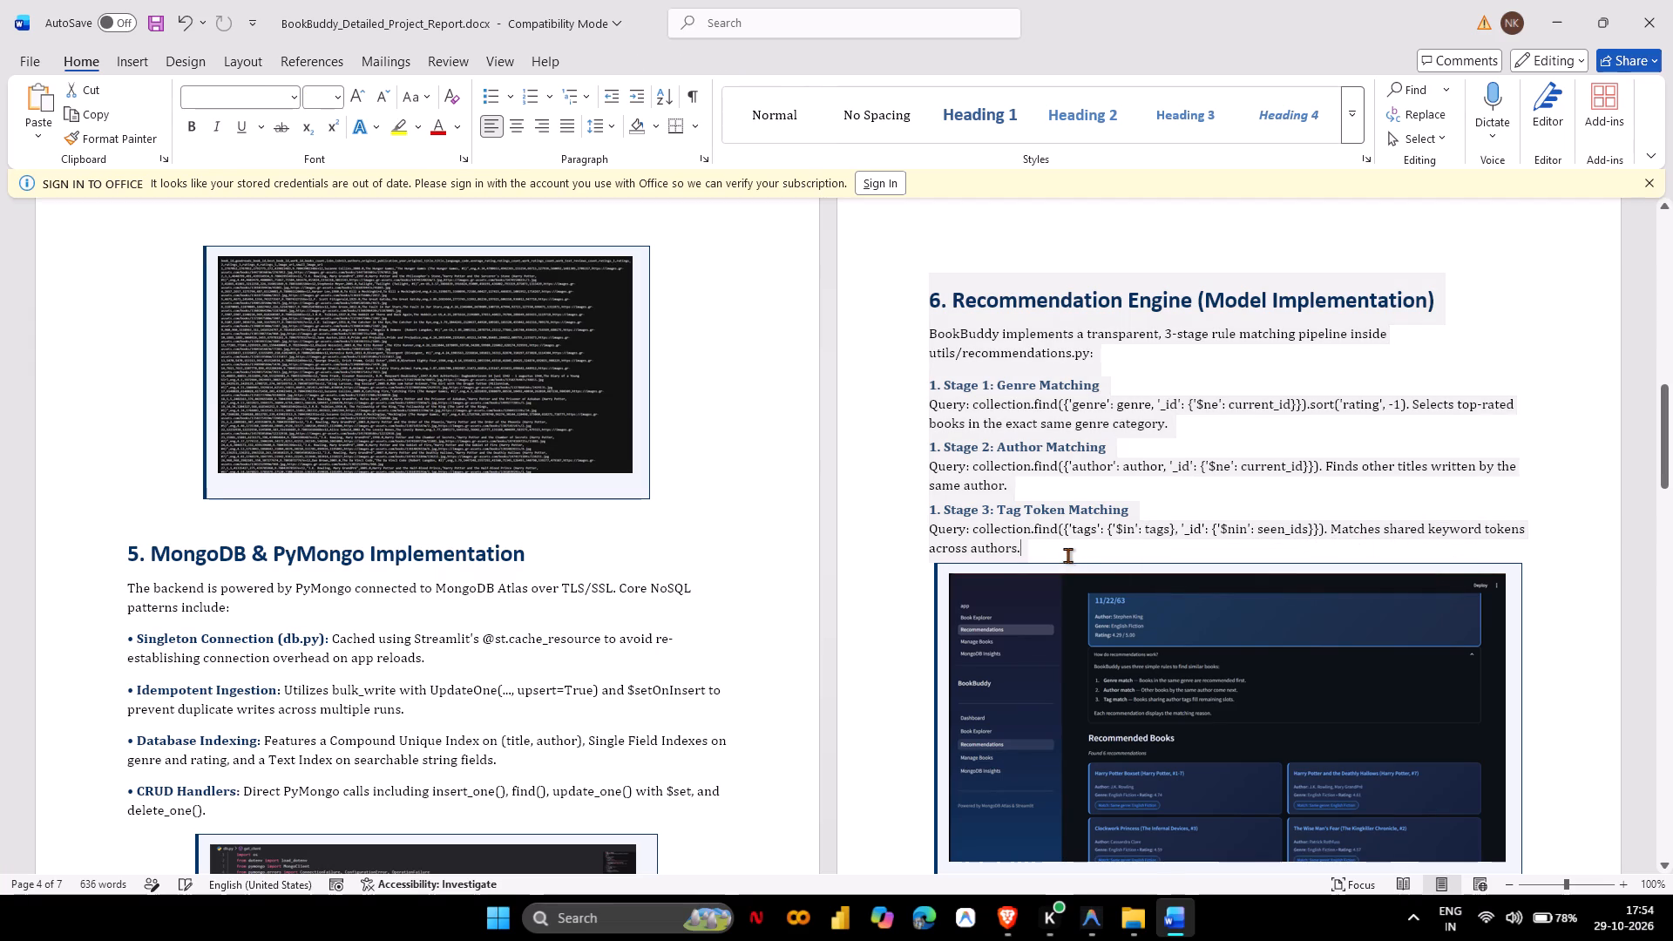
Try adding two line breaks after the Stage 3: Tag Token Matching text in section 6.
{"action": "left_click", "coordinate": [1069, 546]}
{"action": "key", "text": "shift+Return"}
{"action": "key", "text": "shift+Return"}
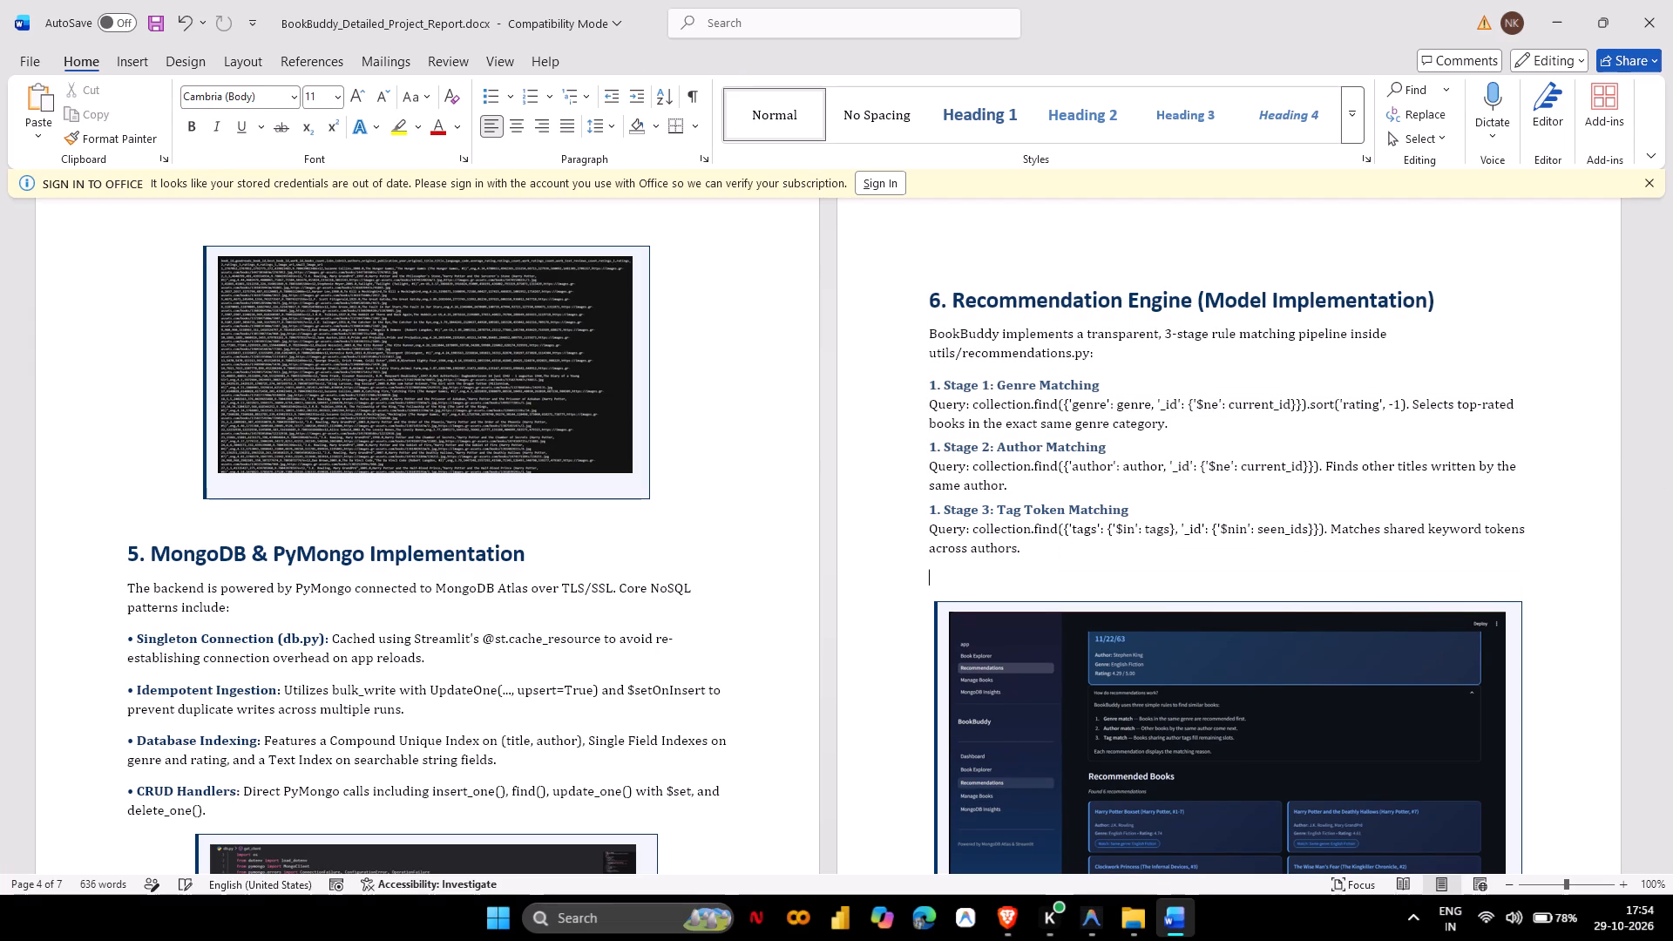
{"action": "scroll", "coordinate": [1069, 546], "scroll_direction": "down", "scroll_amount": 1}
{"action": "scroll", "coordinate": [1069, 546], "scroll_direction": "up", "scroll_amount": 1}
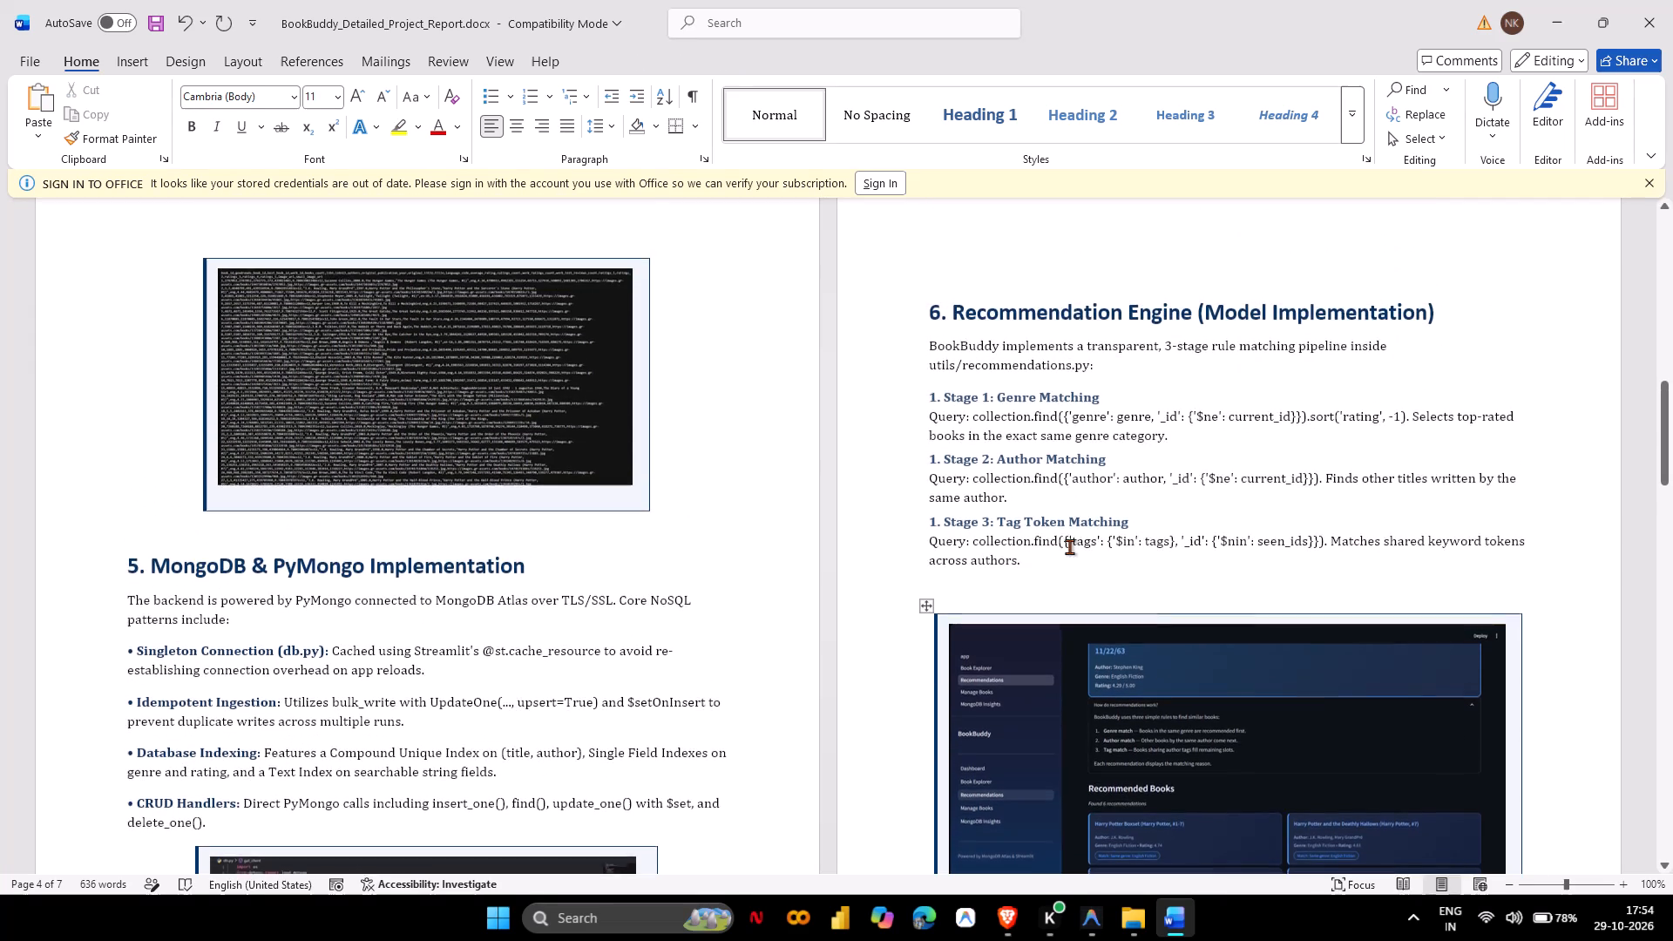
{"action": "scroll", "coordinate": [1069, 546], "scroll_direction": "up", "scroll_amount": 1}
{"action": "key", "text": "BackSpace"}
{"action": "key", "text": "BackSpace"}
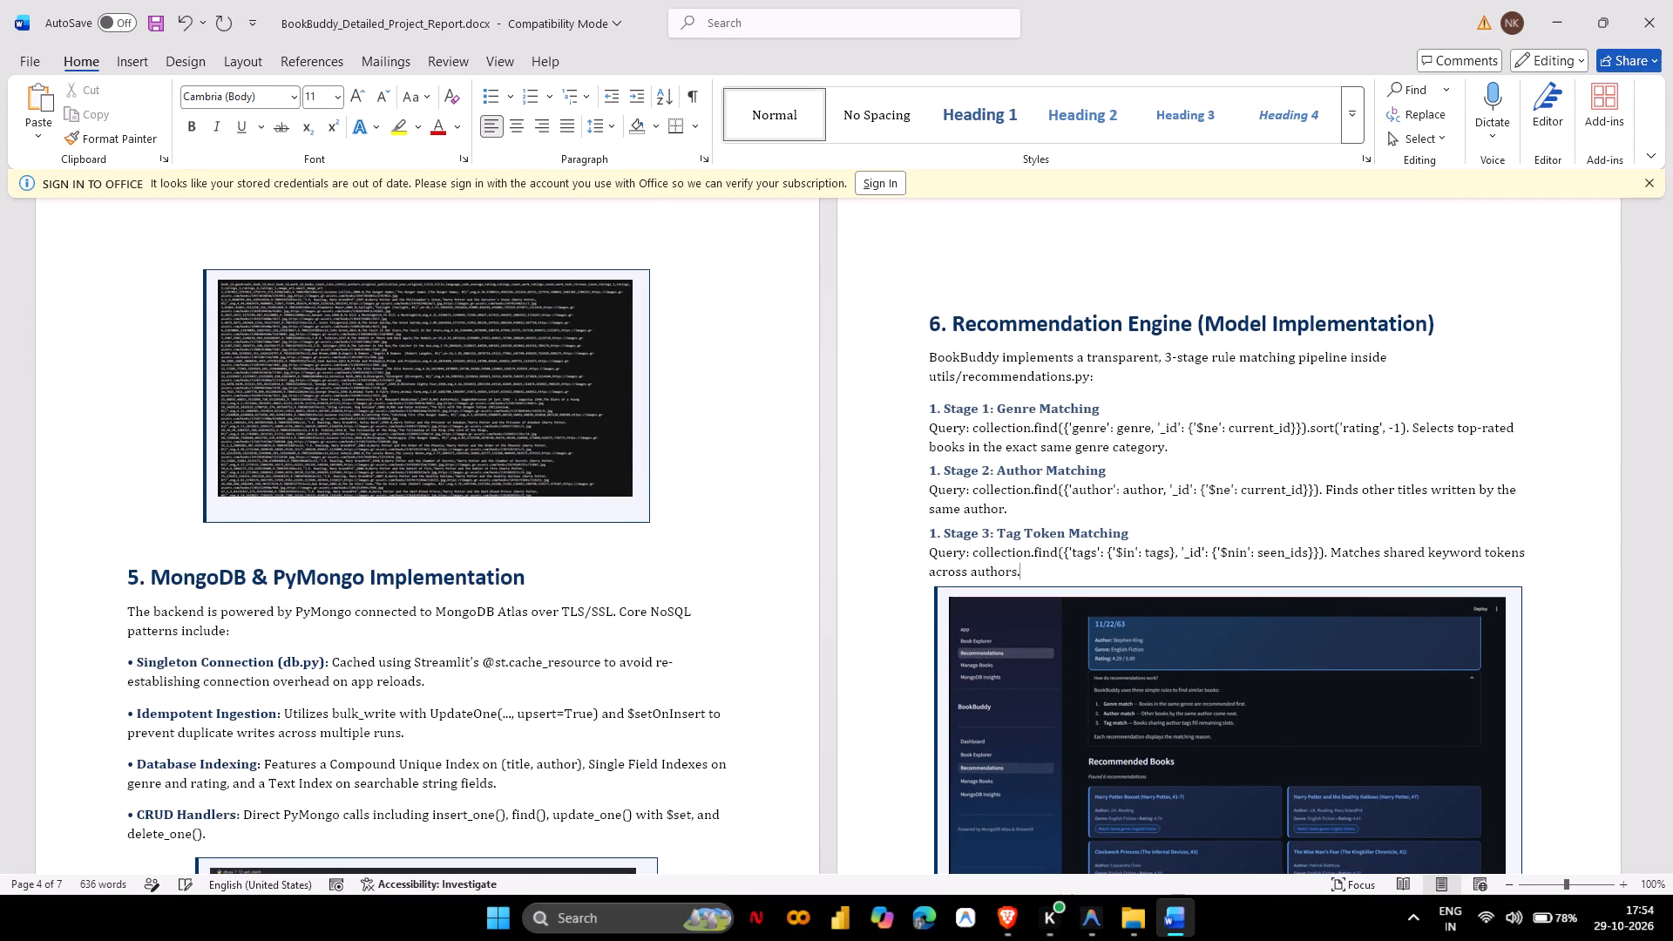
Add an indented line reading "6.1 2nd rec model" between the section 6 screenshot and the section 7 heading.
{"action": "scroll", "coordinate": [979, 634], "scroll_direction": "down", "scroll_amount": 2}
{"action": "left_click", "coordinate": [961, 619]}
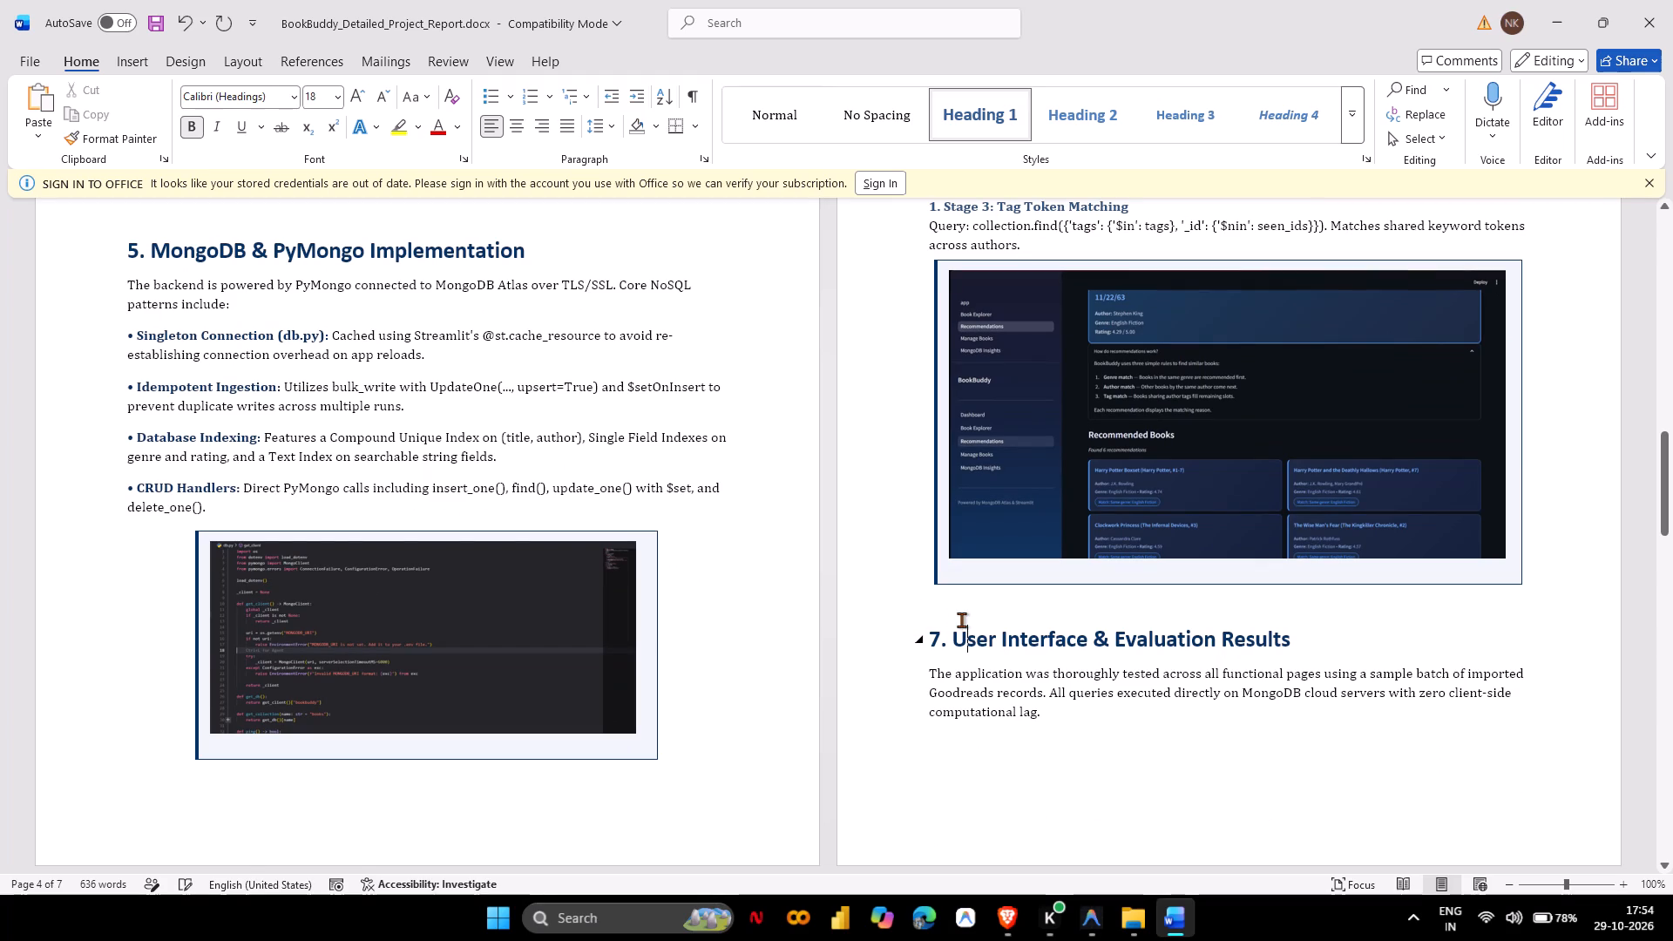
{"action": "left_click", "coordinate": [974, 609]}
{"action": "key", "text": "Tab"}
{"action": "key", "text": "Return"}
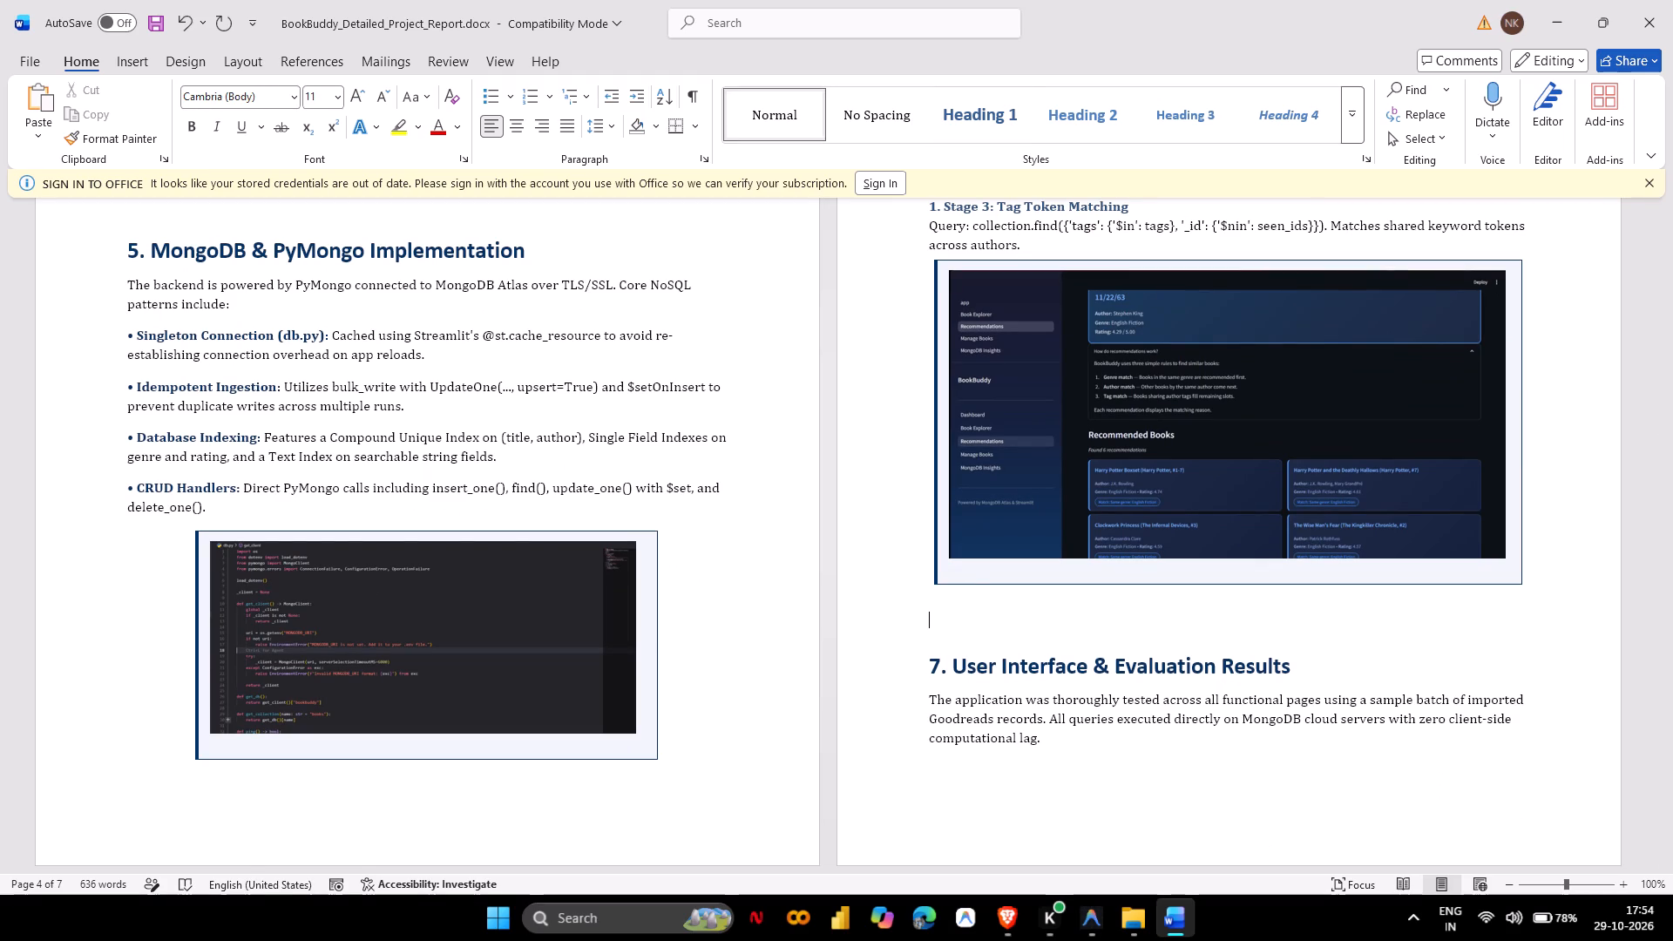
{"action": "type", "text": "6.1"}
{"action": "key", "text": "ctrl+shift+Left"}
{"action": "key", "text": "ctrl+shift+Left"}
{"action": "key", "text": "ctrl+shift+Left"}
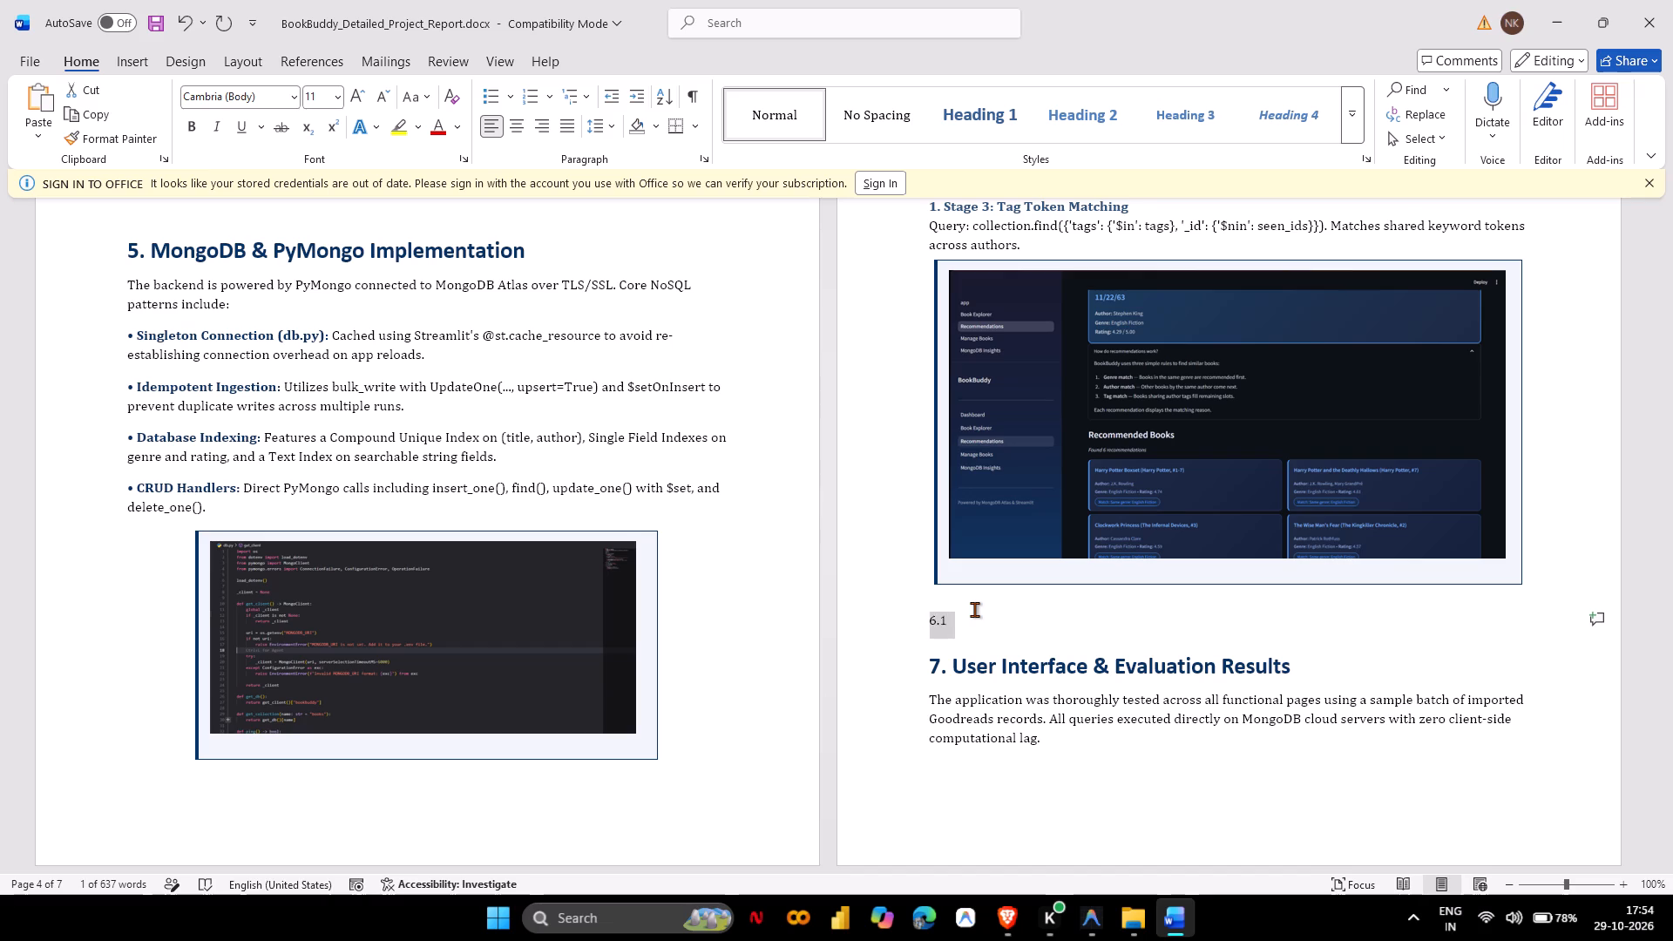
{"action": "key", "text": "slash"}
{"action": "key", "text": "BackSpace"}
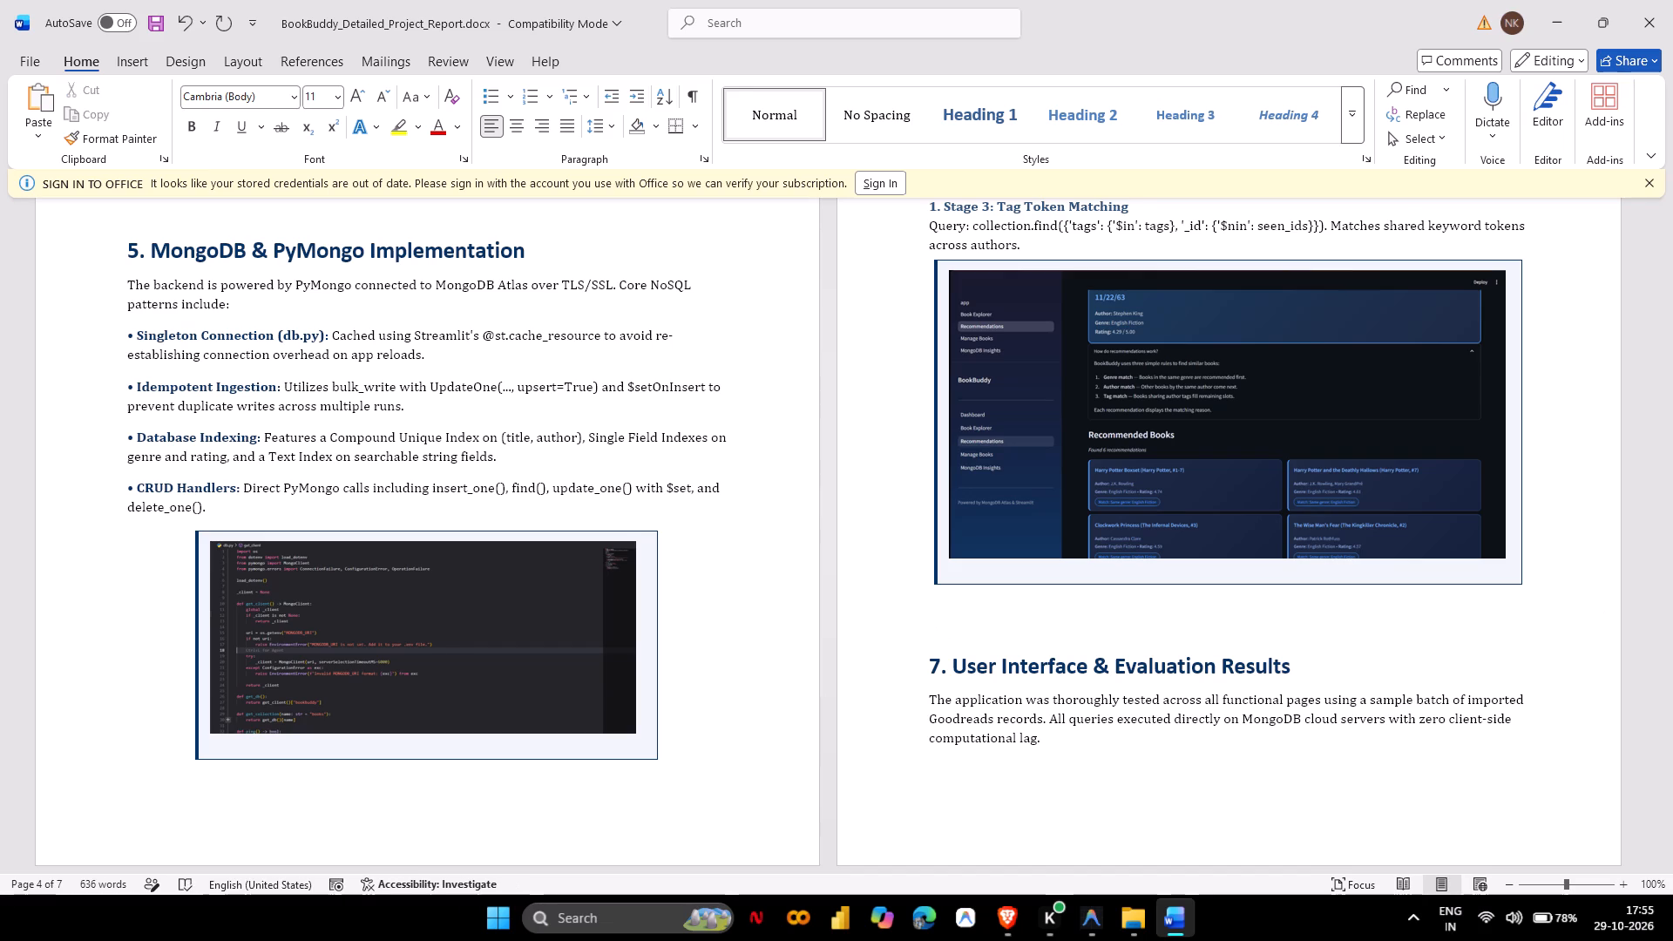
{"action": "key", "text": "Tab"}
{"action": "type", "text": "6.1"}
{"action": "key", "text": "space"}
{"action": "type", "text": "2nd rec model"}
Copy the new line's text from ".1" through "2nd rec model" and save the report.
{"action": "key", "text": "ctrl+shift+Left"}
{"action": "key", "text": "ctrl+shift+Left"}
{"action": "key", "text": "ctrl+shift+Left"}
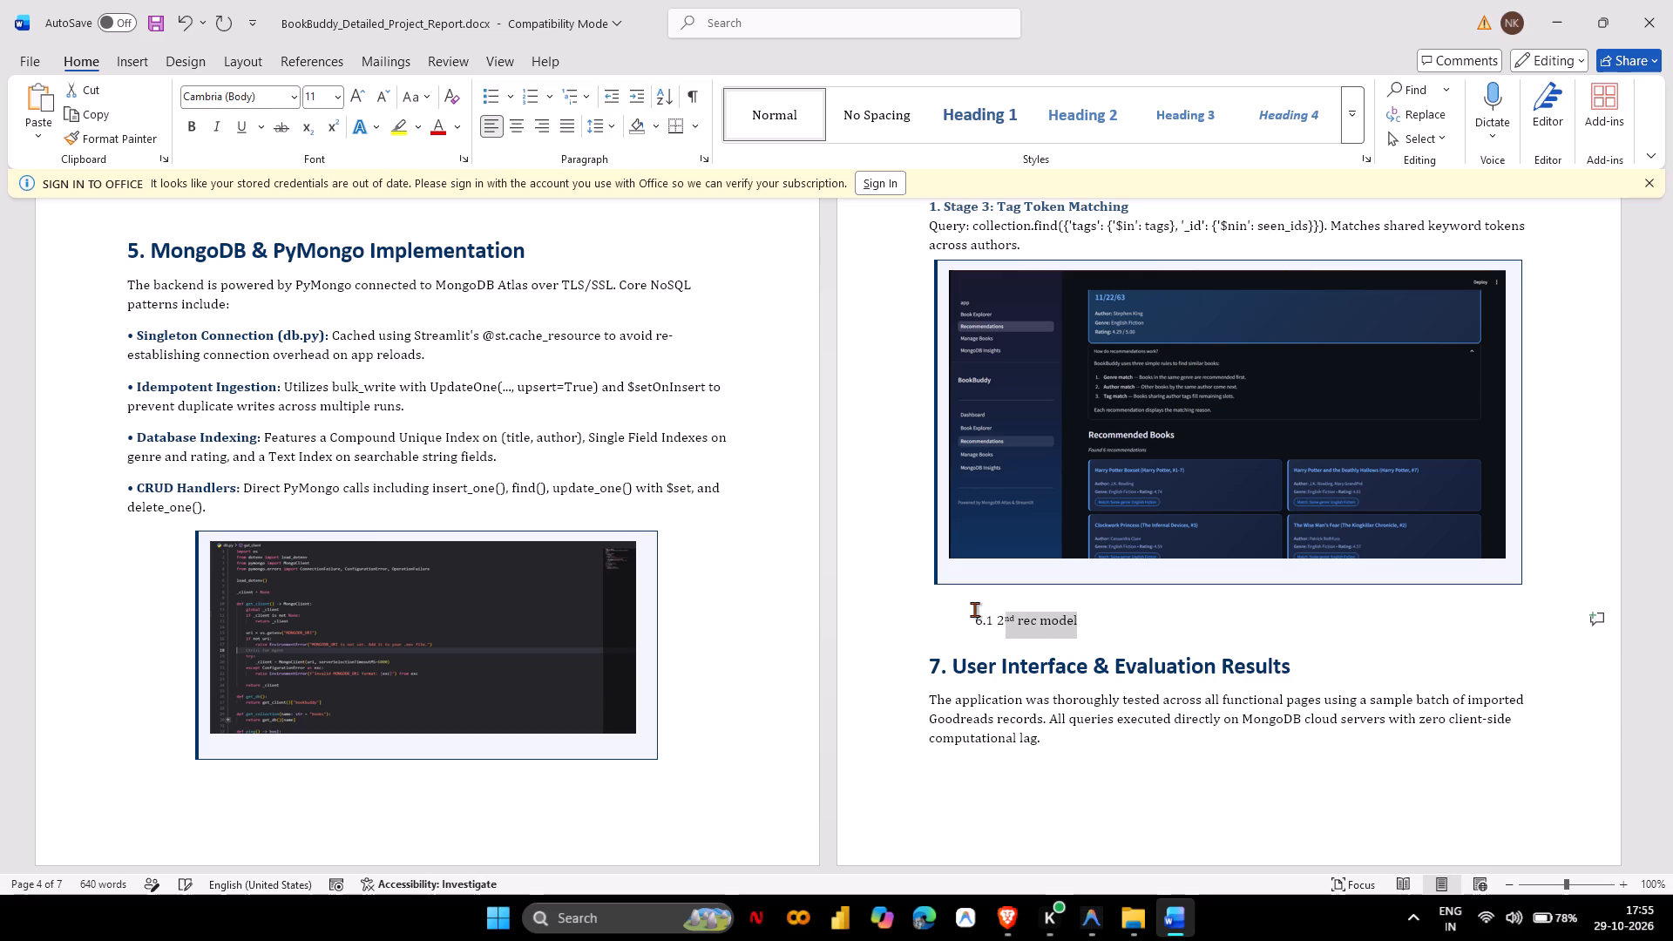
{"action": "key", "text": "ctrl+shift+Left"}
{"action": "key", "text": "ctrl+shift+Left"}
{"action": "key", "text": "ctrl+c"}
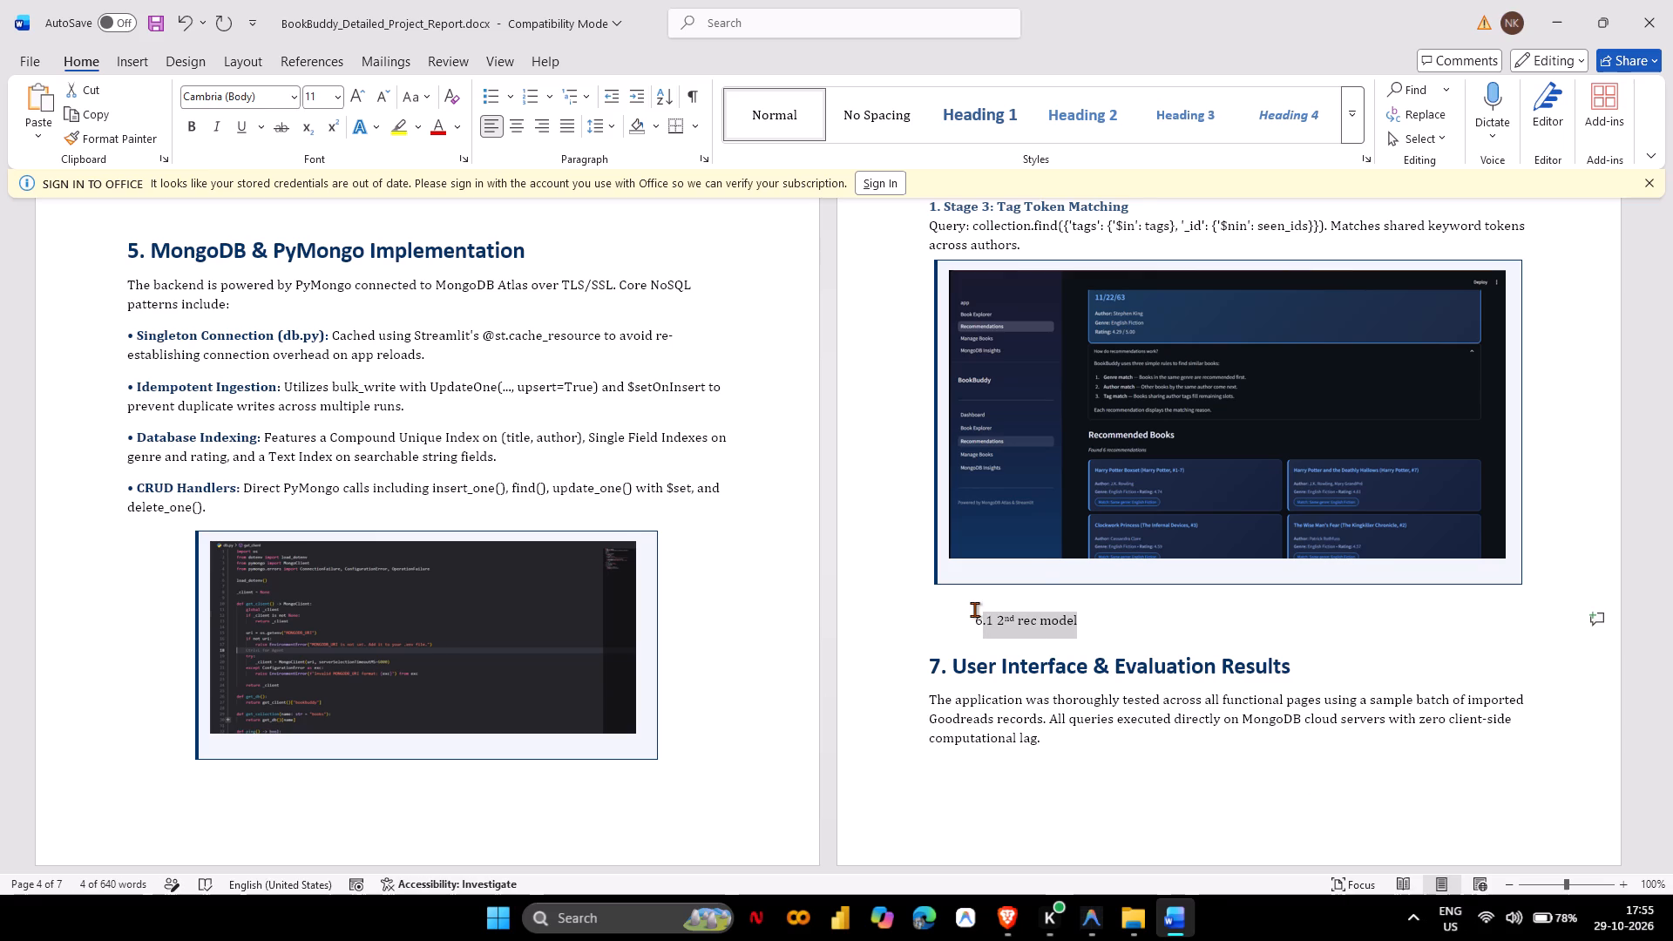
{"action": "key", "text": "ctrl+s"}
{"action": "key", "text": "ctrl+d"}
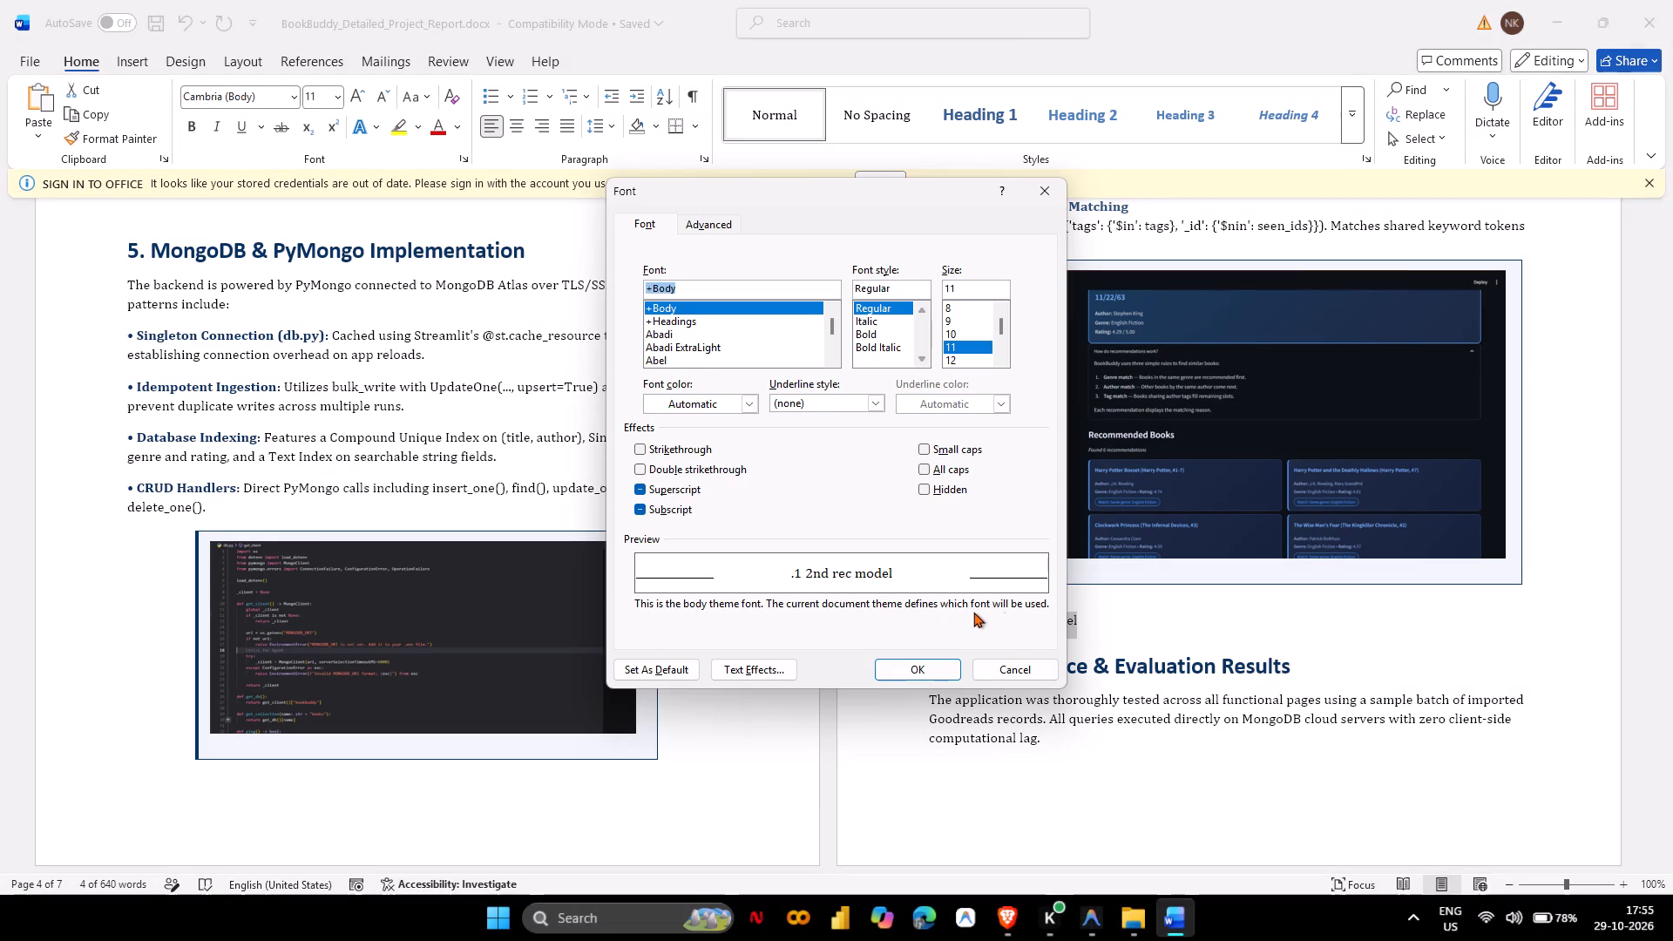
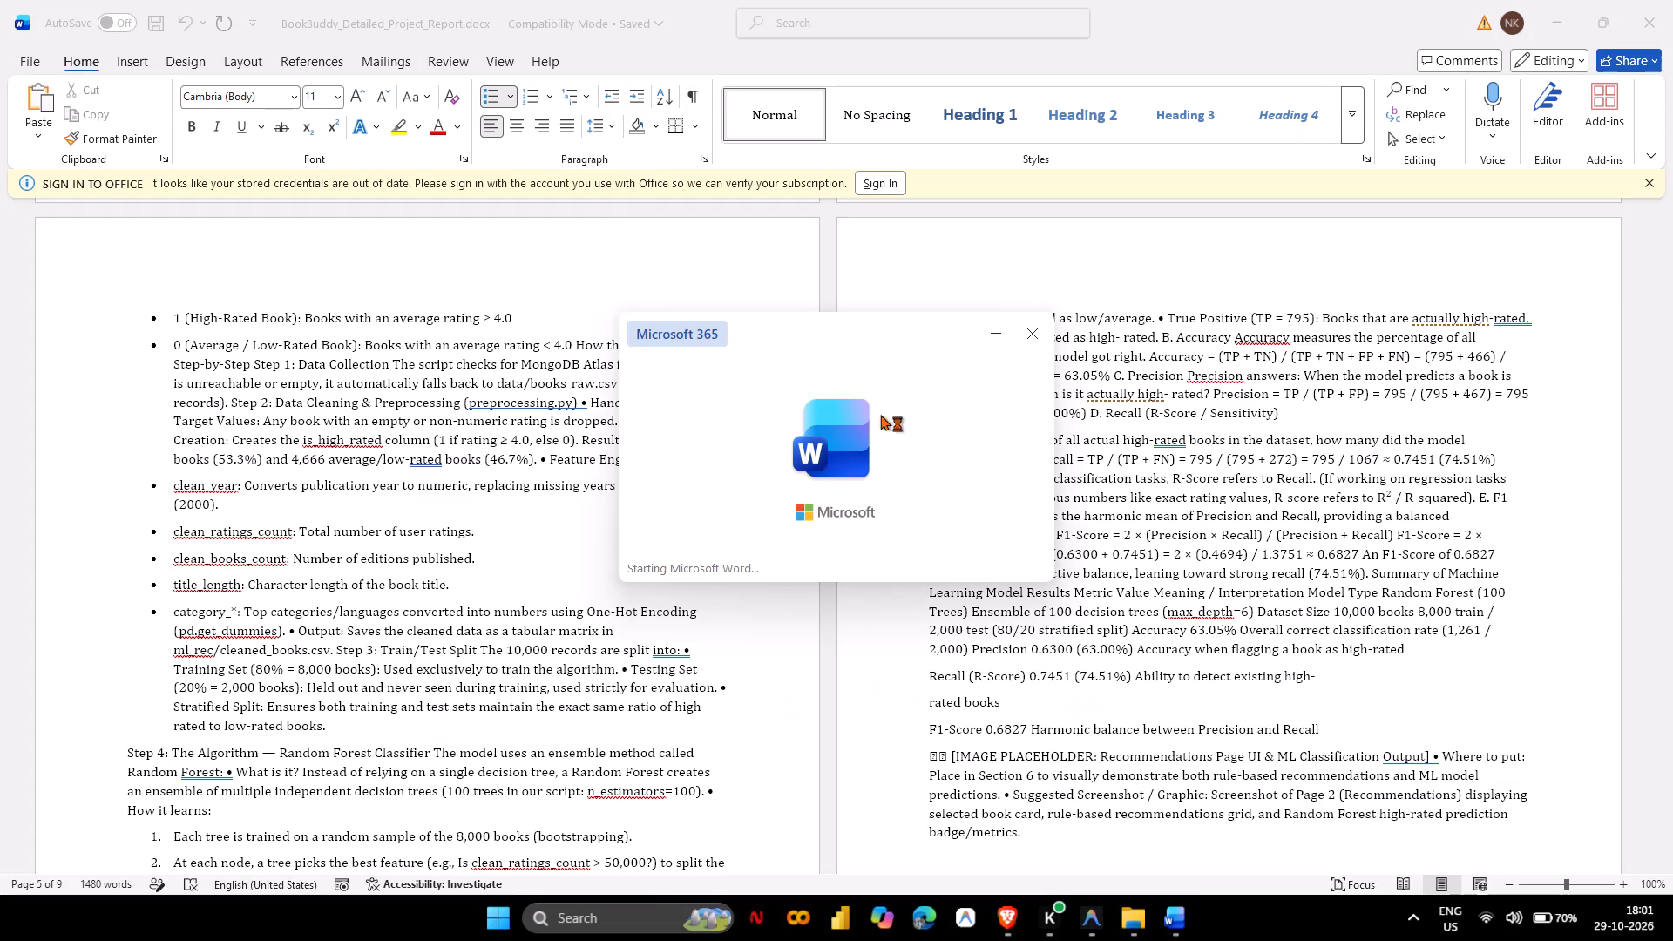
{"action": "scroll", "coordinate": [820, 569], "scroll_direction": "down", "scroll_amount": 1}
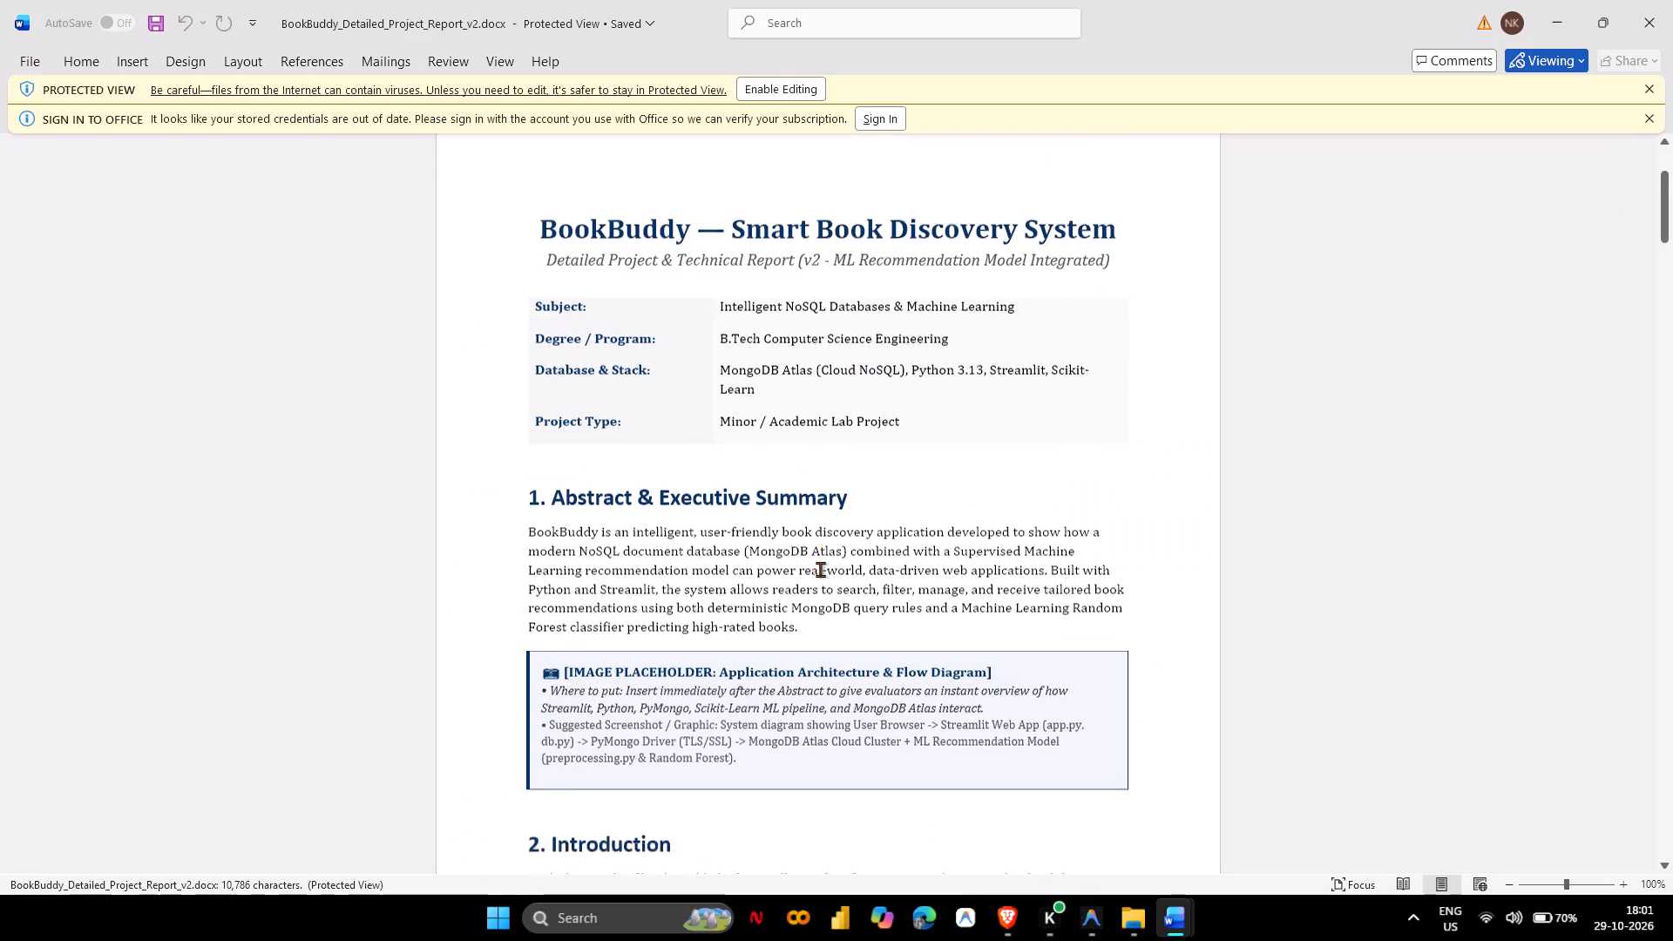
{"action": "scroll", "coordinate": [820, 569], "scroll_direction": "down", "scroll_amount": 1}
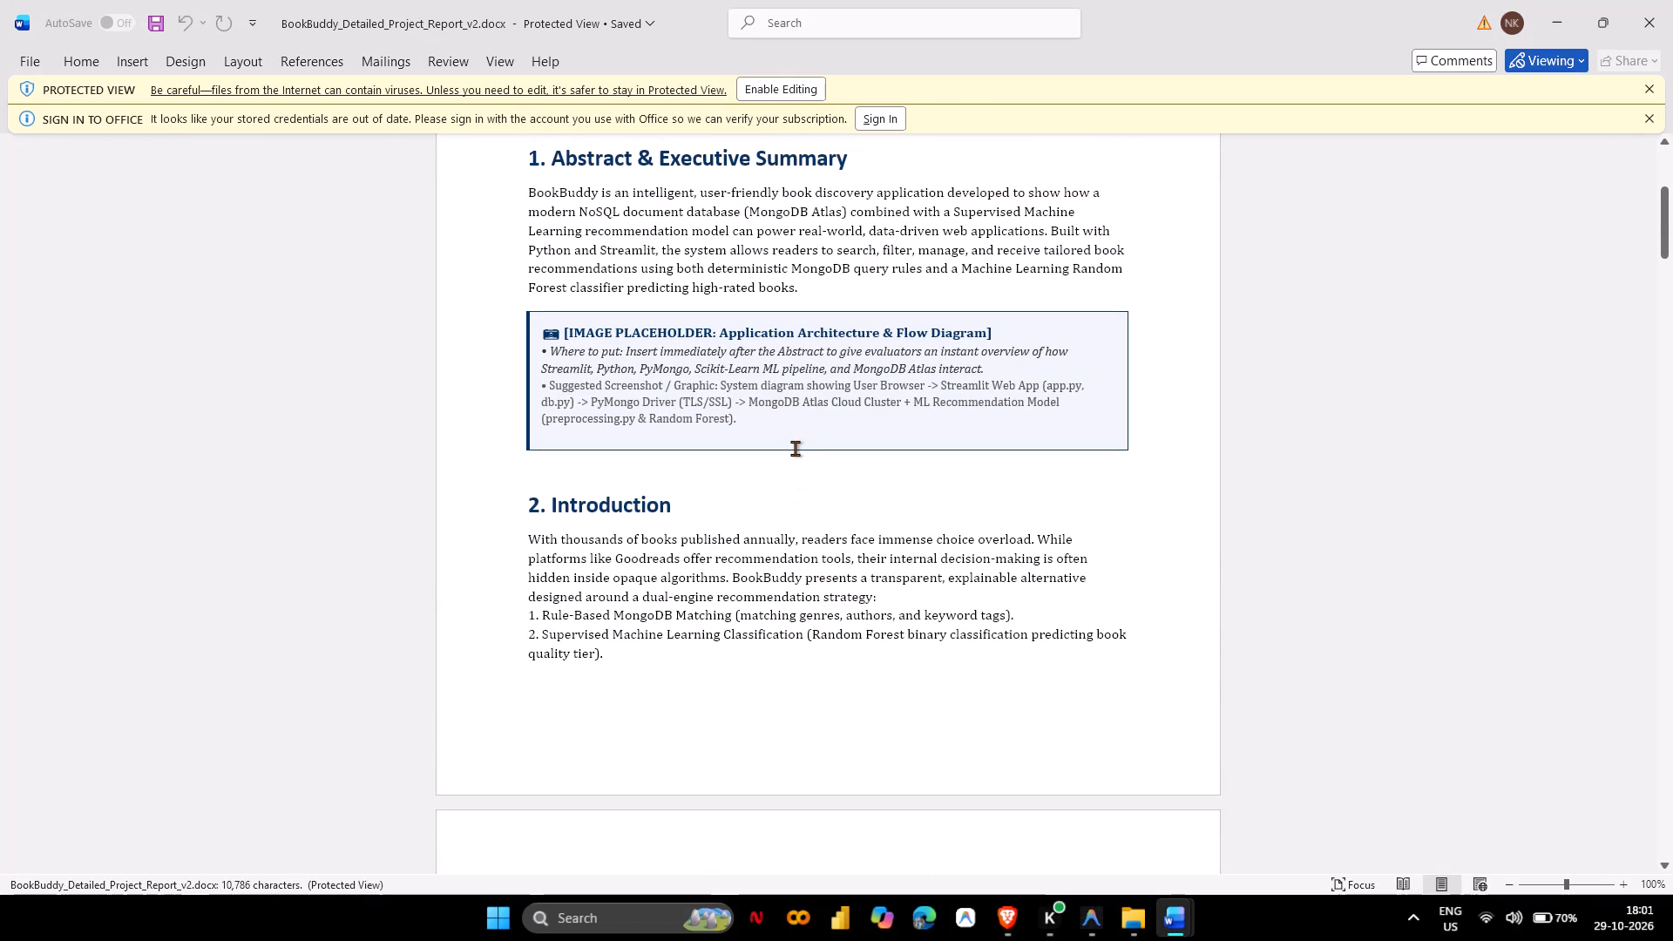
Copy the data ingestion screenshot above Section 5 in the original Word report and return to the v2 report.
{"action": "key", "text": "alt+Tab"}
{"action": "scroll", "coordinate": [682, 456], "scroll_direction": "up", "scroll_amount": 1}
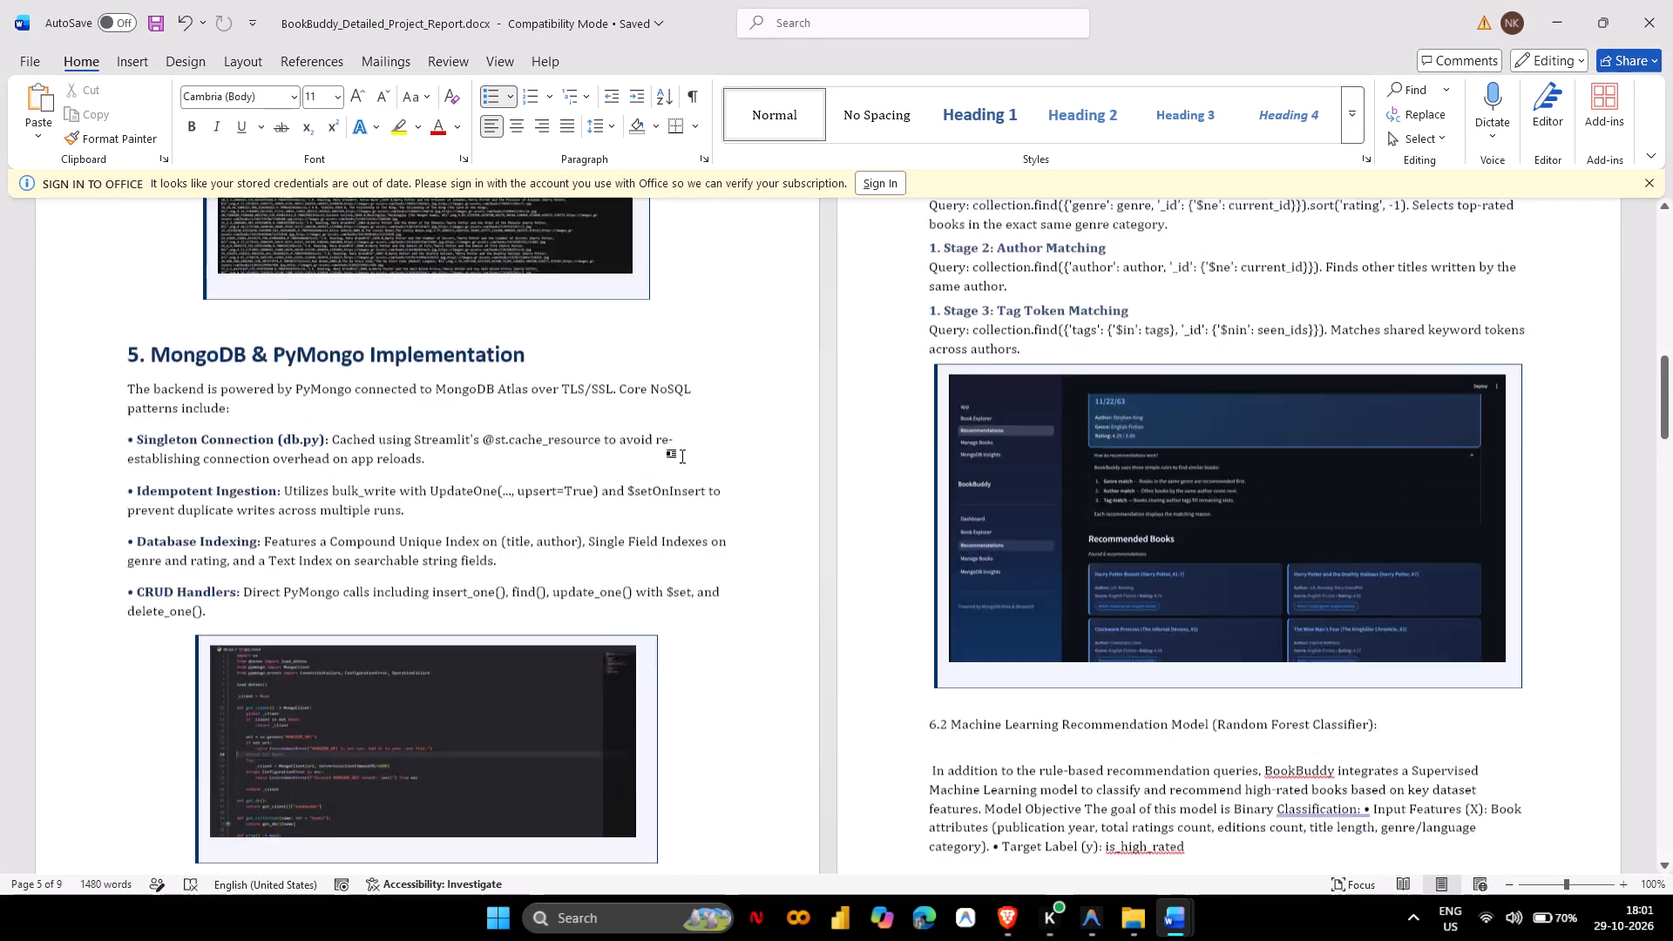
{"action": "scroll", "coordinate": [682, 456], "scroll_direction": "up", "scroll_amount": 4}
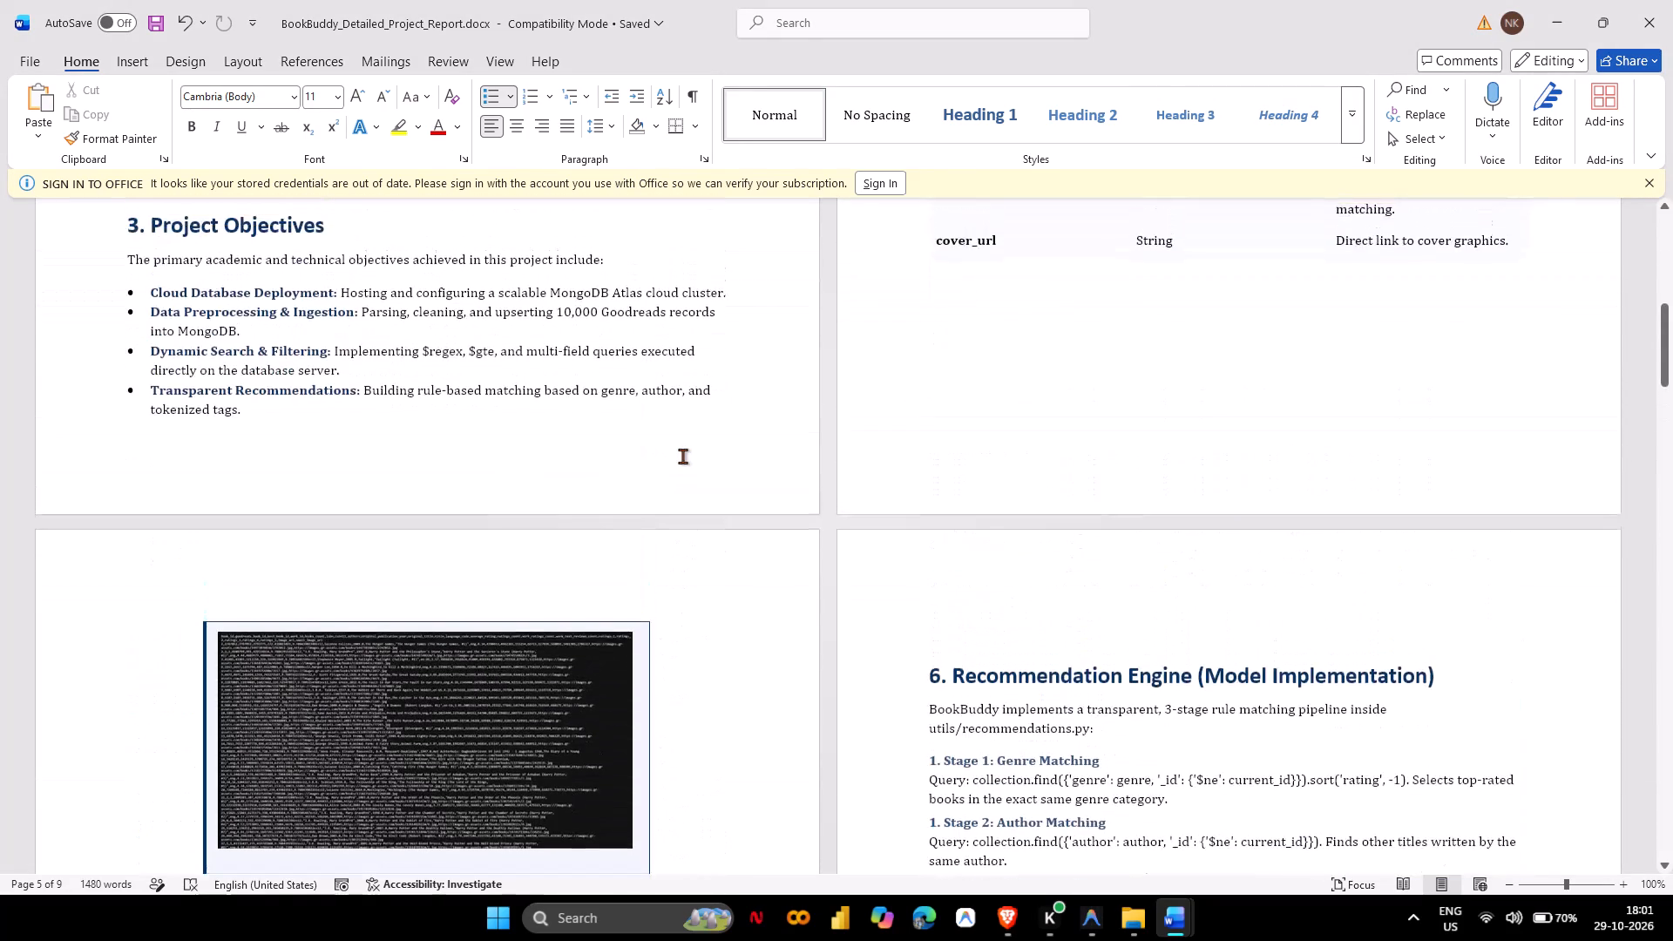
{"action": "scroll", "coordinate": [682, 456], "scroll_direction": "up", "scroll_amount": 2}
{"action": "left_click", "coordinate": [407, 694]}
{"action": "key", "text": "ctrl+c"}
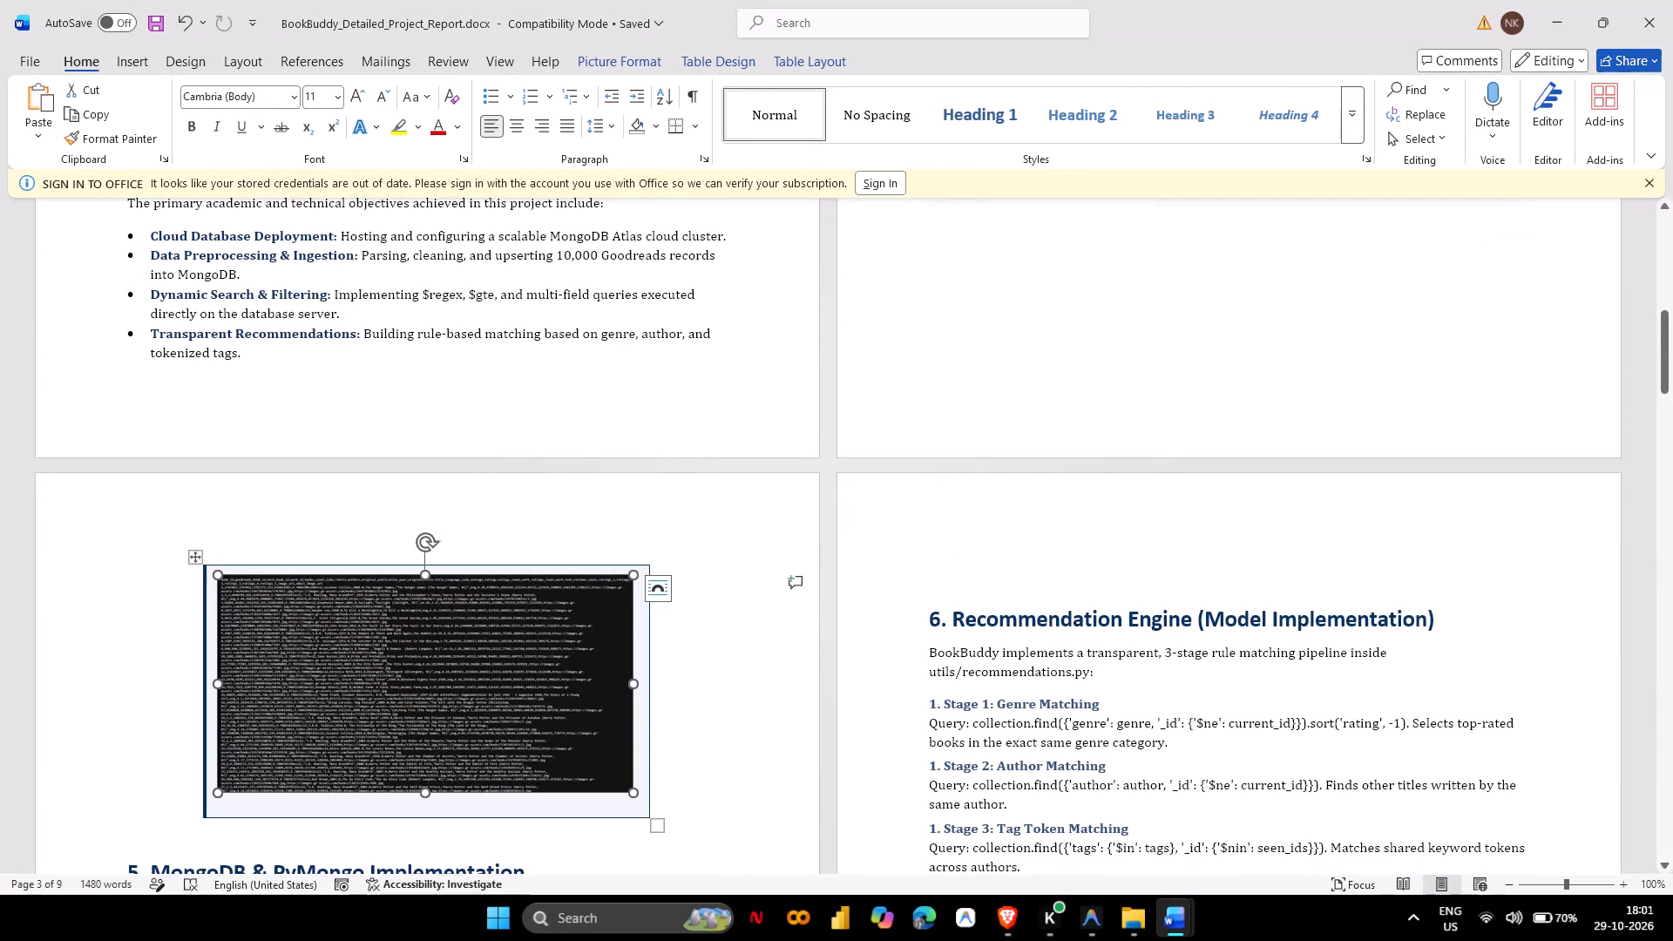
{"action": "scroll", "coordinate": [407, 694], "scroll_direction": "up", "scroll_amount": 1}
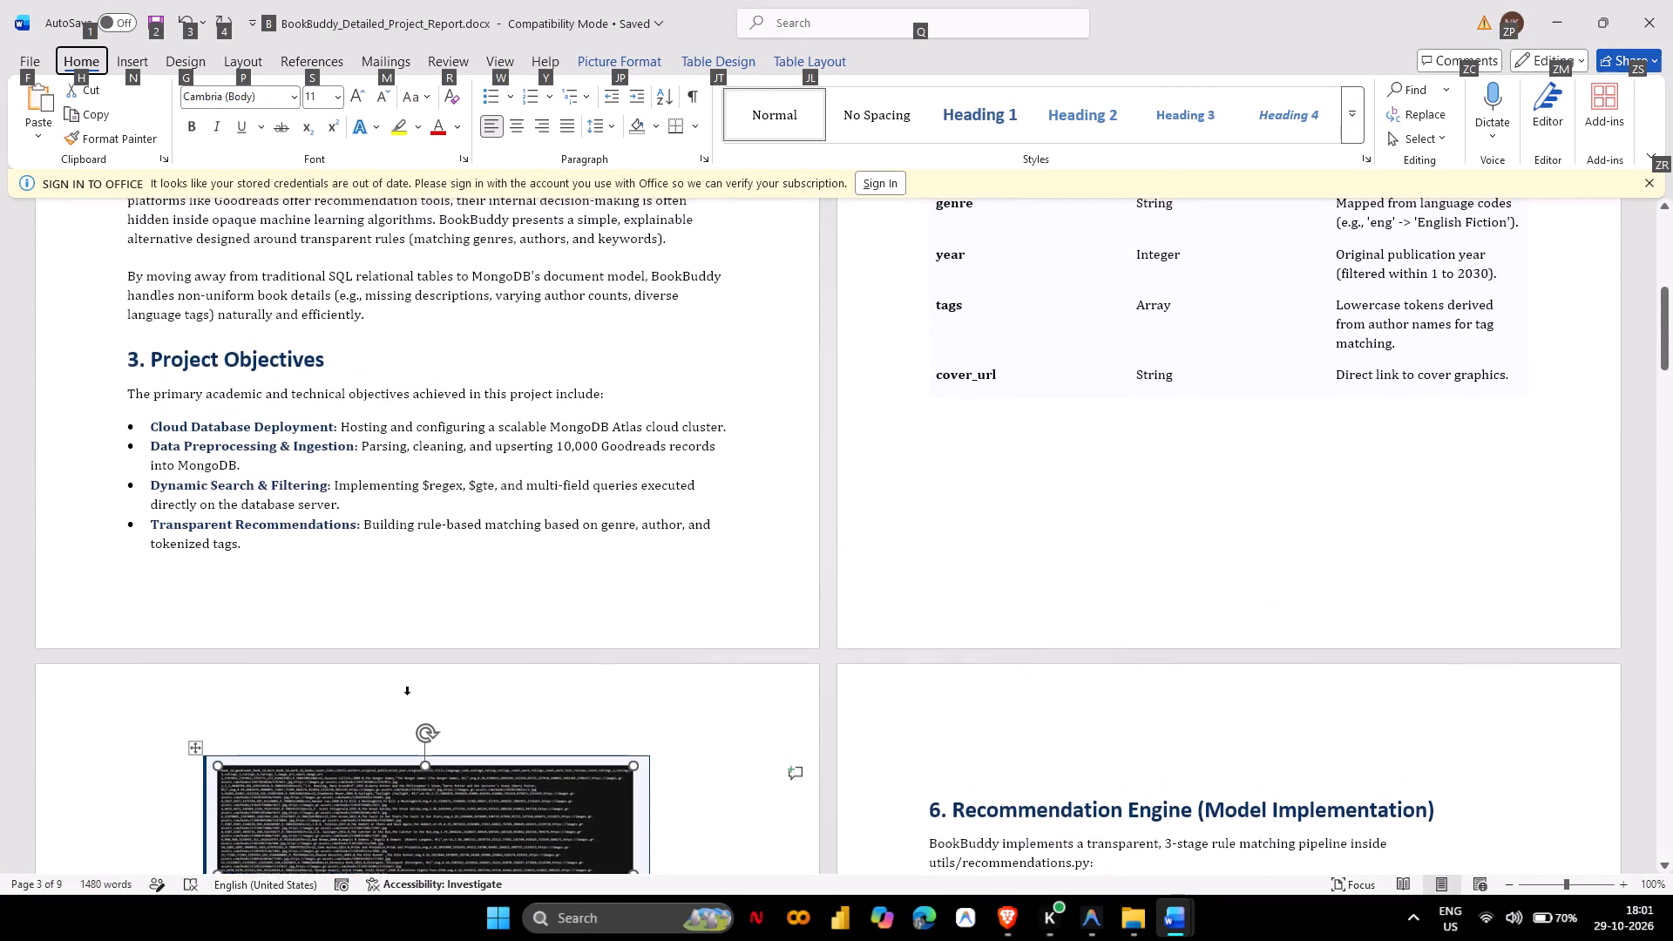
{"action": "key", "text": "alt+Tab"}
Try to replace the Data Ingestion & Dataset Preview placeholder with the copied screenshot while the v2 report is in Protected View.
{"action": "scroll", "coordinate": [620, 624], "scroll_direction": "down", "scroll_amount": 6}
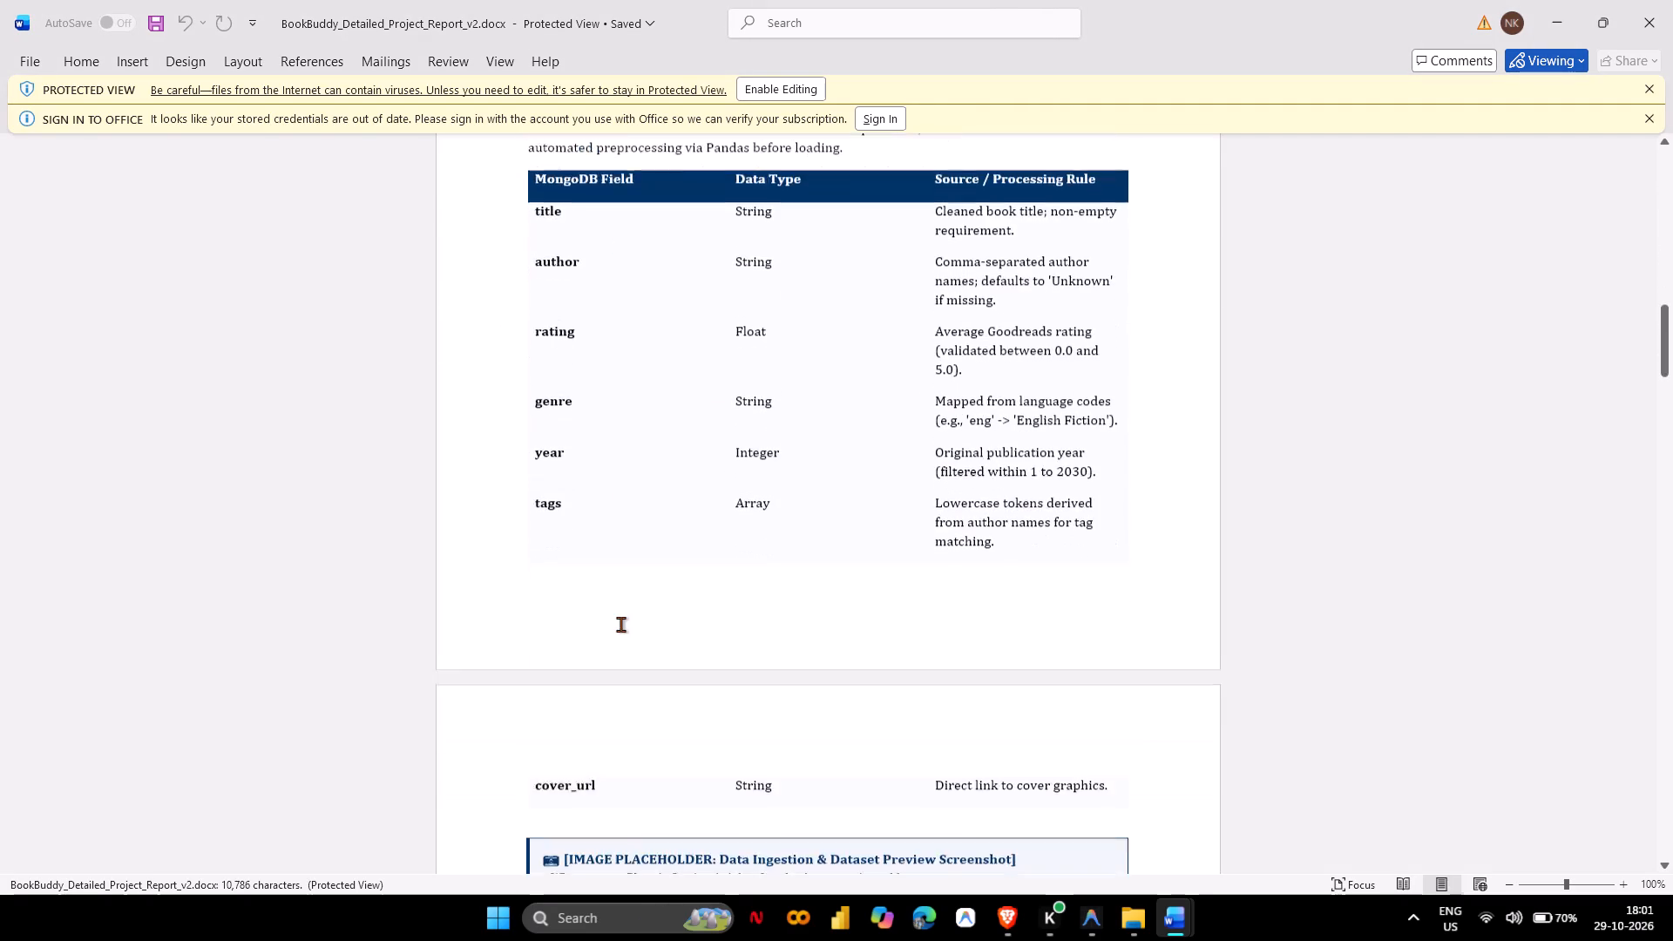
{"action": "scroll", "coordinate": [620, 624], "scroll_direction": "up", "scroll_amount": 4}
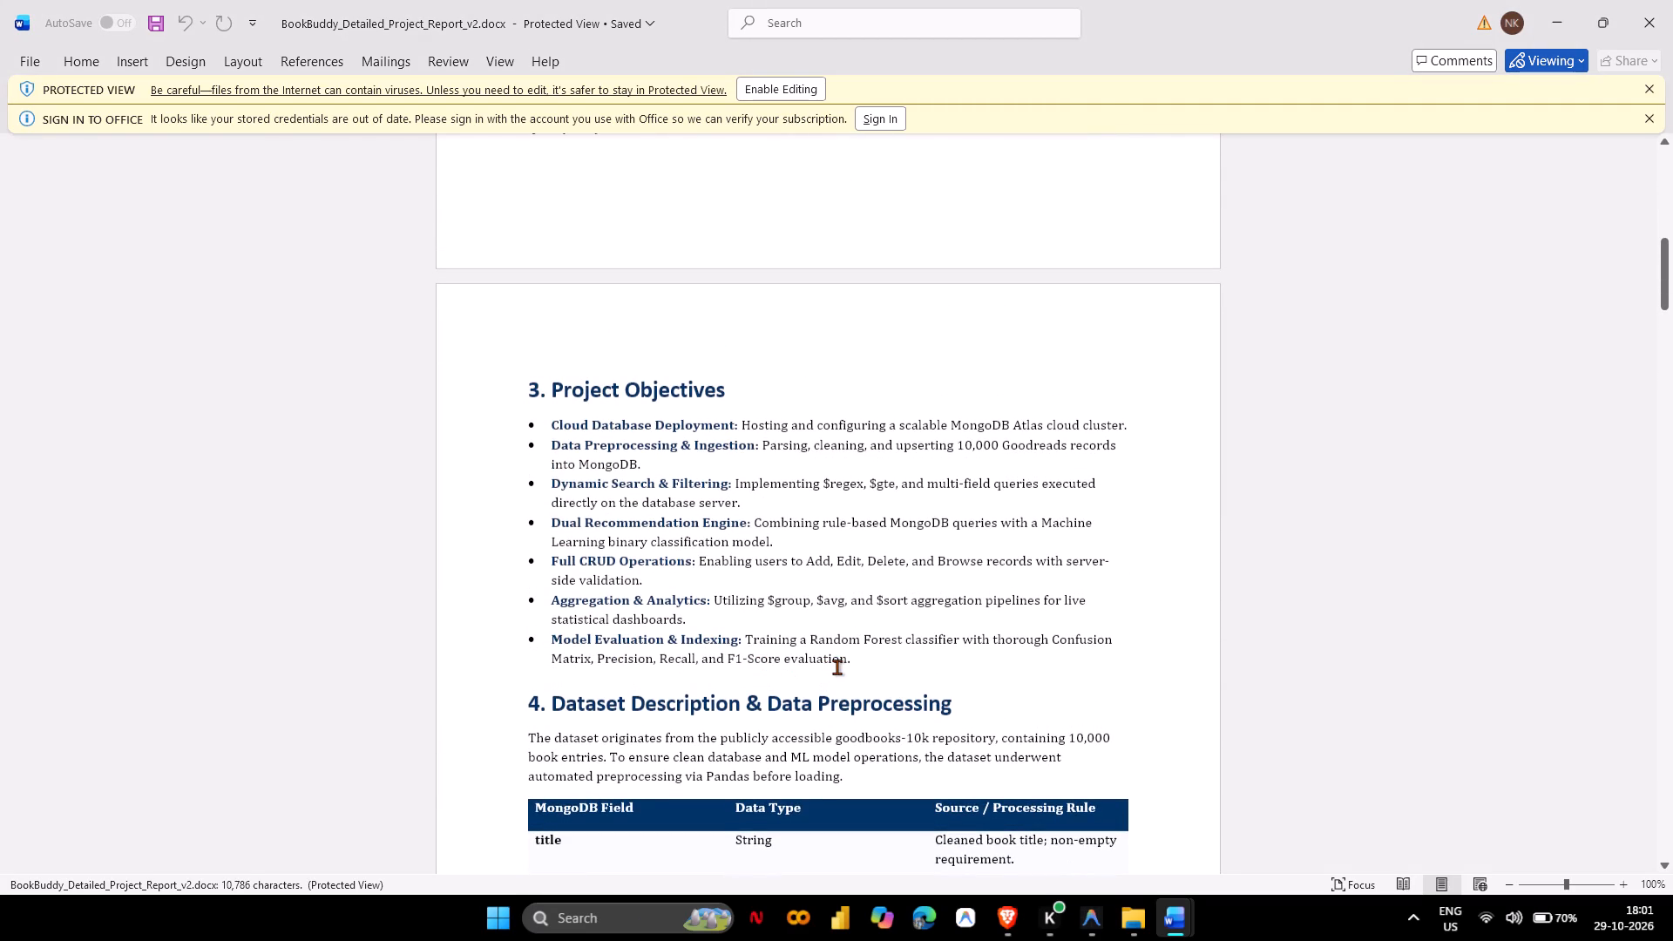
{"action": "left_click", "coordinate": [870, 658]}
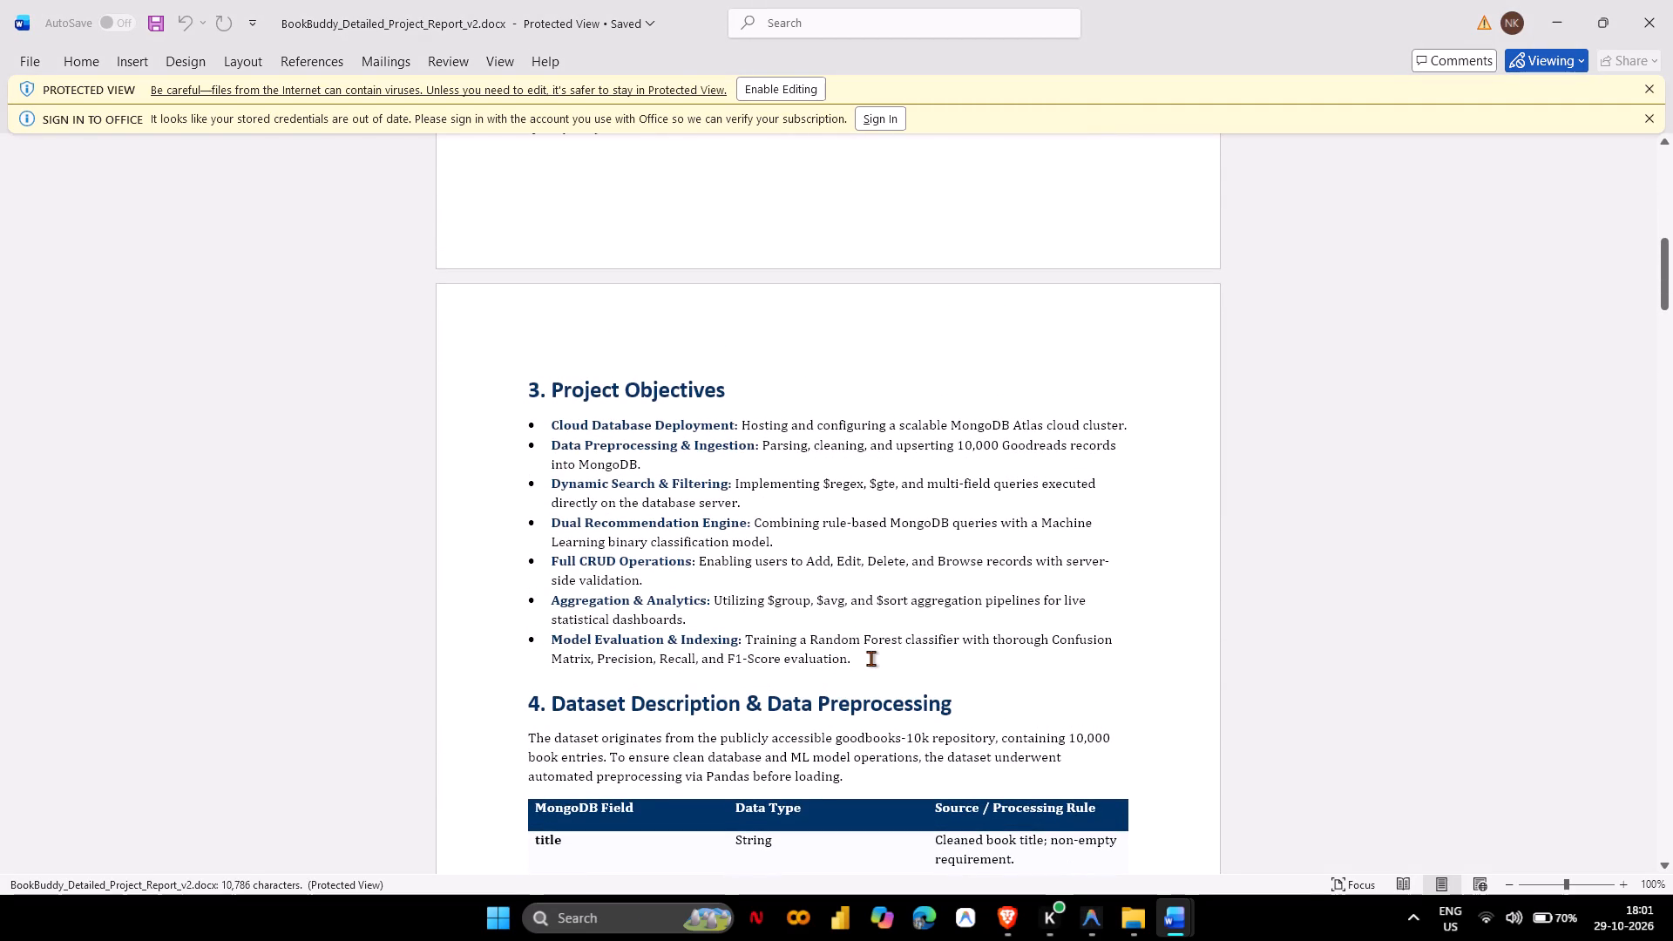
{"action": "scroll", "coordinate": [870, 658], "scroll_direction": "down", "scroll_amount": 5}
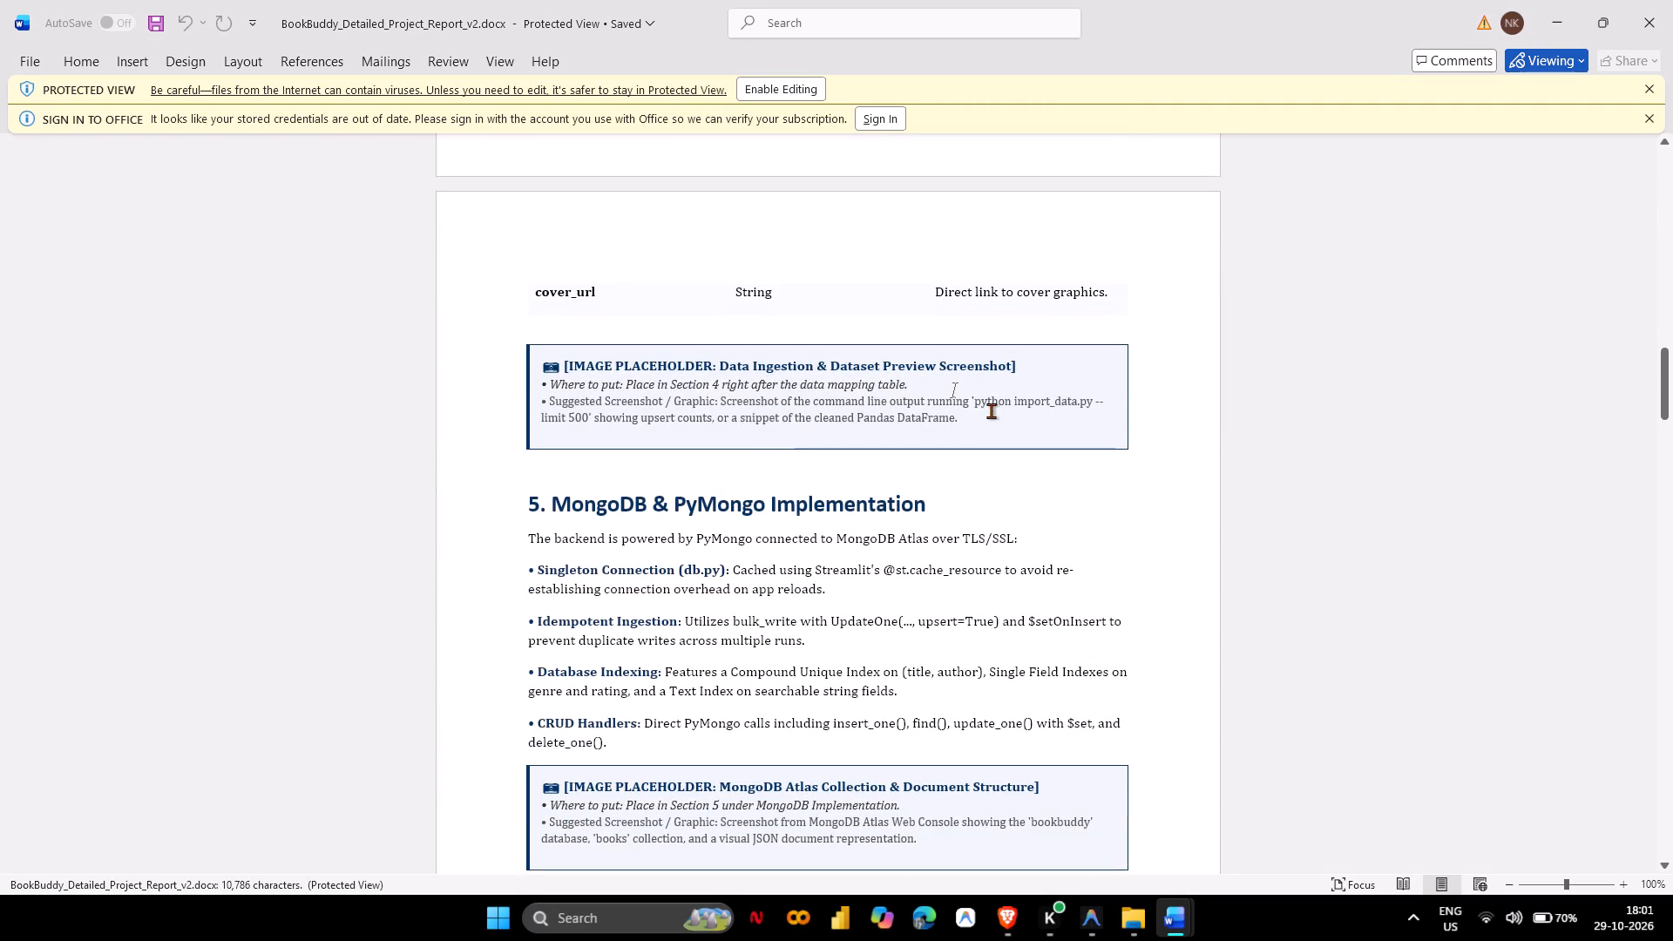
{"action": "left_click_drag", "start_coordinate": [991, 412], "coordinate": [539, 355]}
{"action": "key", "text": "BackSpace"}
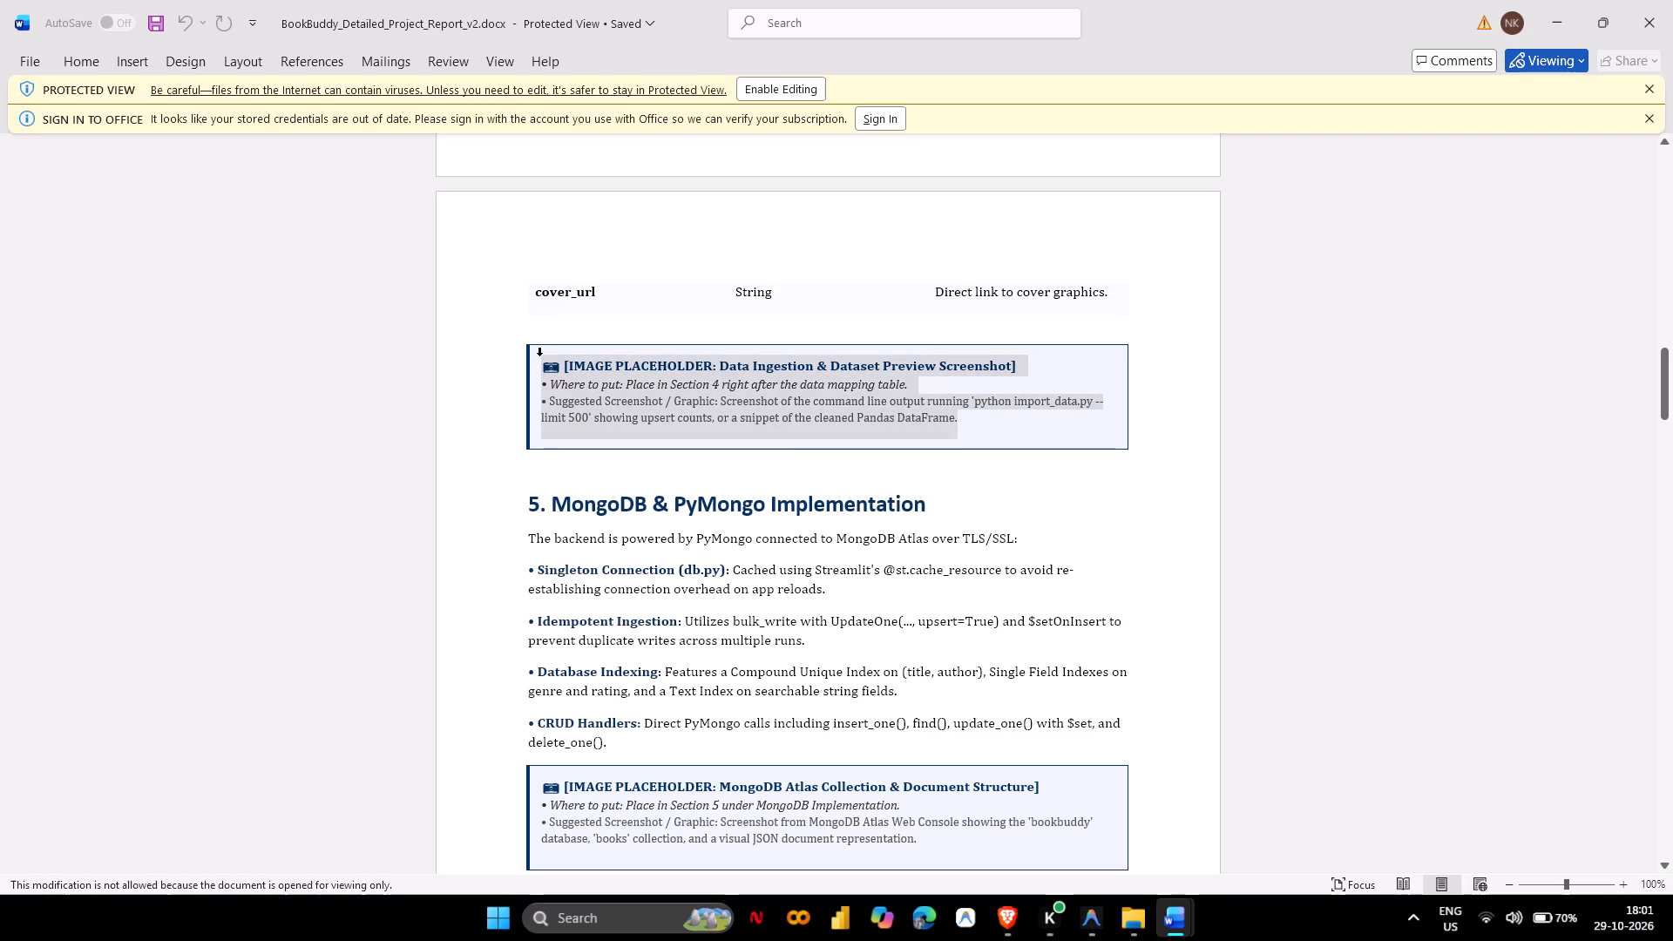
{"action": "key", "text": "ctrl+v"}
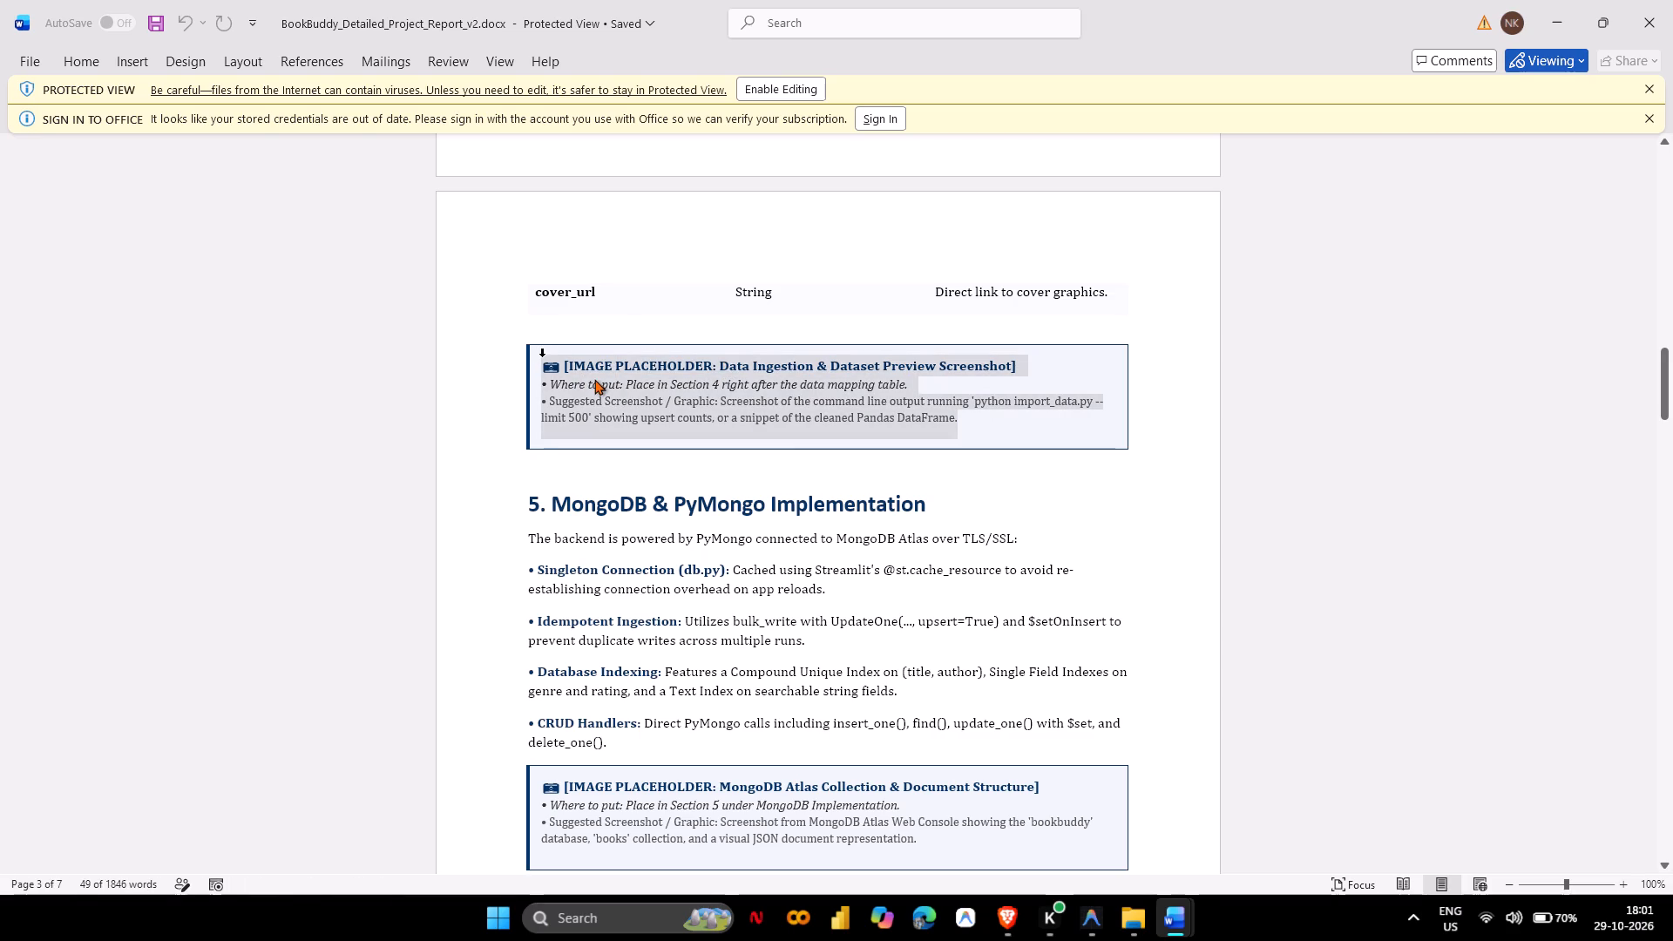
Enable editing in the v2 report and replace the Data Ingestion & Dataset Preview placeholder above Section 5 with the copied screenshot.
{"action": "left_click", "coordinate": [753, 92]}
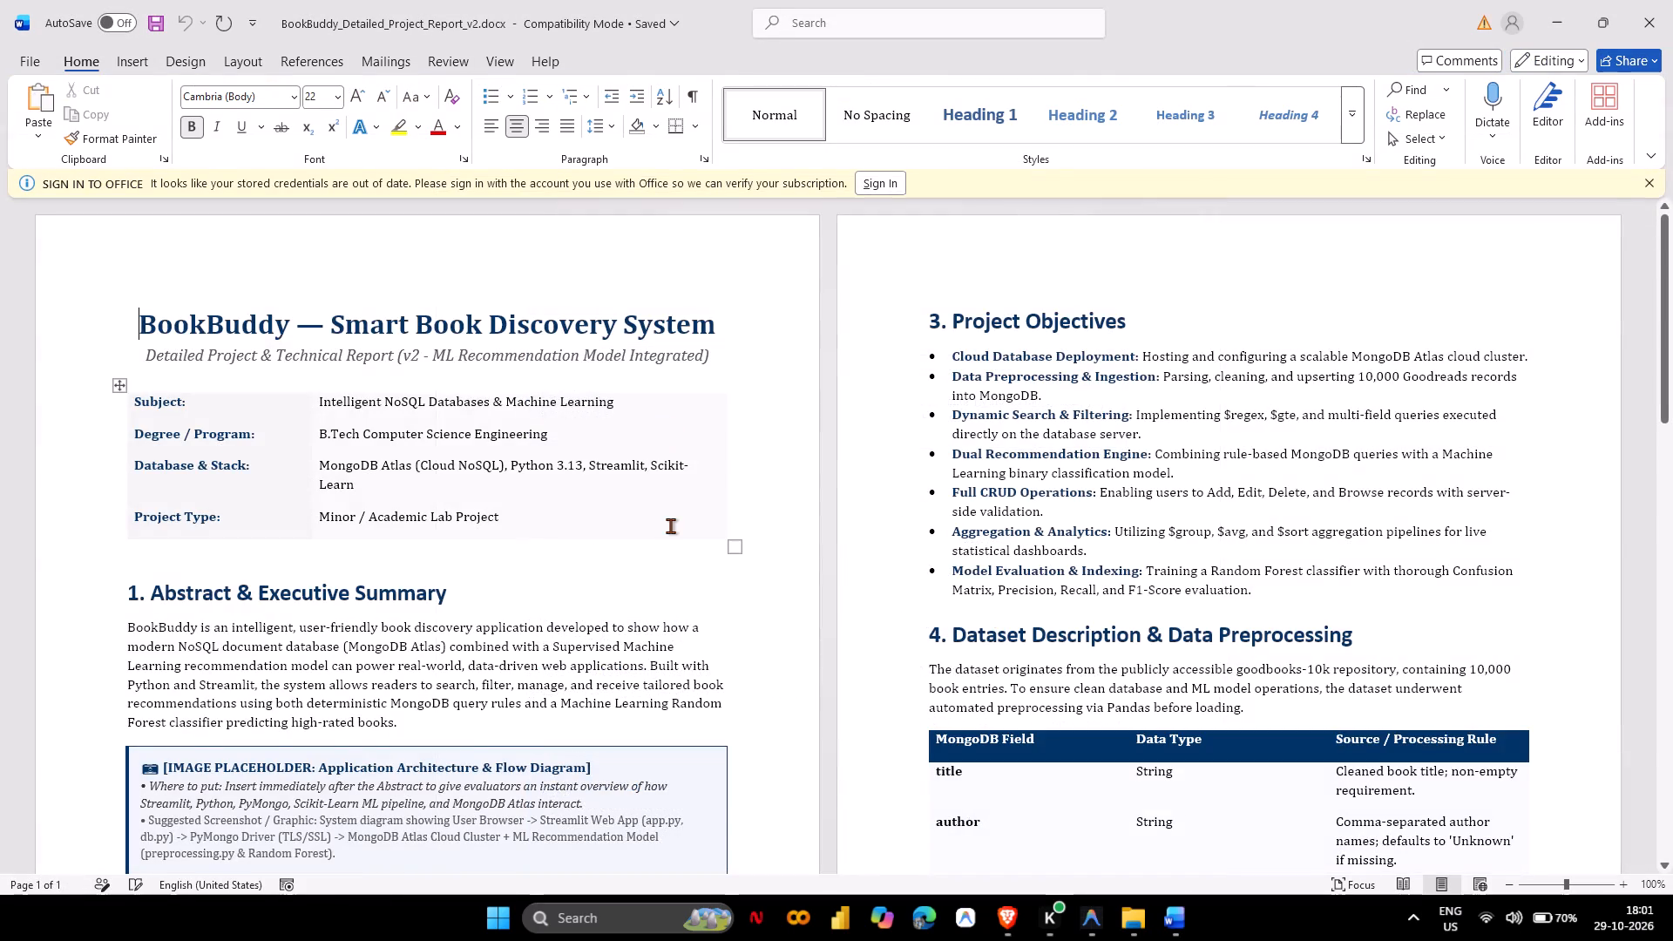
{"action": "scroll", "coordinate": [670, 525], "scroll_direction": "down", "scroll_amount": 7}
{"action": "scroll", "coordinate": [670, 525], "scroll_direction": "up", "scroll_amount": 2}
{"action": "triple_click", "coordinate": [564, 469]}
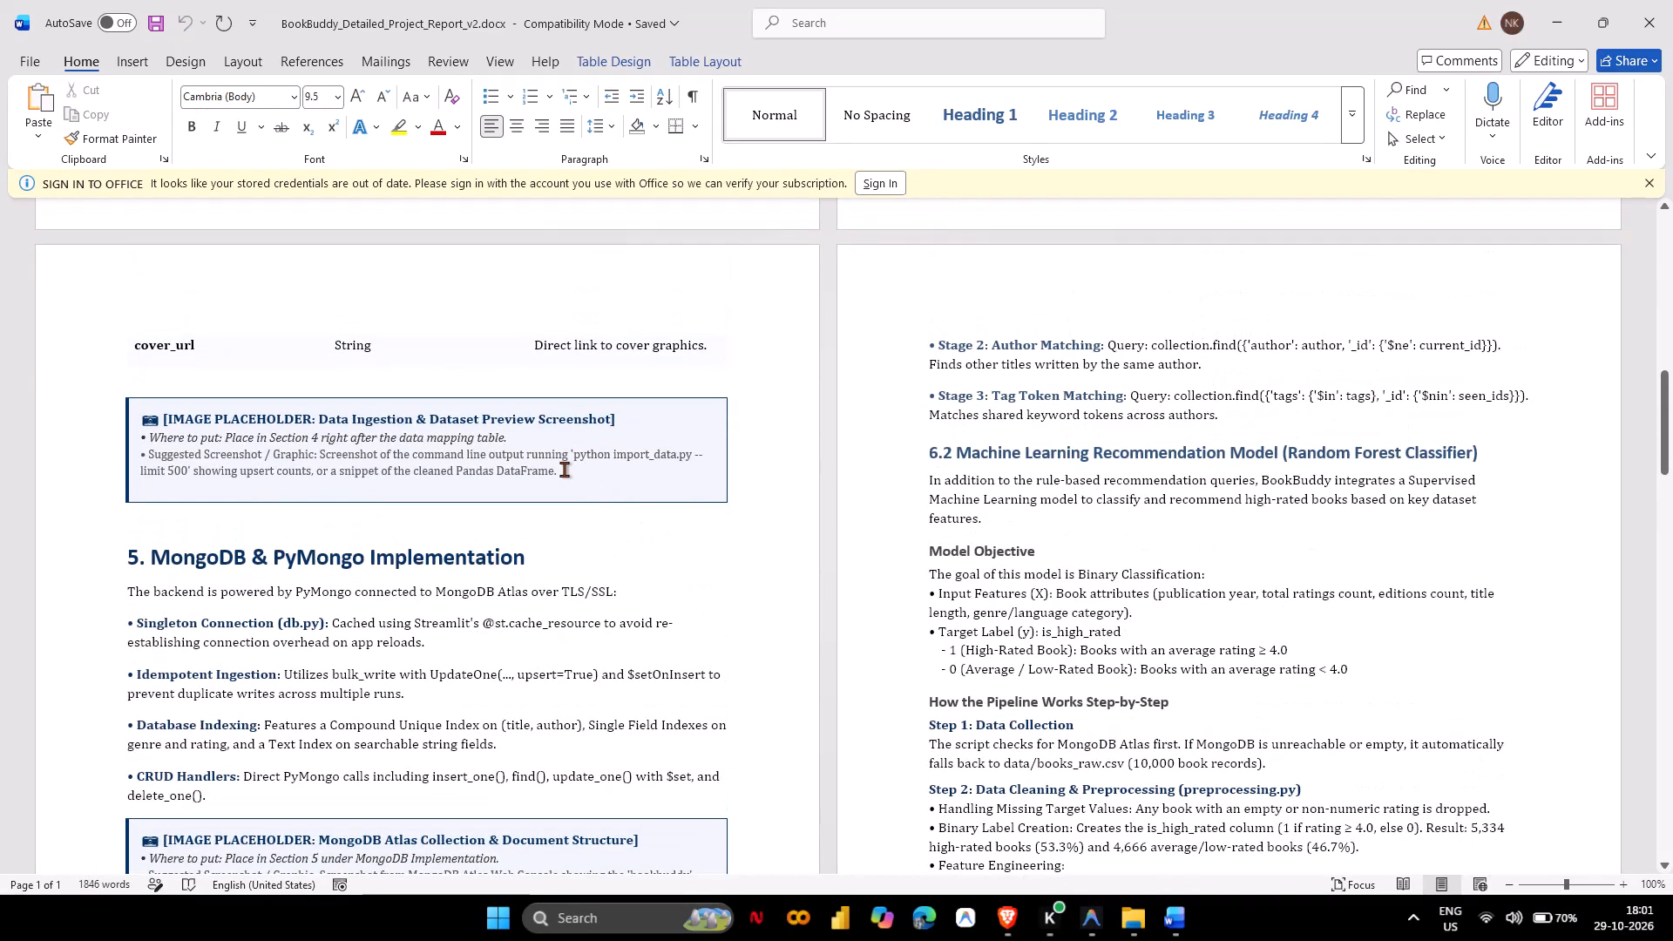
{"action": "key", "text": "BackSpace"}
{"action": "key", "text": "ctrl+v"}
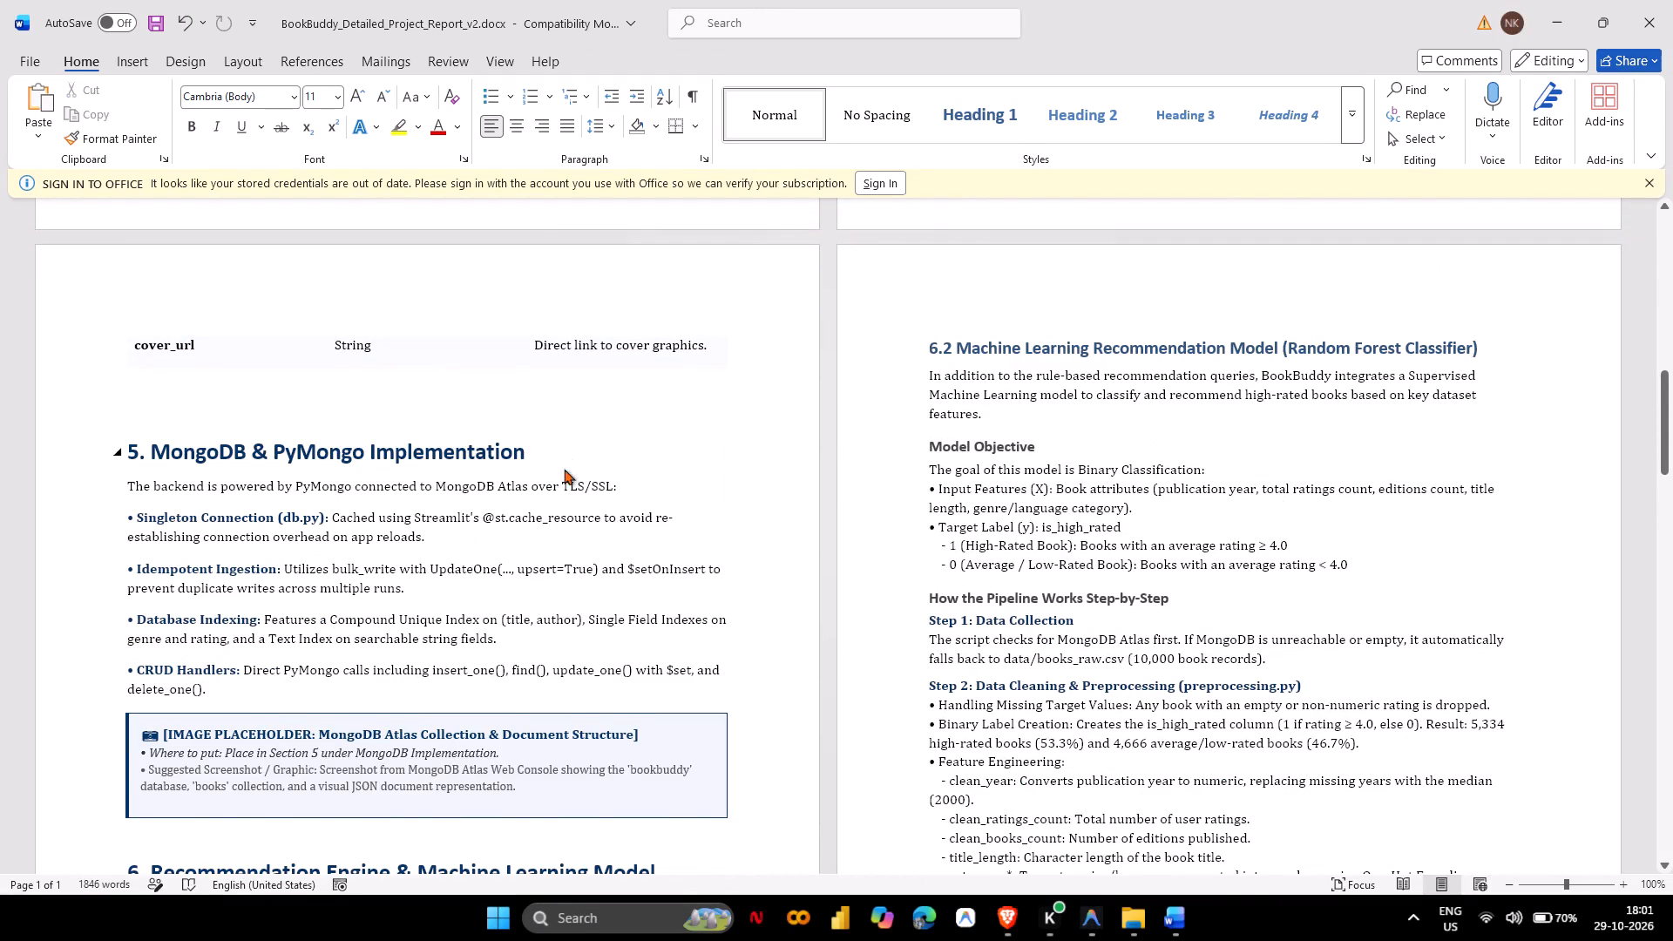
Enlarge the pasted data ingestion screenshot slightly, keeping its proportions and its place between the field table and Section 5.
{"action": "left_click", "coordinate": [505, 437]}
{"action": "left_click_drag", "start_coordinate": [353, 511], "coordinate": [428, 496]}
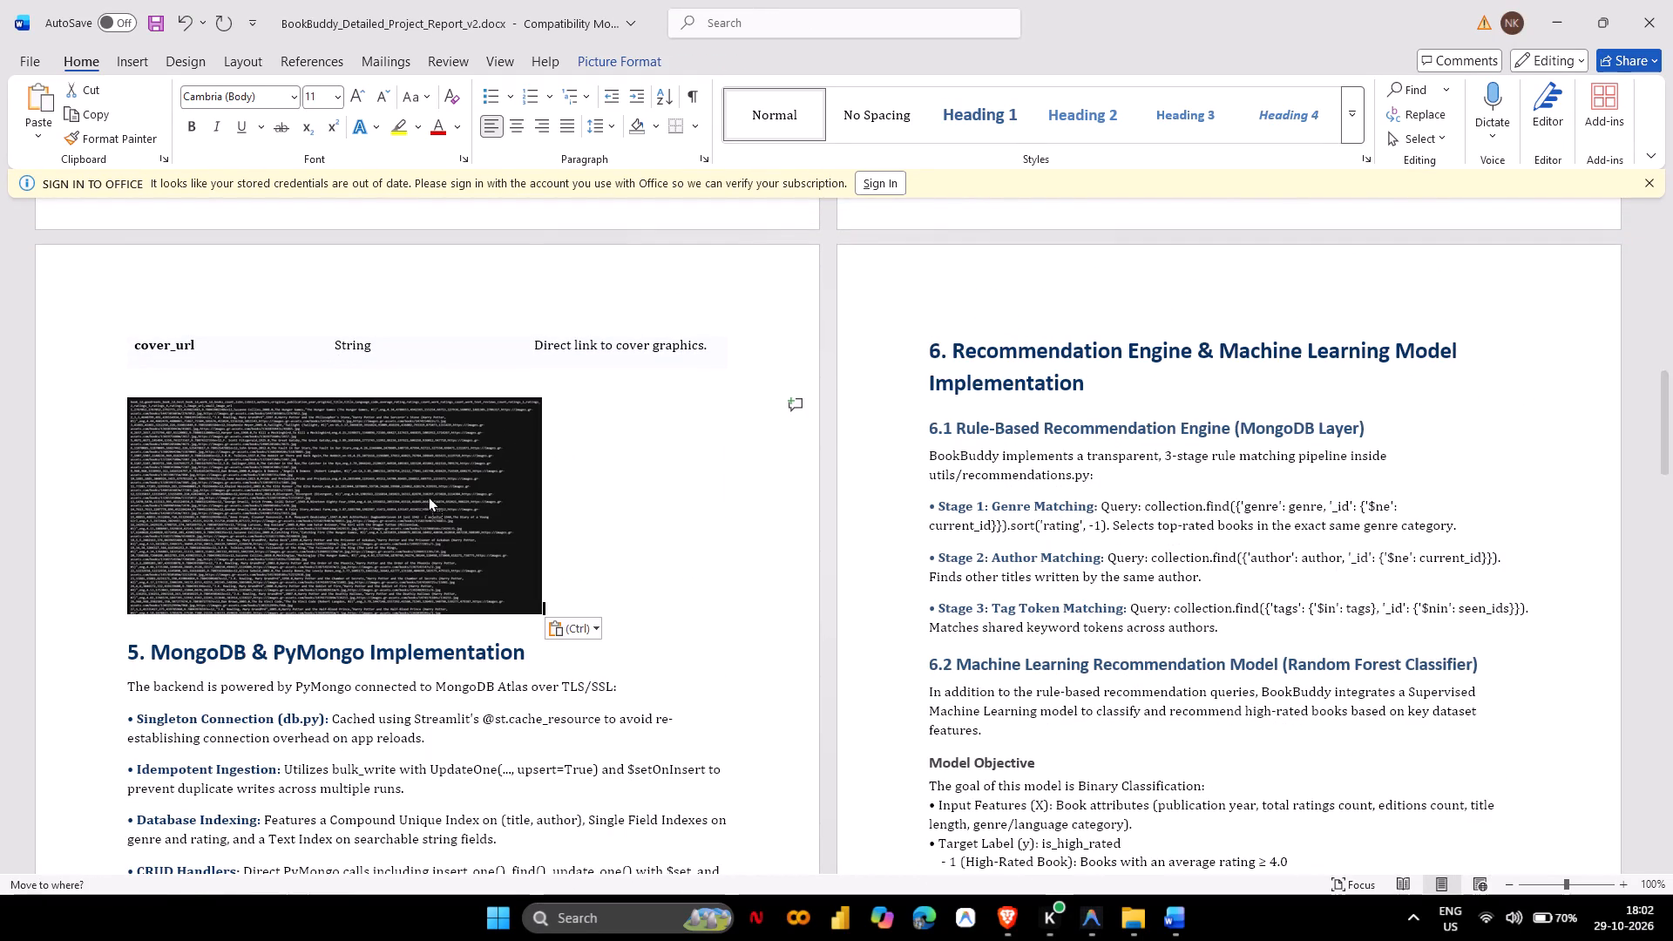
{"action": "left_click_drag", "start_coordinate": [428, 496], "coordinate": [436, 492]}
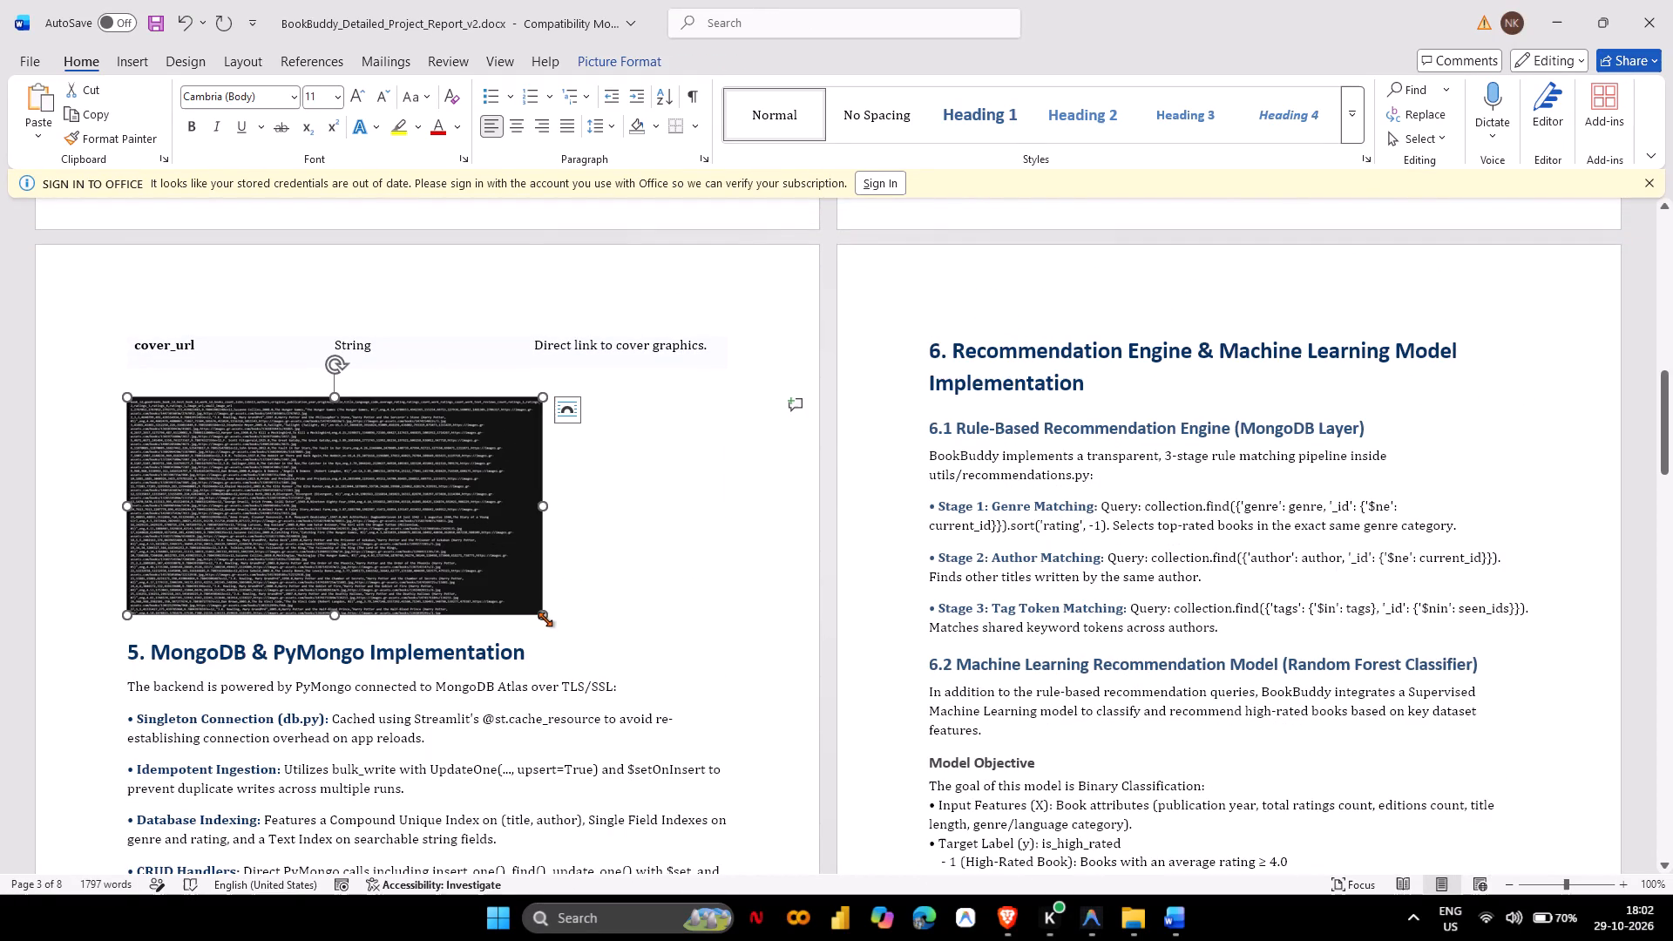
{"action": "left_click_drag", "start_coordinate": [545, 619], "coordinate": [586, 571]}
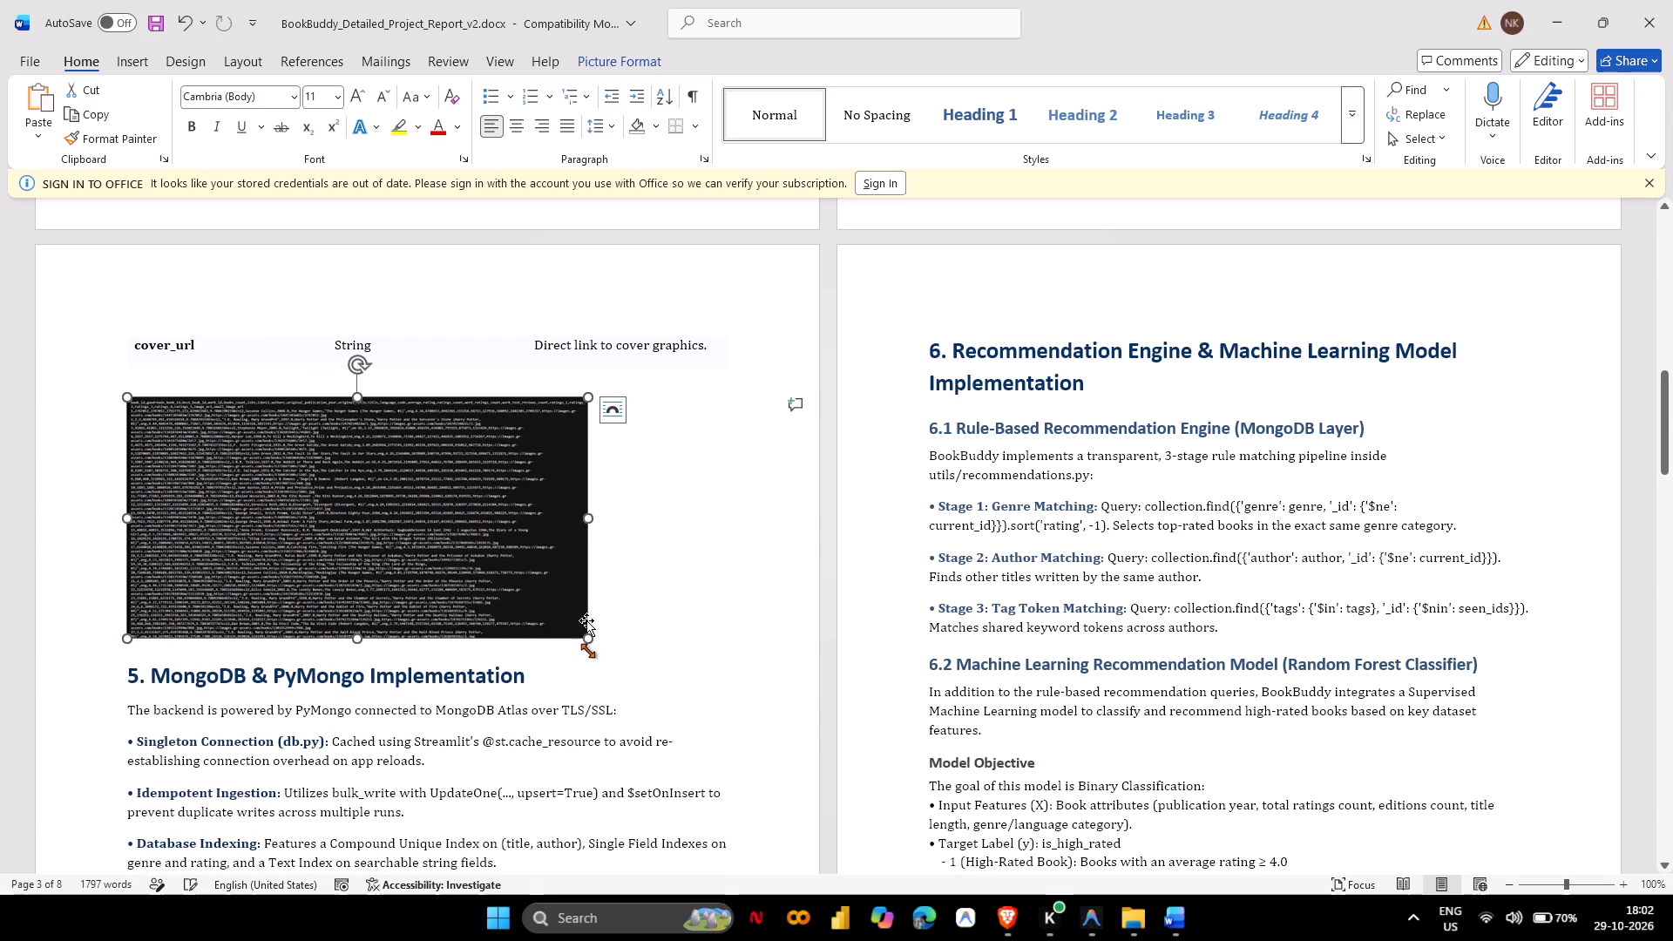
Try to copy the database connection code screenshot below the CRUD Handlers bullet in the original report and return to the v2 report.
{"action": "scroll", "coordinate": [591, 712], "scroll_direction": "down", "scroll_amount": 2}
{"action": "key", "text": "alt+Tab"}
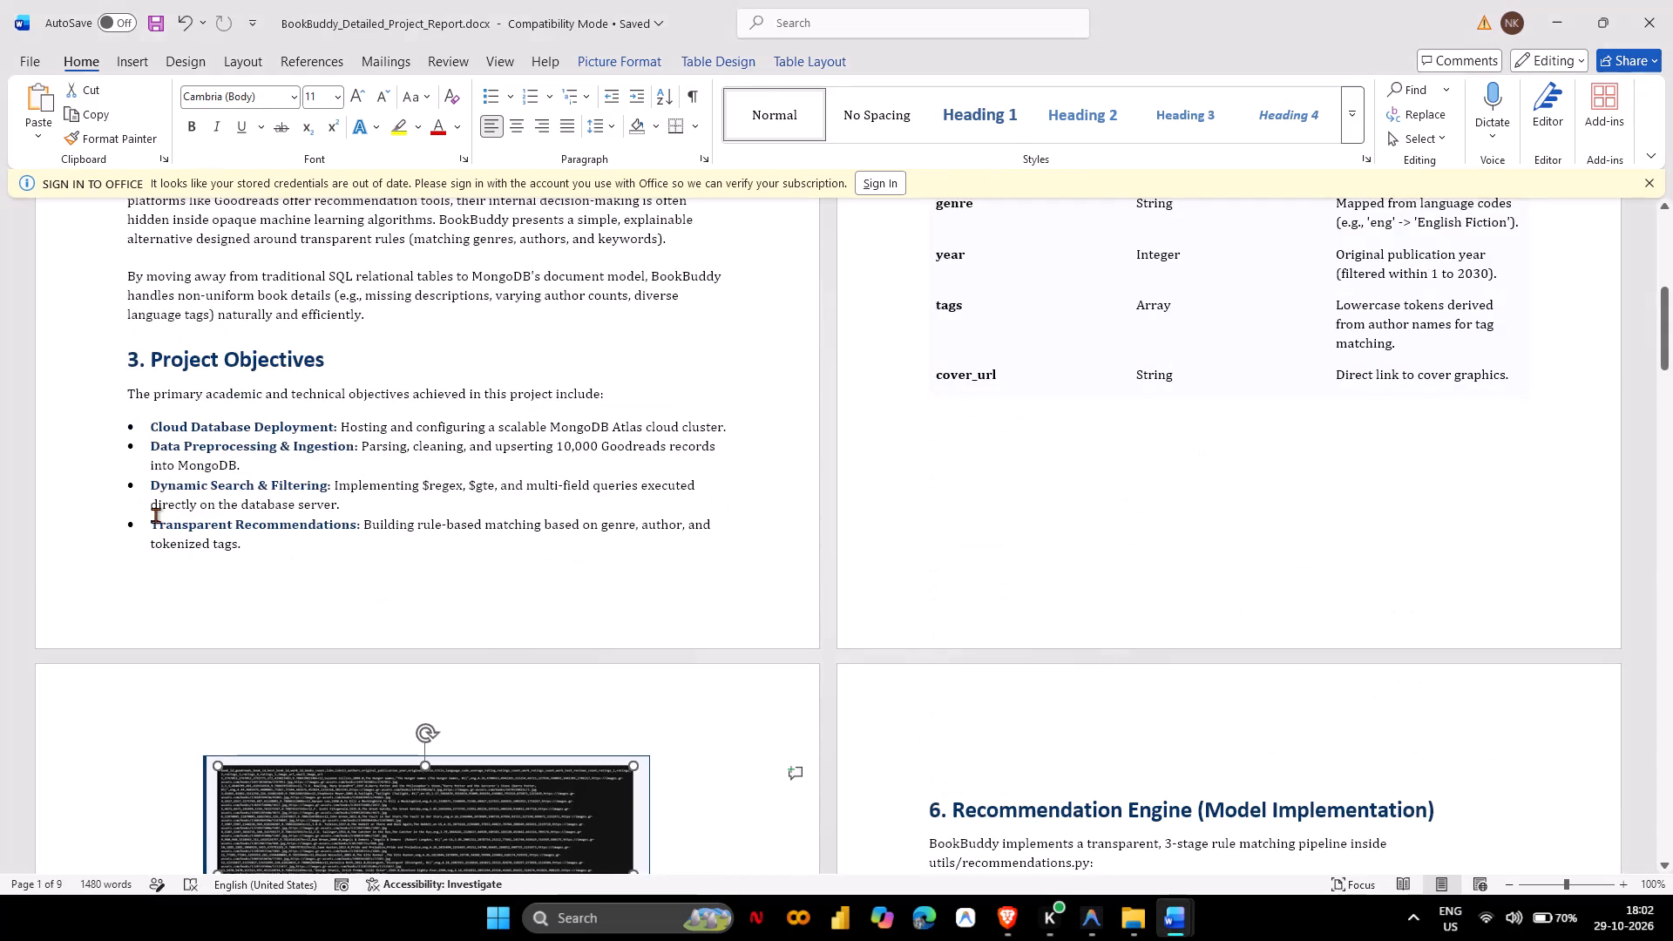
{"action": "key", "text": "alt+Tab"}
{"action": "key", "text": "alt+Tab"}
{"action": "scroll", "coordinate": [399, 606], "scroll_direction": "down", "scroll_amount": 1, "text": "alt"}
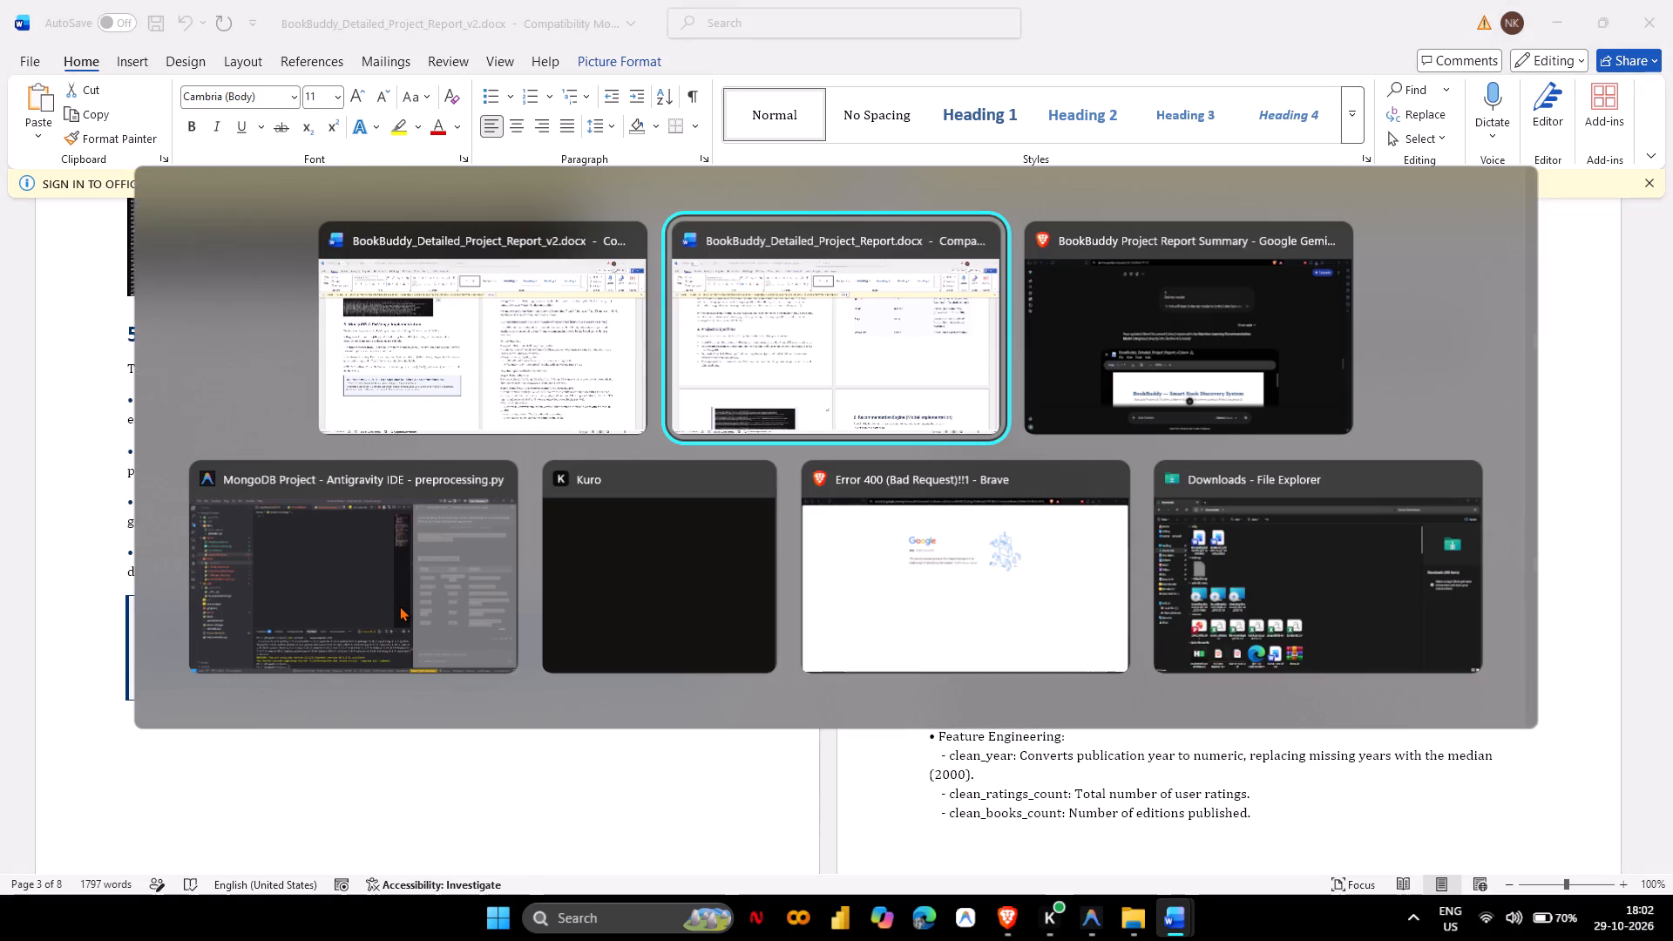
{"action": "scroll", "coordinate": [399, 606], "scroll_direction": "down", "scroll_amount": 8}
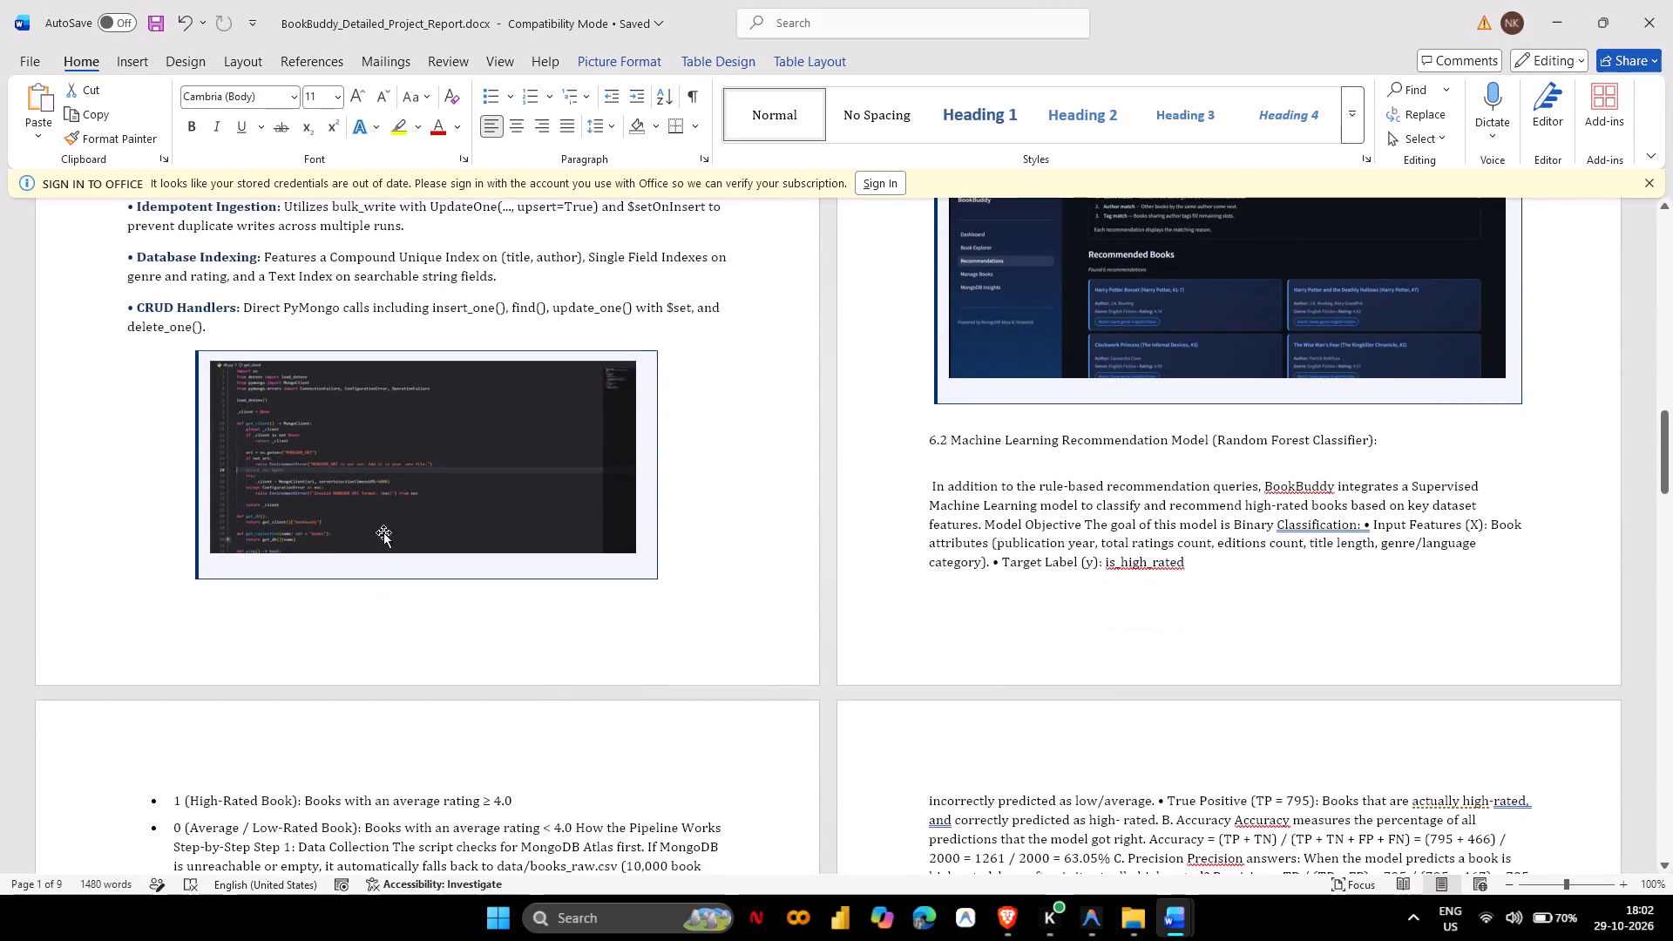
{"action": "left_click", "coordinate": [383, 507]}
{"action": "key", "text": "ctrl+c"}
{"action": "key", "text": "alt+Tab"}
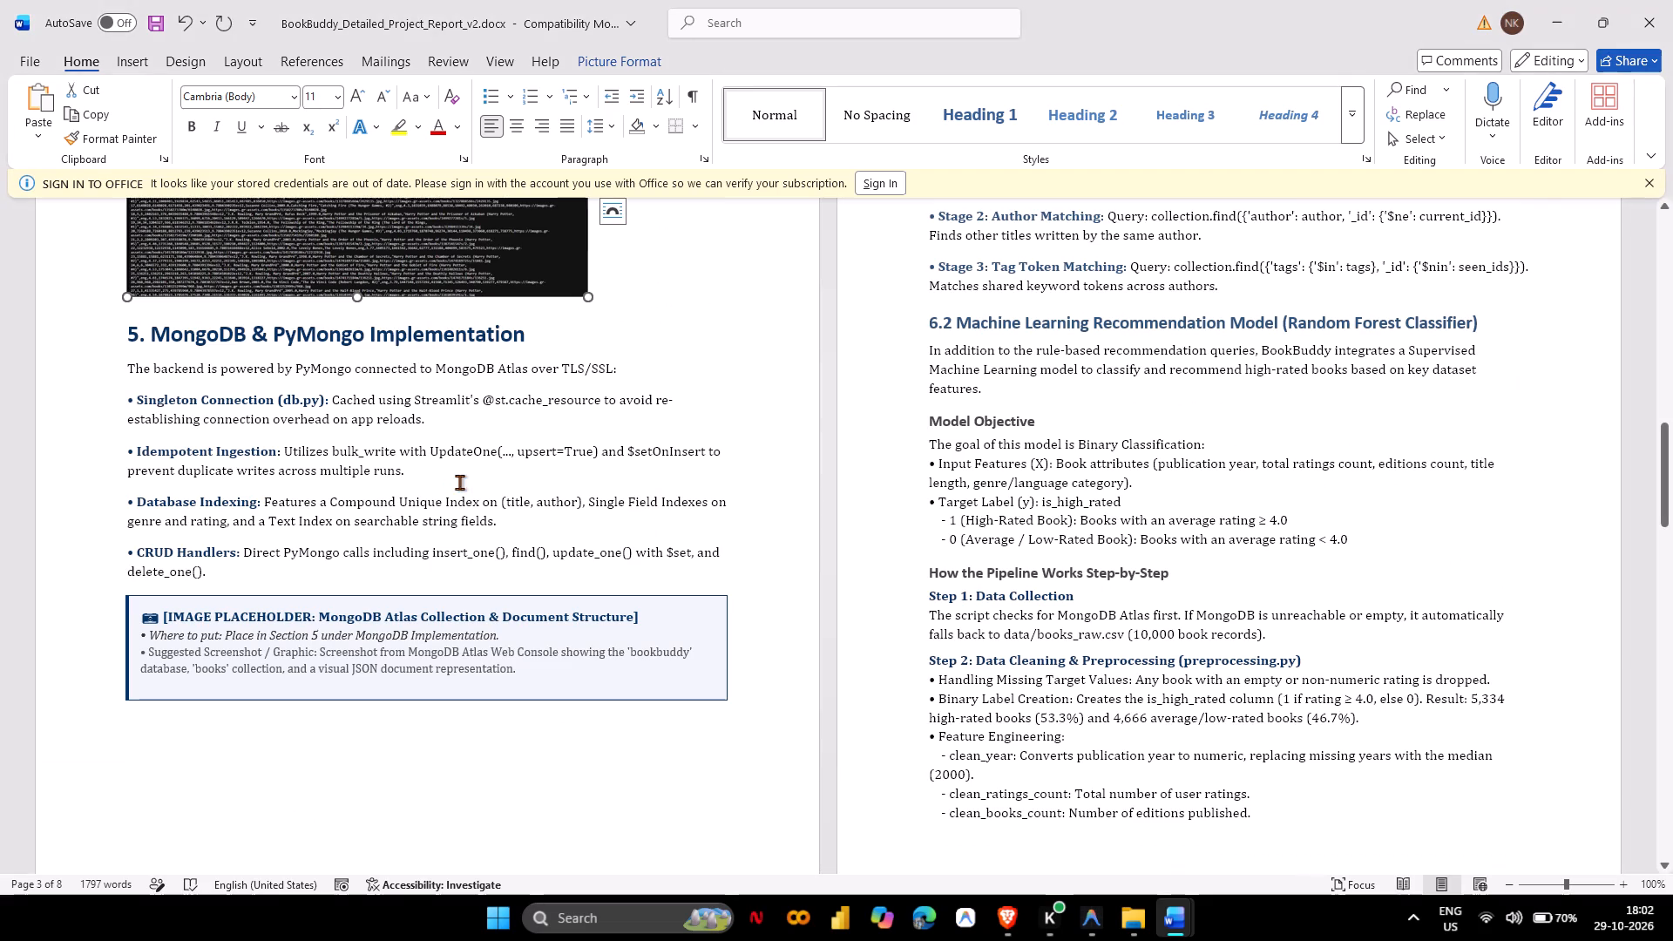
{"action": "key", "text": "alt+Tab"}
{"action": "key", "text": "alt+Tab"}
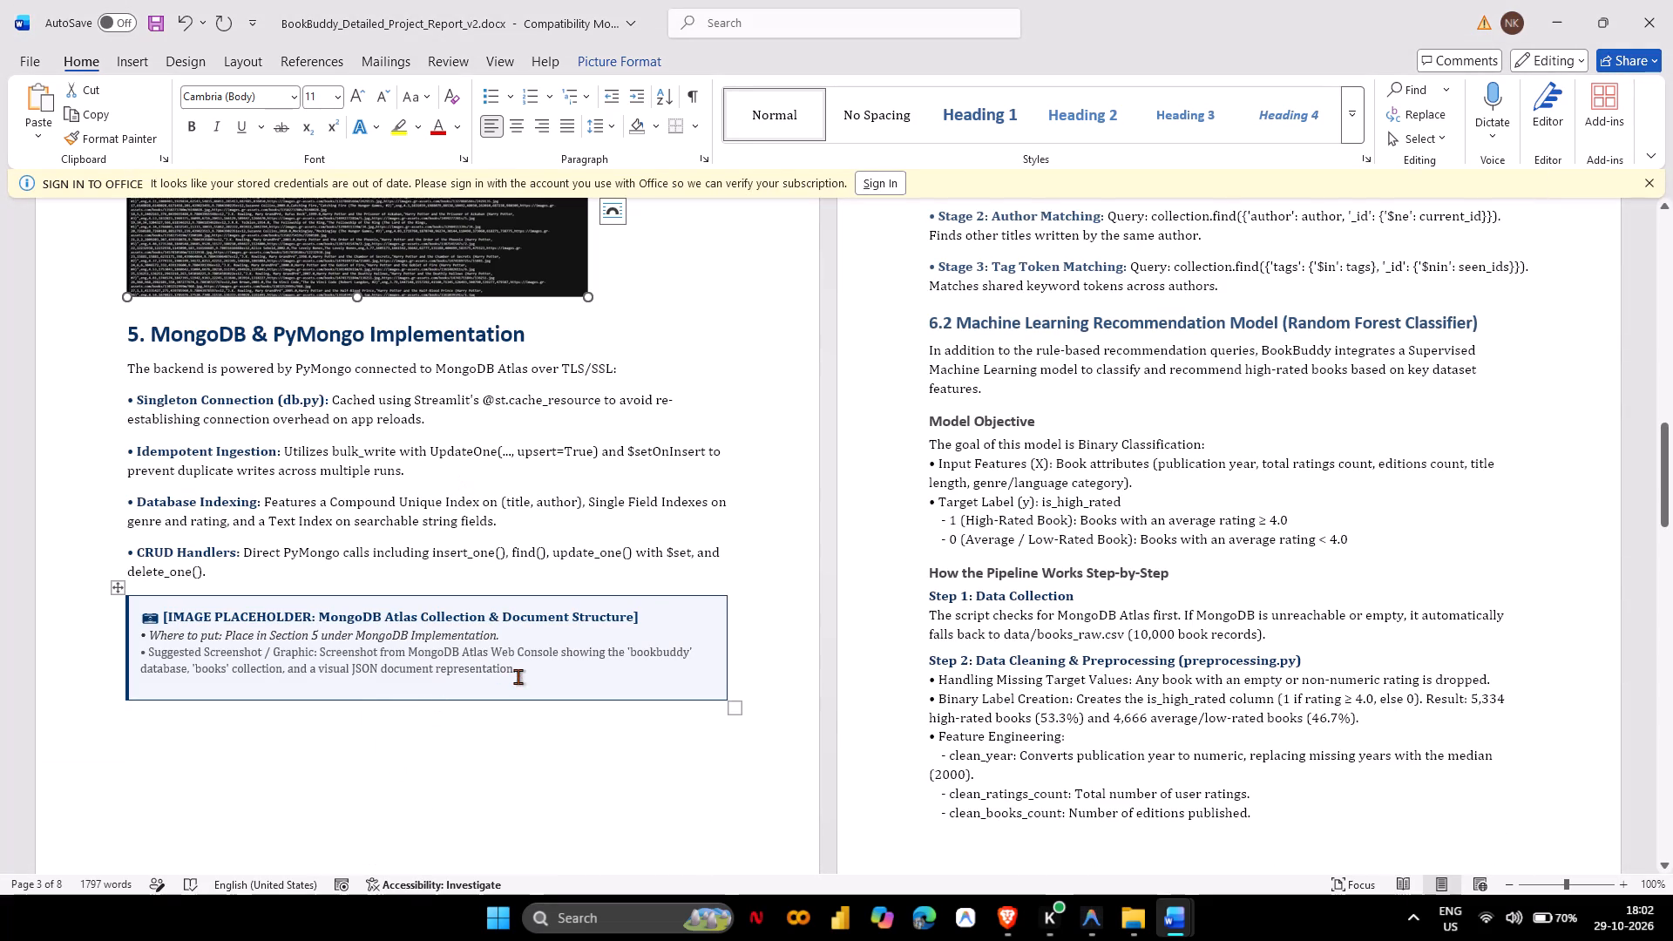
Clear the MongoDB Atlas Collection & Document Structure placeholder text from its box in Section 5 of the v2 report.
{"action": "left_click_drag", "start_coordinate": [518, 676], "coordinate": [152, 624]}
{"action": "key", "text": "BackSpace"}
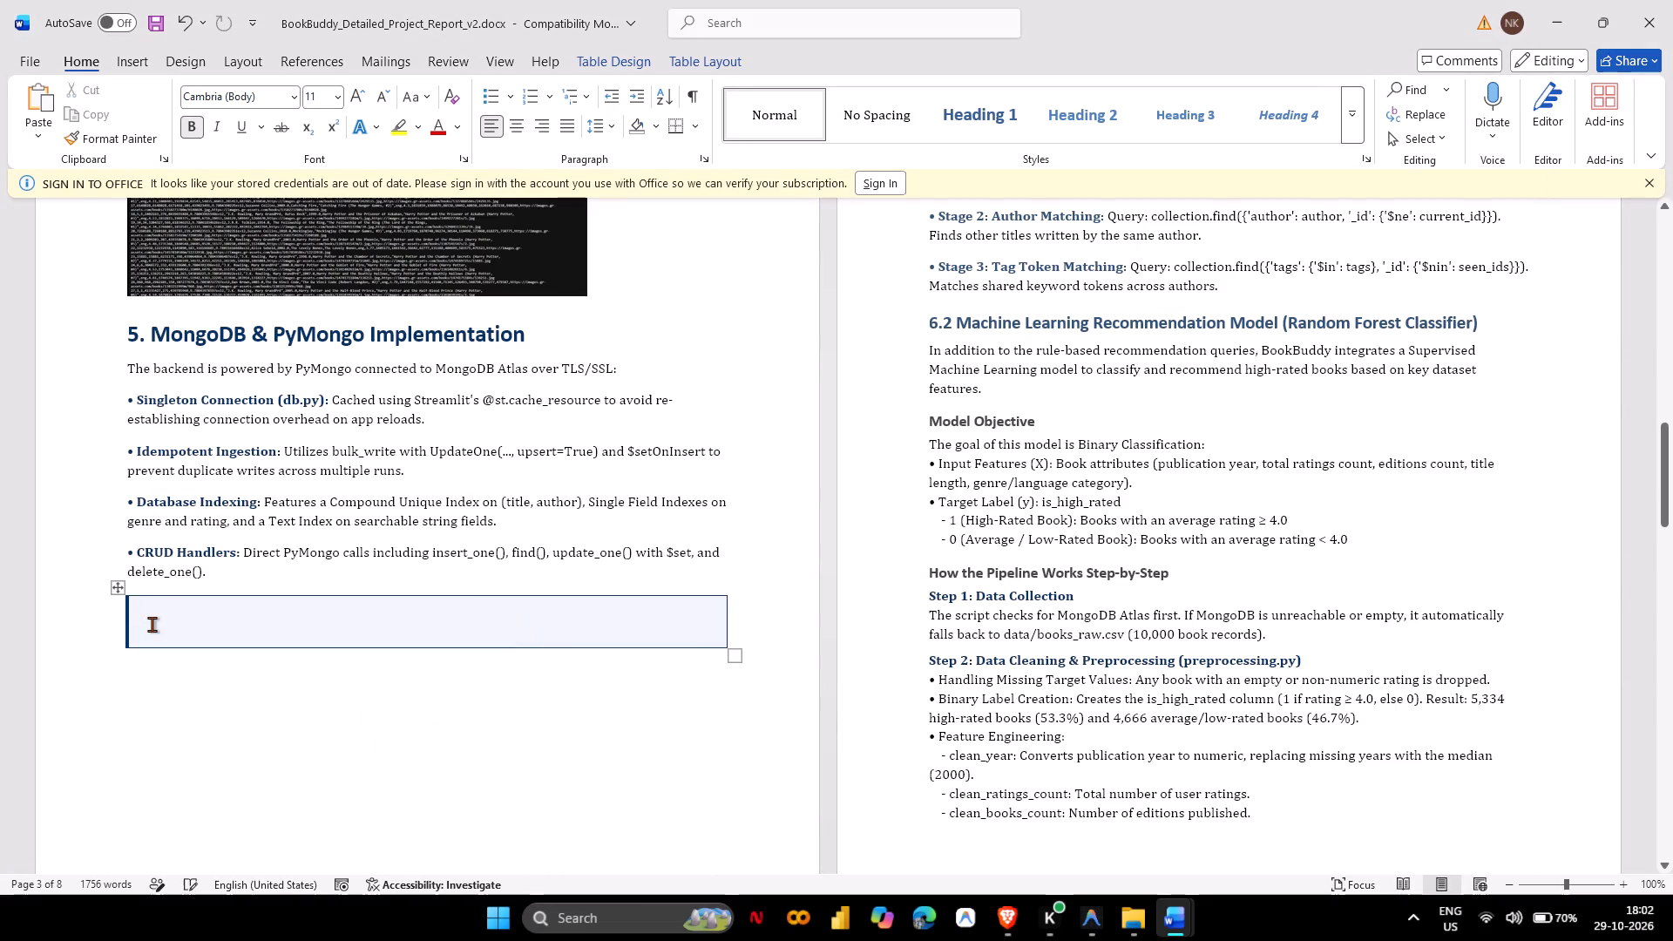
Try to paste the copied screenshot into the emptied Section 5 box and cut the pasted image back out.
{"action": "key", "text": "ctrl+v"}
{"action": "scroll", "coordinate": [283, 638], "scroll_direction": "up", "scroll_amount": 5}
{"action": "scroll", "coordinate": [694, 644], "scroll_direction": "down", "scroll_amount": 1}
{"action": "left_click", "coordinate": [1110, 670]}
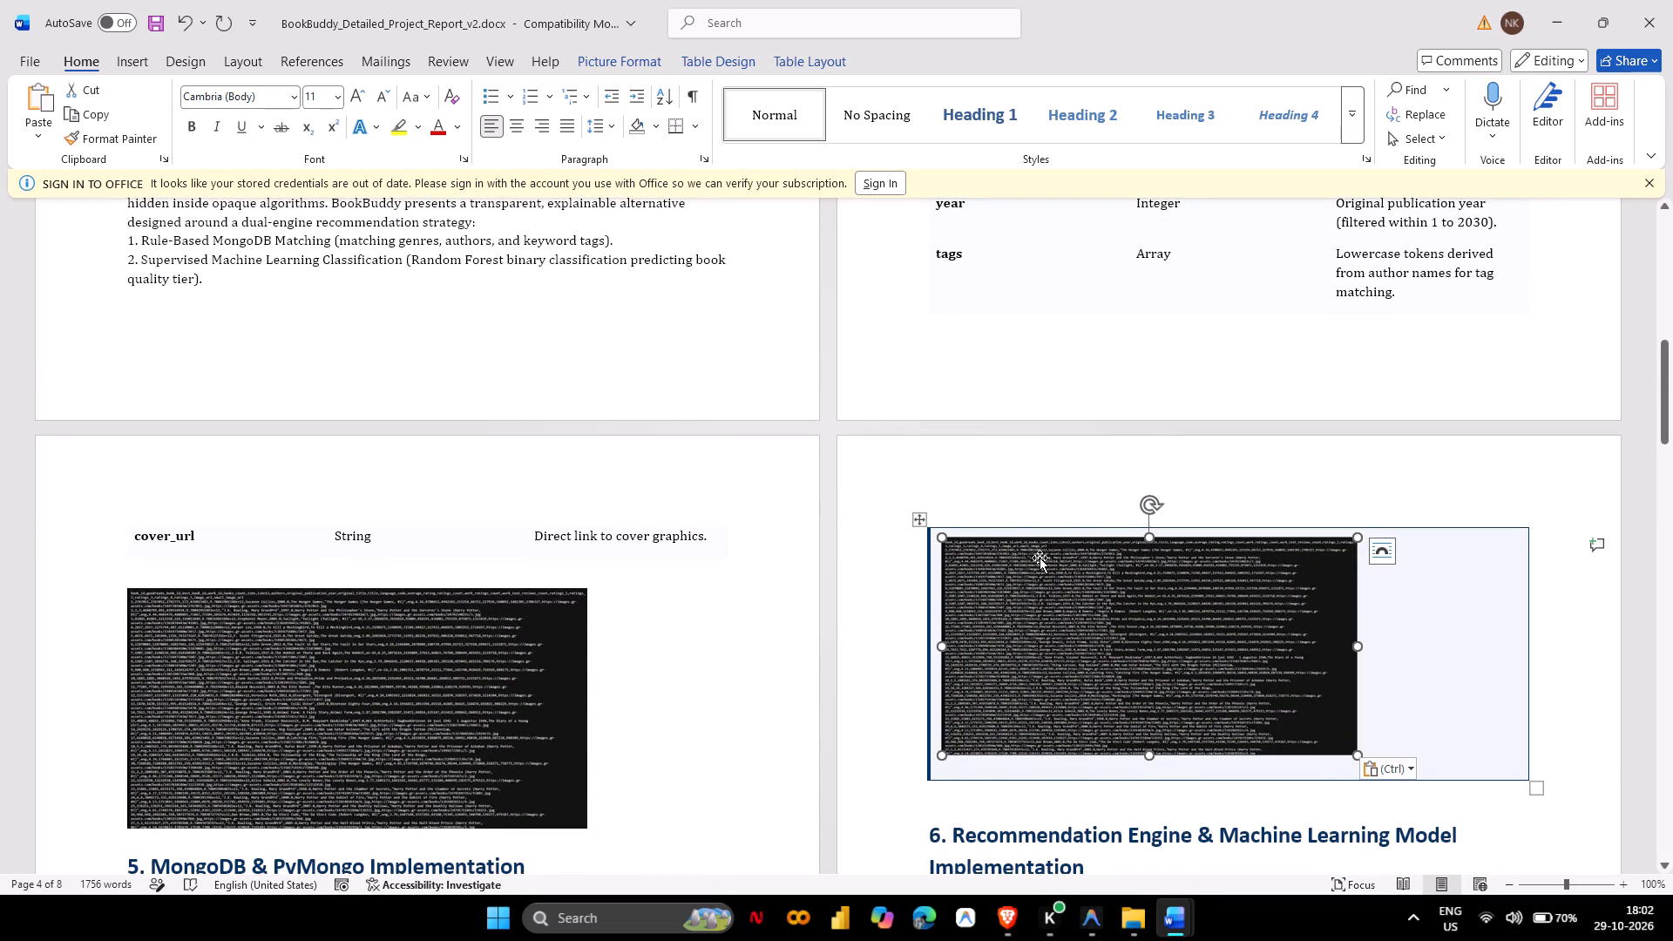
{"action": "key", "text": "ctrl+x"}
Copy the database connection code screenshot from Section 5 of the original report and paste it into the emptied box in the v2 report.
{"action": "key", "text": "alt+Tab"}
{"action": "left_click", "coordinate": [461, 500]}
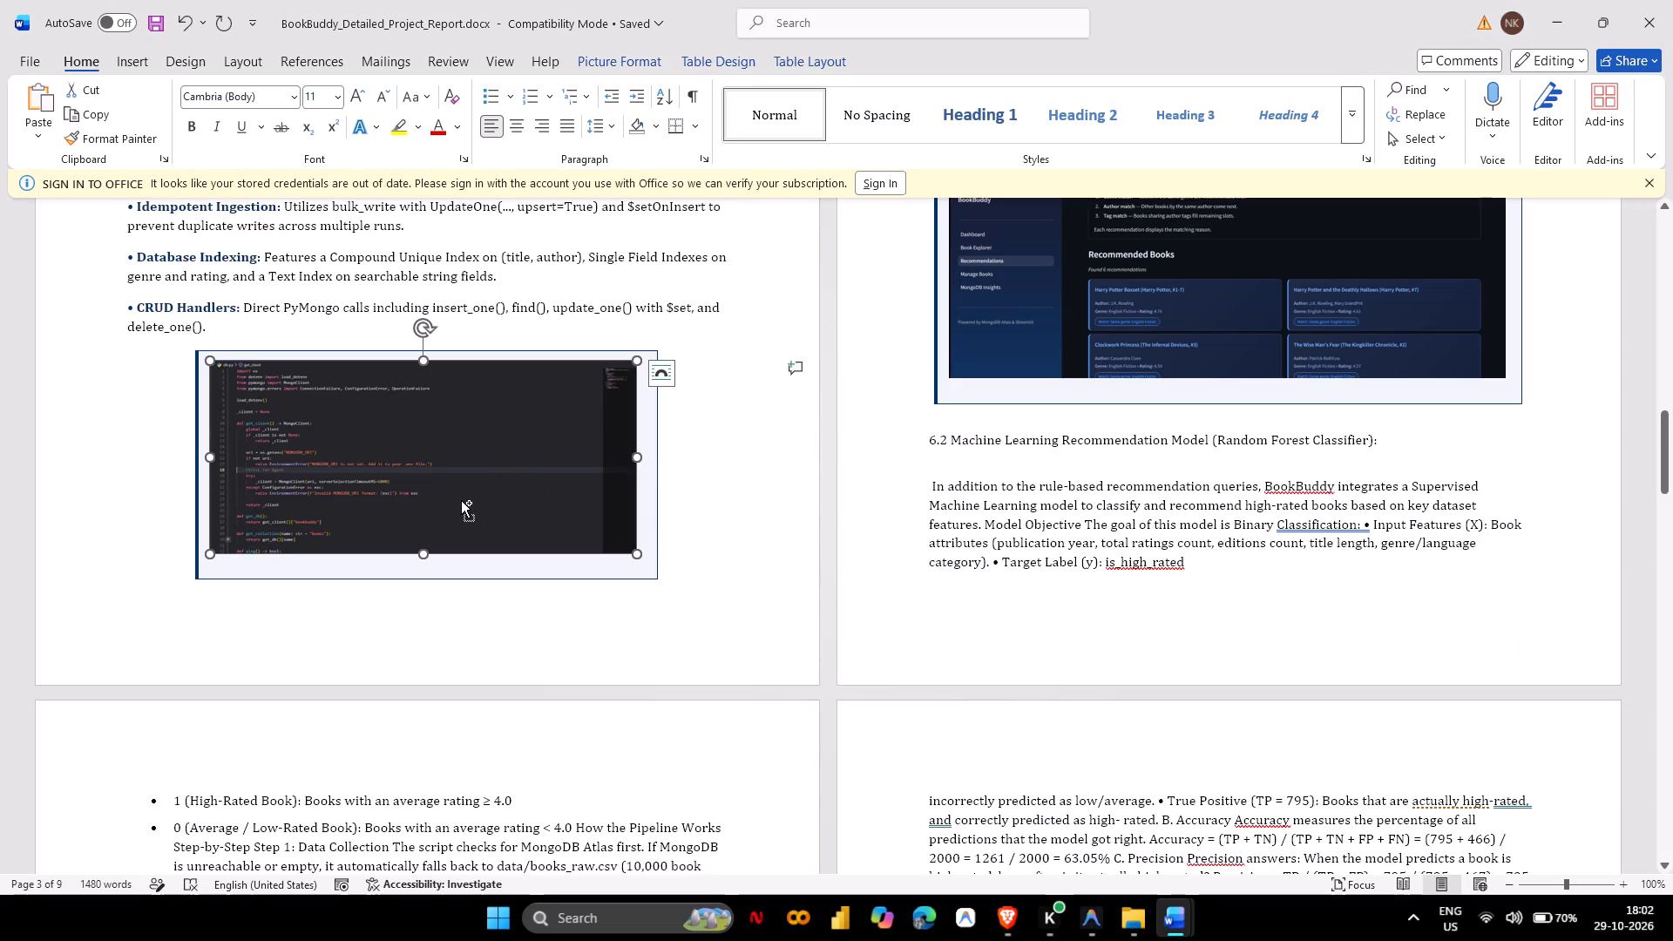
{"action": "key", "text": "ctrl+c"}
{"action": "key", "text": "alt+Tab"}
{"action": "key", "text": "ctrl+v"}
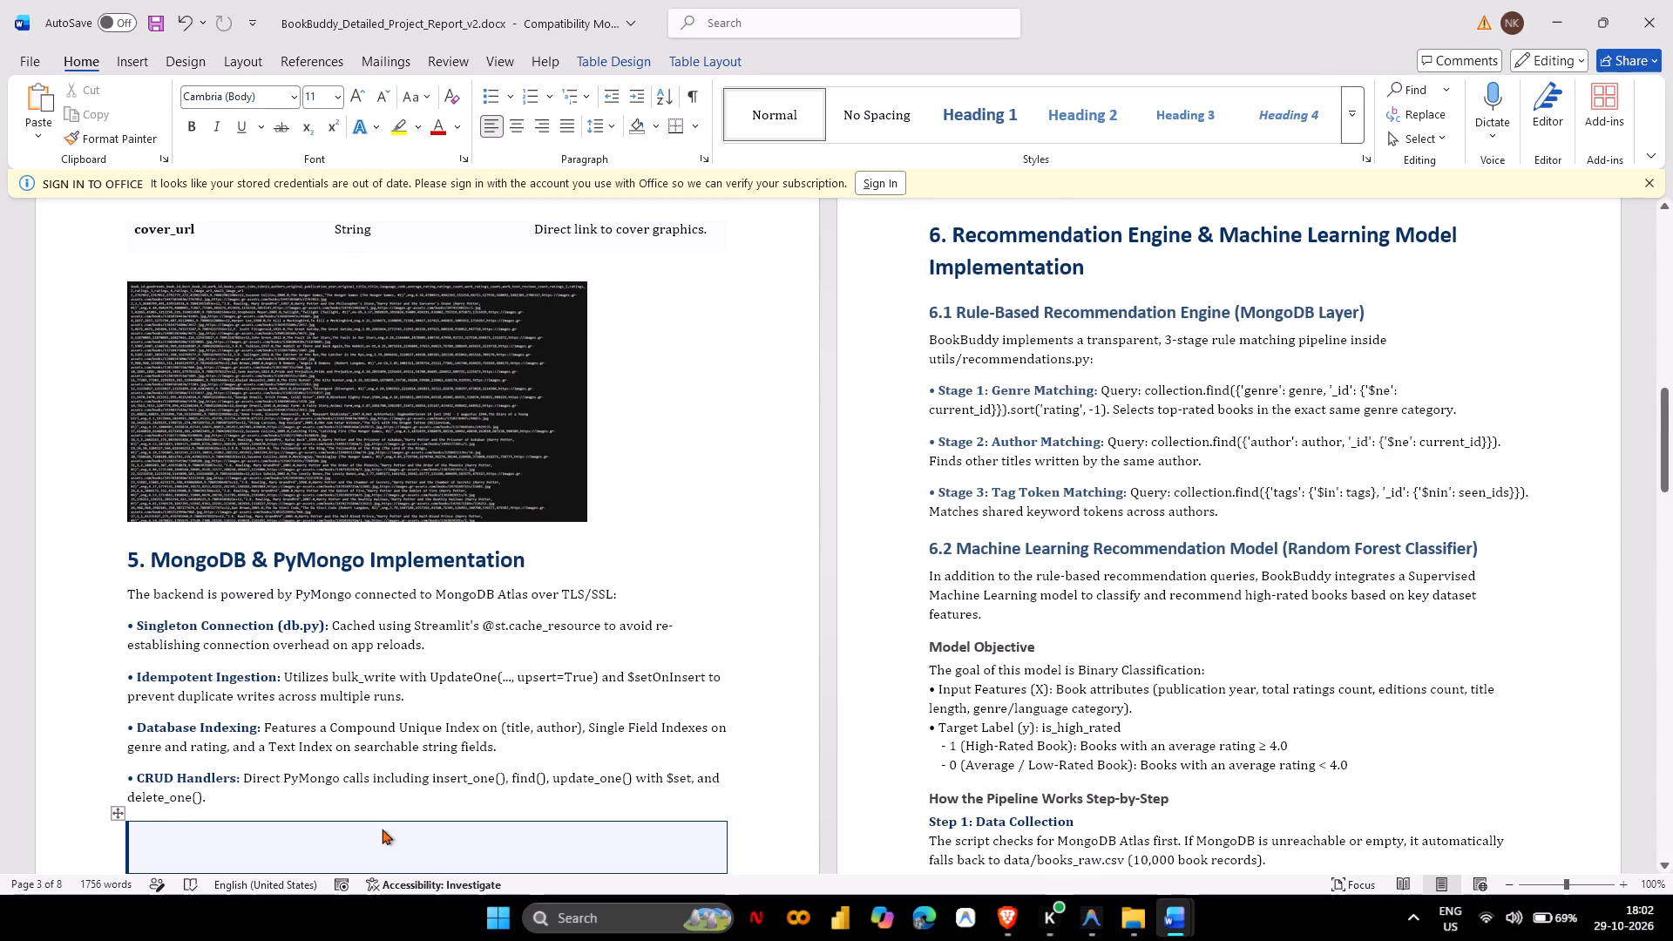
{"action": "scroll", "coordinate": [547, 732], "scroll_direction": "down", "scroll_amount": 1}
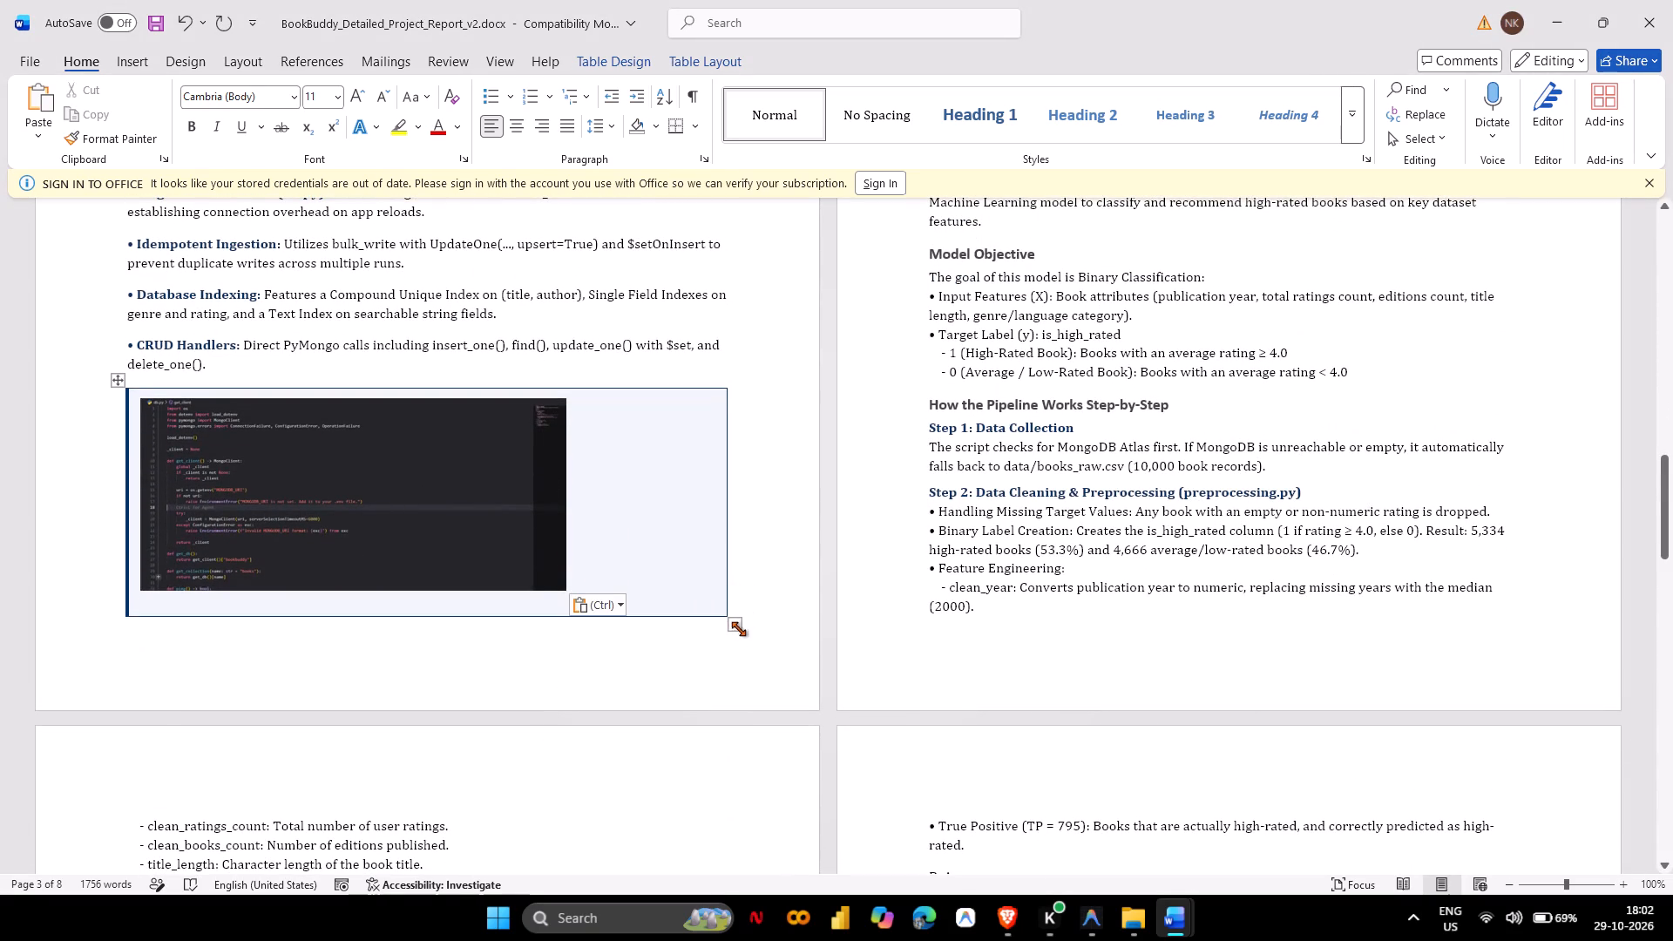
Narrow the box around the pasted Section 5 code screenshot so that it fits closer to the image.
{"action": "left_click_drag", "start_coordinate": [738, 624], "coordinate": [617, 579]}
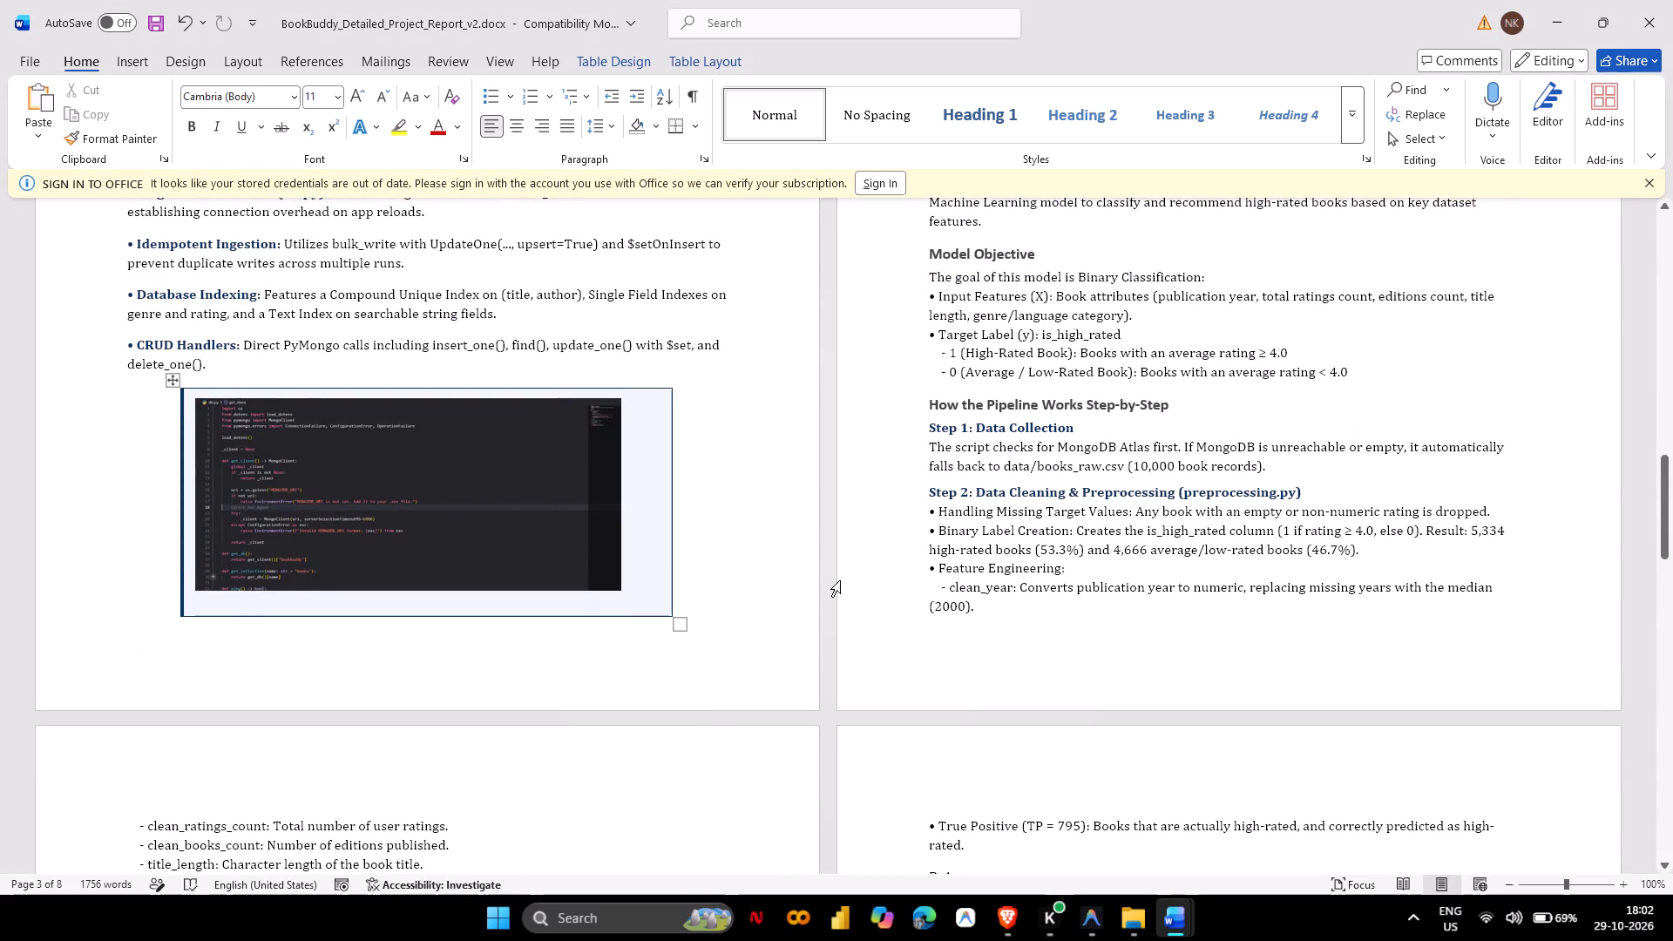
{"action": "left_click", "coordinate": [844, 579]}
Look through the v2 report from Section 5 to the Conclusion for the remaining image placeholders.
{"action": "scroll", "coordinate": [844, 579], "scroll_direction": "up", "scroll_amount": 3}
{"action": "scroll", "coordinate": [844, 579], "scroll_direction": "down", "scroll_amount": 1}
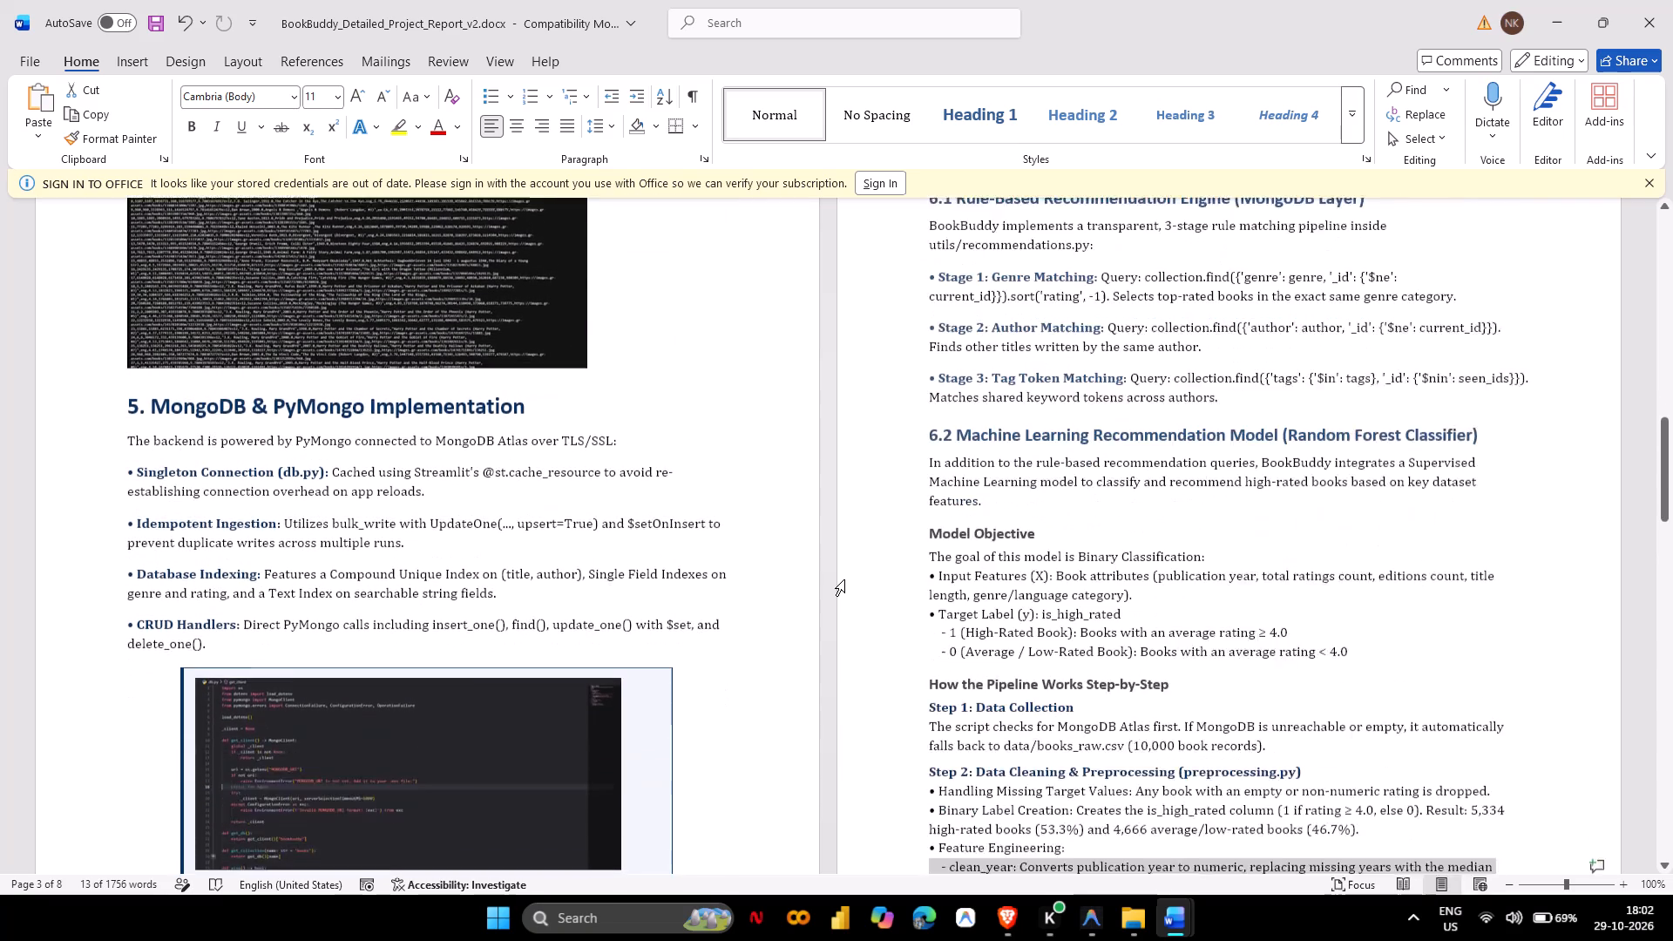
{"action": "scroll", "coordinate": [844, 579], "scroll_direction": "down", "scroll_amount": 6}
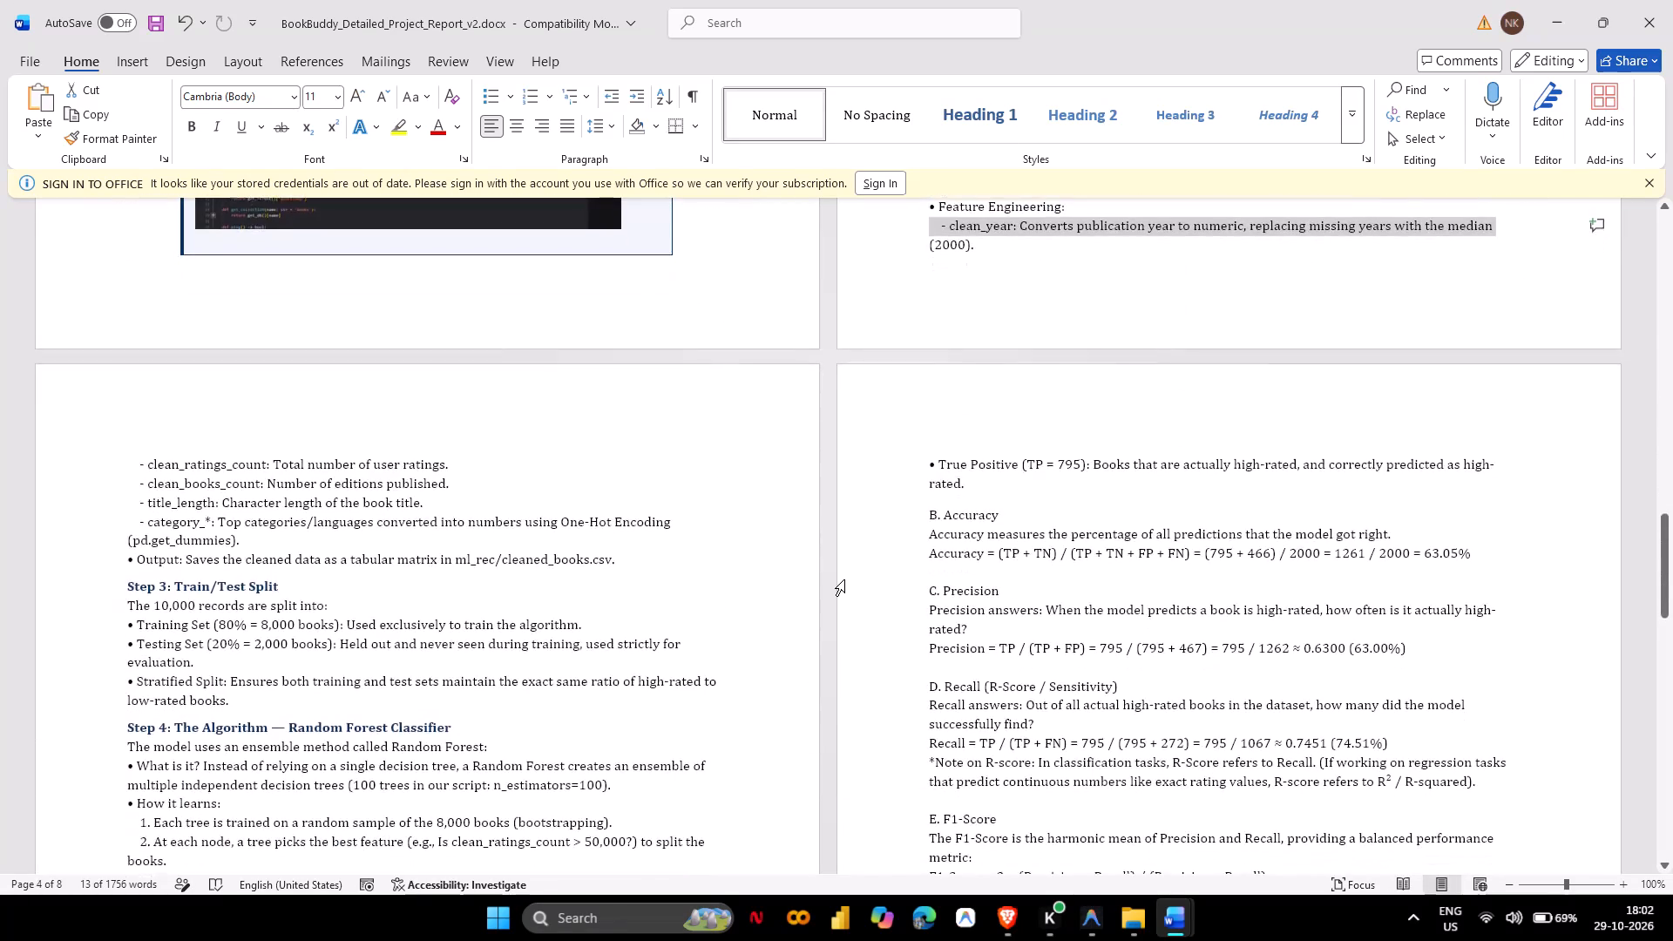
{"action": "scroll", "coordinate": [844, 579], "scroll_direction": "down", "scroll_amount": 3}
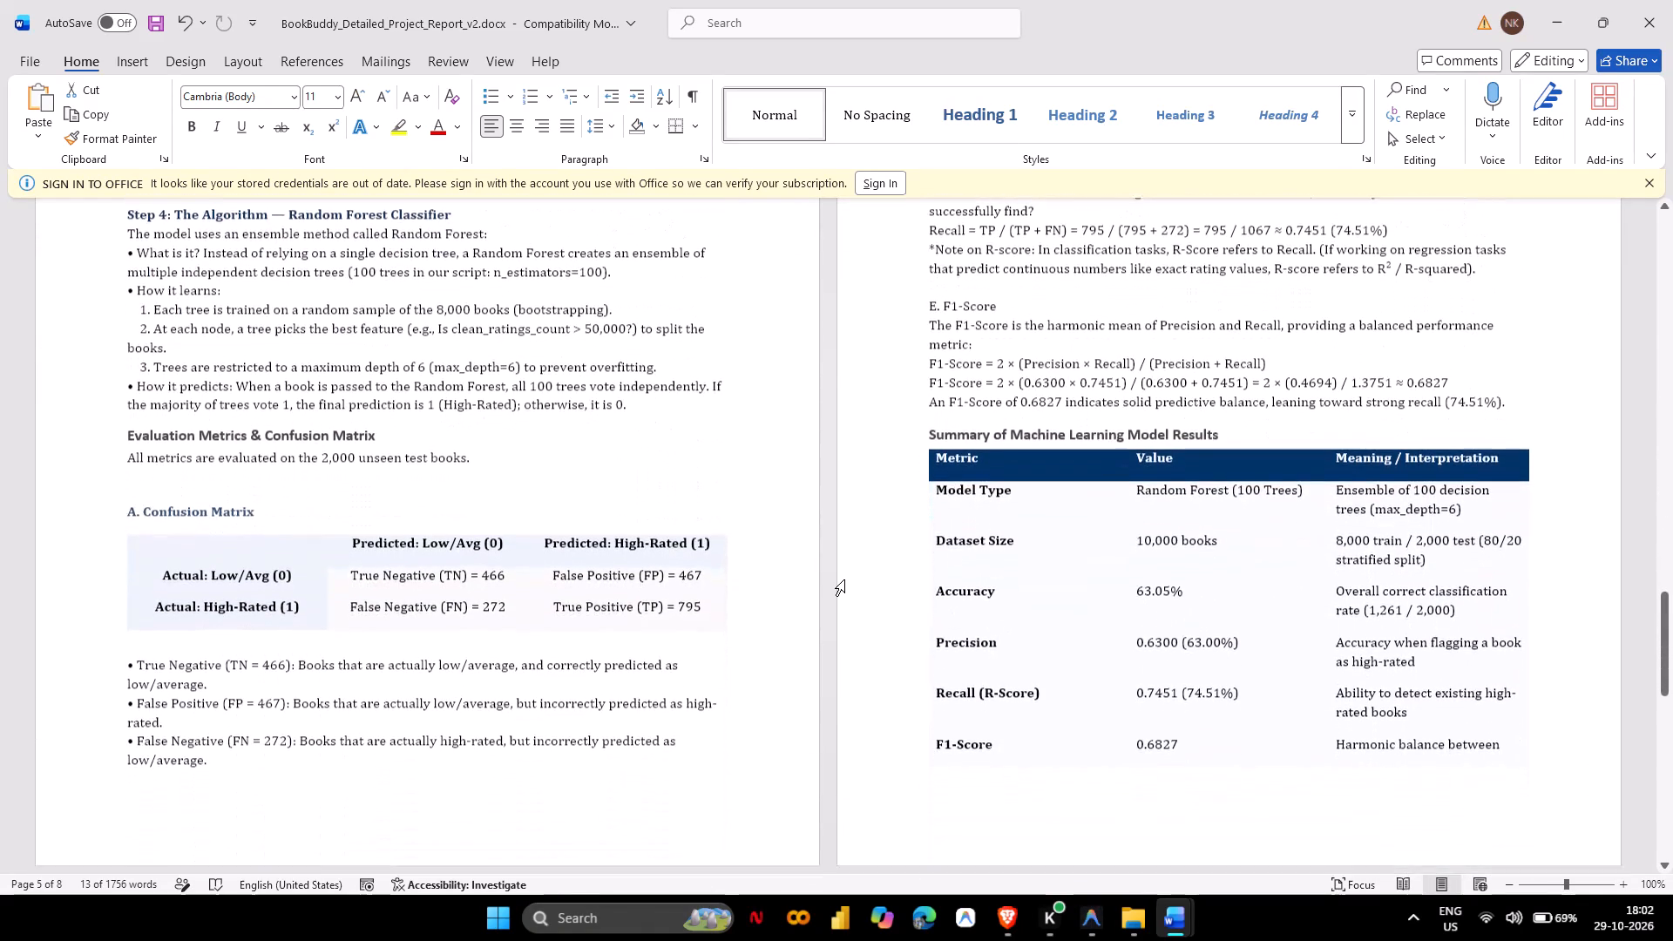
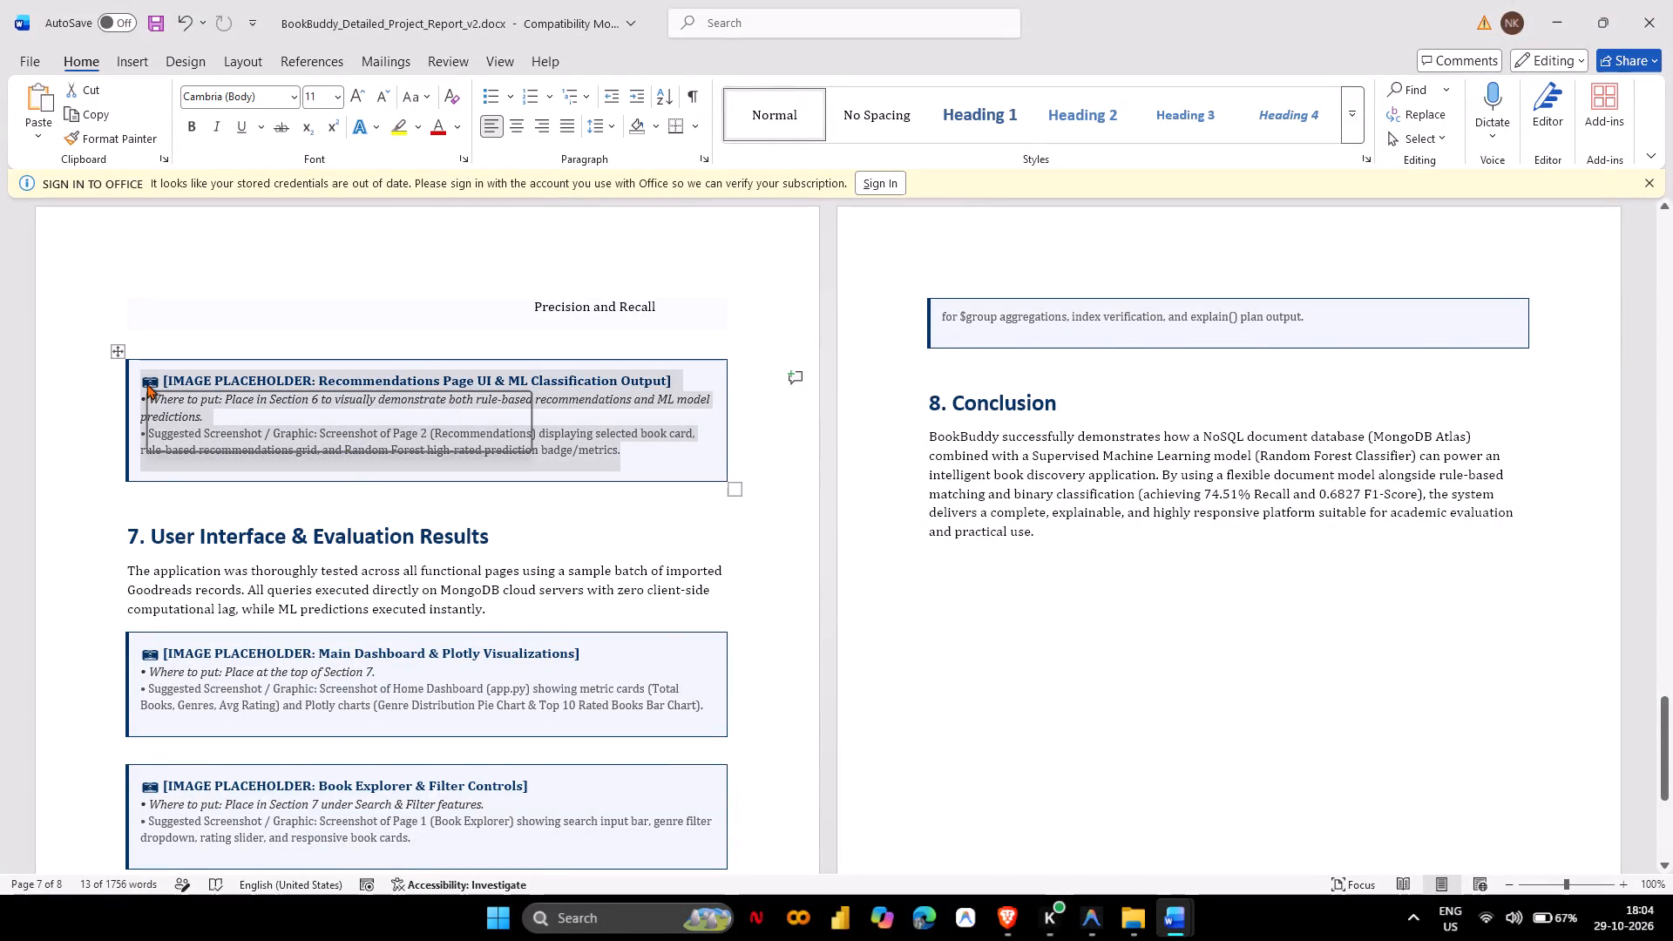
{"action": "key", "text": "BackSpace"}
{"action": "key", "text": "ctrl+v"}
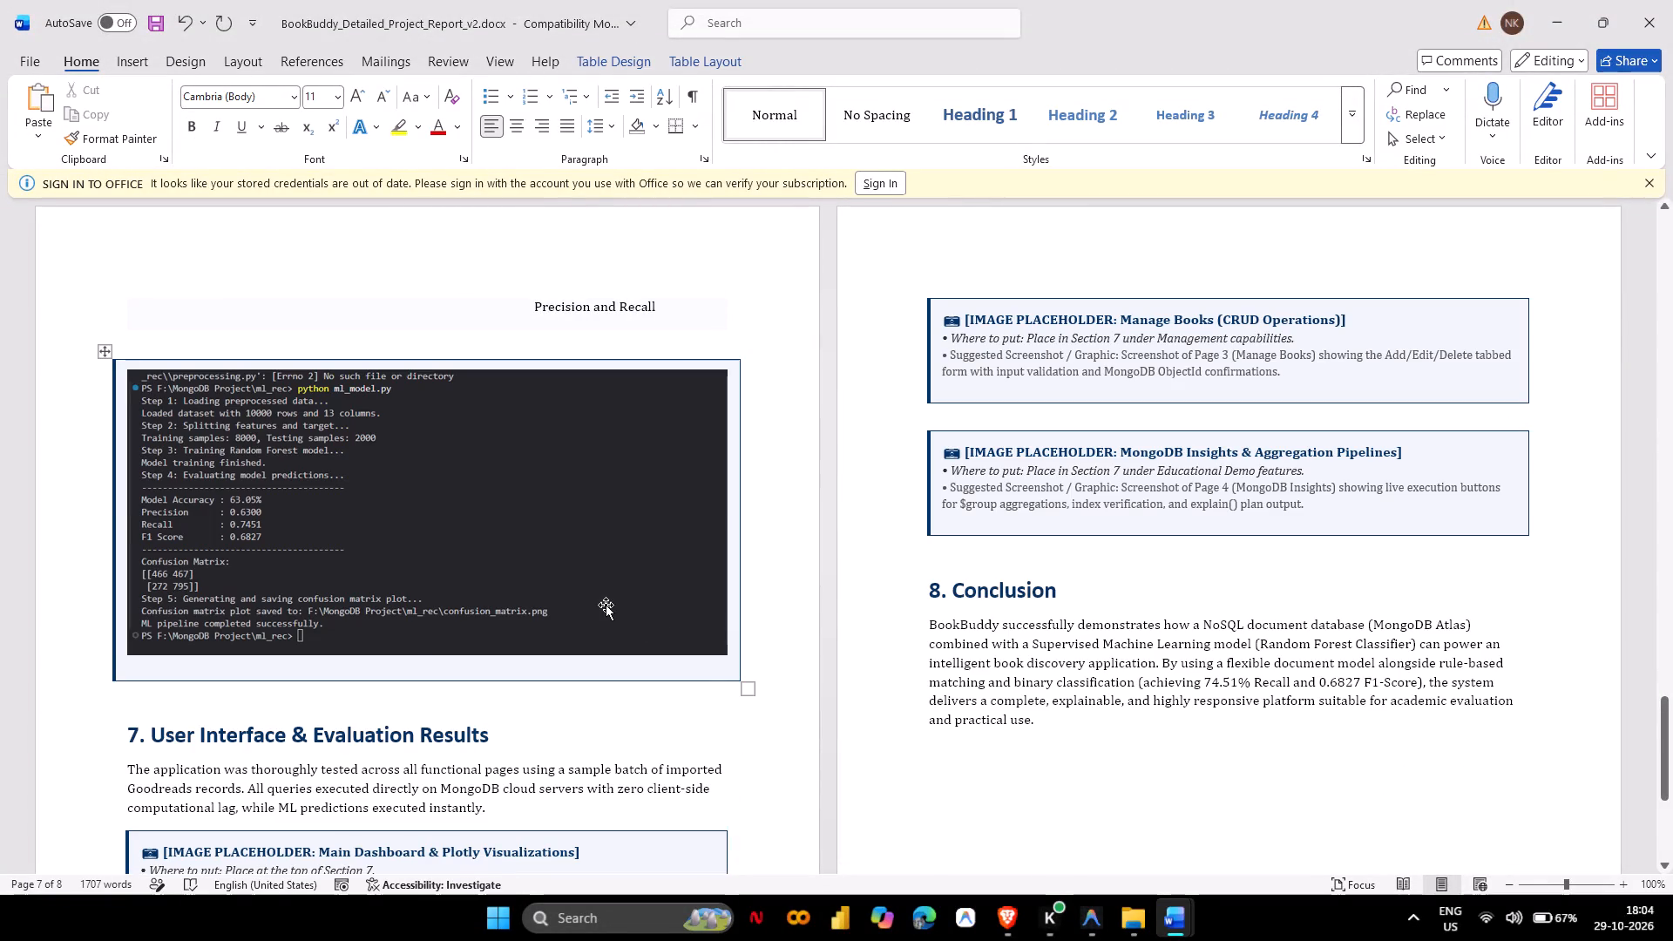
{"action": "left_click", "coordinate": [688, 633]}
{"action": "left_click_drag", "start_coordinate": [745, 688], "coordinate": [723, 634]}
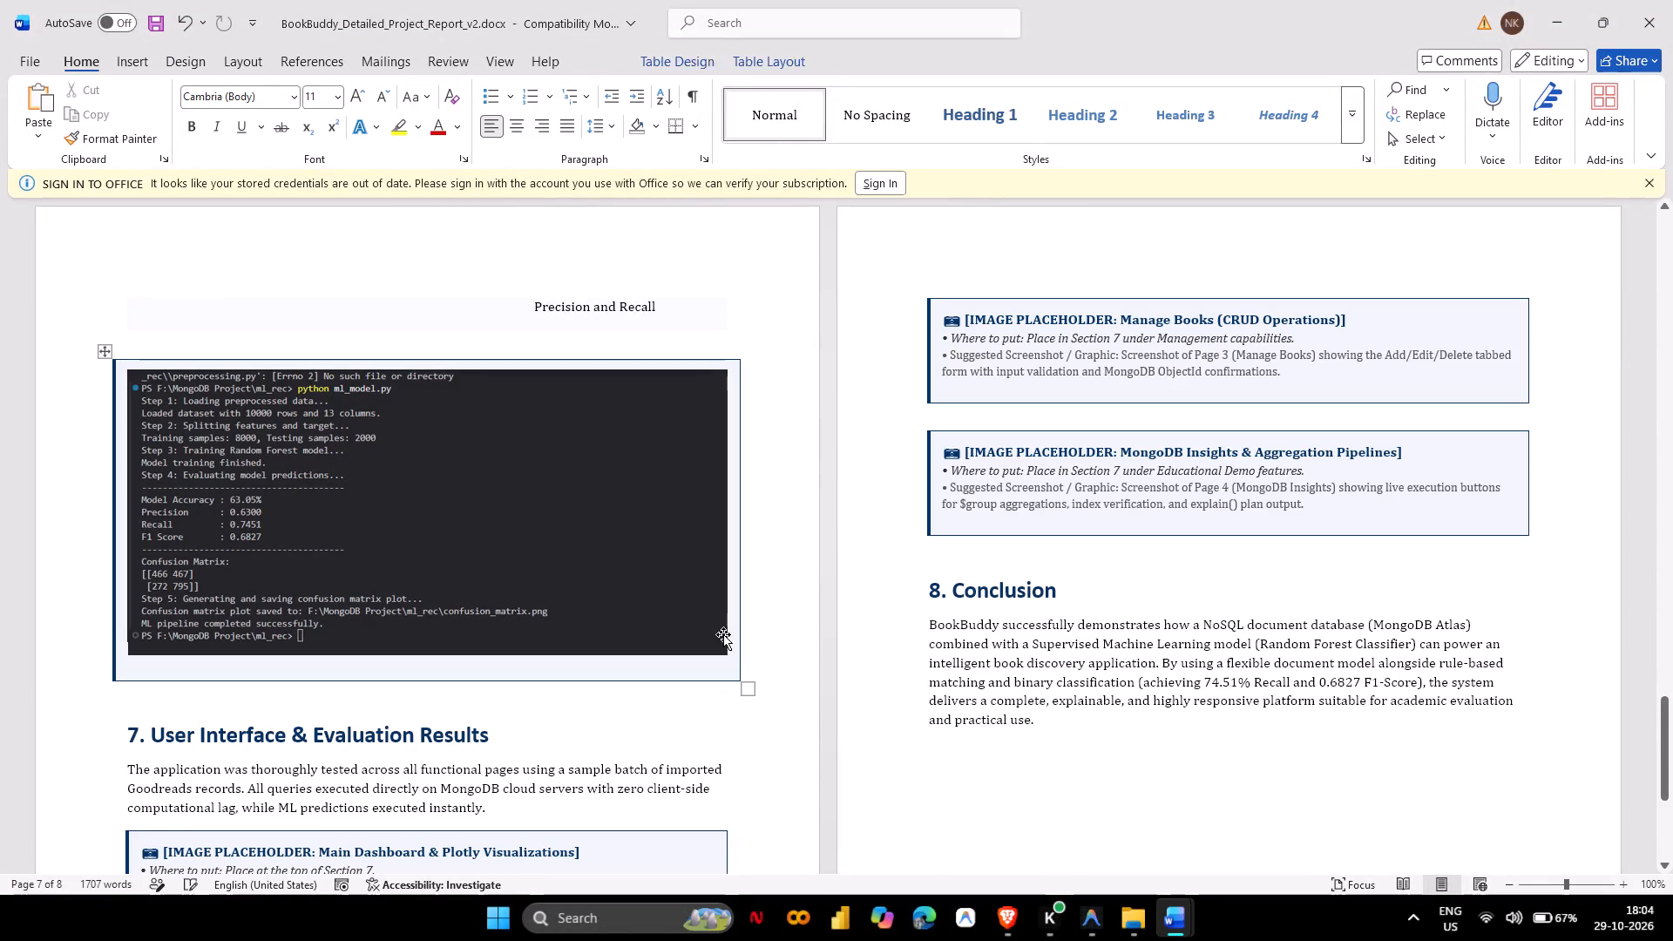
Compare Section 7 of the v2 report with the original report to locate the next image placeholders to fill.
{"action": "scroll", "coordinate": [745, 667], "scroll_direction": "down", "scroll_amount": 1}
{"action": "key", "text": "alt+Tab"}
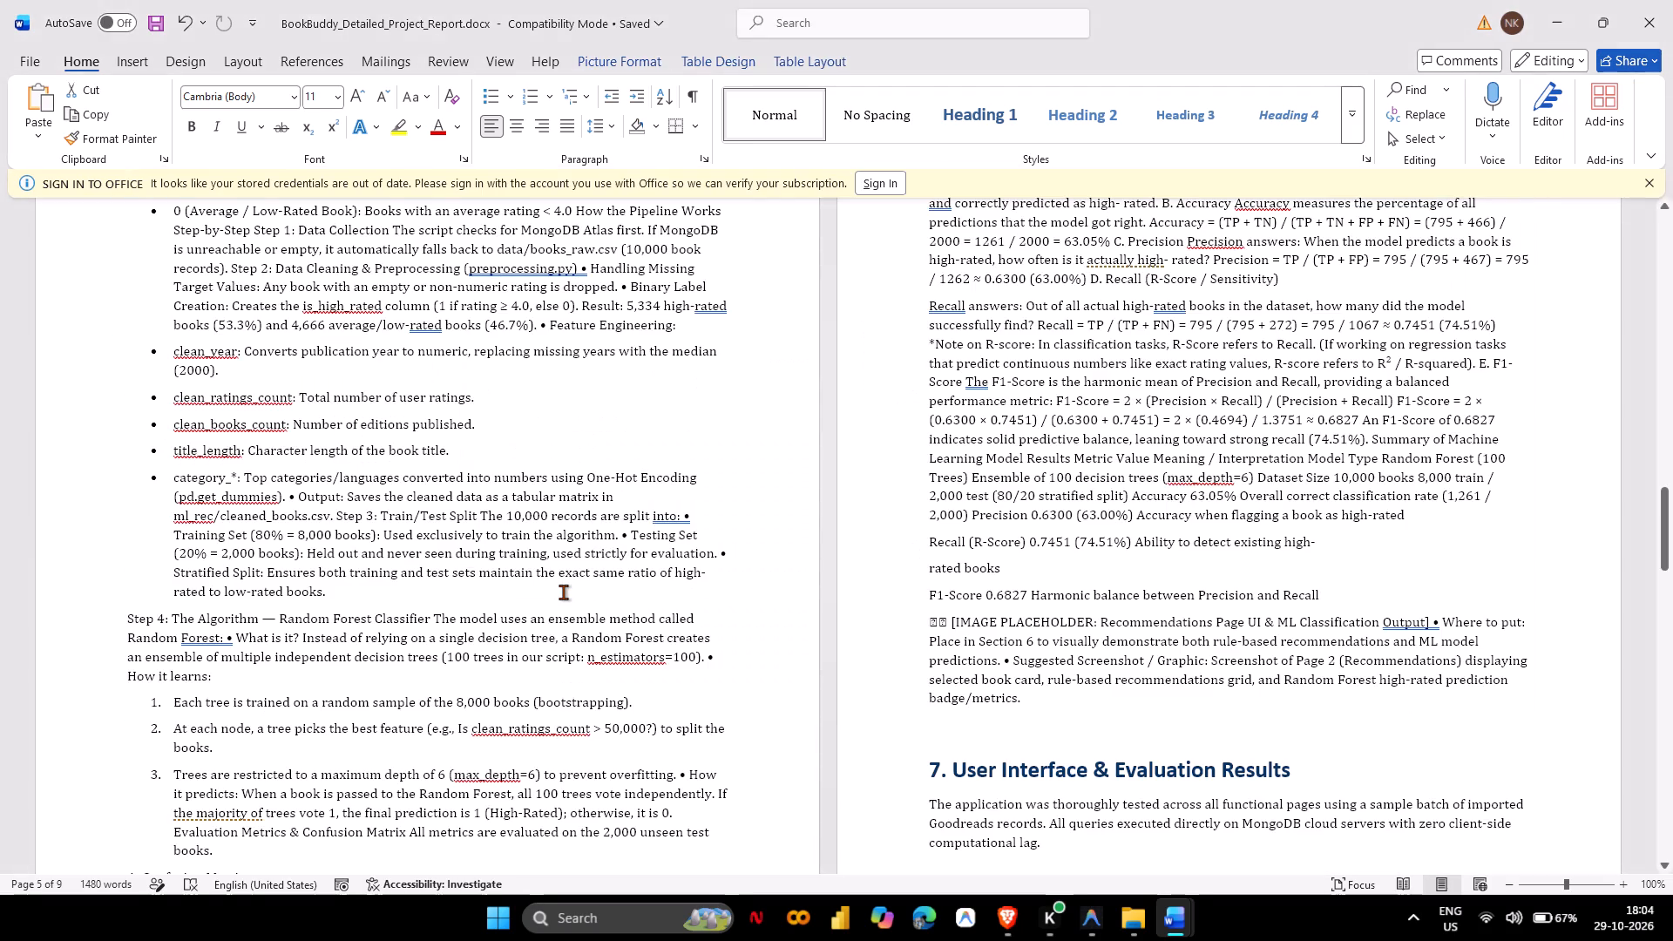
{"action": "key", "text": "alt+Tab"}
{"action": "key", "text": "alt+Tab"}
{"action": "key", "text": "alt+Tab"}
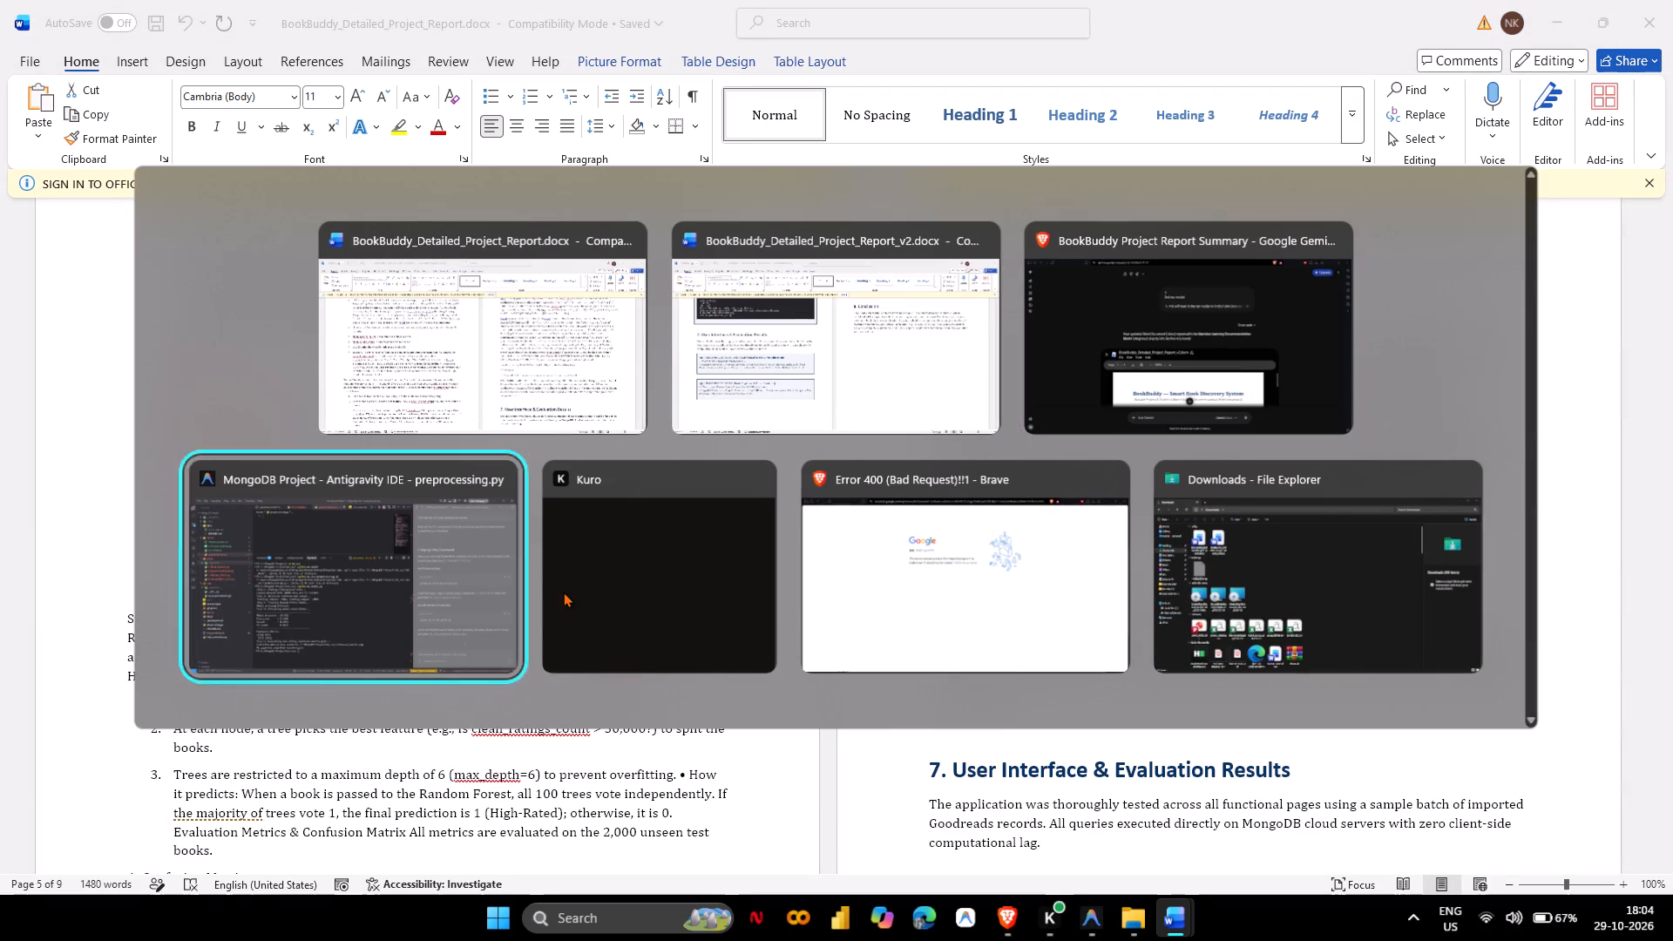
{"action": "key", "text": "alt+Tab"}
{"action": "key", "text": "alt+Tab"}
{"action": "key", "text": "alt+Tab"}
{"action": "key", "text": "alt+Tab"}
{"action": "scroll", "coordinate": [770, 725], "scroll_direction": "down", "scroll_amount": 1}
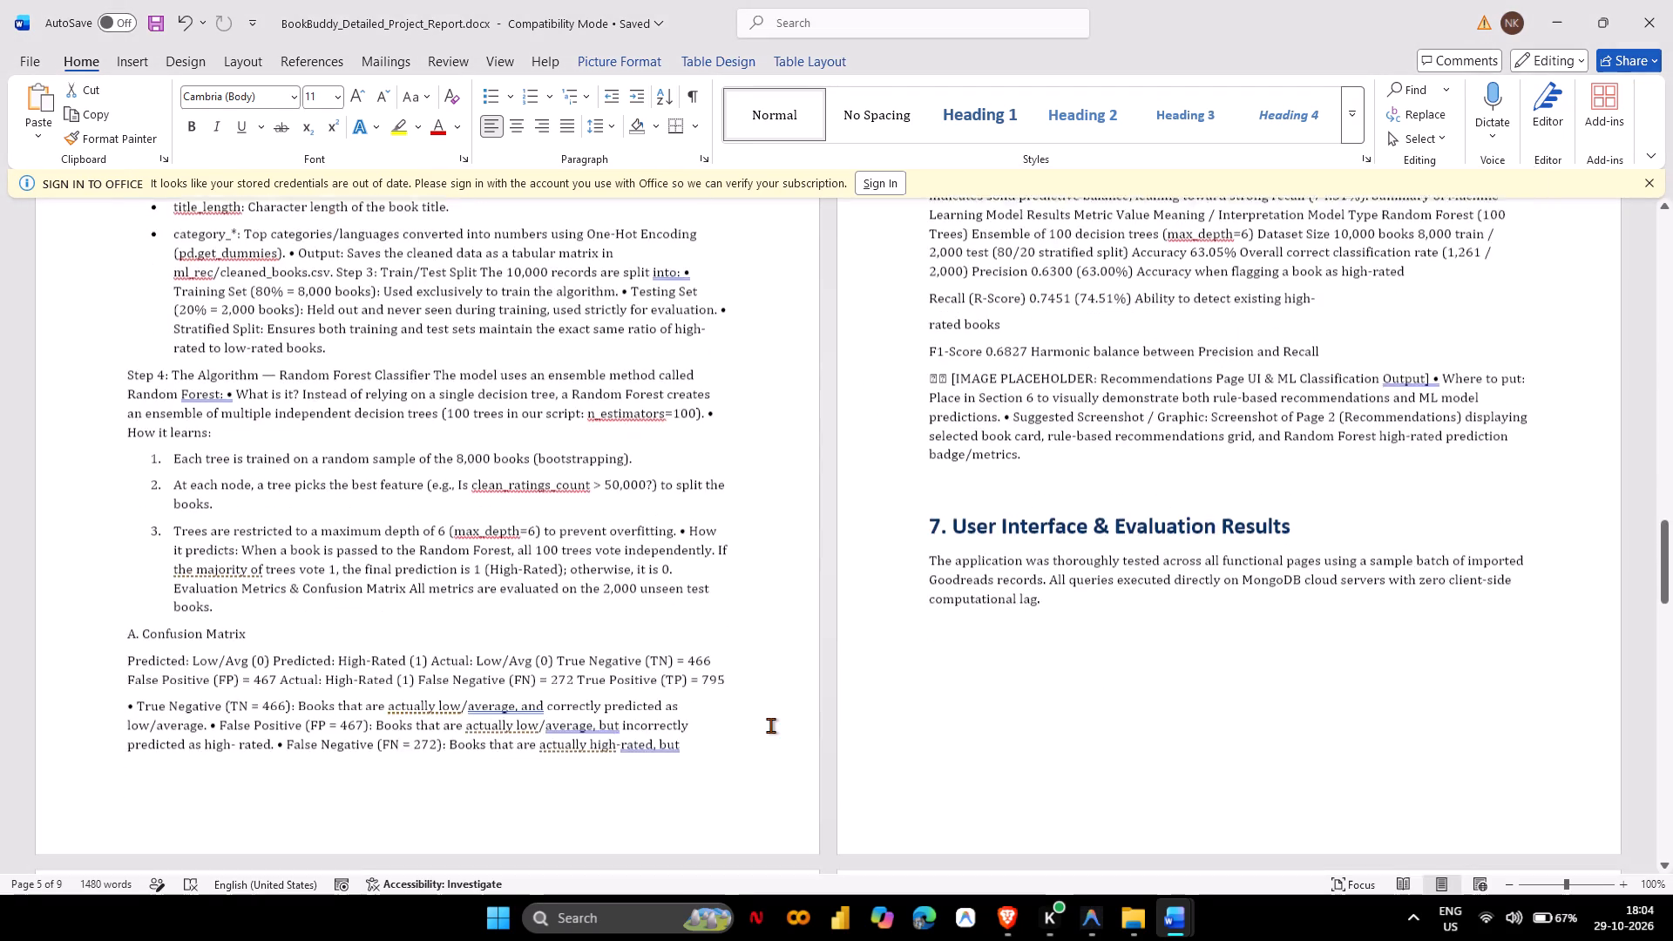
{"action": "scroll", "coordinate": [770, 725], "scroll_direction": "down", "scroll_amount": 1}
{"action": "key", "text": "alt+Tab"}
{"action": "scroll", "coordinate": [1037, 685], "scroll_direction": "down", "scroll_amount": 1}
{"action": "scroll", "coordinate": [1040, 674], "scroll_direction": "up", "scroll_amount": 1}
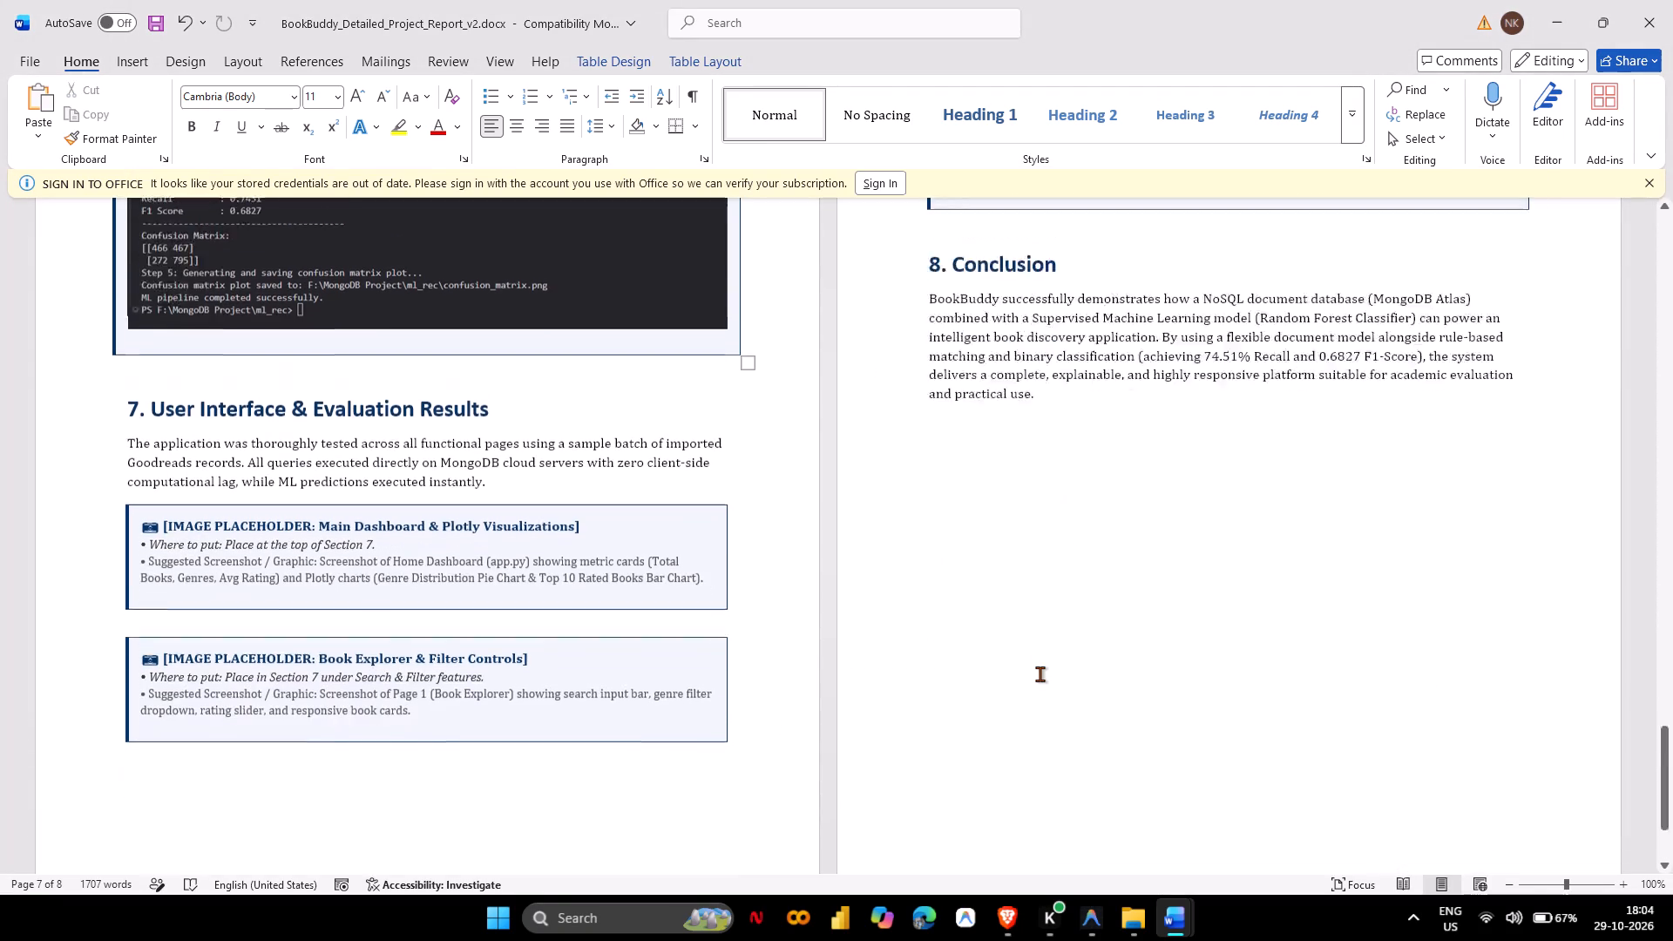
{"action": "scroll", "coordinate": [1040, 674], "scroll_direction": "up", "scroll_amount": 1}
{"action": "scroll", "coordinate": [1040, 674], "scroll_direction": "down", "scroll_amount": 1}
{"action": "key", "text": "alt+Tab"}
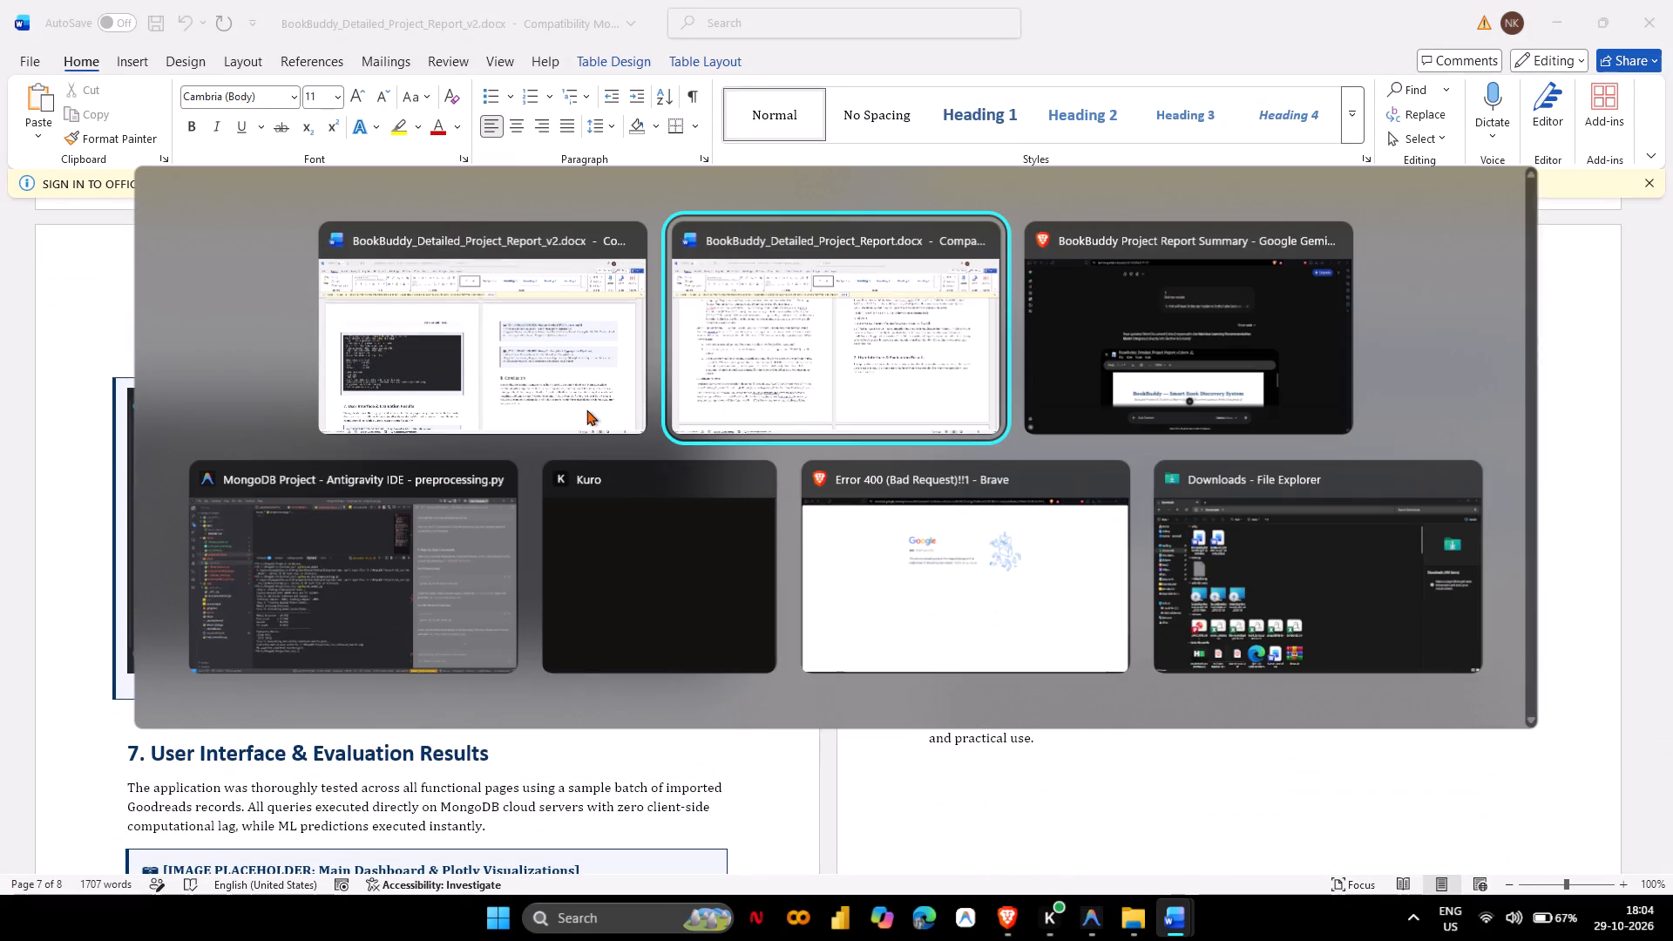
{"action": "left_click", "coordinate": [586, 408], "text": "alt"}
{"action": "scroll", "coordinate": [892, 647], "scroll_direction": "down", "scroll_amount": 5}
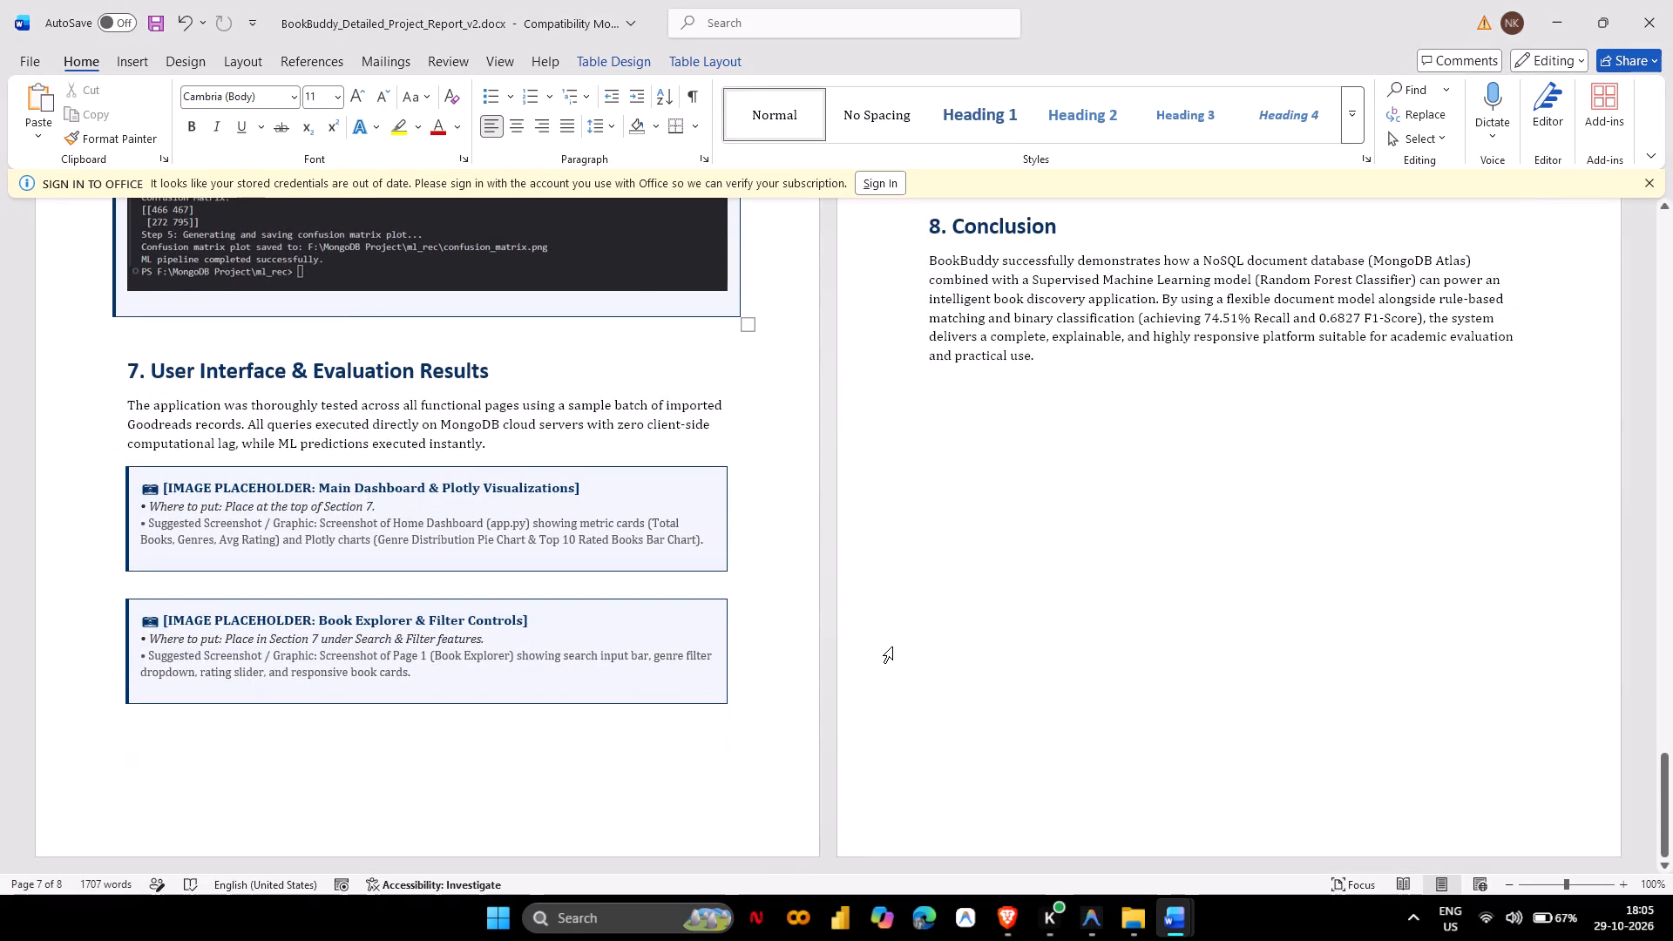
Replace the v2 report's "Main Dashboard & Plotly Visualizations" placeholder with the dashboard screenshot copied from the original report.
{"action": "key", "text": "alt+Tab"}
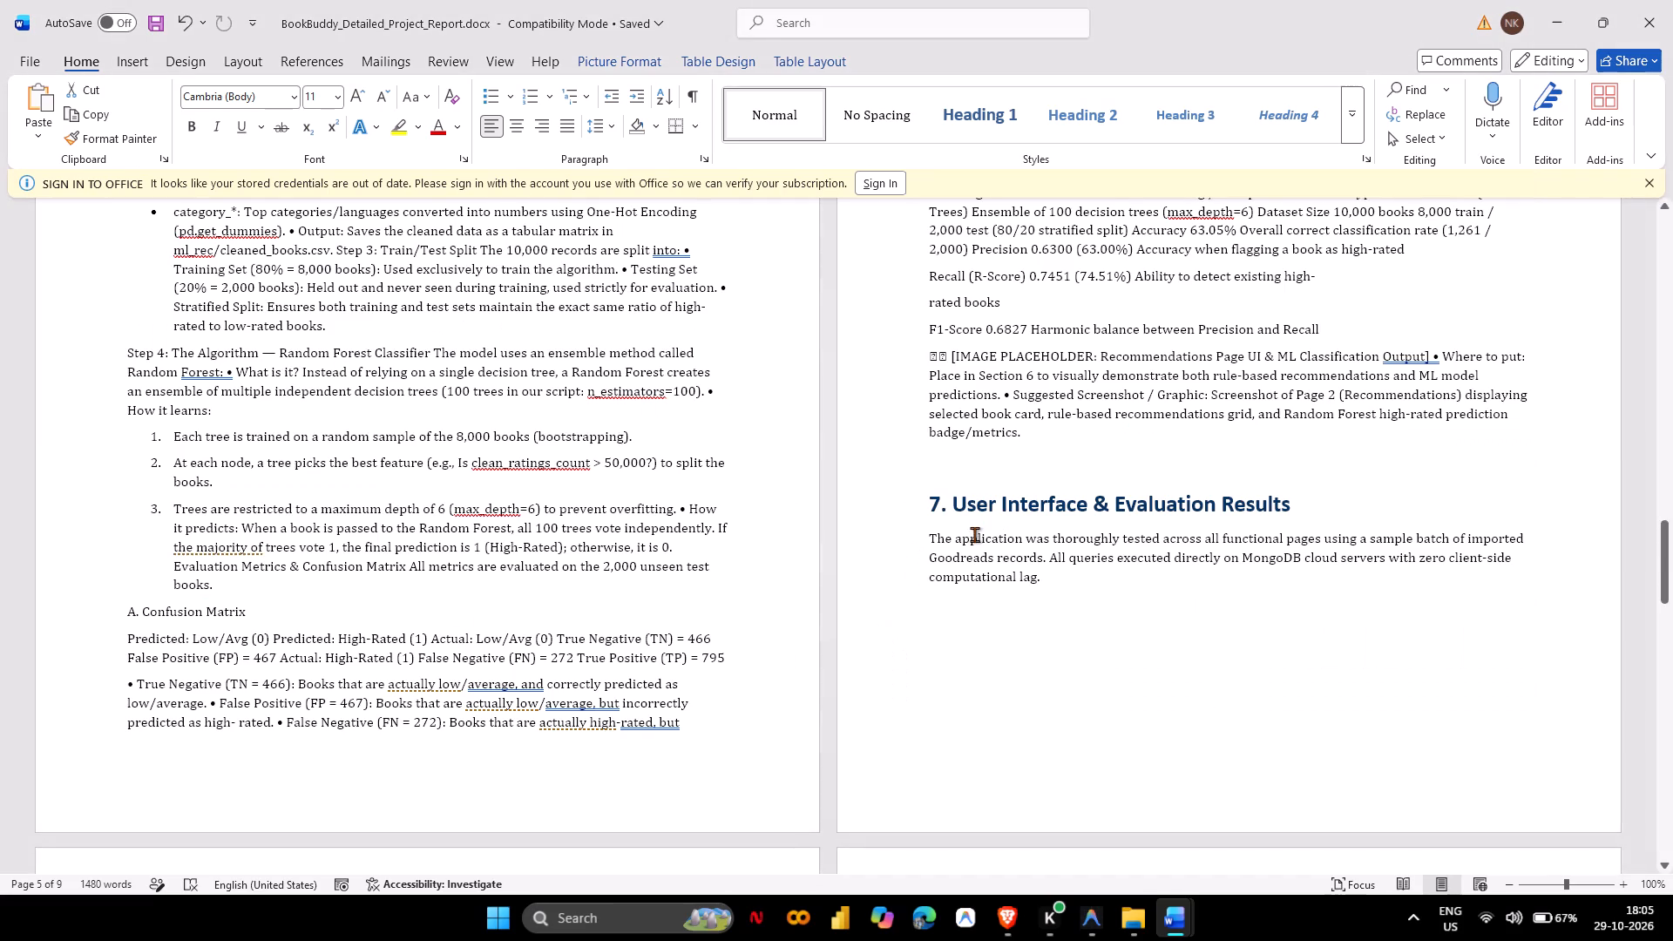
{"action": "scroll", "coordinate": [974, 534], "scroll_direction": "down", "scroll_amount": 5}
{"action": "scroll", "coordinate": [974, 534], "scroll_direction": "up", "scroll_amount": 2}
{"action": "left_click", "coordinate": [381, 376]}
{"action": "key", "text": "ctrl+c"}
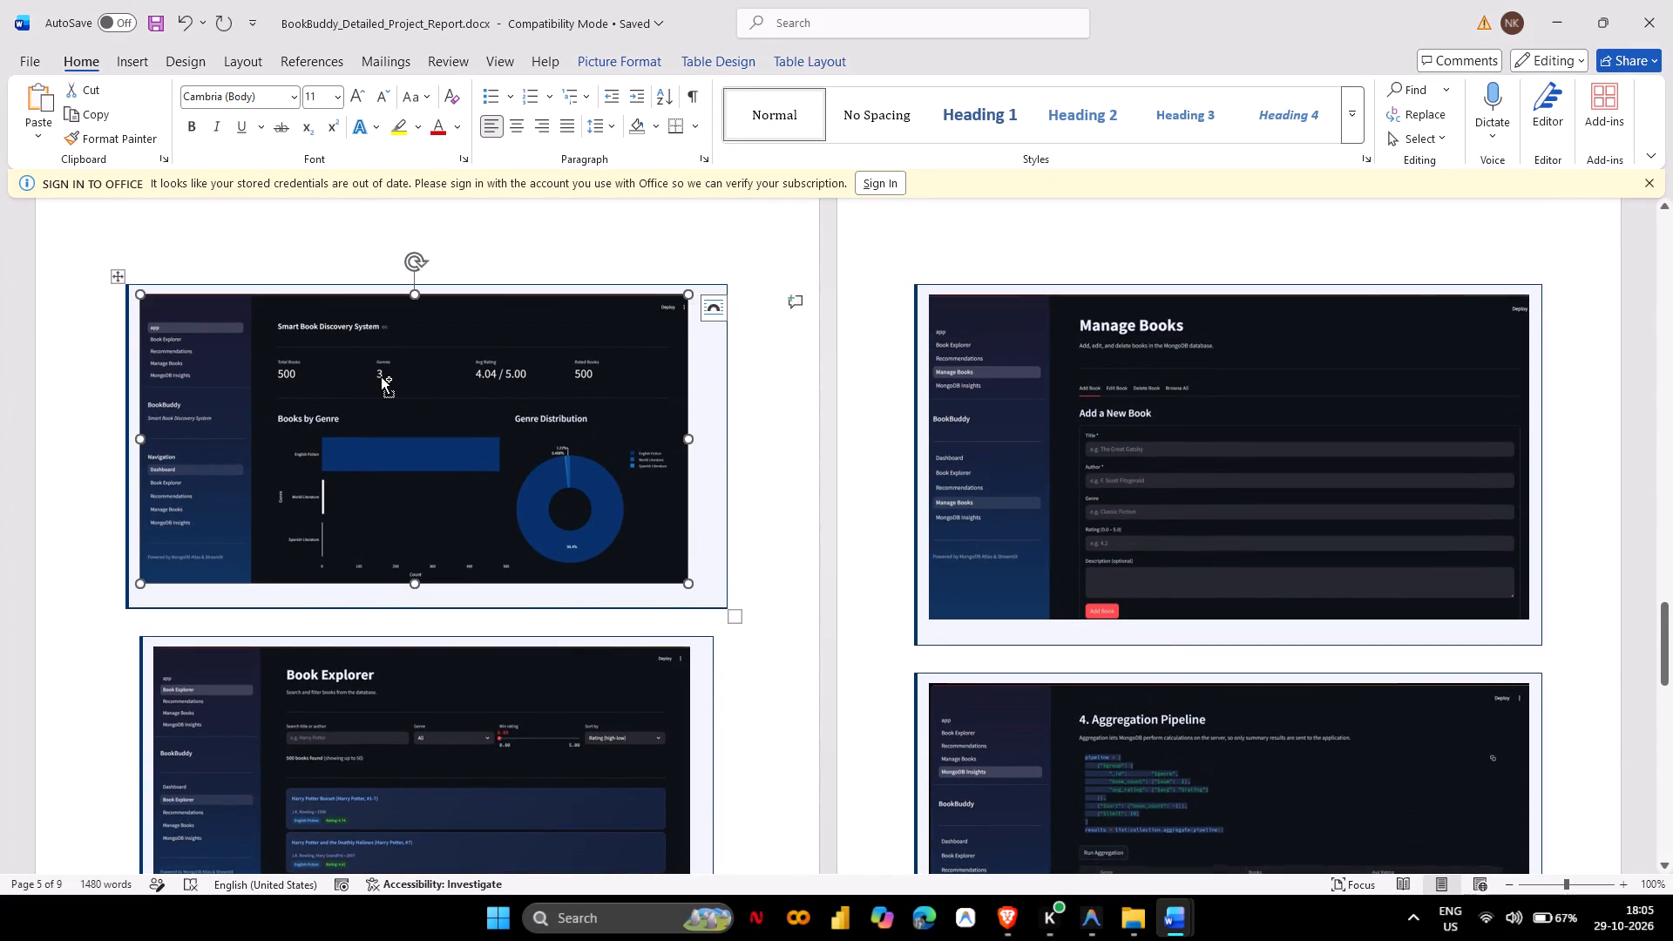
{"action": "key", "text": "alt+Tab"}
{"action": "left_click", "coordinate": [366, 543]}
{"action": "triple_click", "coordinate": [366, 543]}
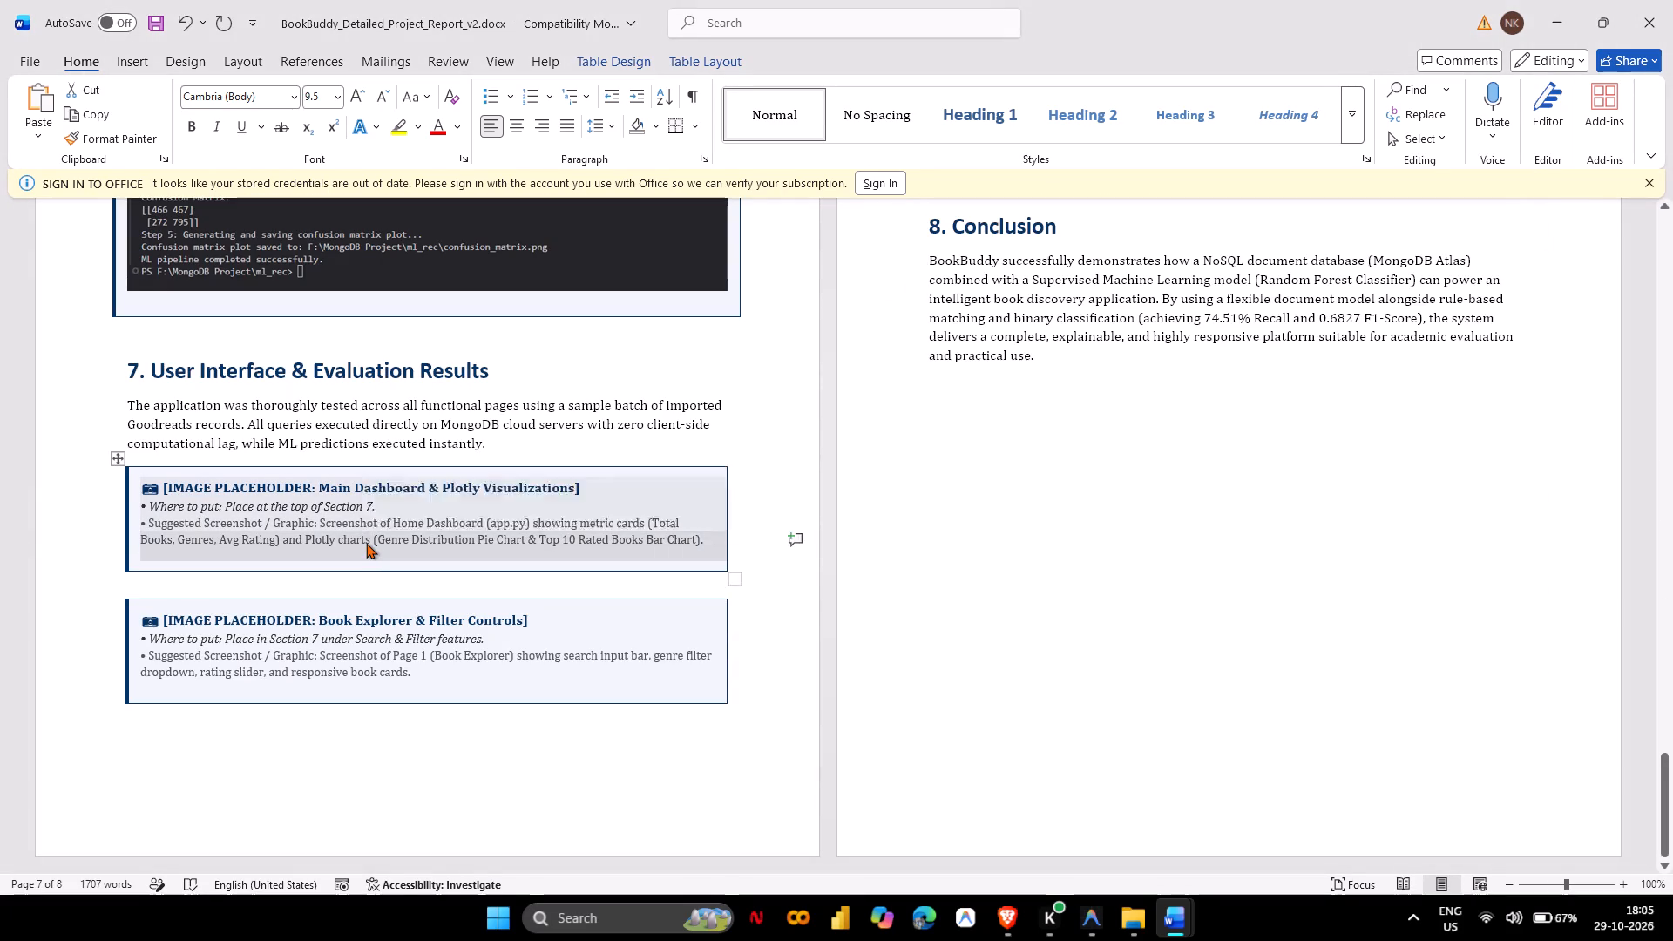
{"action": "triple_click", "coordinate": [356, 540]}
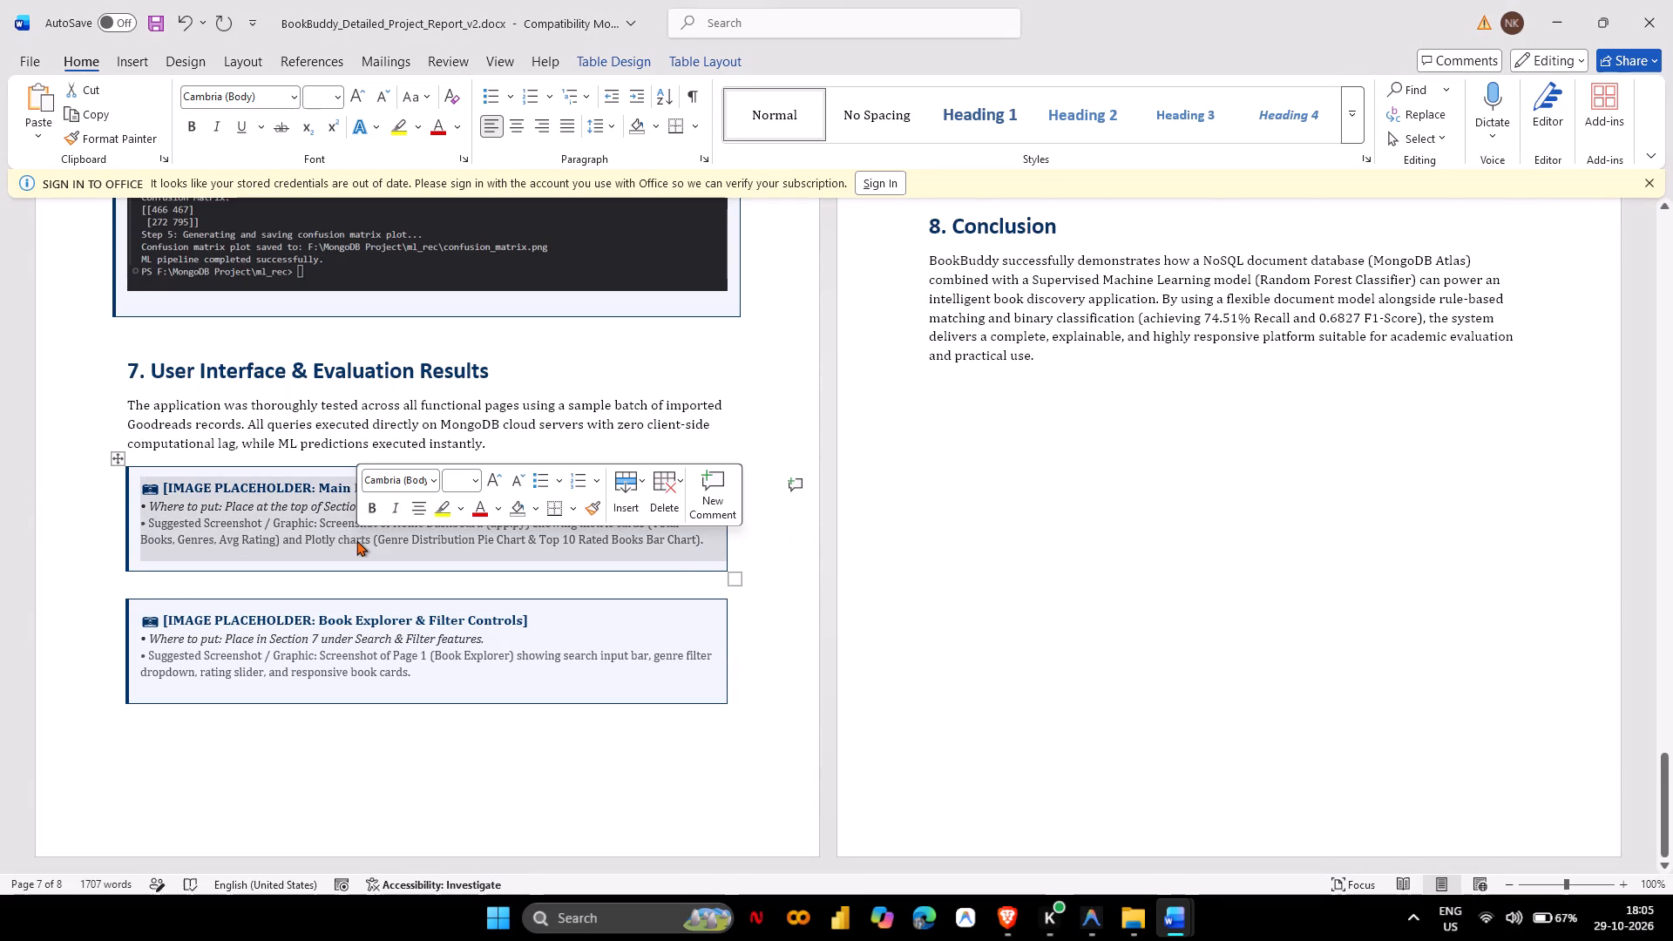
{"action": "key", "text": "BackSpace"}
{"action": "key", "text": "ctrl+v"}
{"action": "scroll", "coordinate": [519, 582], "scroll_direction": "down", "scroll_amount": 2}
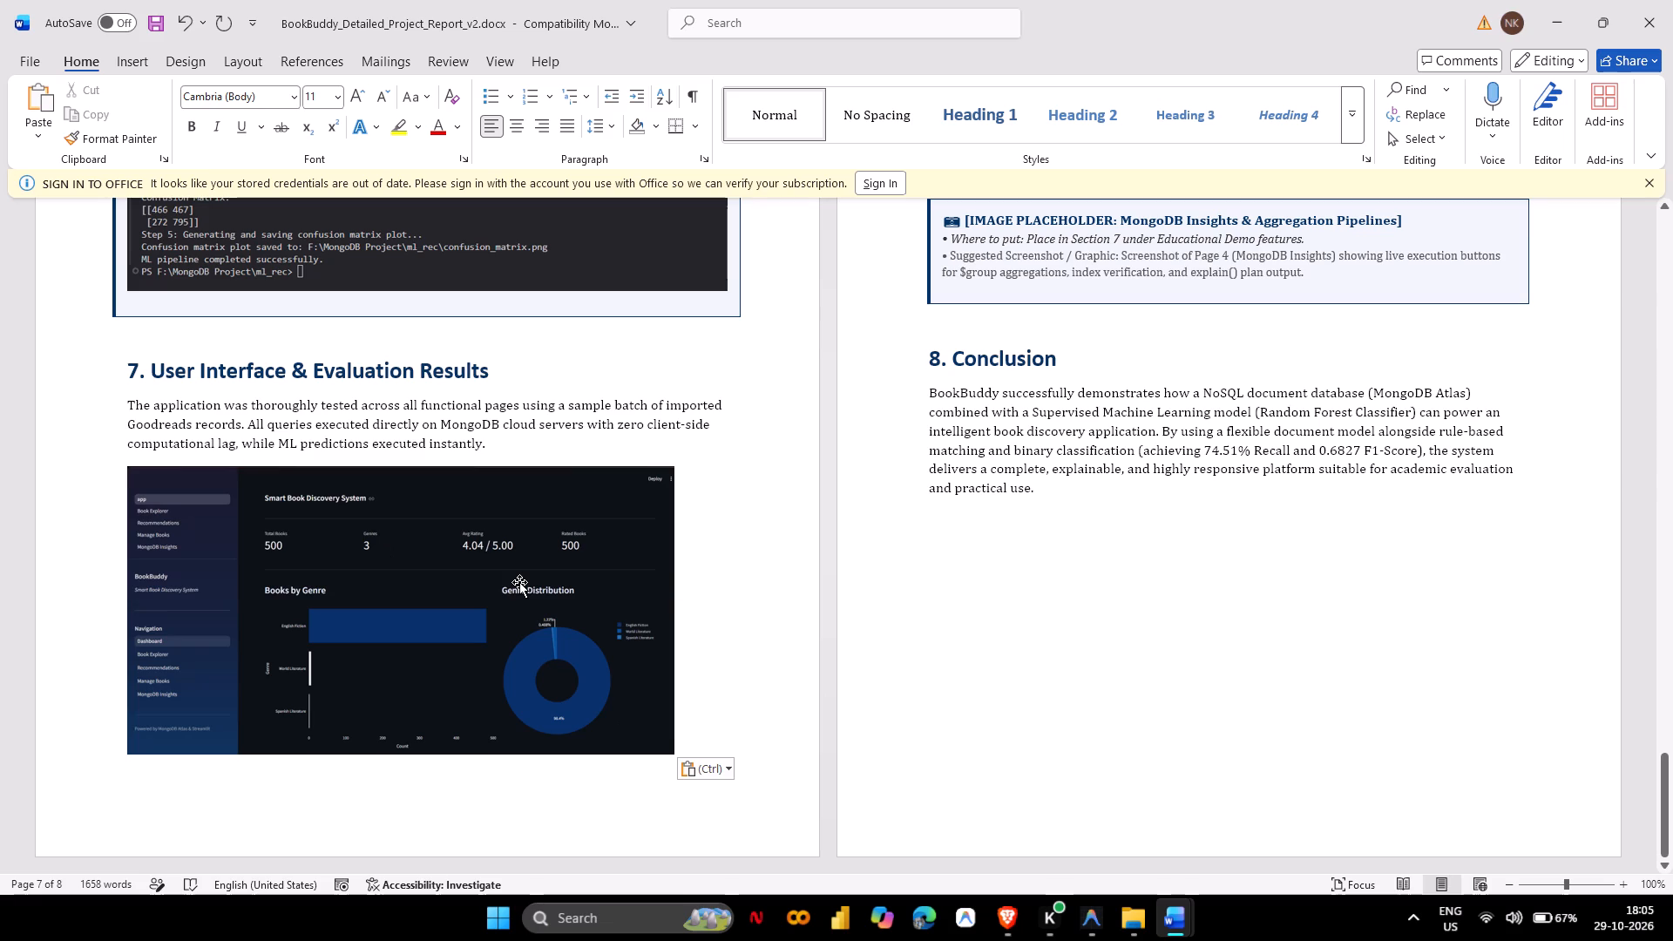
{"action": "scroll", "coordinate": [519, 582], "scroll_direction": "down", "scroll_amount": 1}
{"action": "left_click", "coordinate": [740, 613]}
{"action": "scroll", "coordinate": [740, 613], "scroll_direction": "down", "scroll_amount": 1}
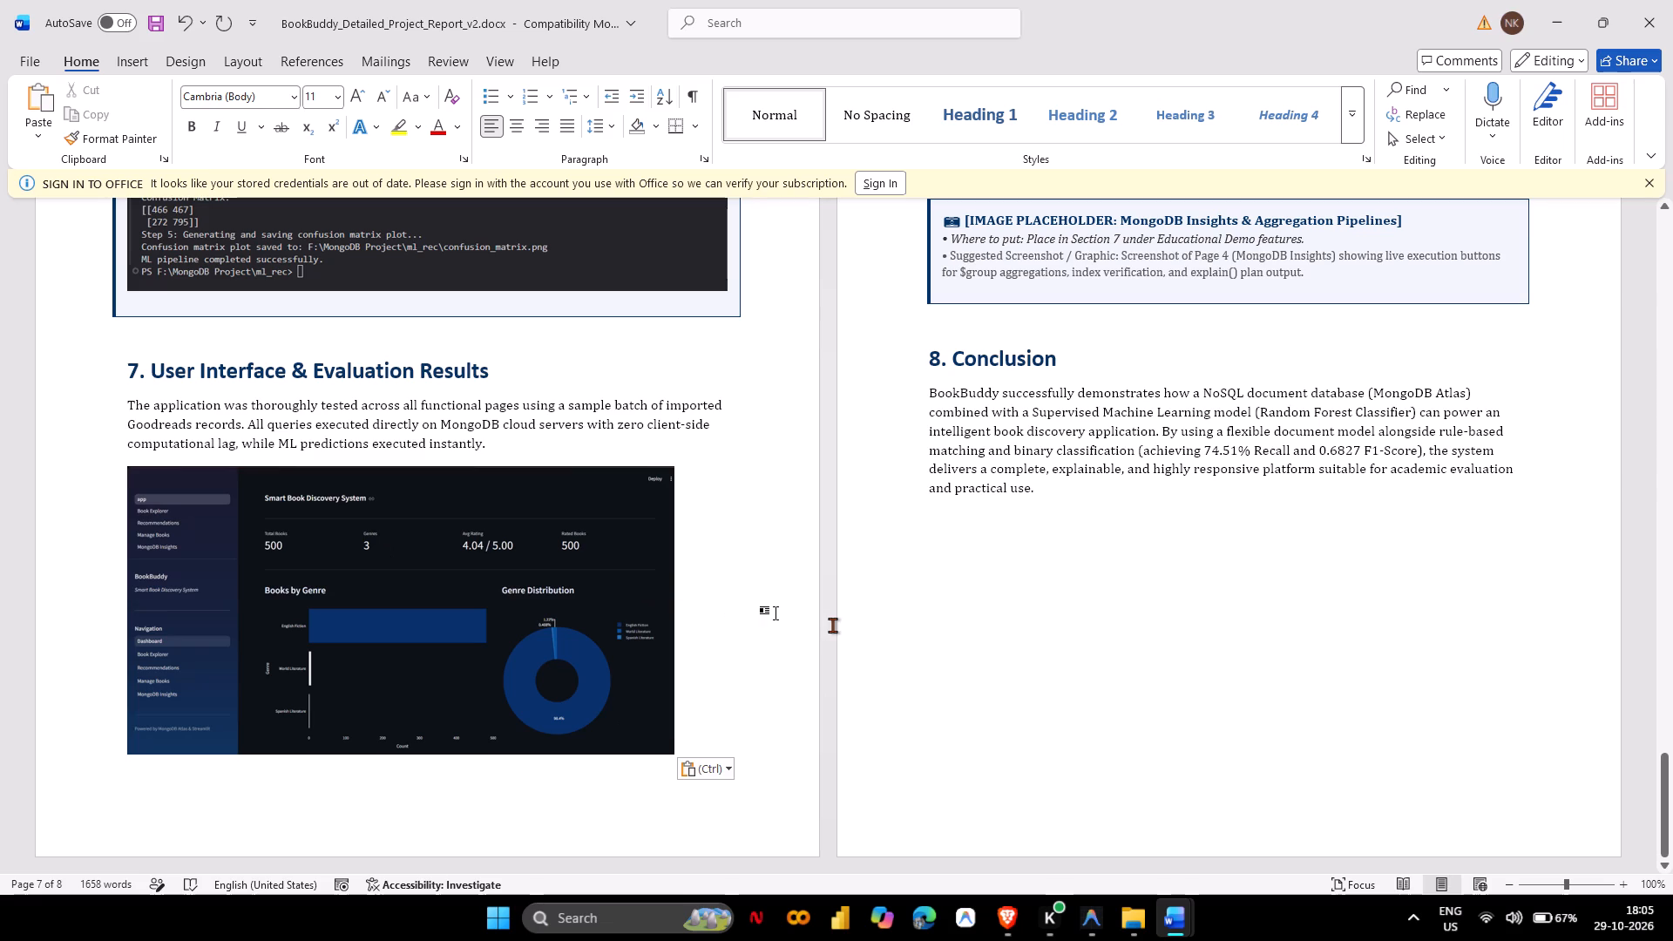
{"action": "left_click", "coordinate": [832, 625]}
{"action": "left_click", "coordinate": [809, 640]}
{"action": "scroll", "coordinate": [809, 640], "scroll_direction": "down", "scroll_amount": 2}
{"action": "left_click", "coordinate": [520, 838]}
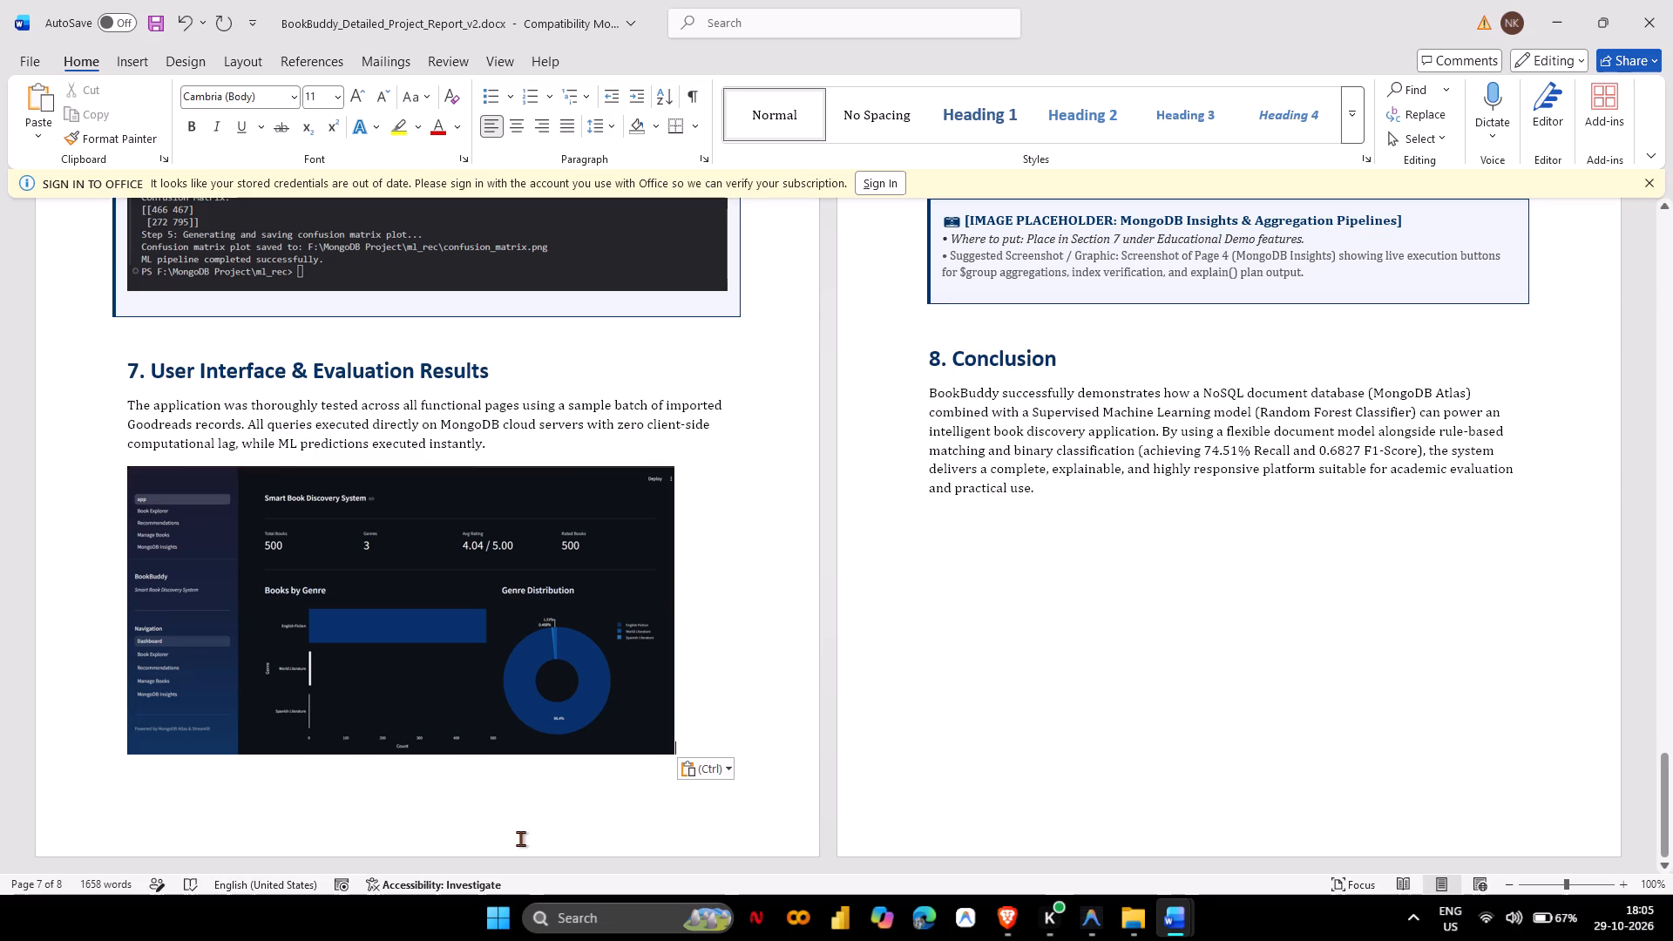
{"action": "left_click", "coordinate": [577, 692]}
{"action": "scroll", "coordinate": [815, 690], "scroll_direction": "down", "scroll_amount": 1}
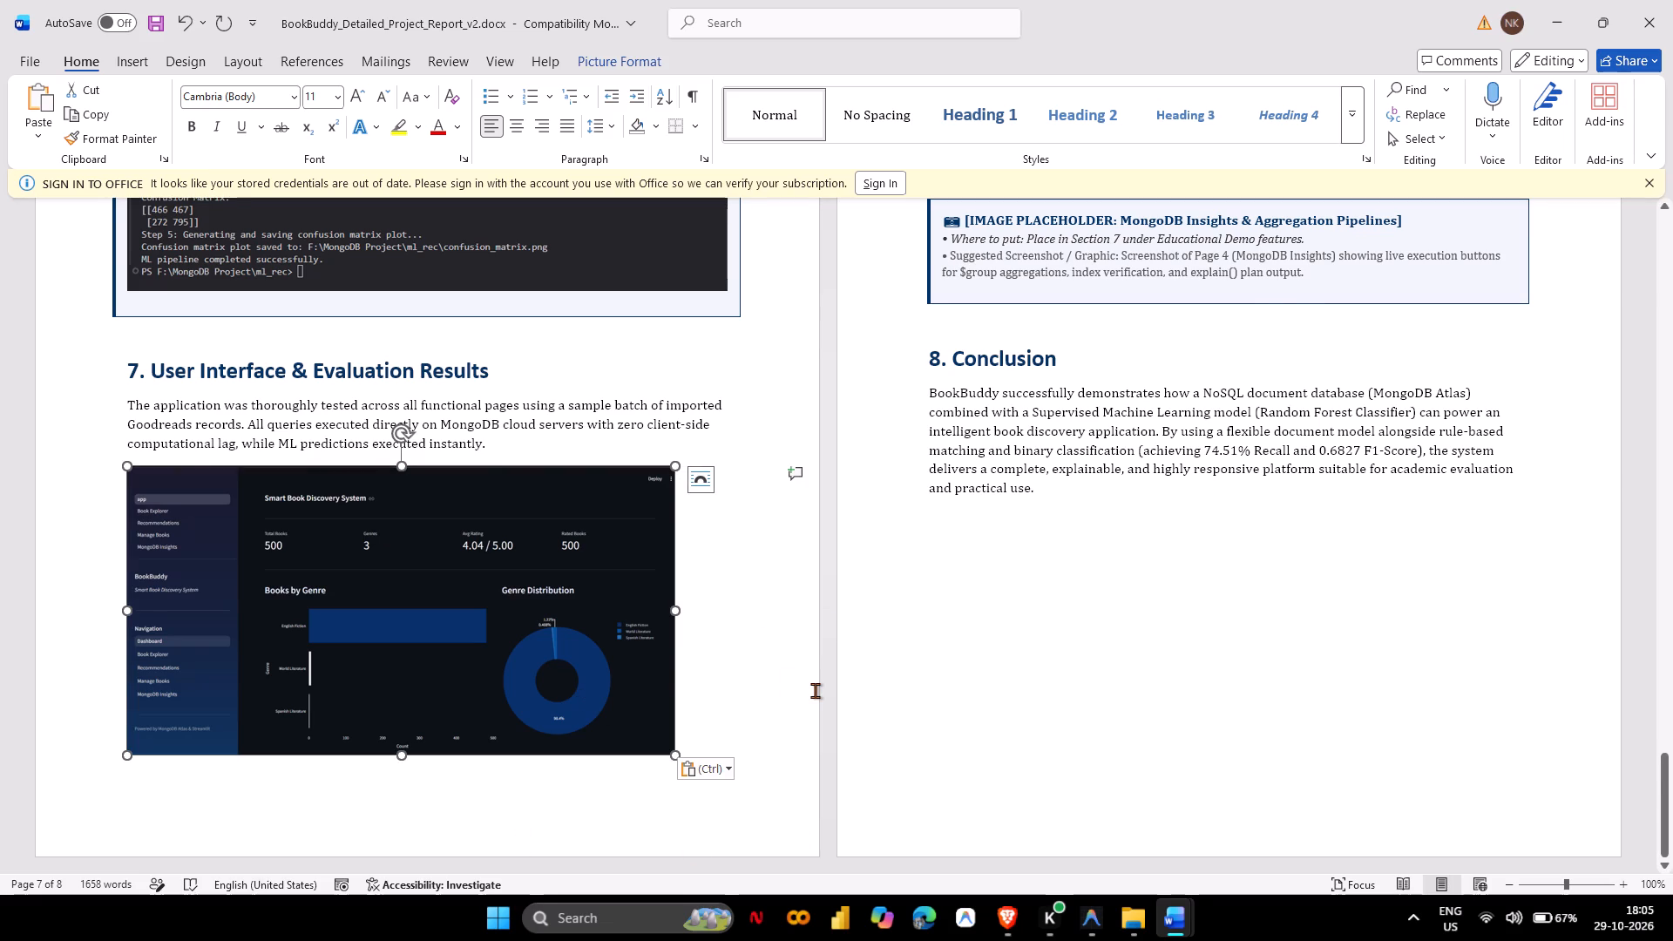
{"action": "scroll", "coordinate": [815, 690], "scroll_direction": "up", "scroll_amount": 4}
Replace the v2 report's "Book Explorer & Filter Controls" placeholder text with the Book Explorer screenshot copied from the original report.
{"action": "key", "text": "alt+Tab"}
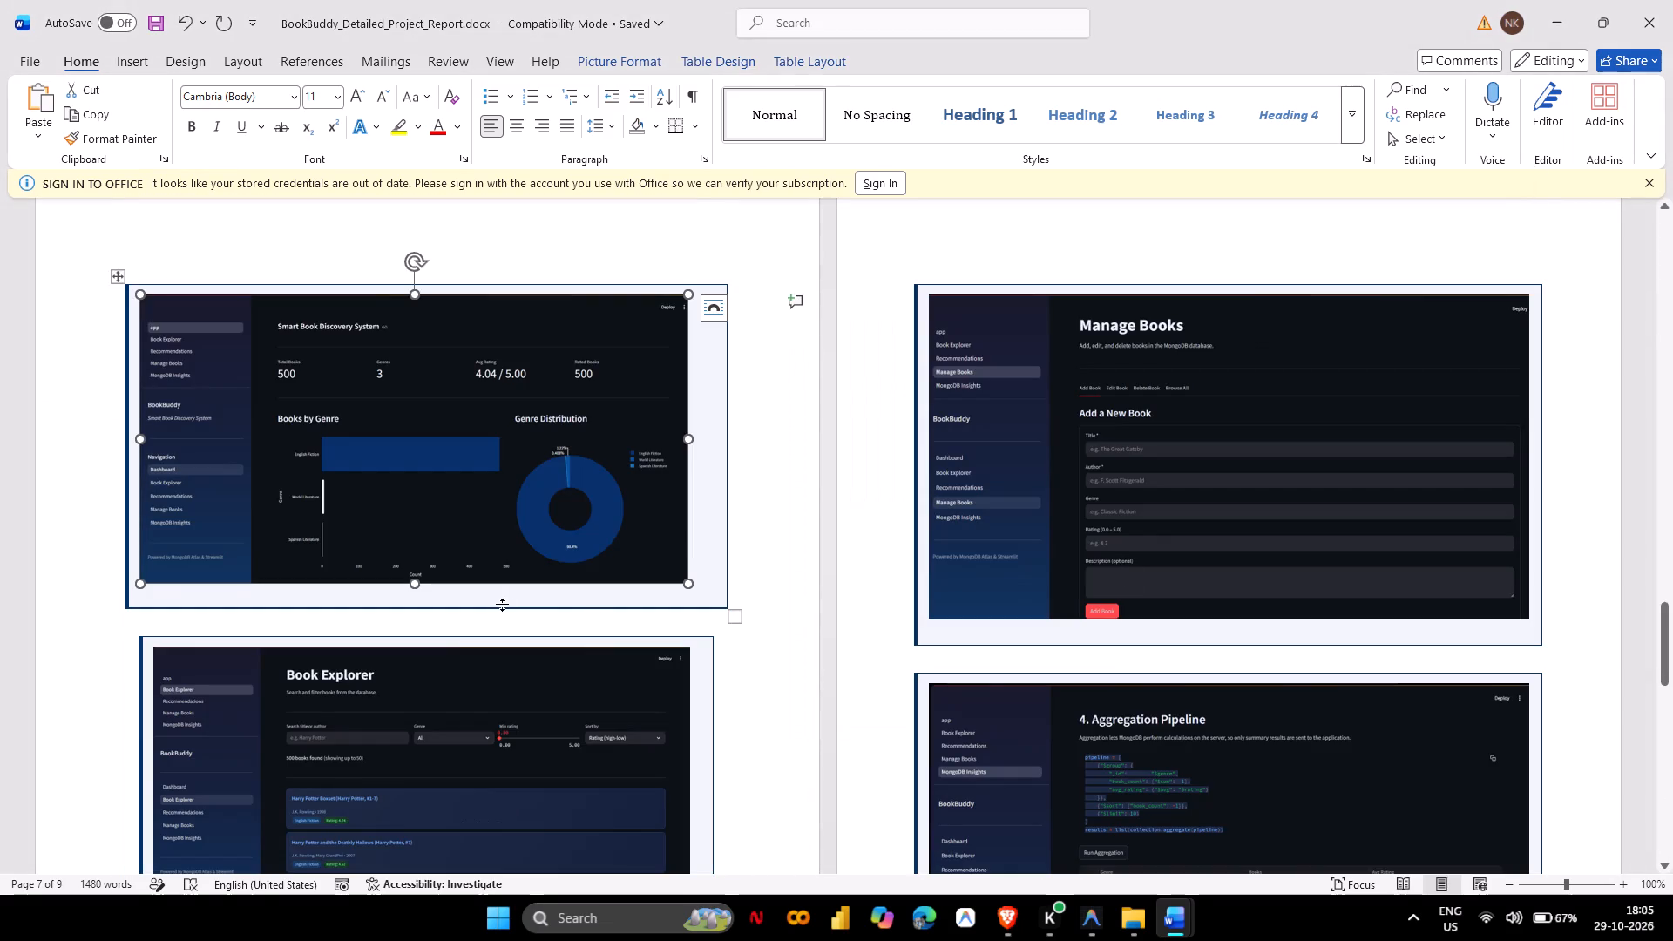
{"action": "left_click", "coordinate": [489, 714]}
{"action": "key", "text": "ctrl+c"}
{"action": "key", "text": "alt+Tab"}
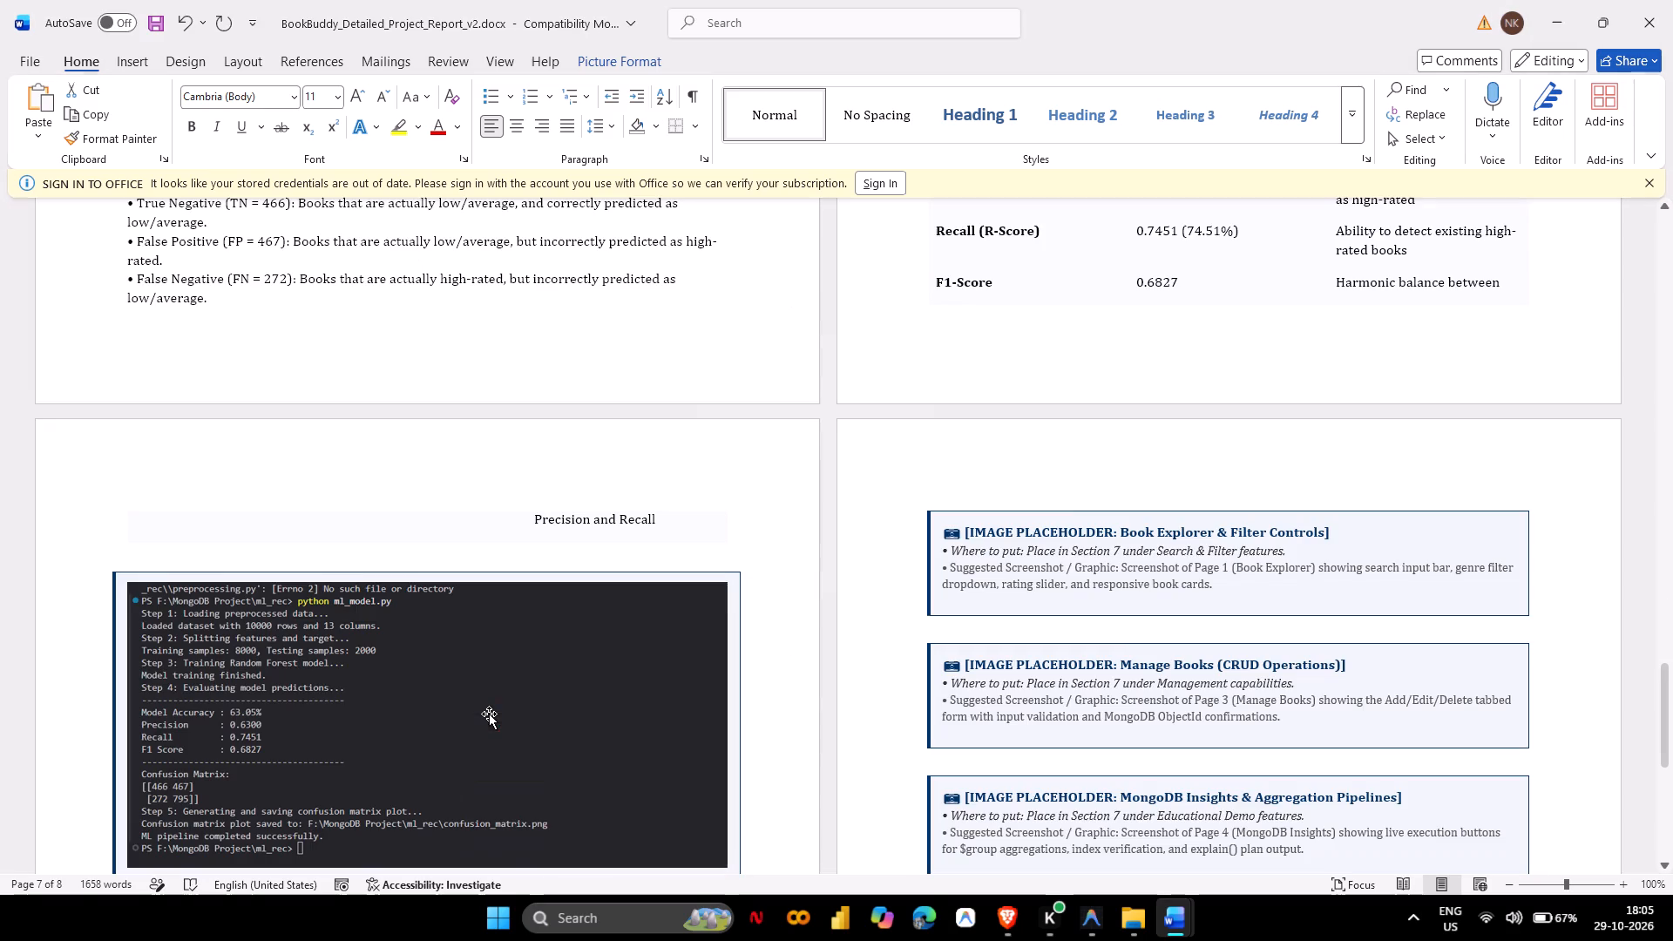
{"action": "left_click_drag", "start_coordinate": [1262, 601], "coordinate": [895, 511]}
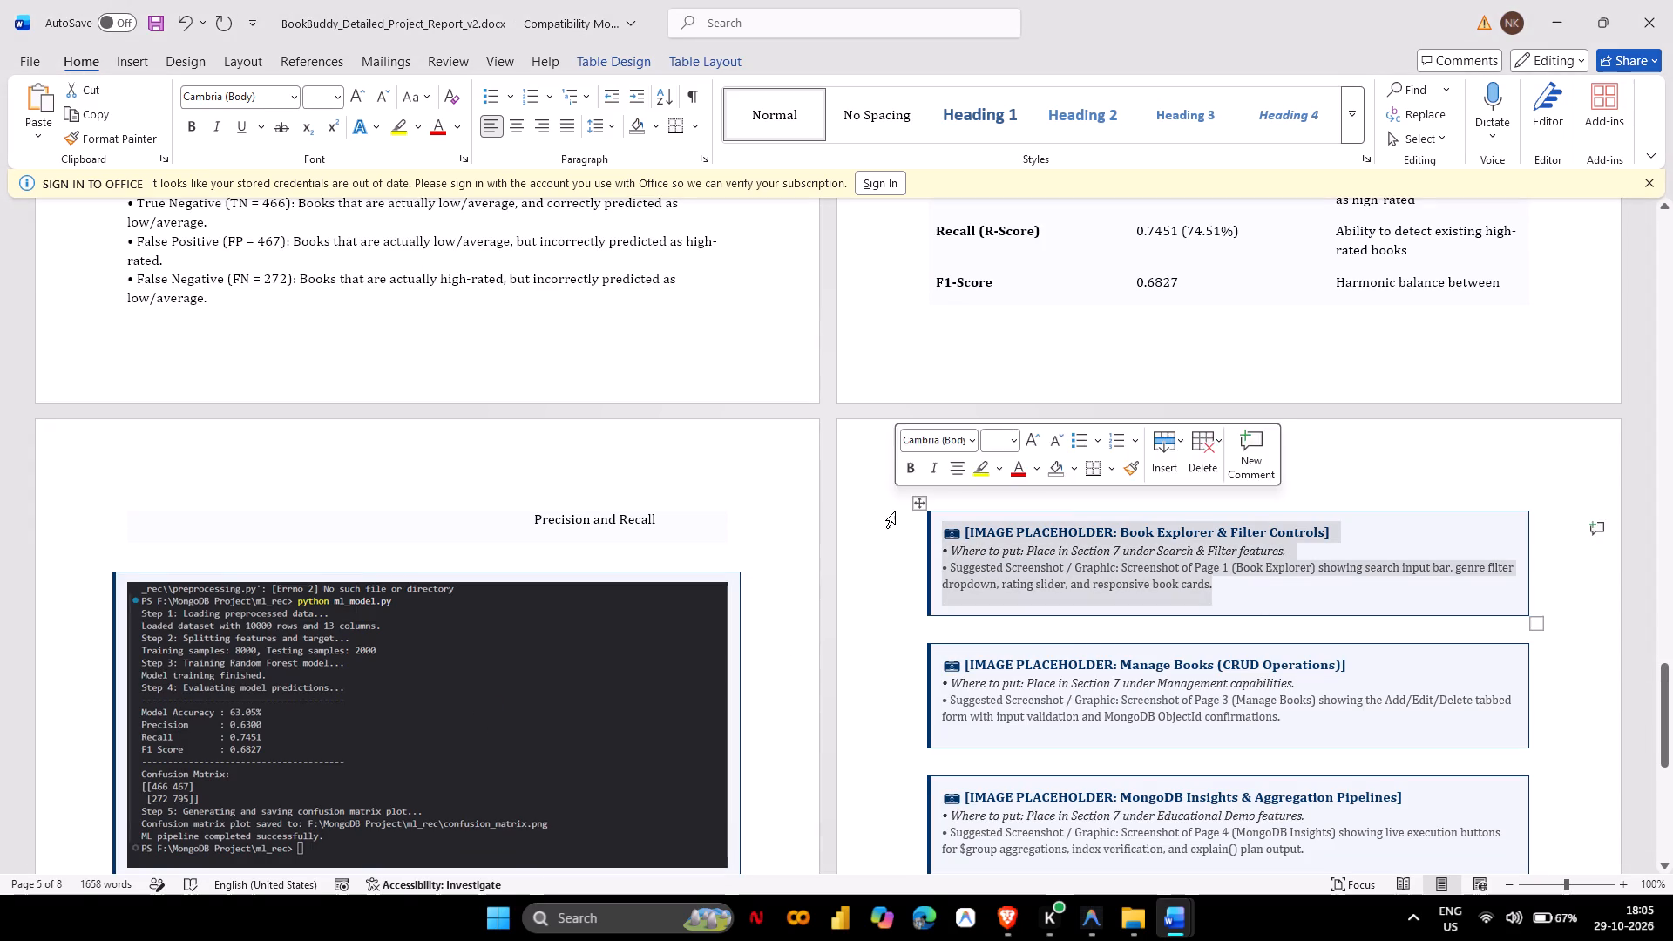
{"action": "key", "text": "BackSpace"}
{"action": "key", "text": "ctrl+v"}
Replace the v2 report's "Manage Books (CRUD Operations)" placeholder text with the Manage Books screenshot copied from the original report.
{"action": "scroll", "coordinate": [1058, 605], "scroll_direction": "down", "scroll_amount": 1}
{"action": "key", "text": "alt+Tab"}
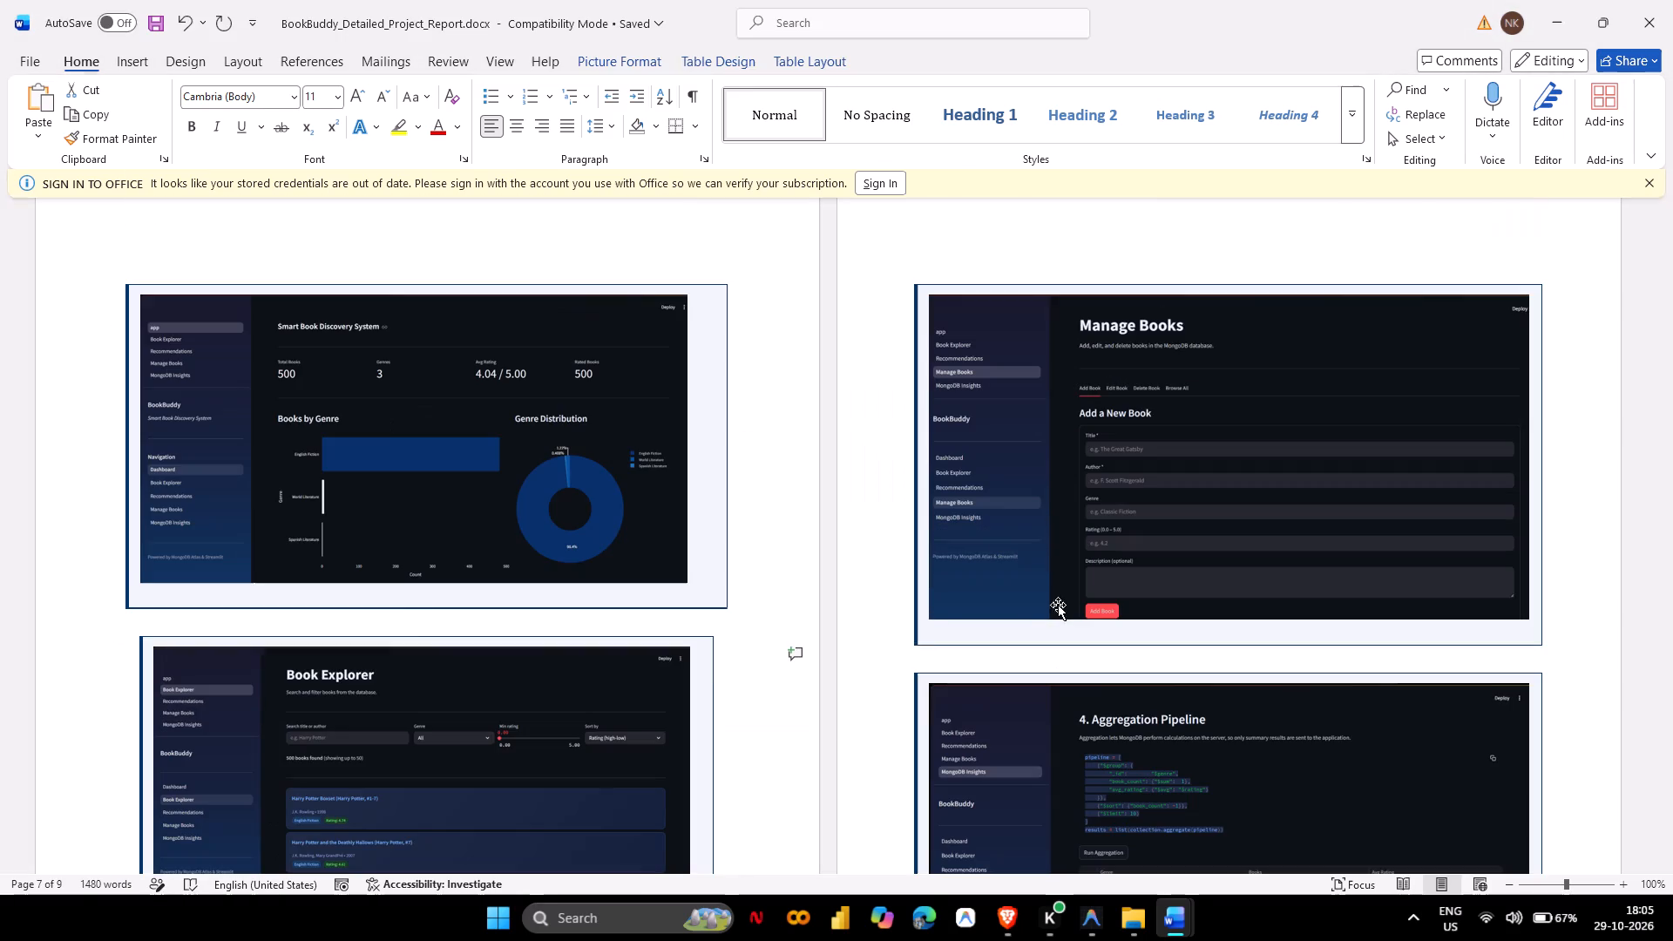
{"action": "left_click", "coordinate": [957, 577]}
{"action": "key", "text": "ctrl+c"}
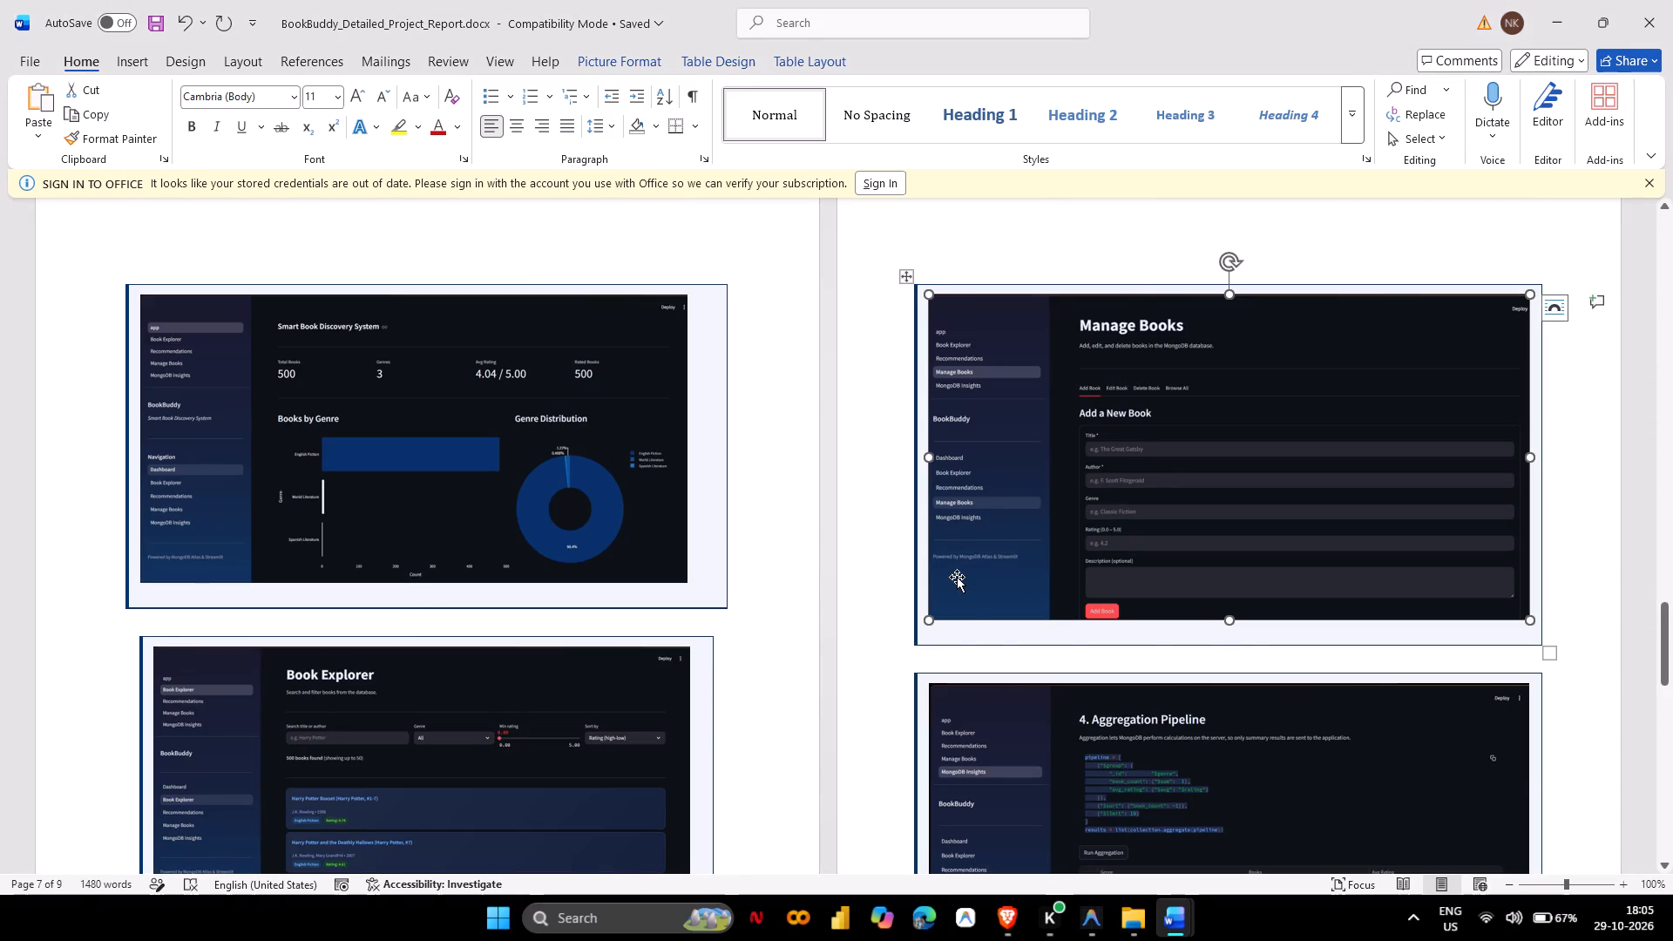
{"action": "key", "text": "alt+Tab"}
{"action": "scroll", "coordinate": [1188, 683], "scroll_direction": "down", "scroll_amount": 1}
{"action": "left_click_drag", "start_coordinate": [1318, 513], "coordinate": [1013, 469]}
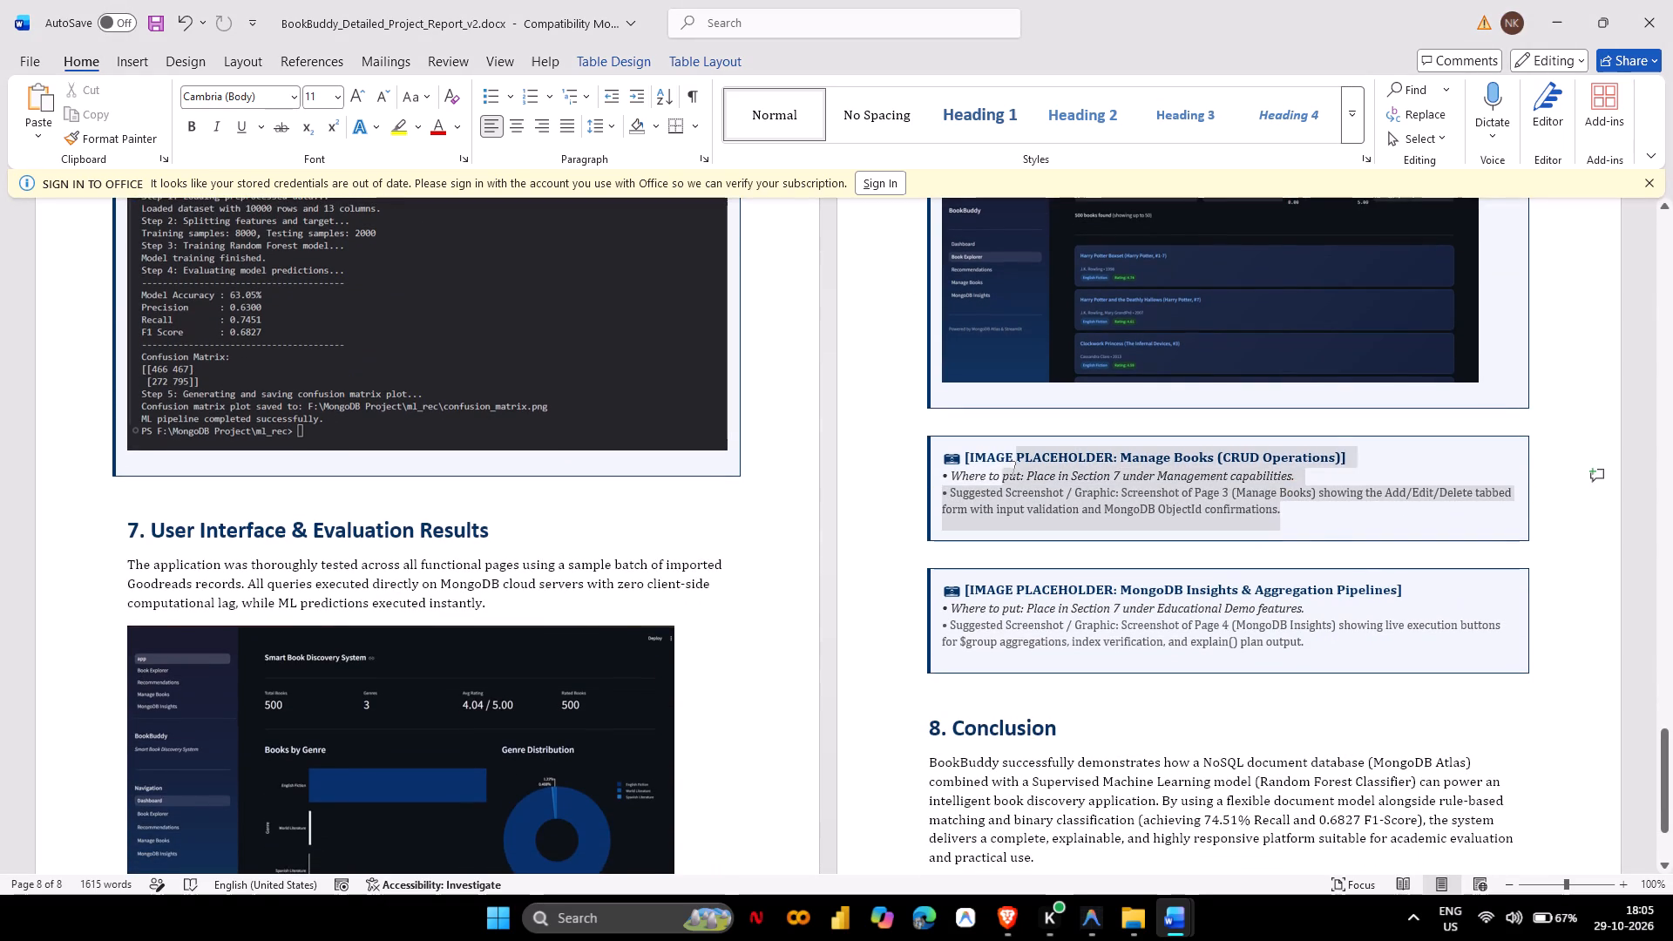
{"action": "left_click_drag", "start_coordinate": [1013, 469], "coordinate": [945, 460]}
{"action": "key", "text": "BackSpace"}
{"action": "key", "text": "ctrl+v"}
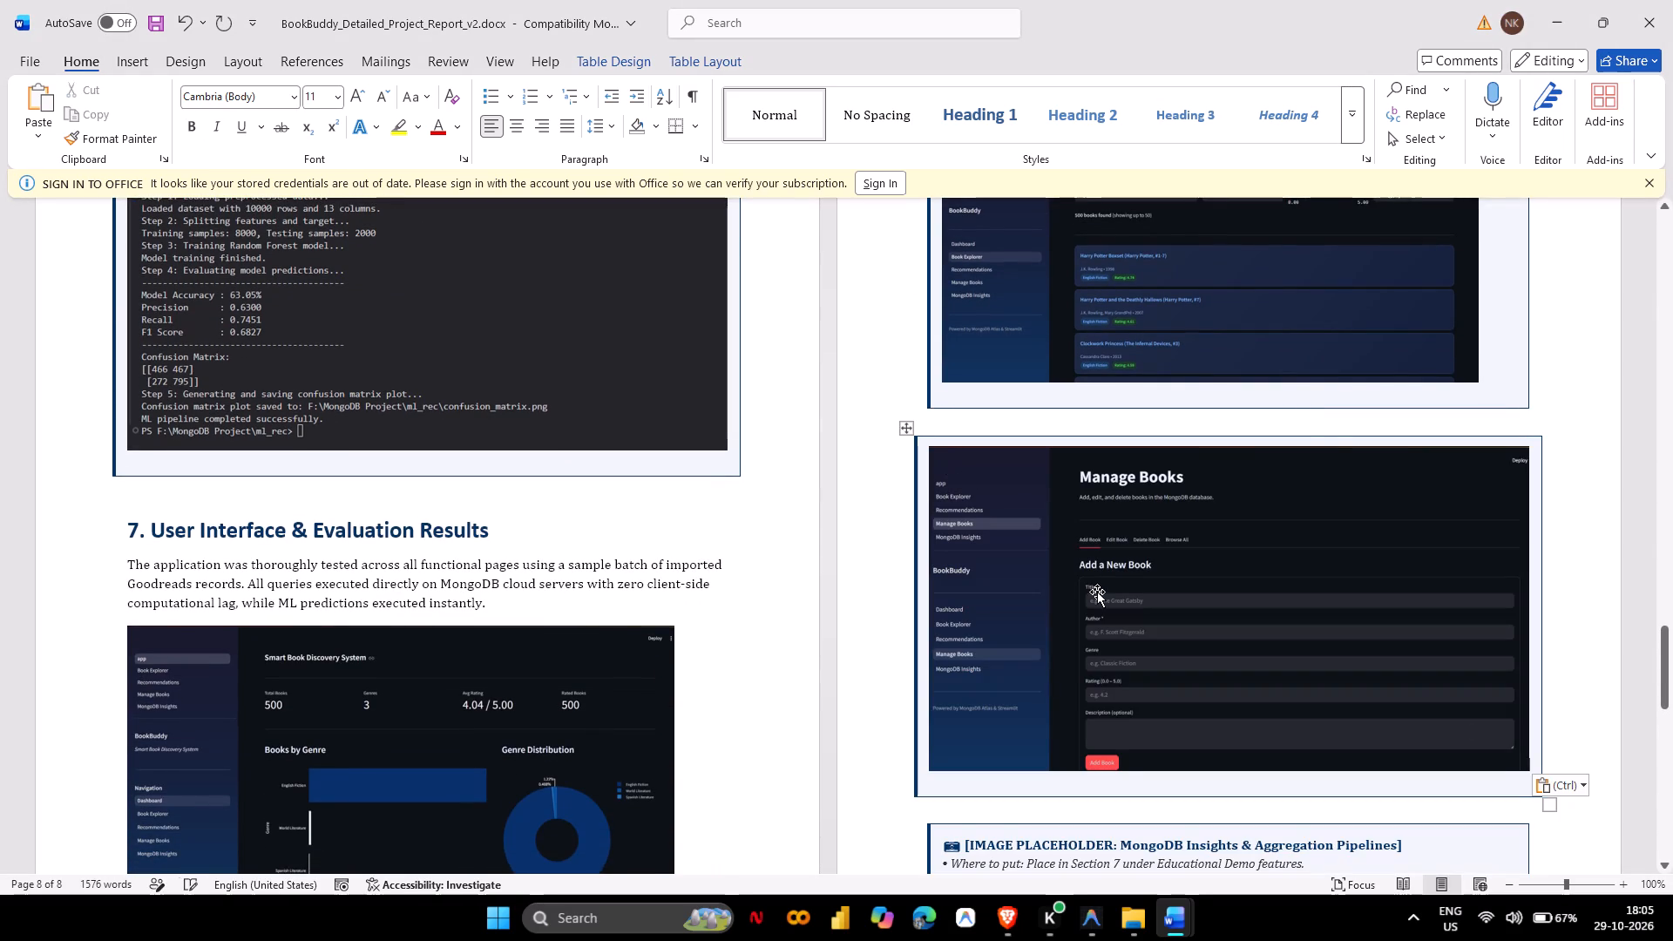
Copy the Aggregation Pipeline screenshot from the original report and return to the v2 report's "MongoDB Insights & Aggregation Pipelines" placeholder.
{"action": "scroll", "coordinate": [1101, 609], "scroll_direction": "down", "scroll_amount": 1}
{"action": "key", "text": "alt+Tab"}
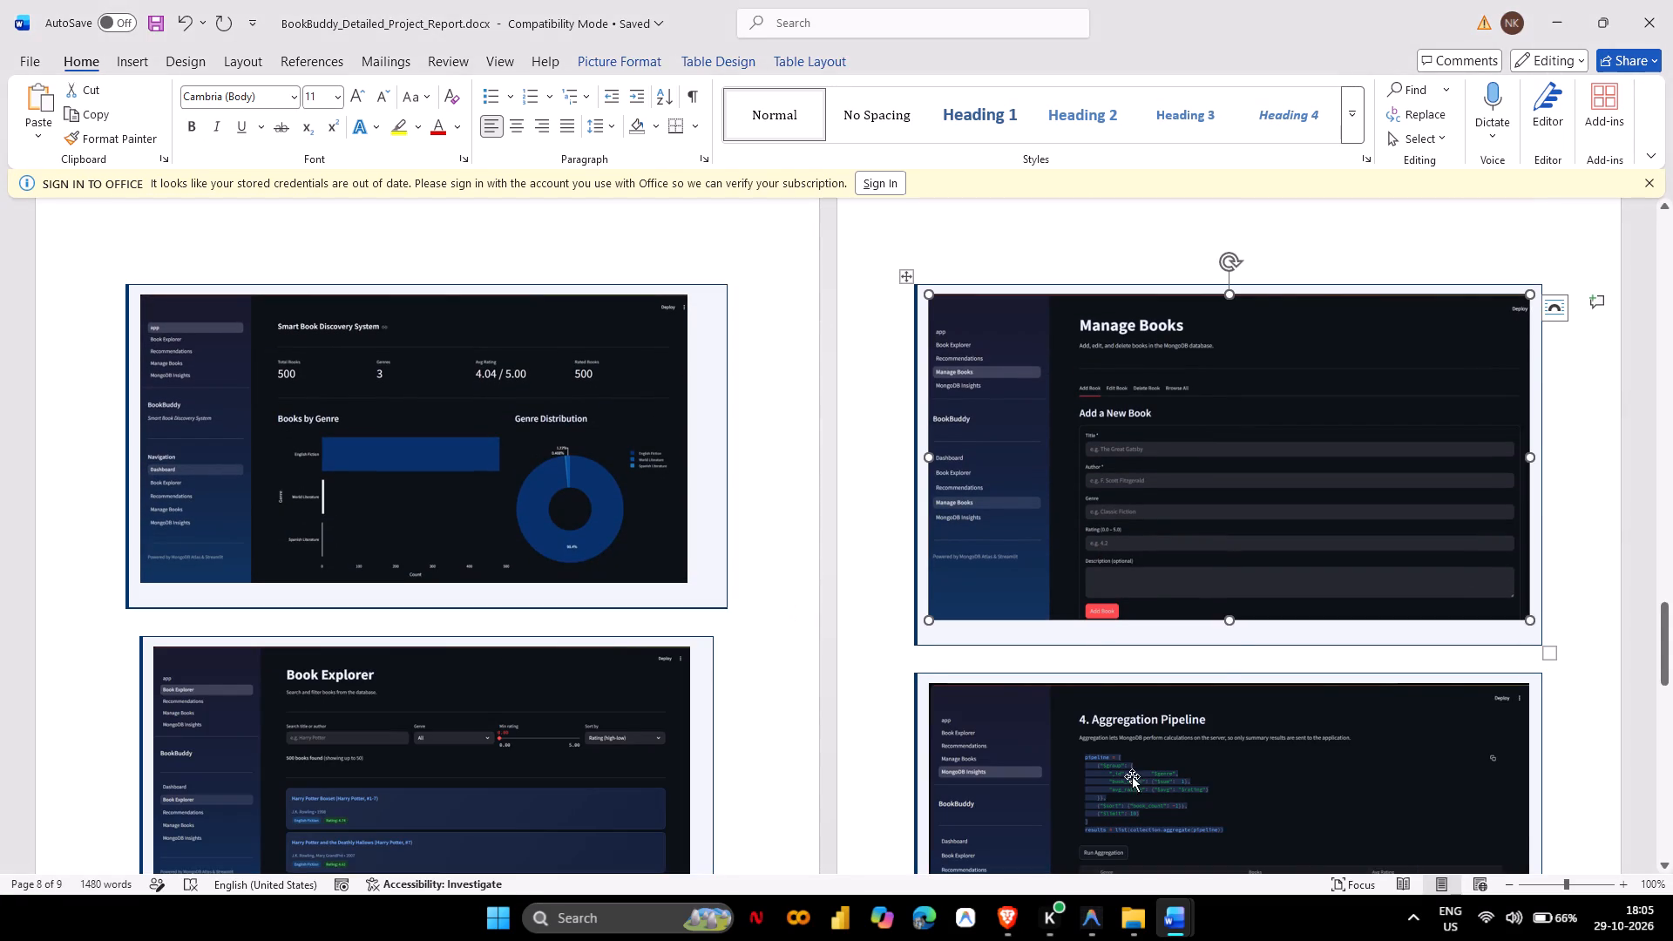
{"action": "left_click", "coordinate": [1127, 783]}
{"action": "key", "text": "ctrl+c"}
{"action": "key", "text": "alt+Tab"}
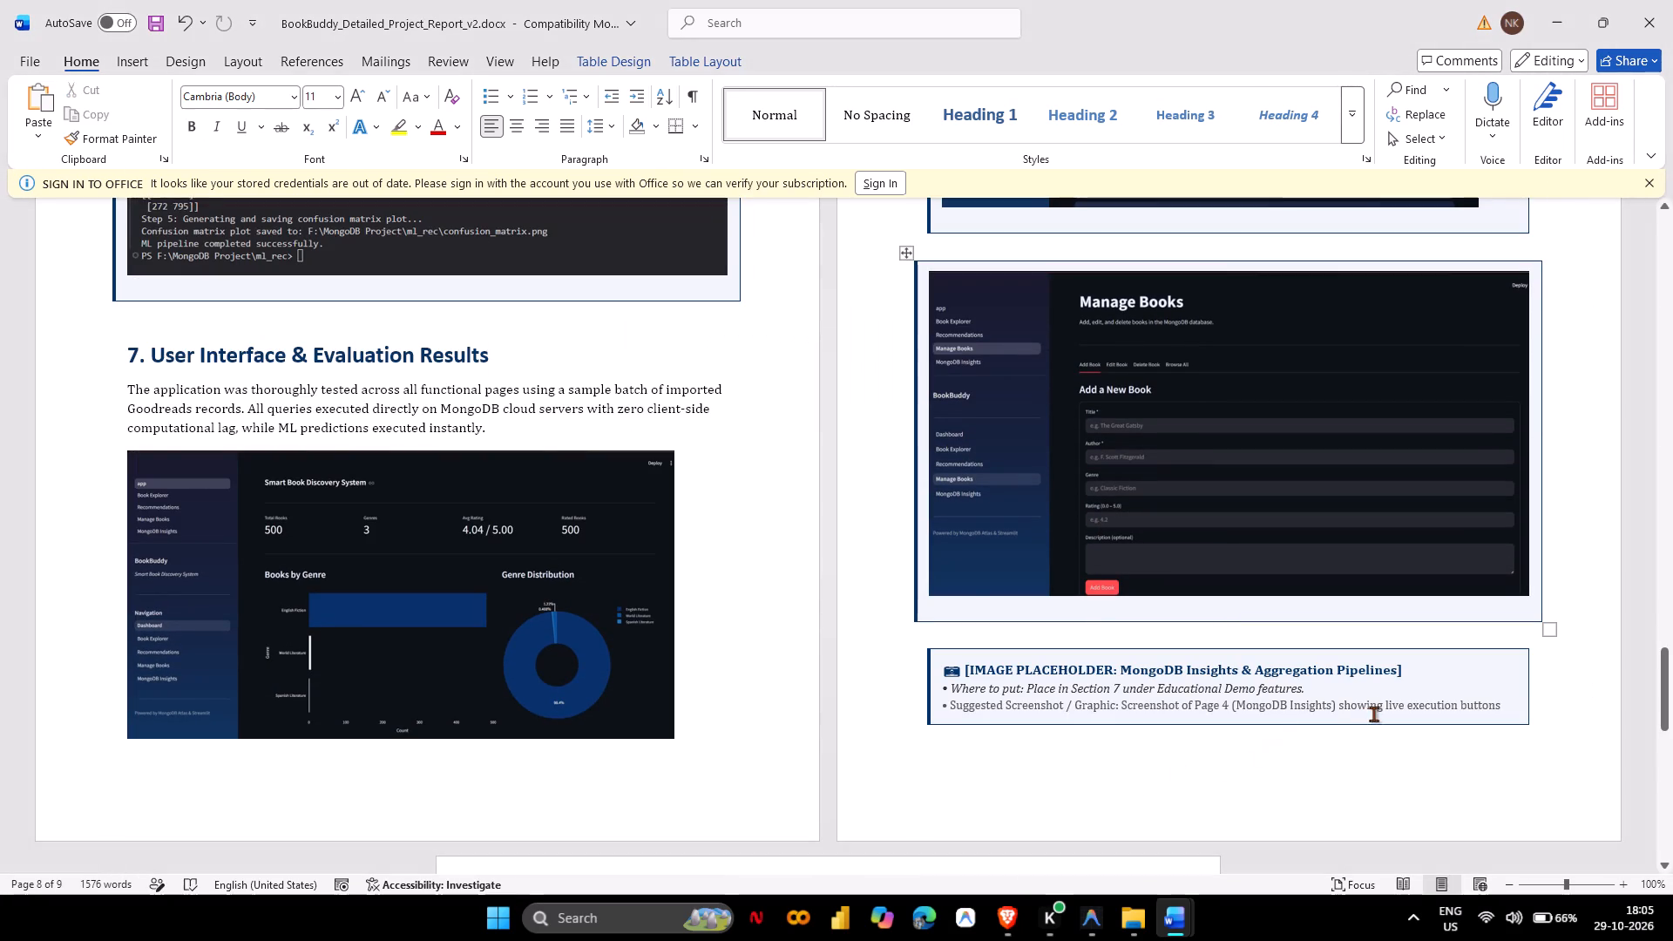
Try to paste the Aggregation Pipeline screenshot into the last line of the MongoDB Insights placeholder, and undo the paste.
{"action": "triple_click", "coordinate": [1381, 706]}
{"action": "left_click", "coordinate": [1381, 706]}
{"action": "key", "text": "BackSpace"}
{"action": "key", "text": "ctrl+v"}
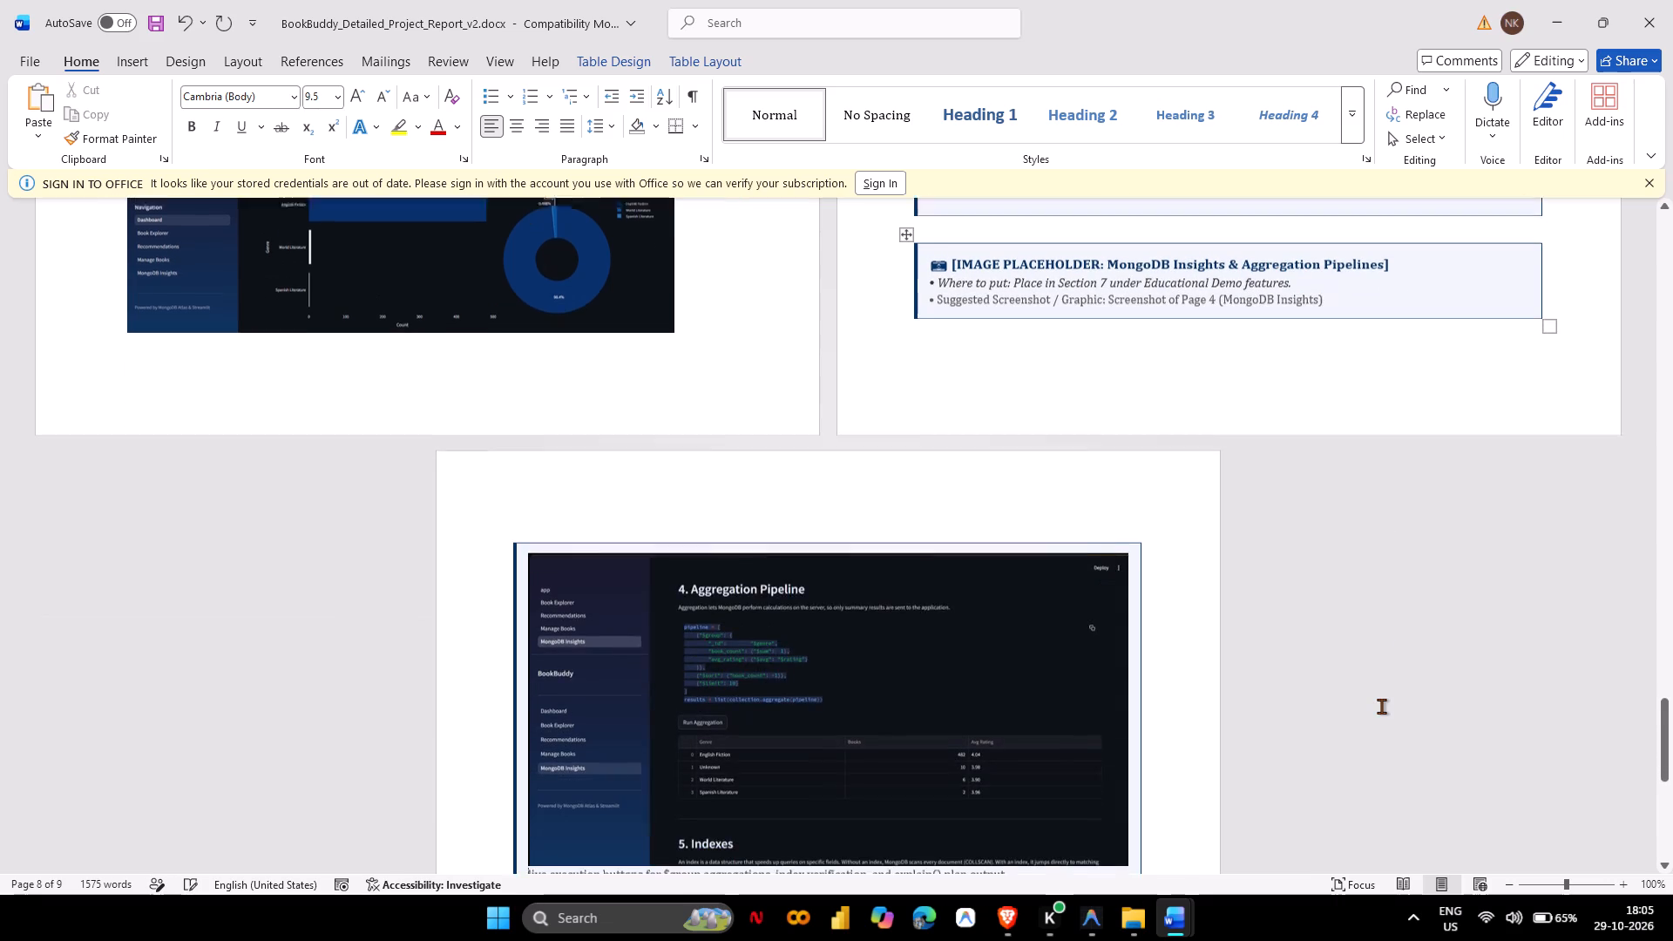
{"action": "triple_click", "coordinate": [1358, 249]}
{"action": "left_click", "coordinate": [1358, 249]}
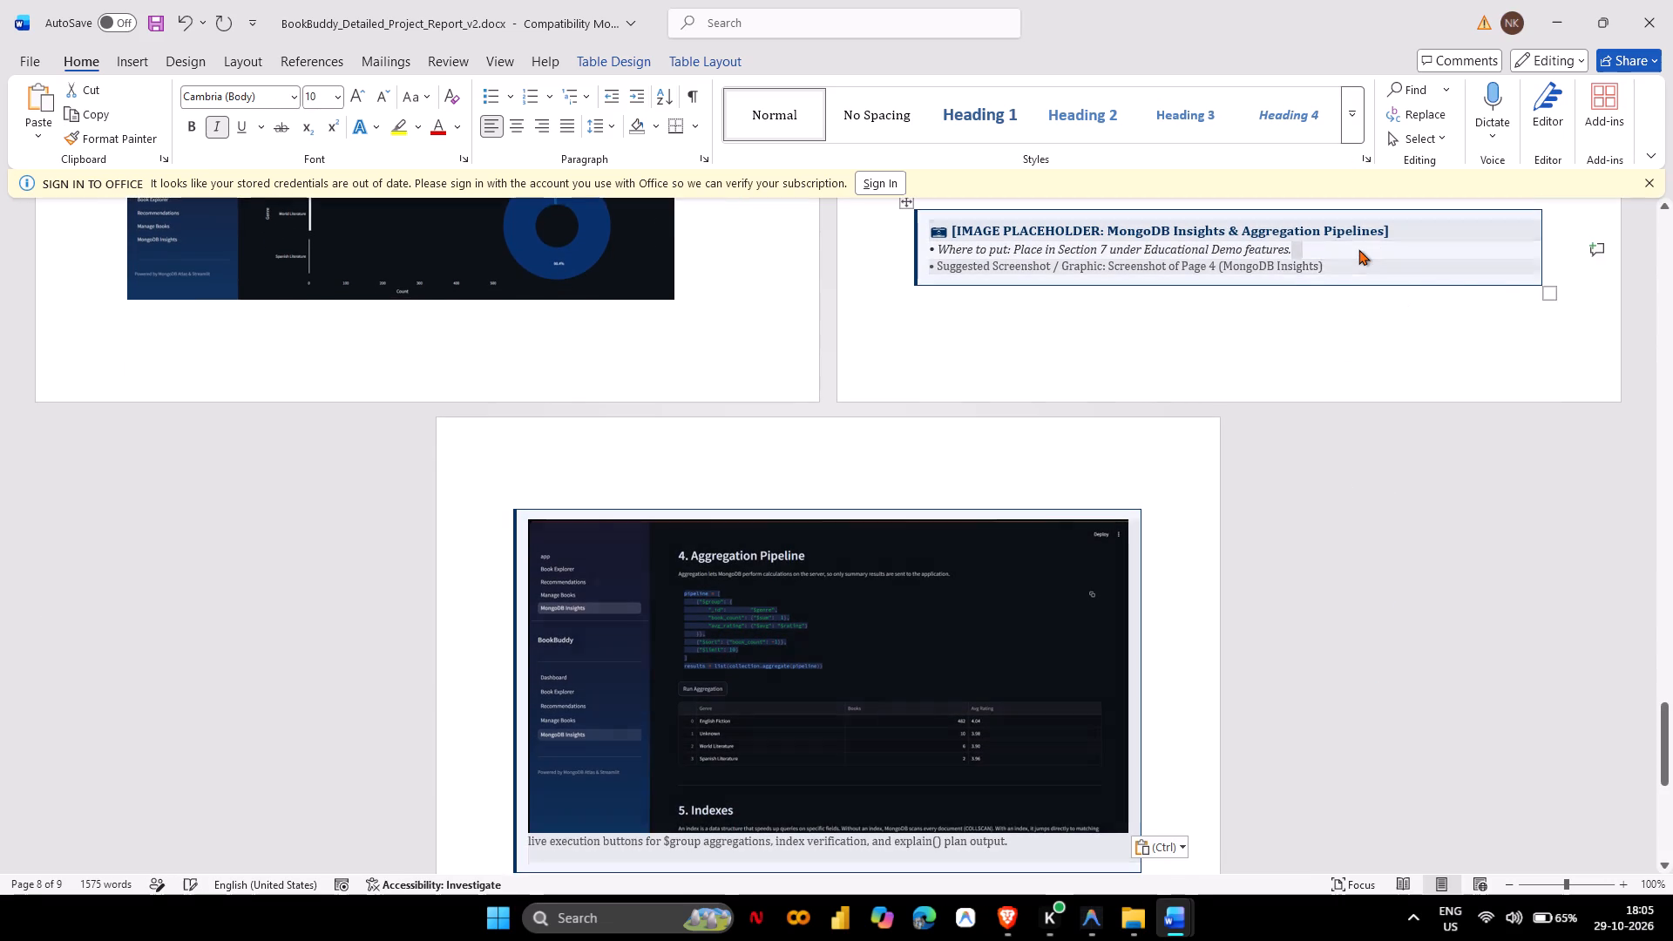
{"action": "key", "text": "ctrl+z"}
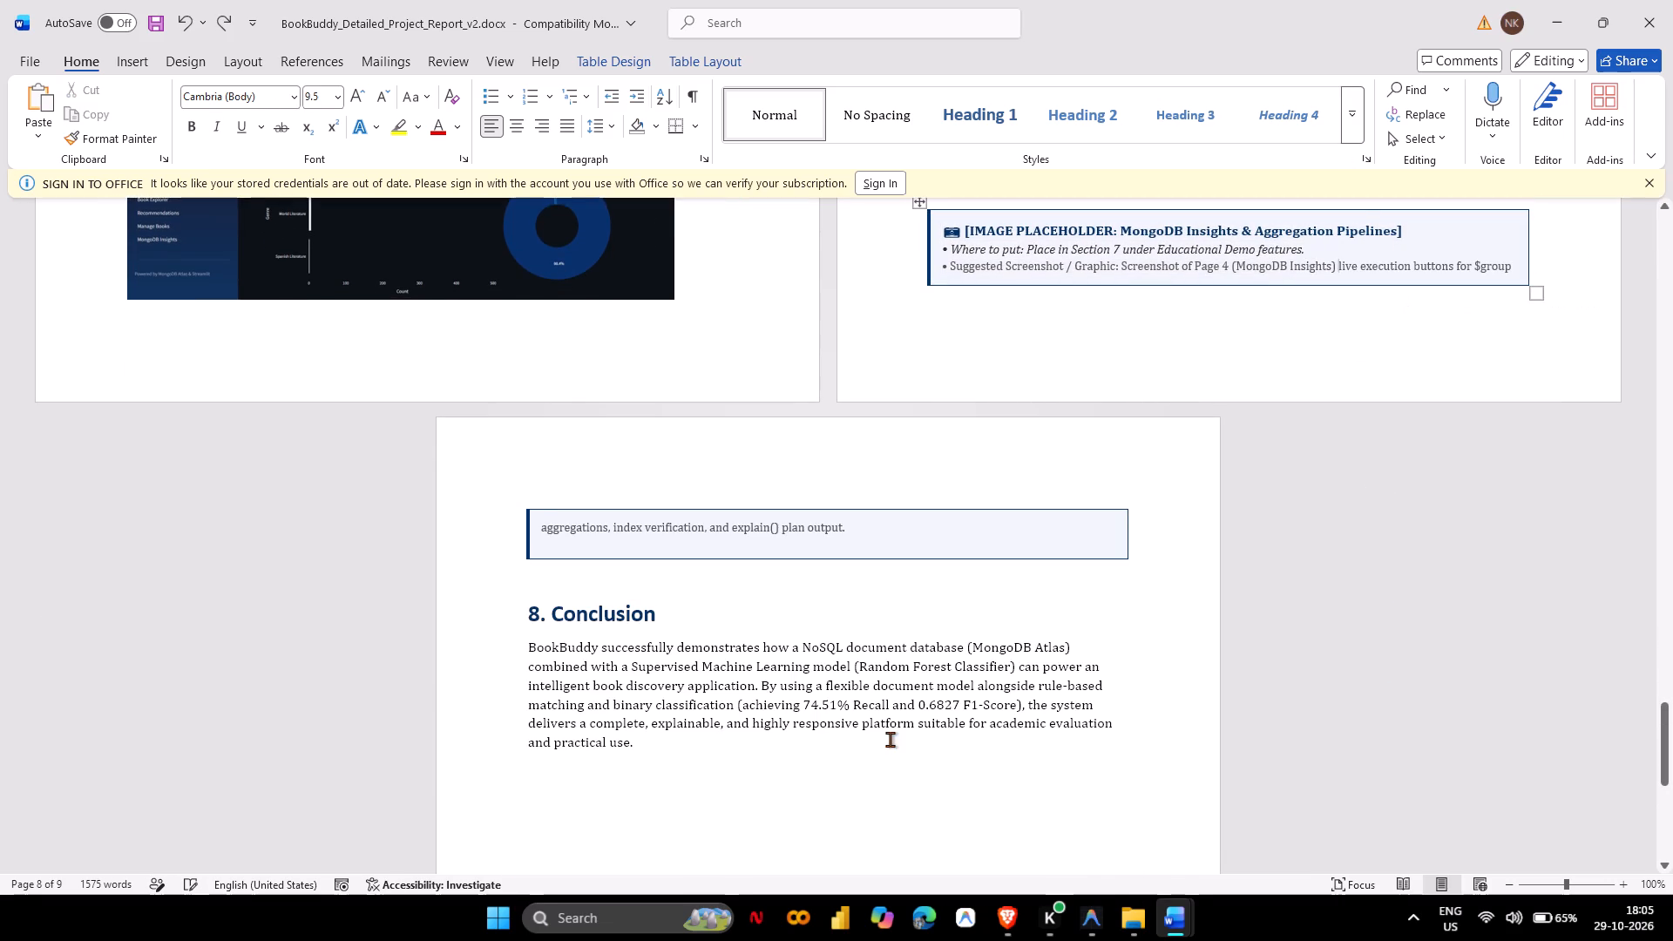
Replace the entire "MongoDB Insights & Aggregation Pipelines" placeholder text with the copied Aggregation Pipeline screenshot.
{"action": "left_click_drag", "start_coordinate": [918, 544], "coordinate": [975, 249]}
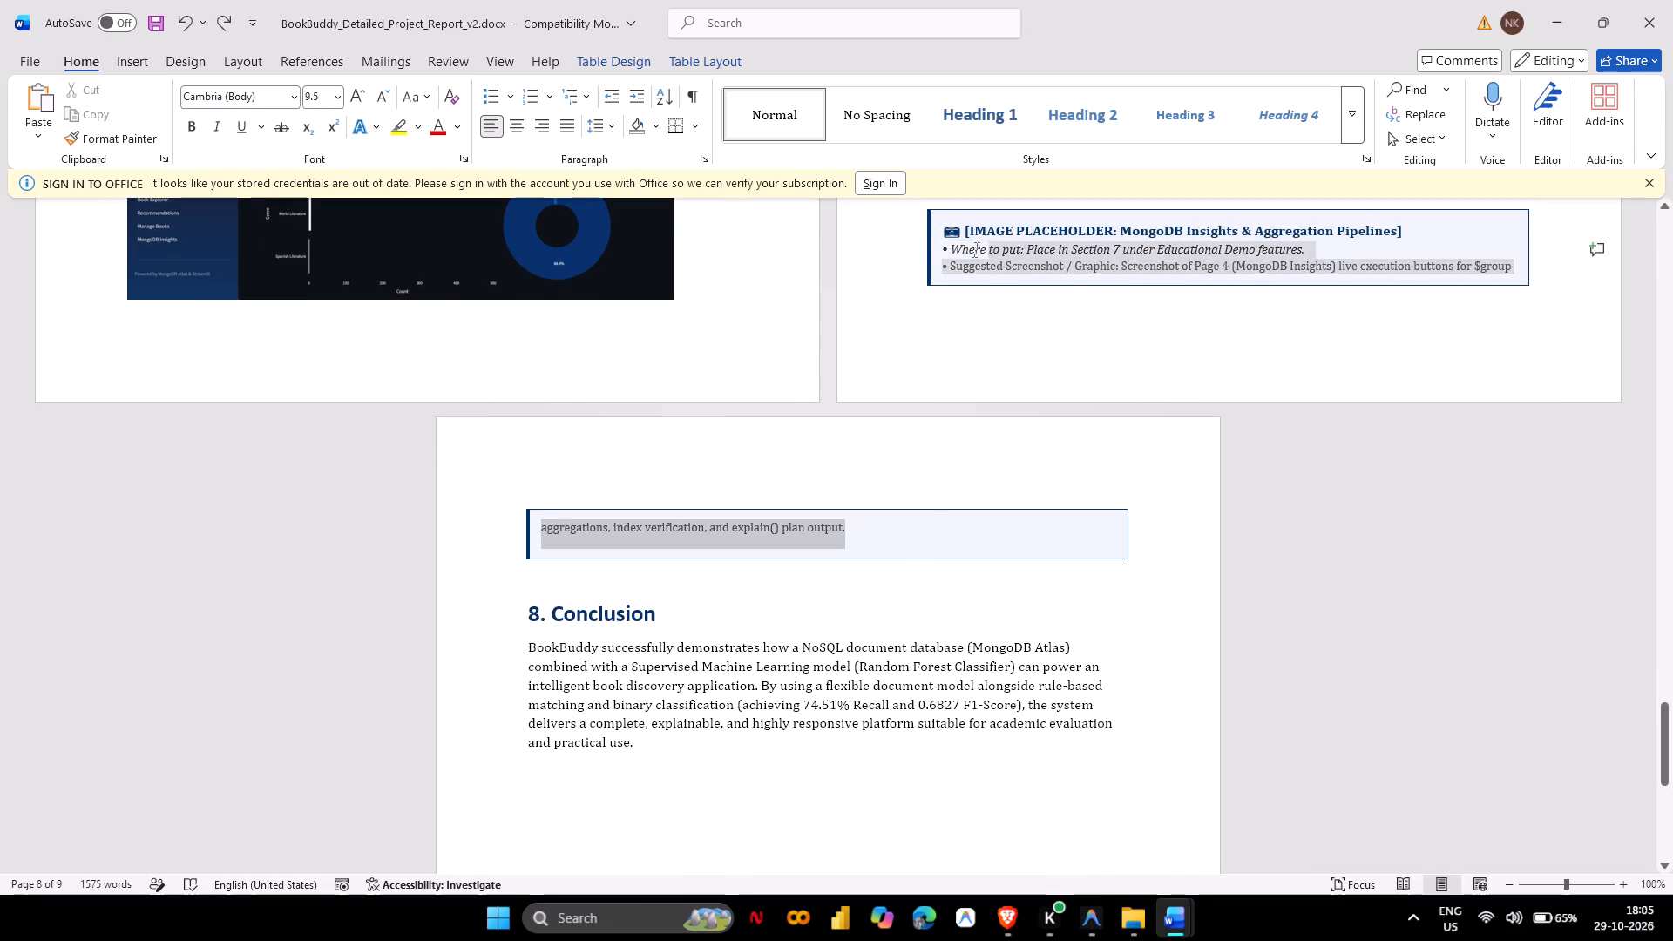
{"action": "left_click_drag", "start_coordinate": [975, 249], "coordinate": [931, 232]}
{"action": "key", "text": "BackSpace"}
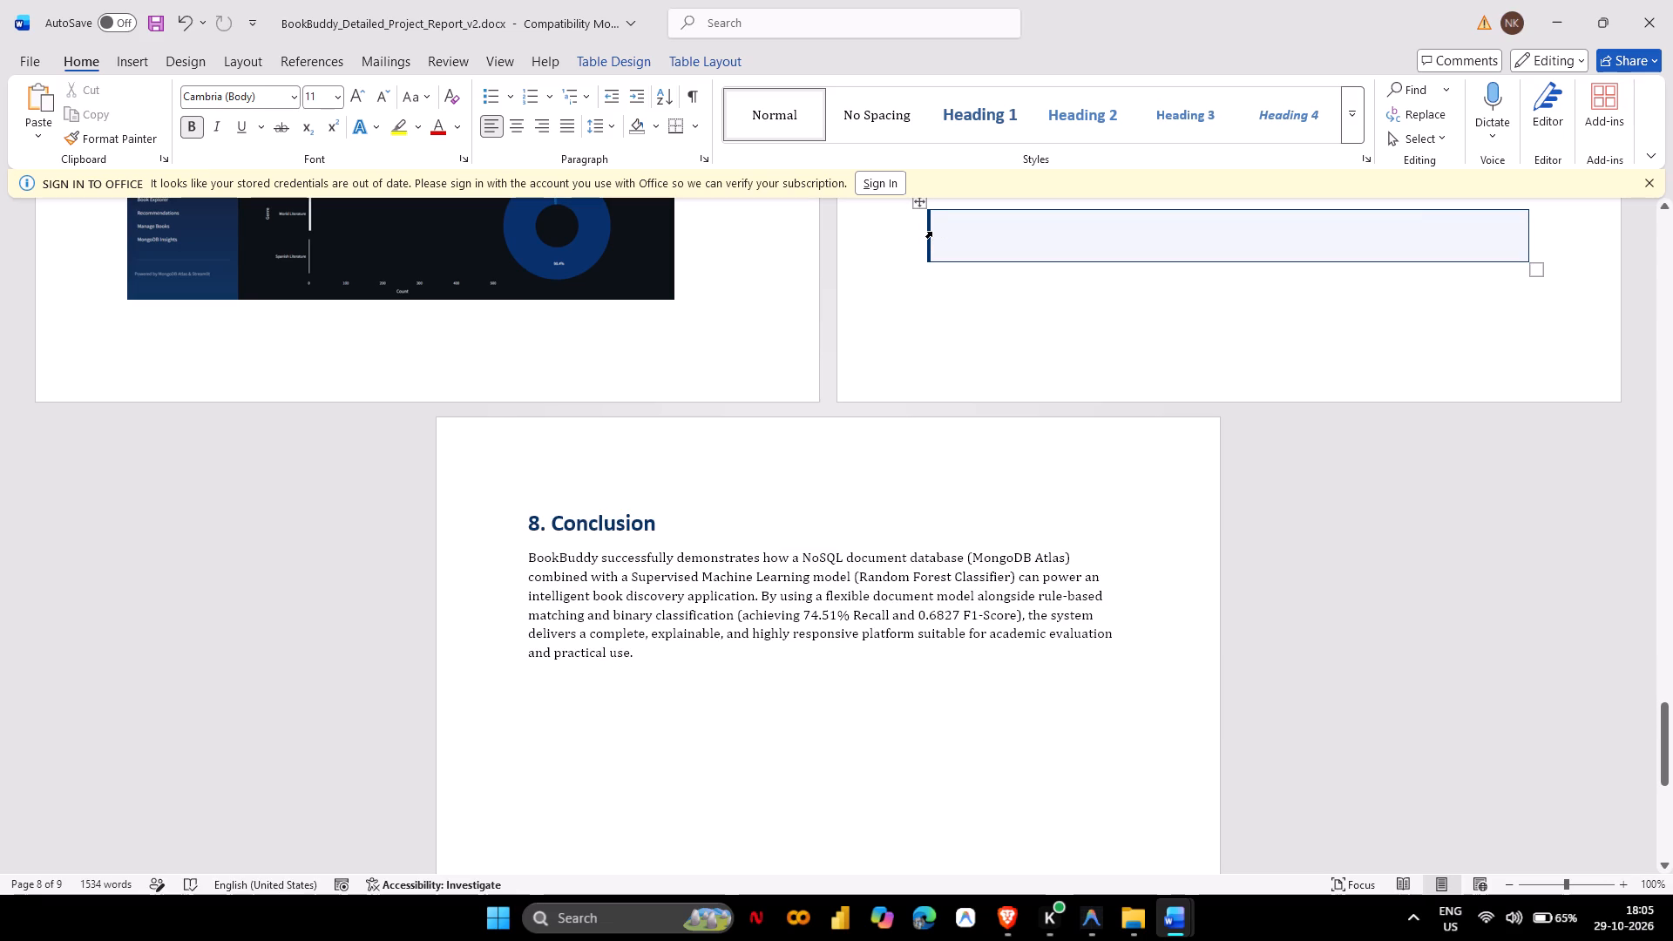
{"action": "key", "text": "ctrl+v"}
Look through the v2 report between the Section 7 screenshots and the title page to review its content.
{"action": "scroll", "coordinate": [931, 232], "scroll_direction": "up", "scroll_amount": 2}
{"action": "left_click", "coordinate": [1079, 385]}
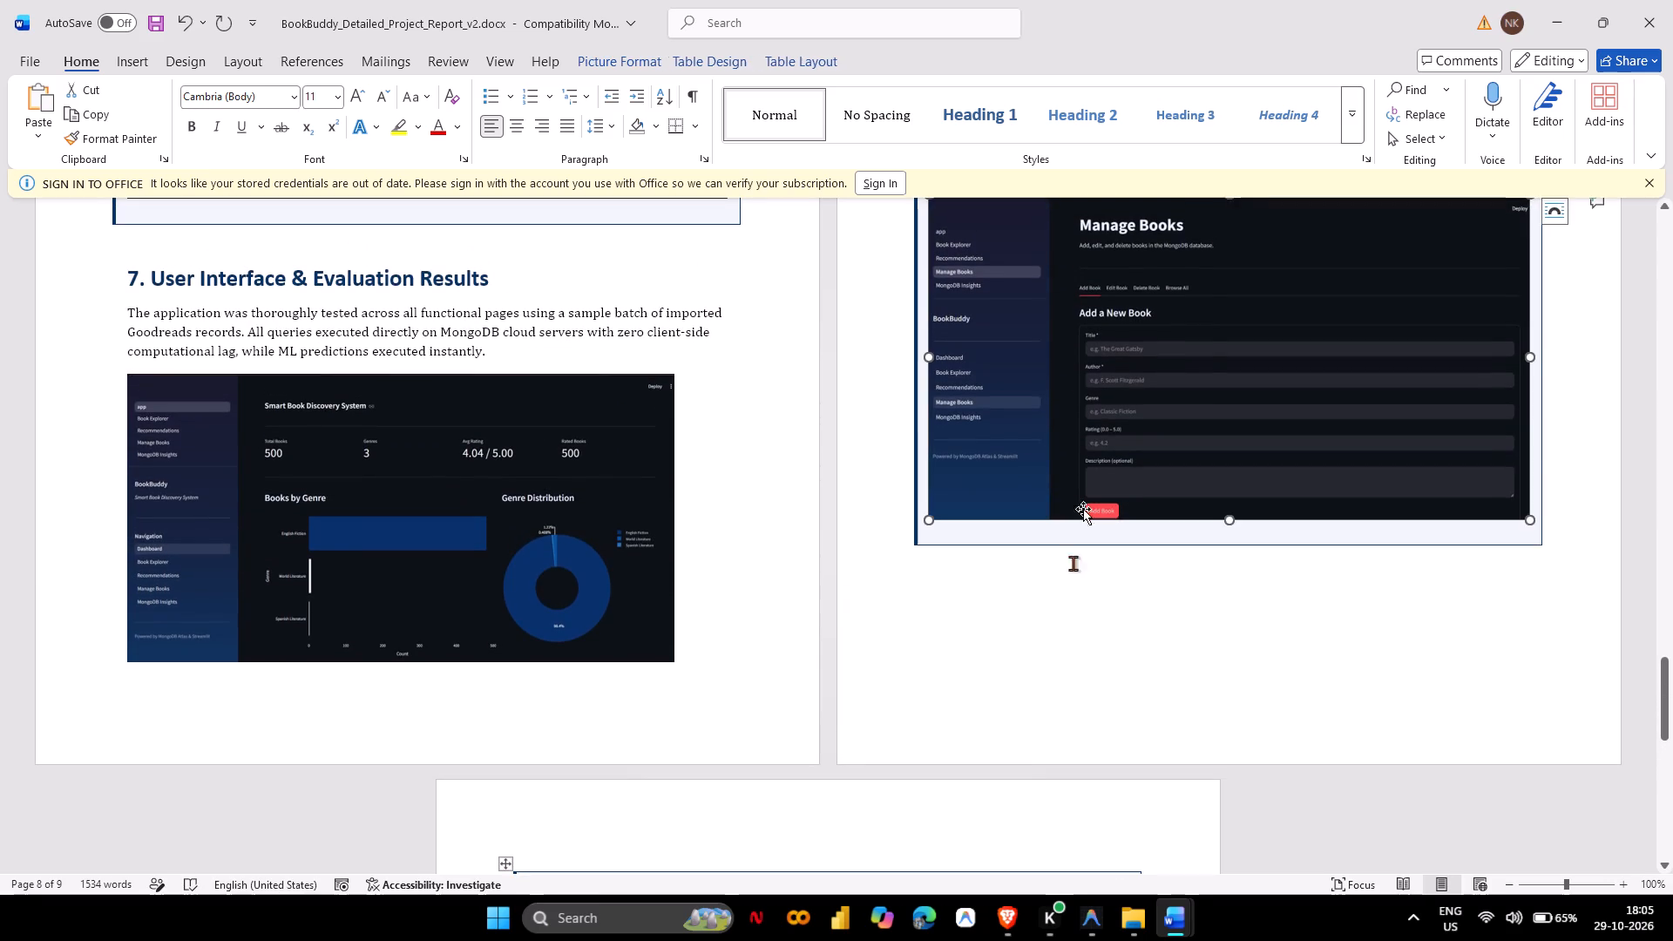
{"action": "scroll", "coordinate": [1060, 577], "scroll_direction": "up", "scroll_amount": 16}
{"action": "scroll", "coordinate": [1060, 577], "scroll_direction": "up", "scroll_amount": 9}
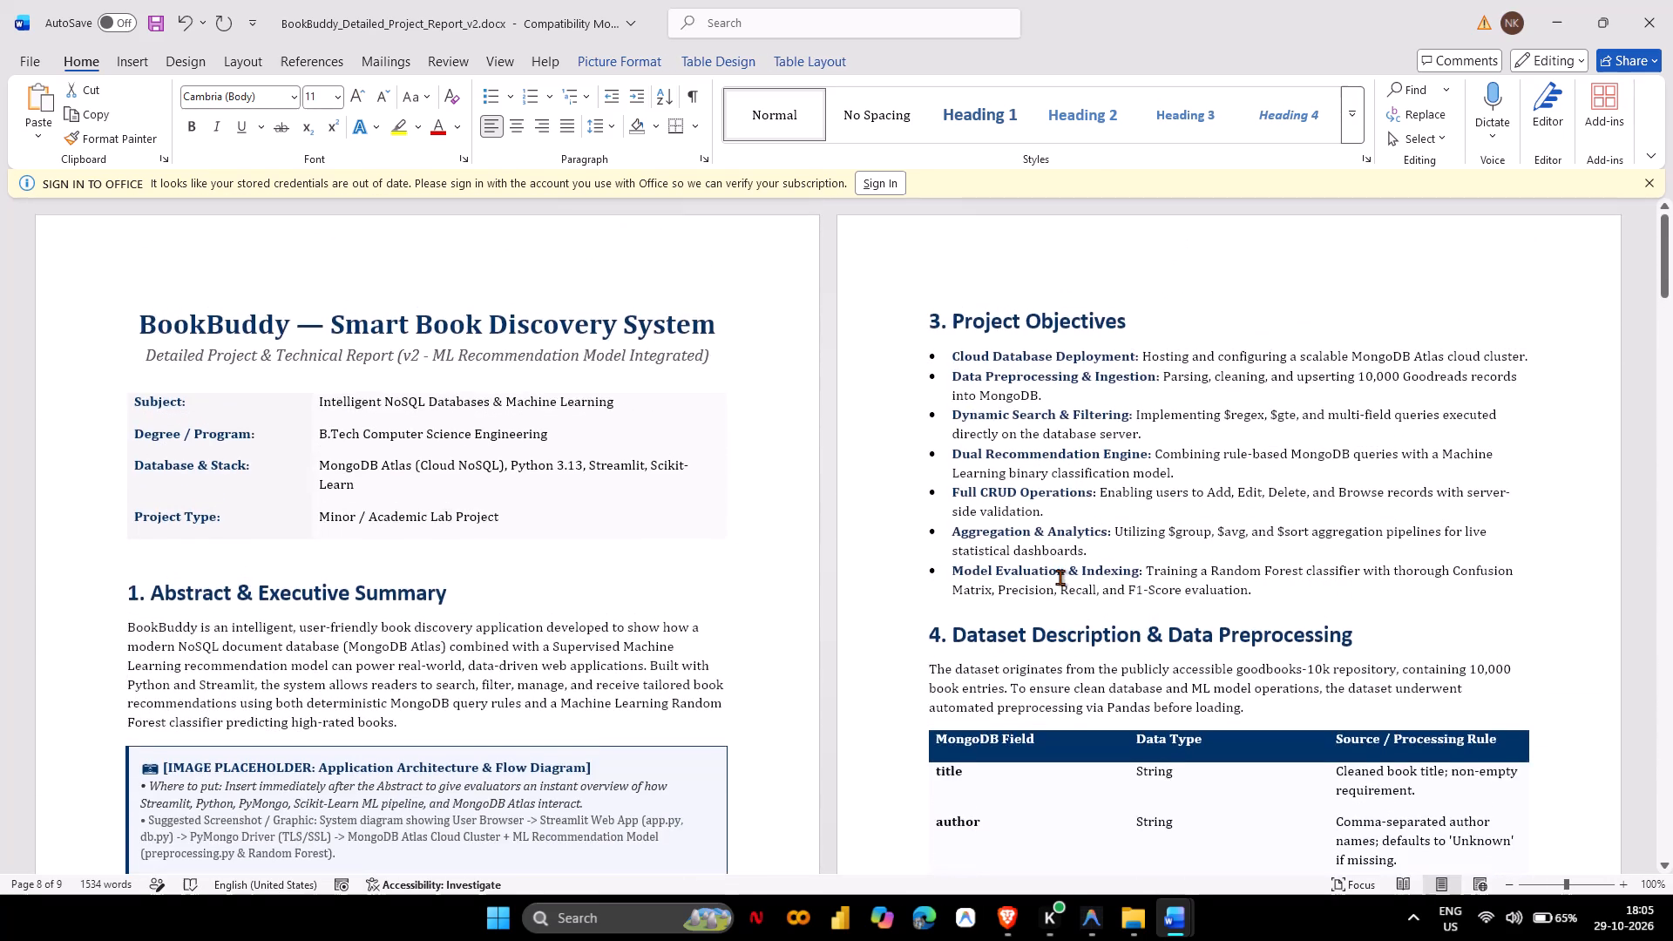
{"action": "scroll", "coordinate": [1060, 577], "scroll_direction": "down", "scroll_amount": 8}
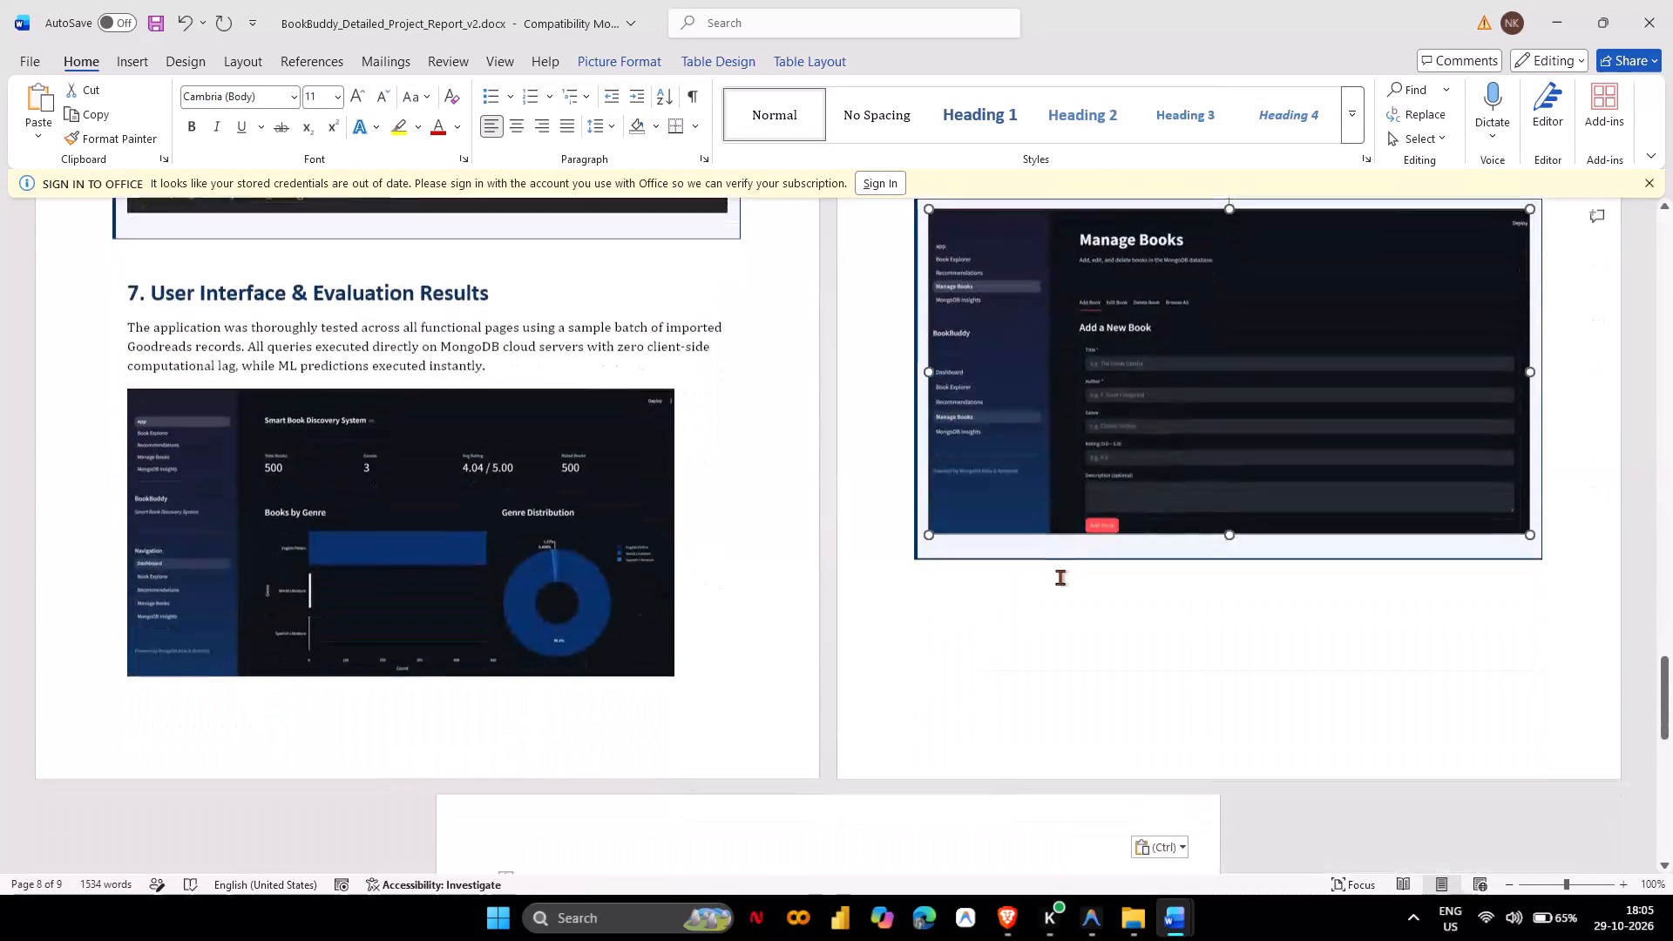
{"action": "scroll", "coordinate": [1060, 577], "scroll_direction": "down", "scroll_amount": 2}
{"action": "scroll", "coordinate": [1060, 577], "scroll_direction": "up", "scroll_amount": 20}
{"action": "scroll", "coordinate": [1060, 577], "scroll_direction": "up", "scroll_amount": 5}
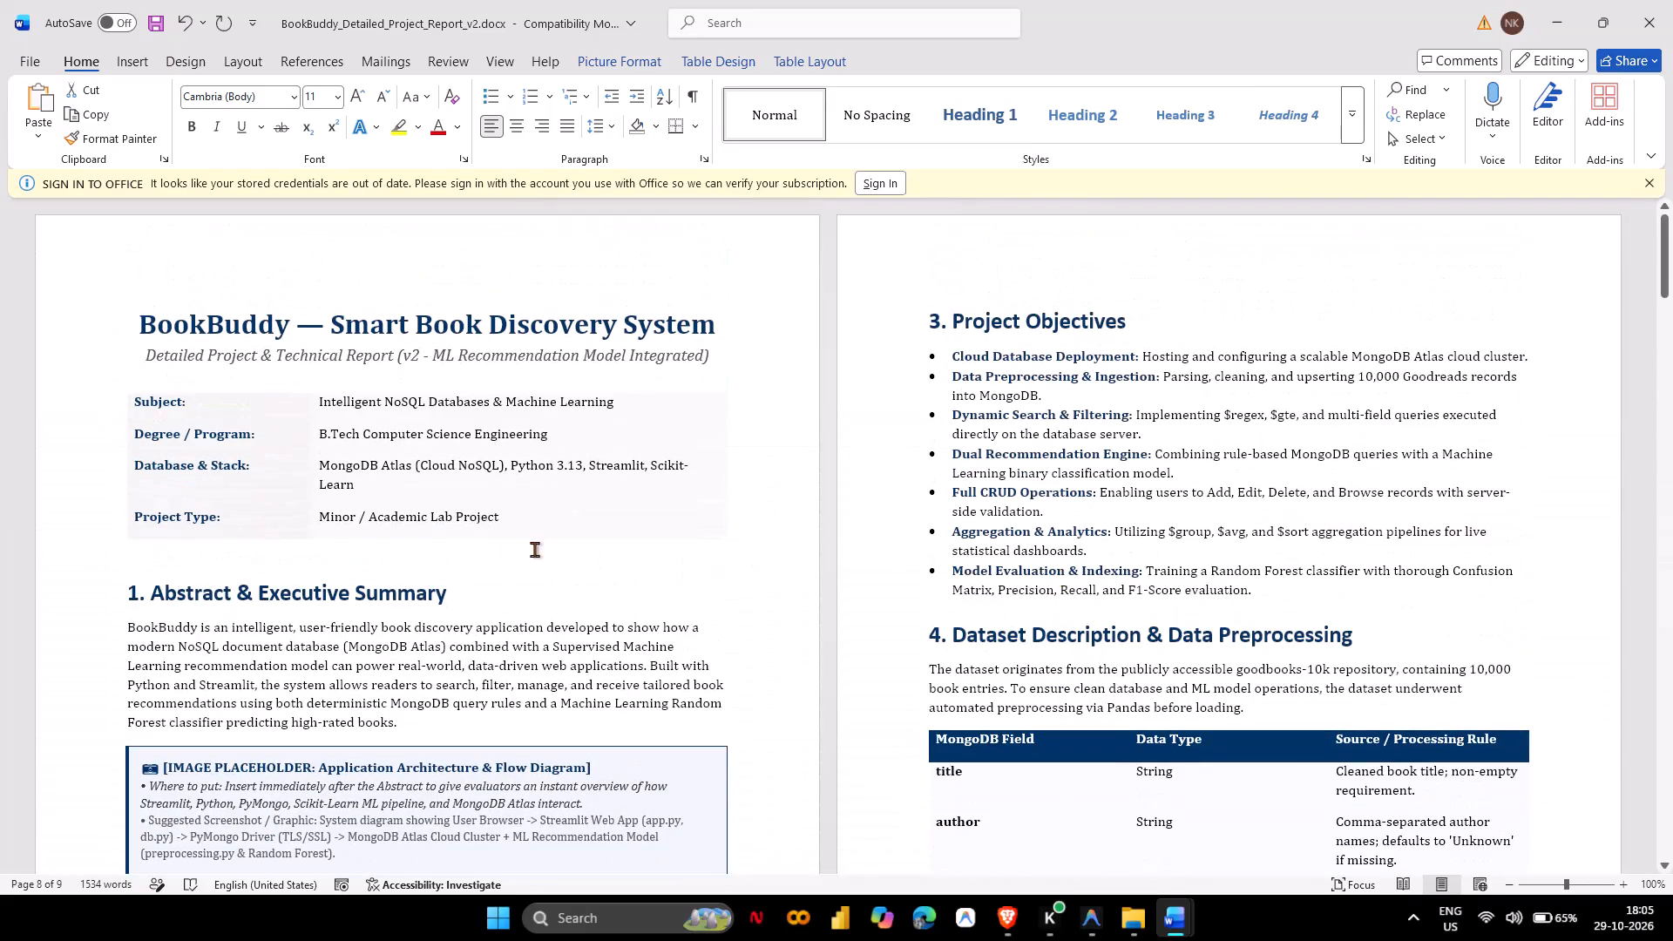
Insert a blank page after the project details table on the v2 report's title page.
{"action": "left_click", "coordinate": [513, 536]}
{"action": "left_click", "coordinate": [523, 519]}
{"action": "left_click_drag", "start_coordinate": [523, 519], "coordinate": [126, 320]}
{"action": "left_click", "coordinate": [528, 491]}
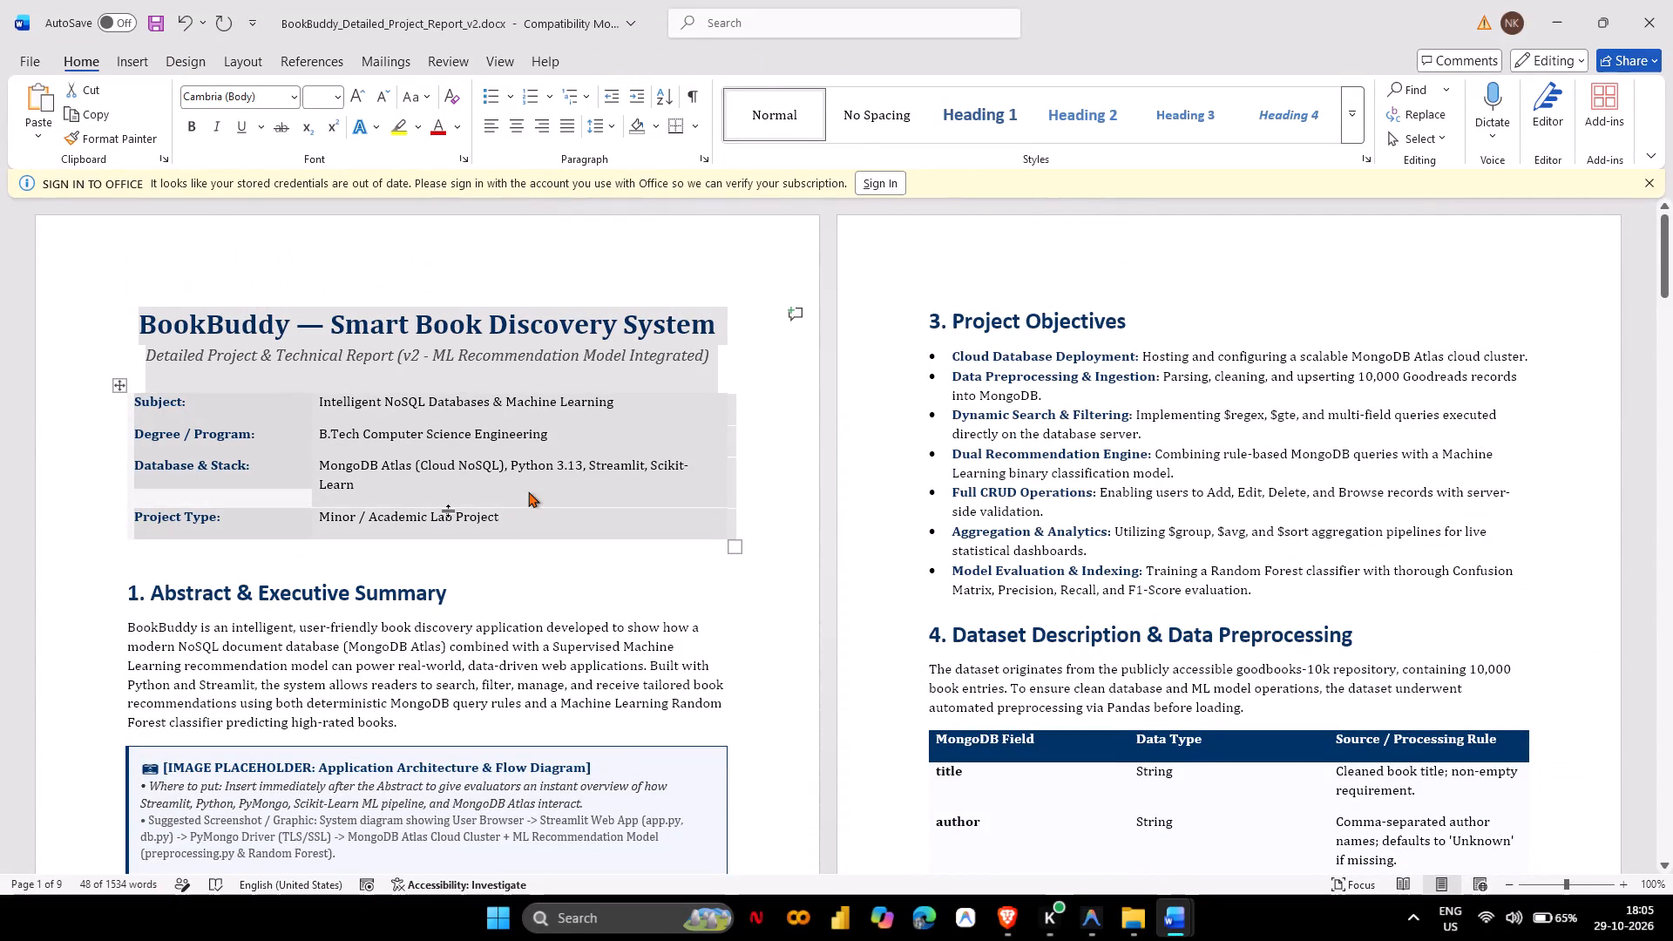
{"action": "left_click", "coordinate": [592, 541]}
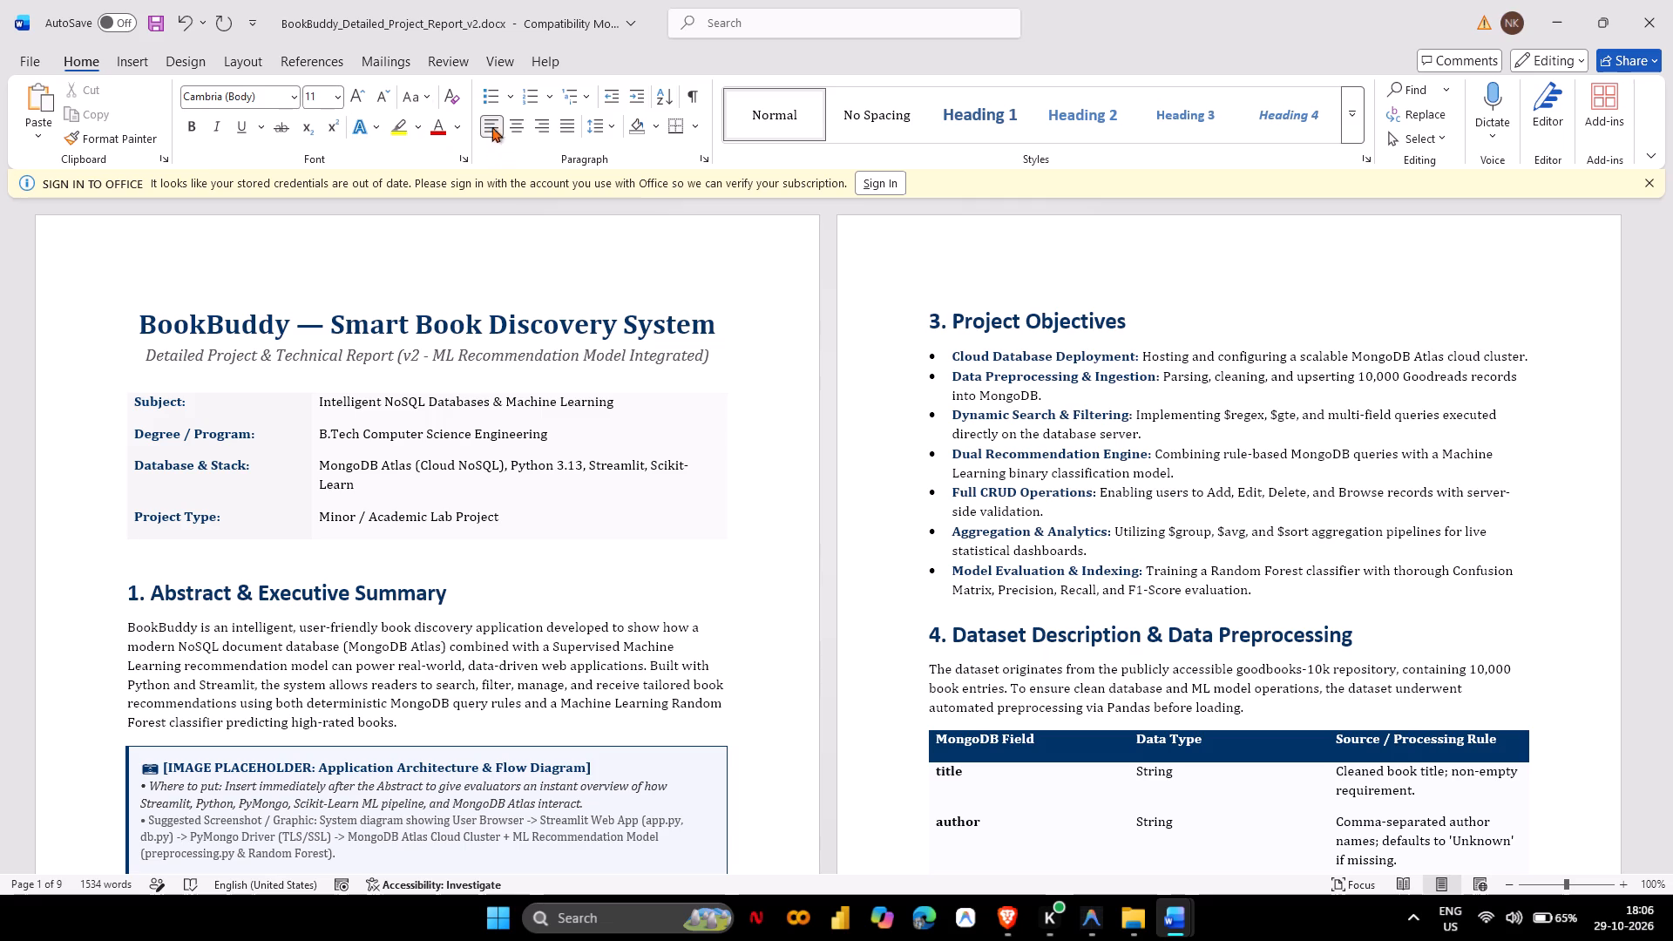
{"action": "left_click", "coordinate": [139, 52]}
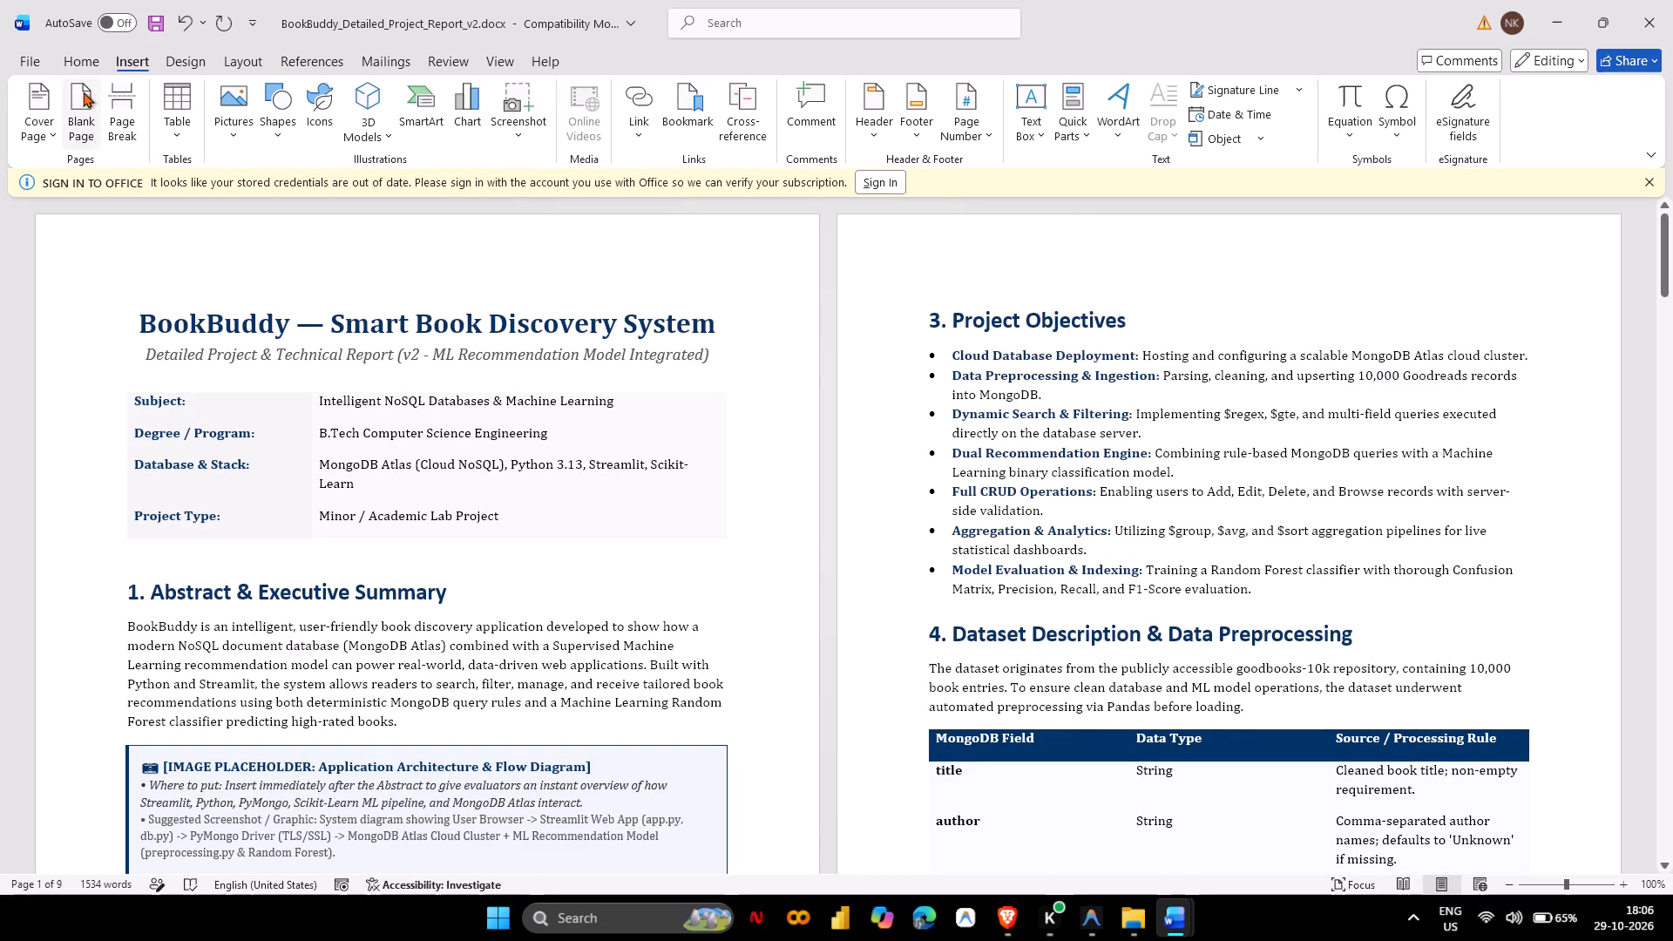
{"action": "left_click", "coordinate": [83, 93]}
{"action": "left_click_drag", "start_coordinate": [923, 552], "coordinate": [321, 477]}
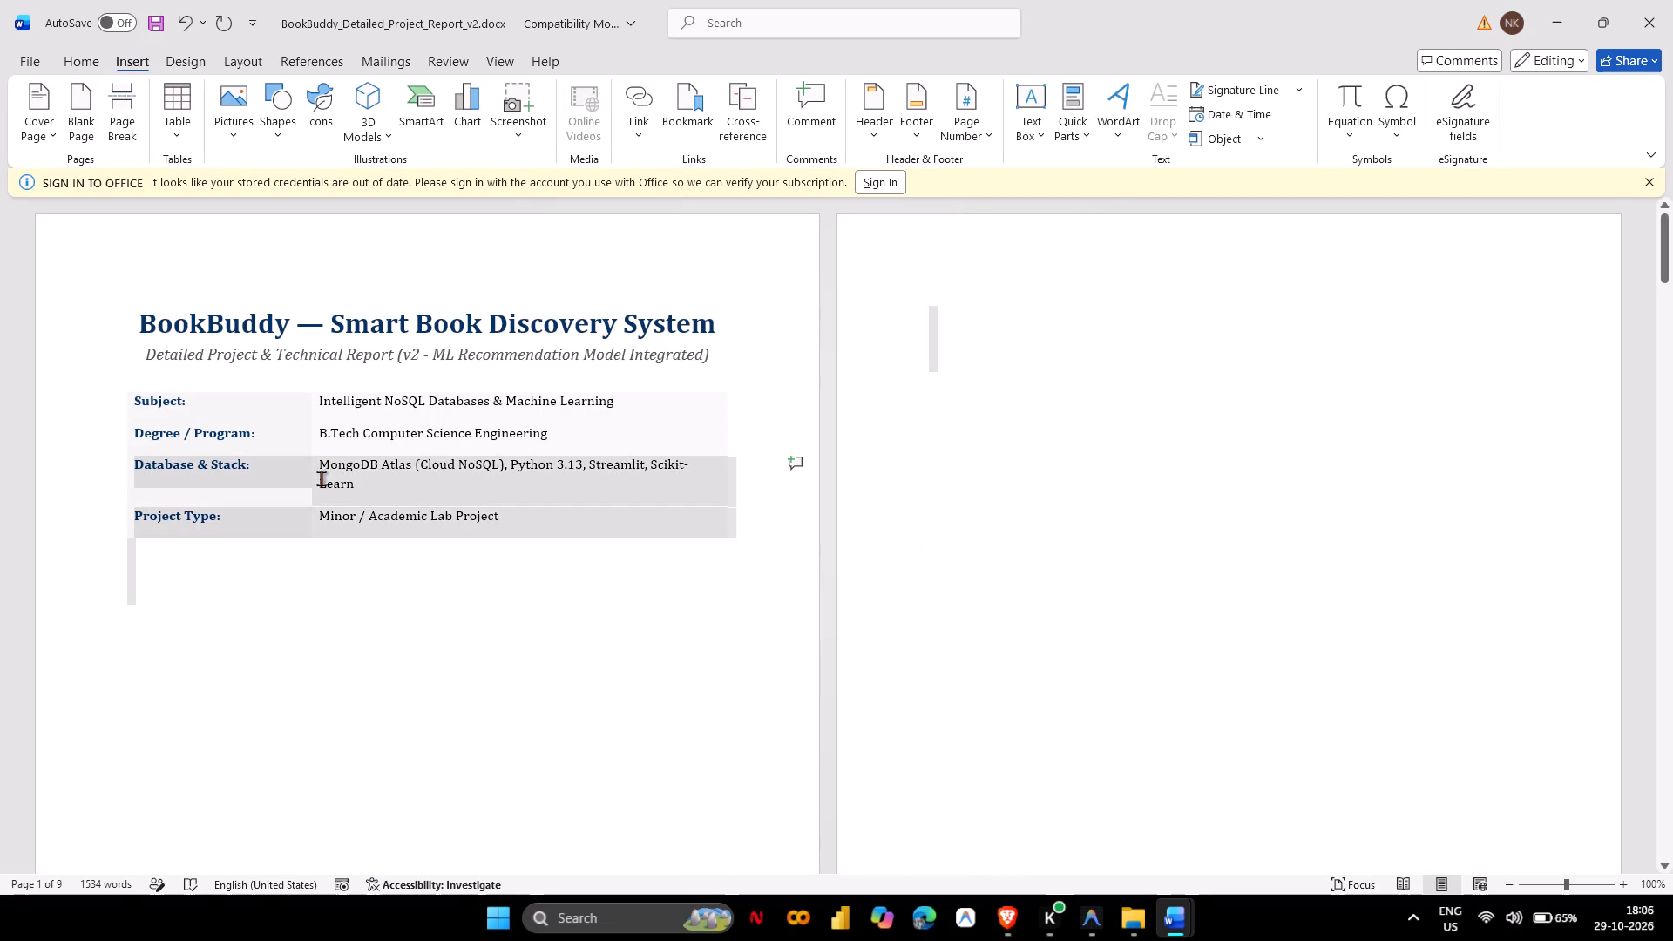
{"action": "left_click_drag", "start_coordinate": [321, 477], "coordinate": [321, 478]}
{"action": "scroll", "coordinate": [576, 572], "scroll_direction": "down", "scroll_amount": 1}
{"action": "scroll", "coordinate": [576, 572], "scroll_direction": "up", "scroll_amount": 2}
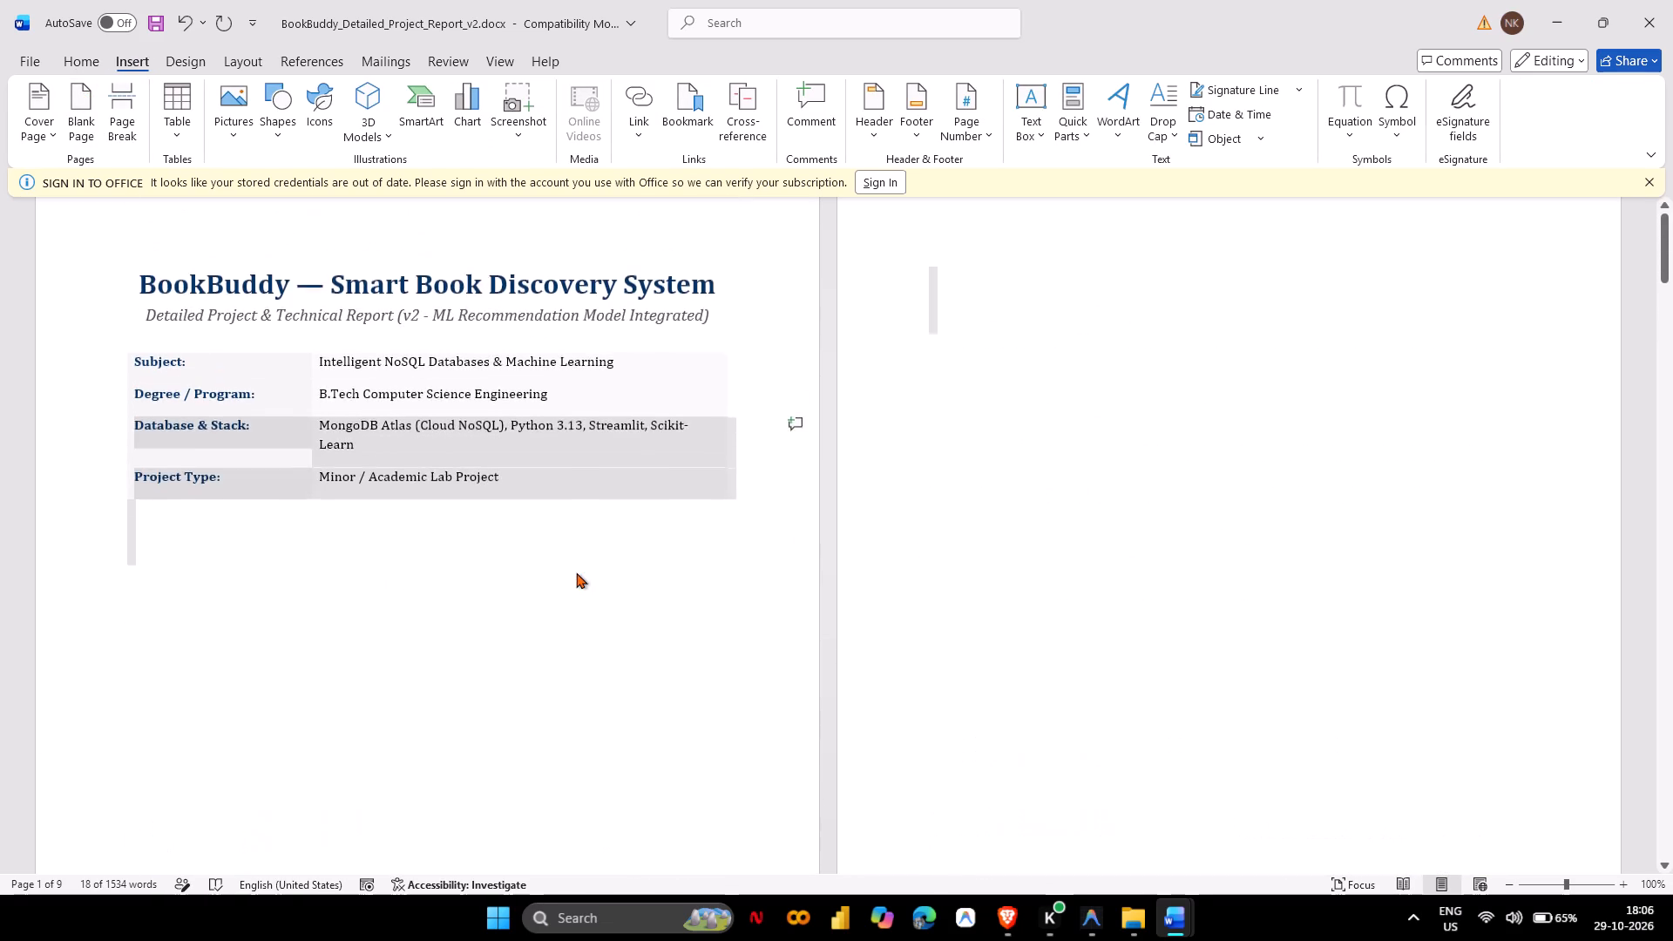
{"action": "left_click", "coordinate": [576, 572]}
{"action": "left_click", "coordinate": [1032, 366]}
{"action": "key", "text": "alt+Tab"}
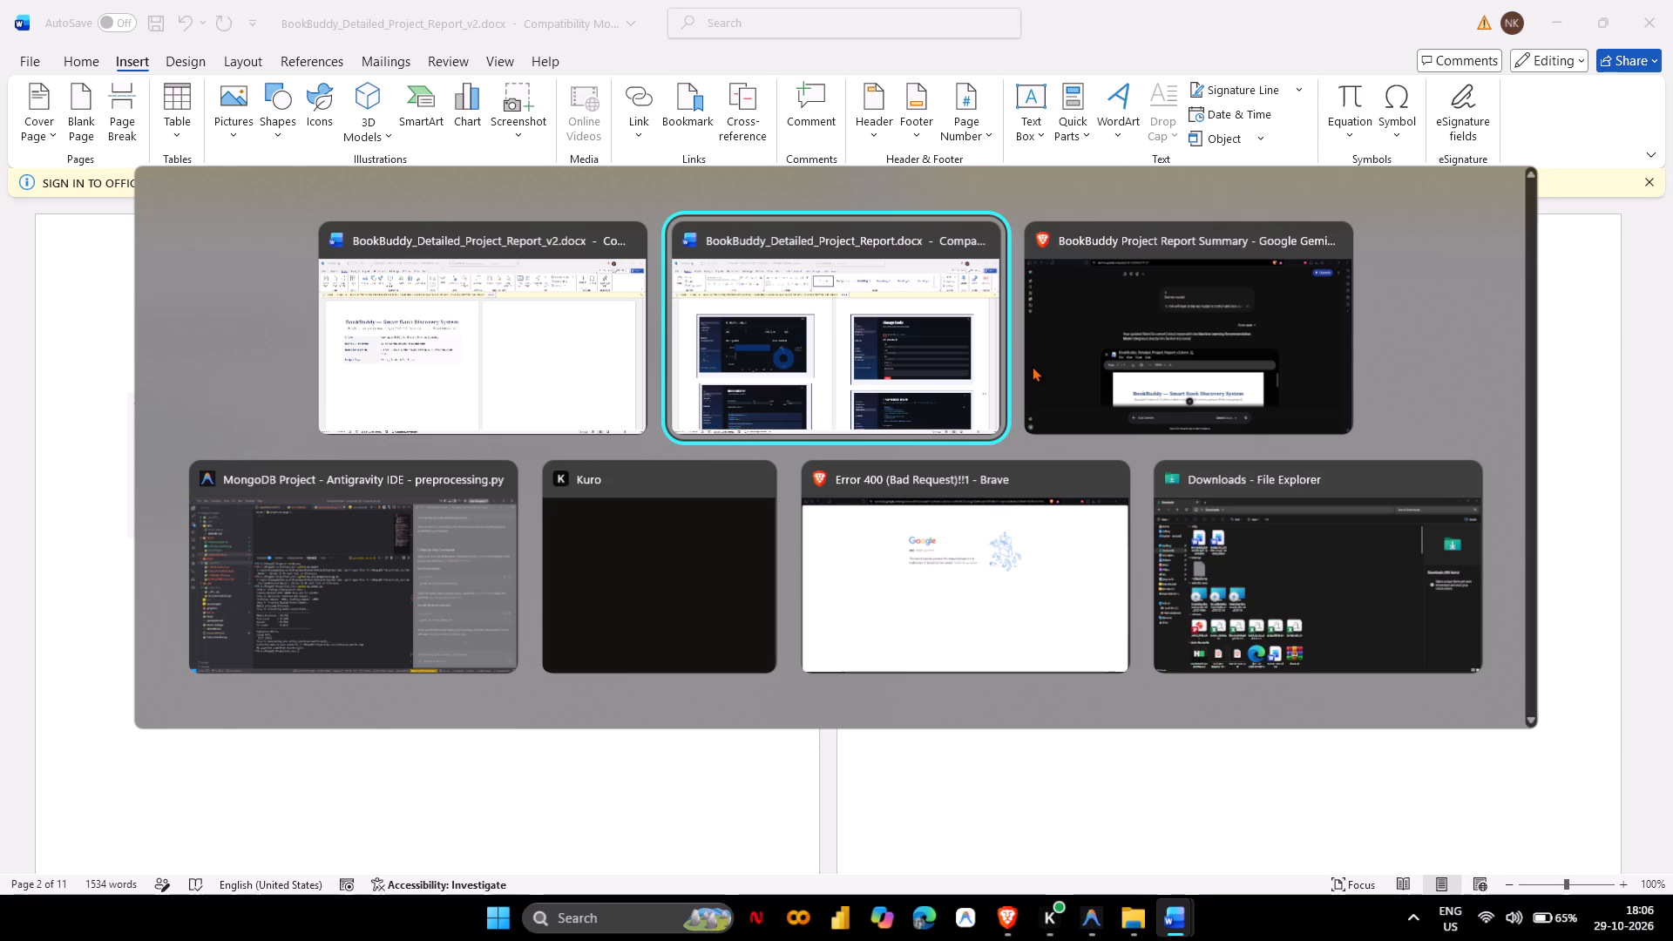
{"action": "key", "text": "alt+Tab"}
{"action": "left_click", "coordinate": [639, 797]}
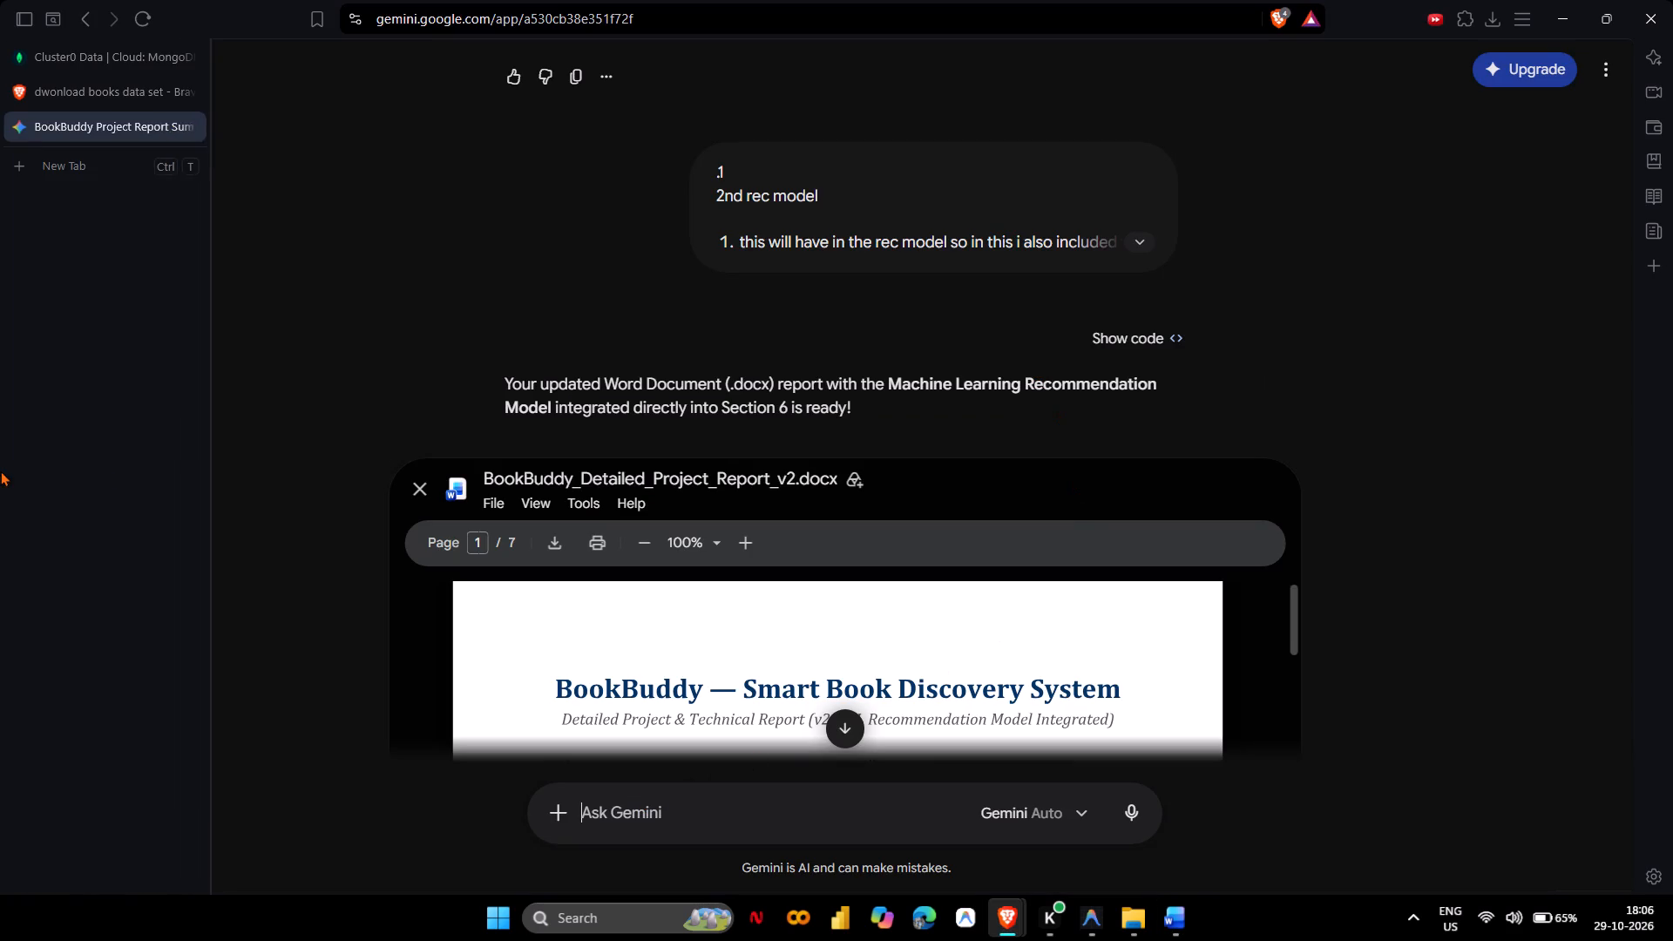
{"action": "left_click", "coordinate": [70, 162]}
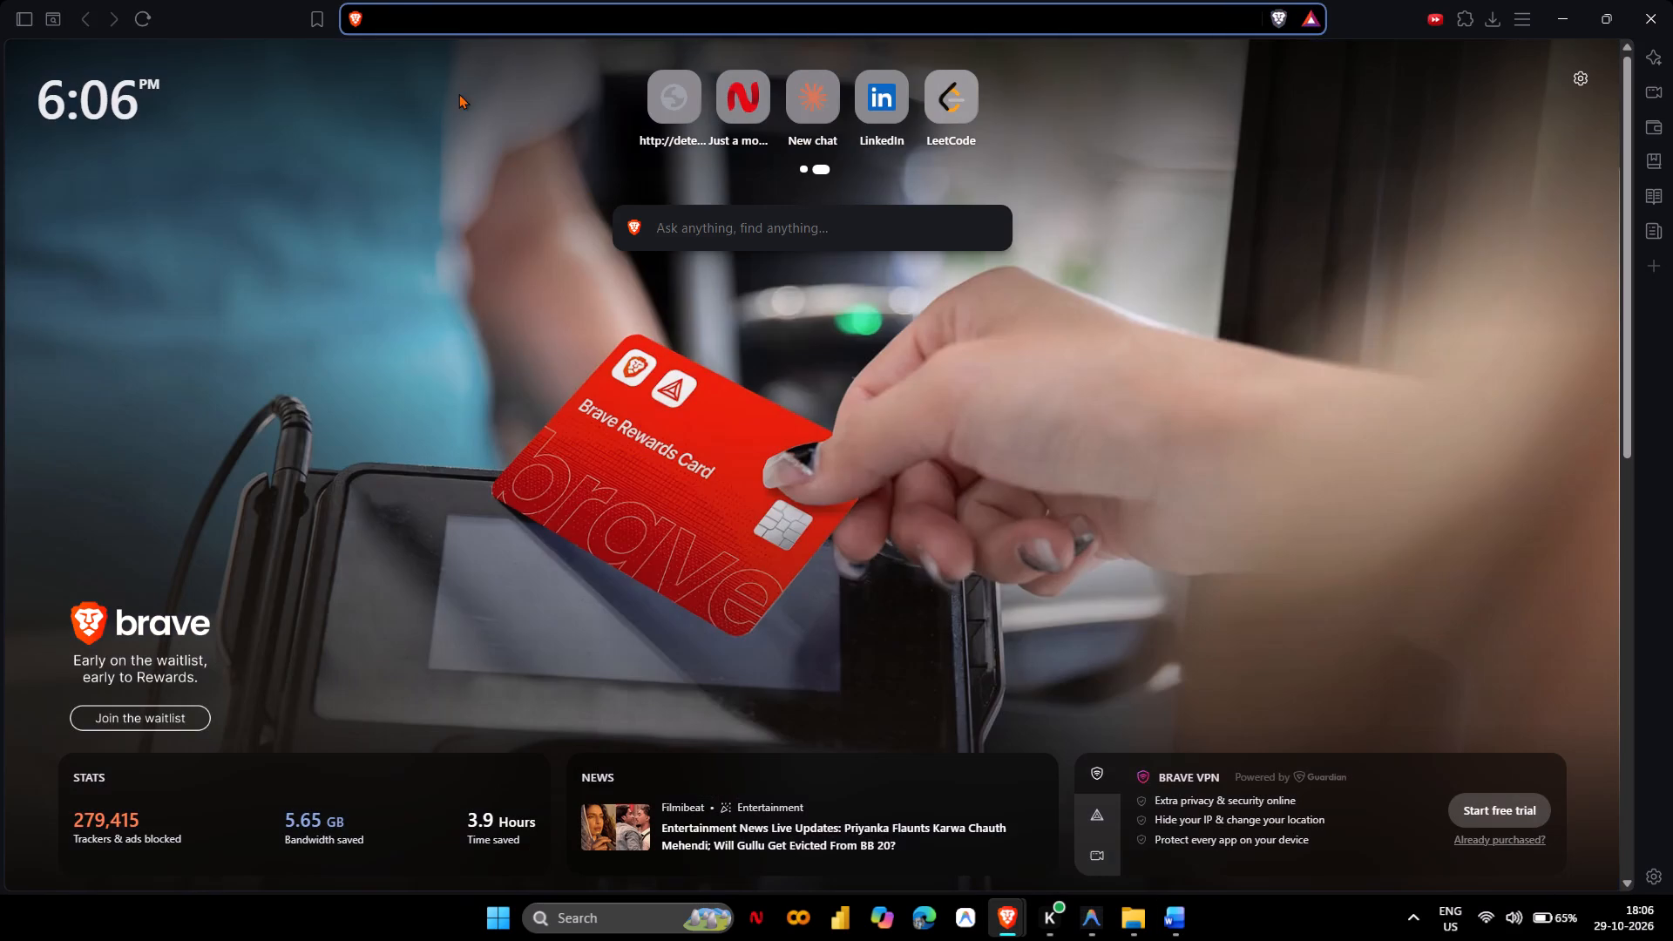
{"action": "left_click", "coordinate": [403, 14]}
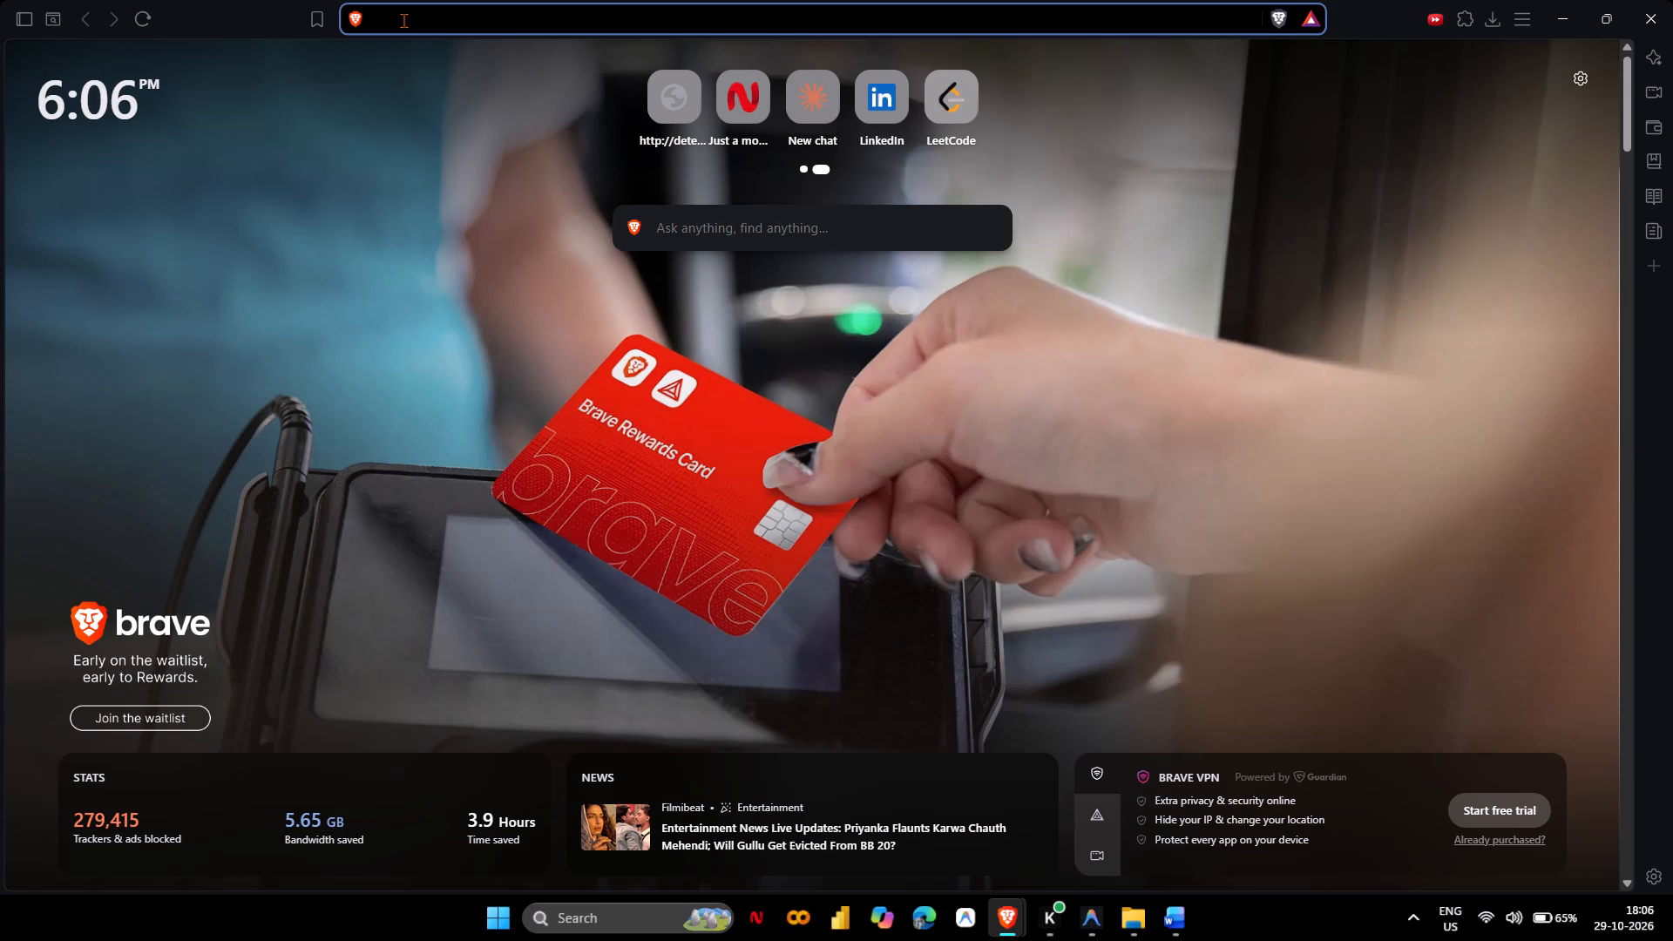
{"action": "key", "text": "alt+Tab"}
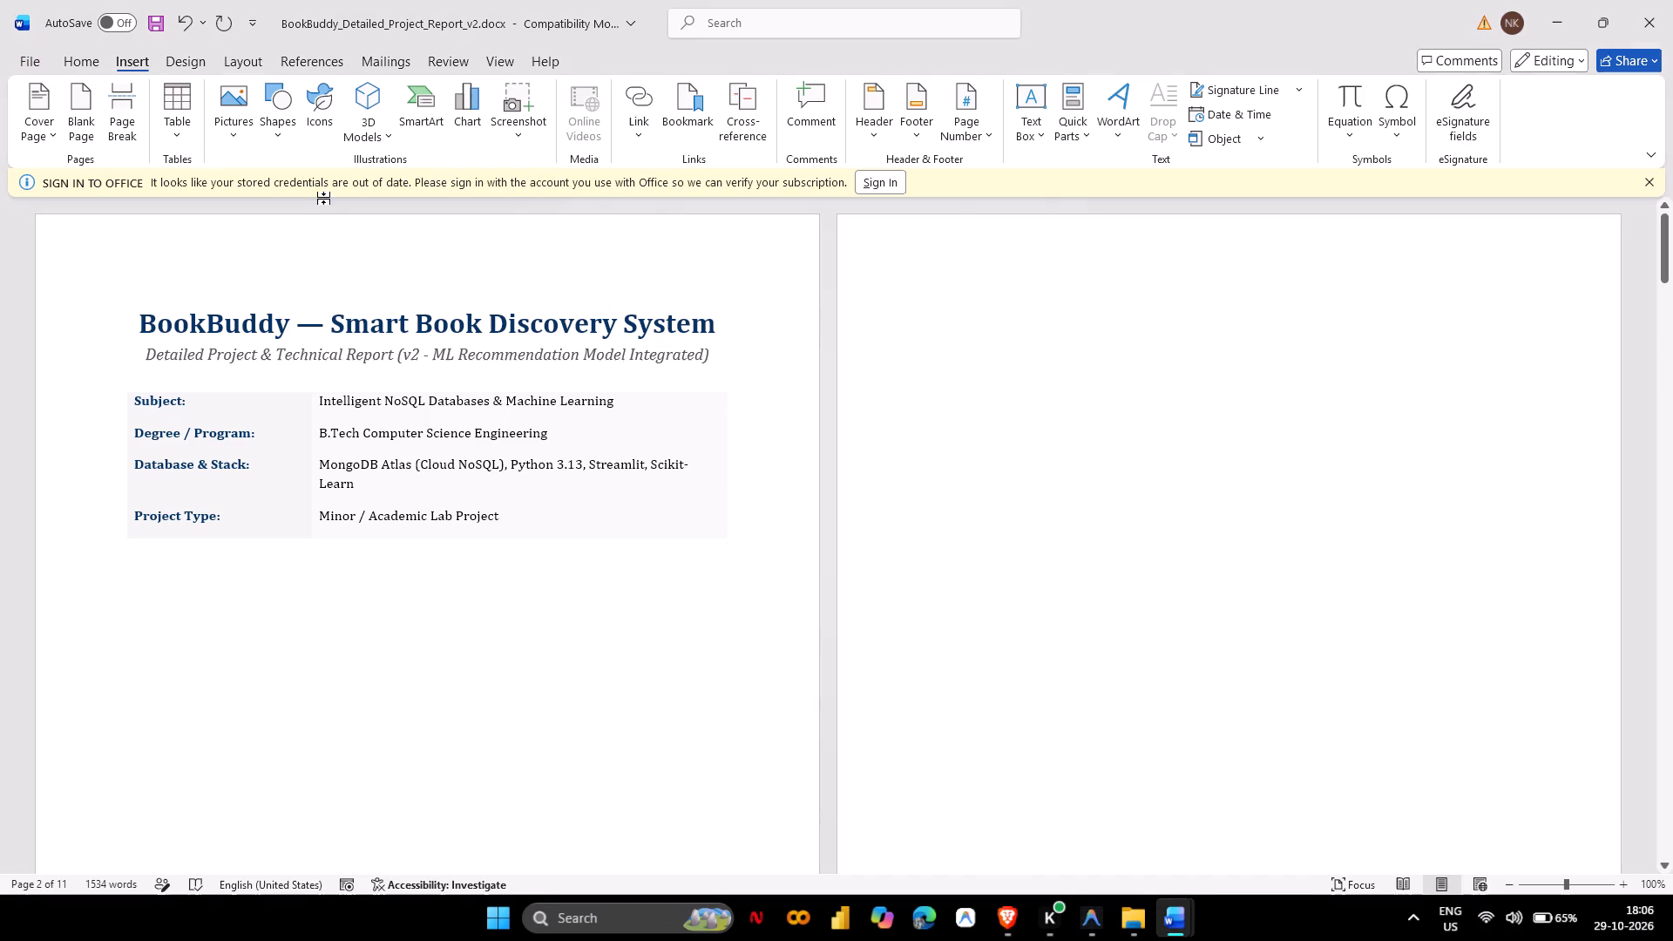
From the original report's window, open the recent CA Word document dated 9 September and look over its opening details and images.
{"action": "key", "text": "alt+Tab"}
{"action": "key", "text": "alt+Tab"}
{"action": "left_click", "coordinate": [28, 67]}
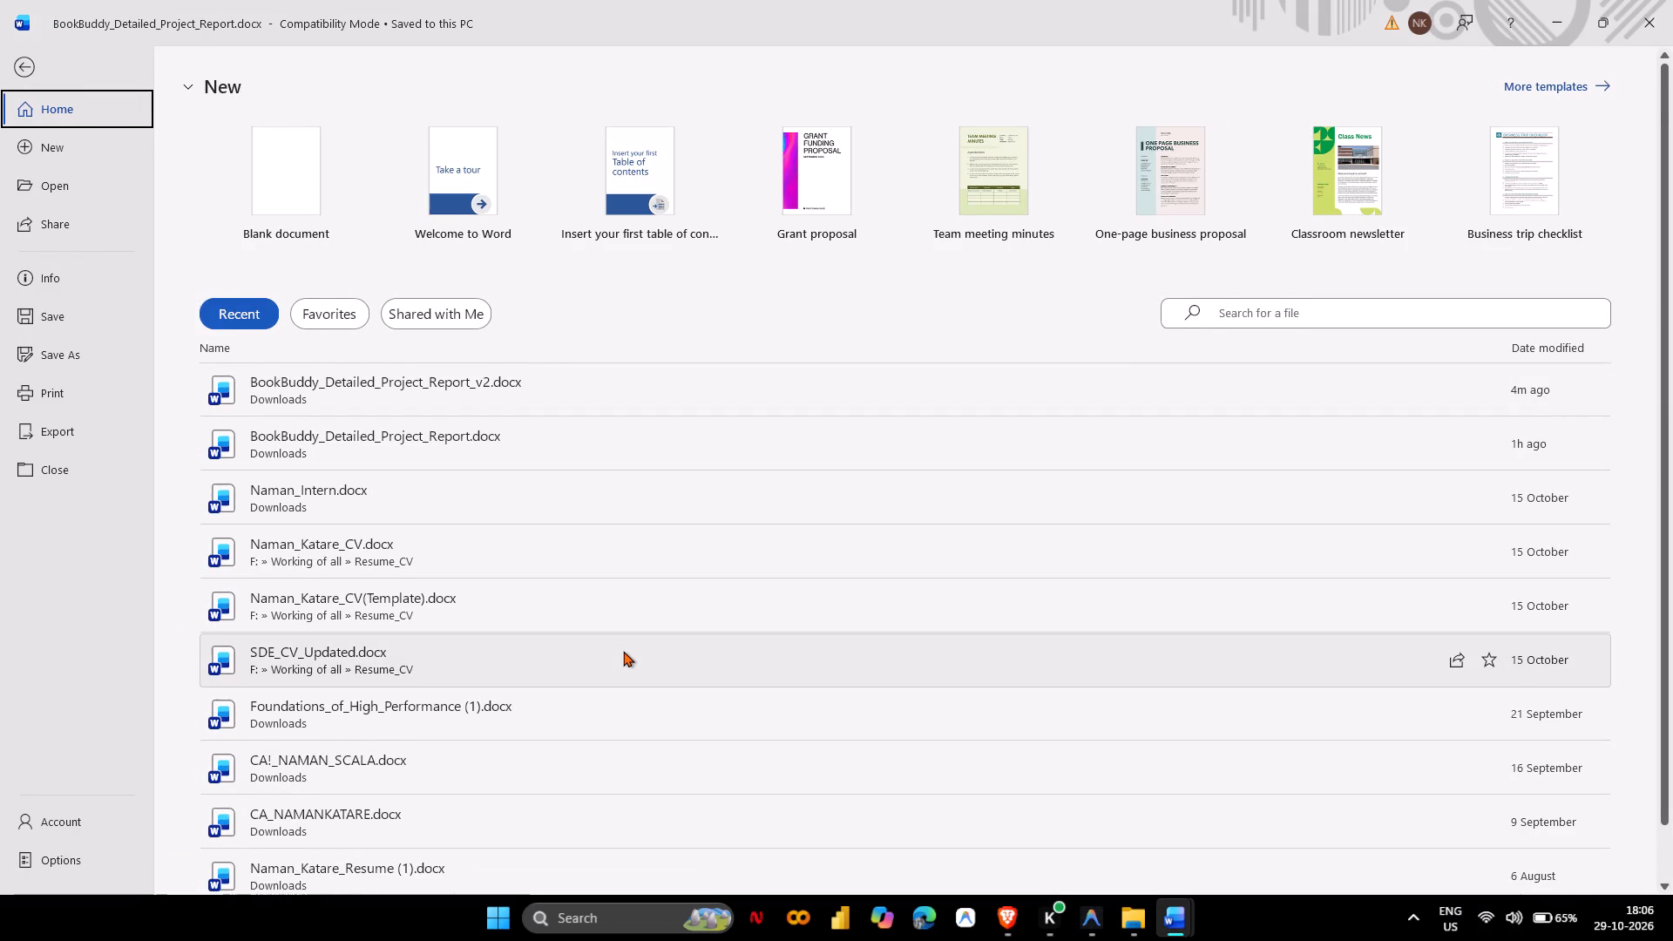
{"action": "scroll", "coordinate": [623, 651], "scroll_direction": "down", "scroll_amount": 1}
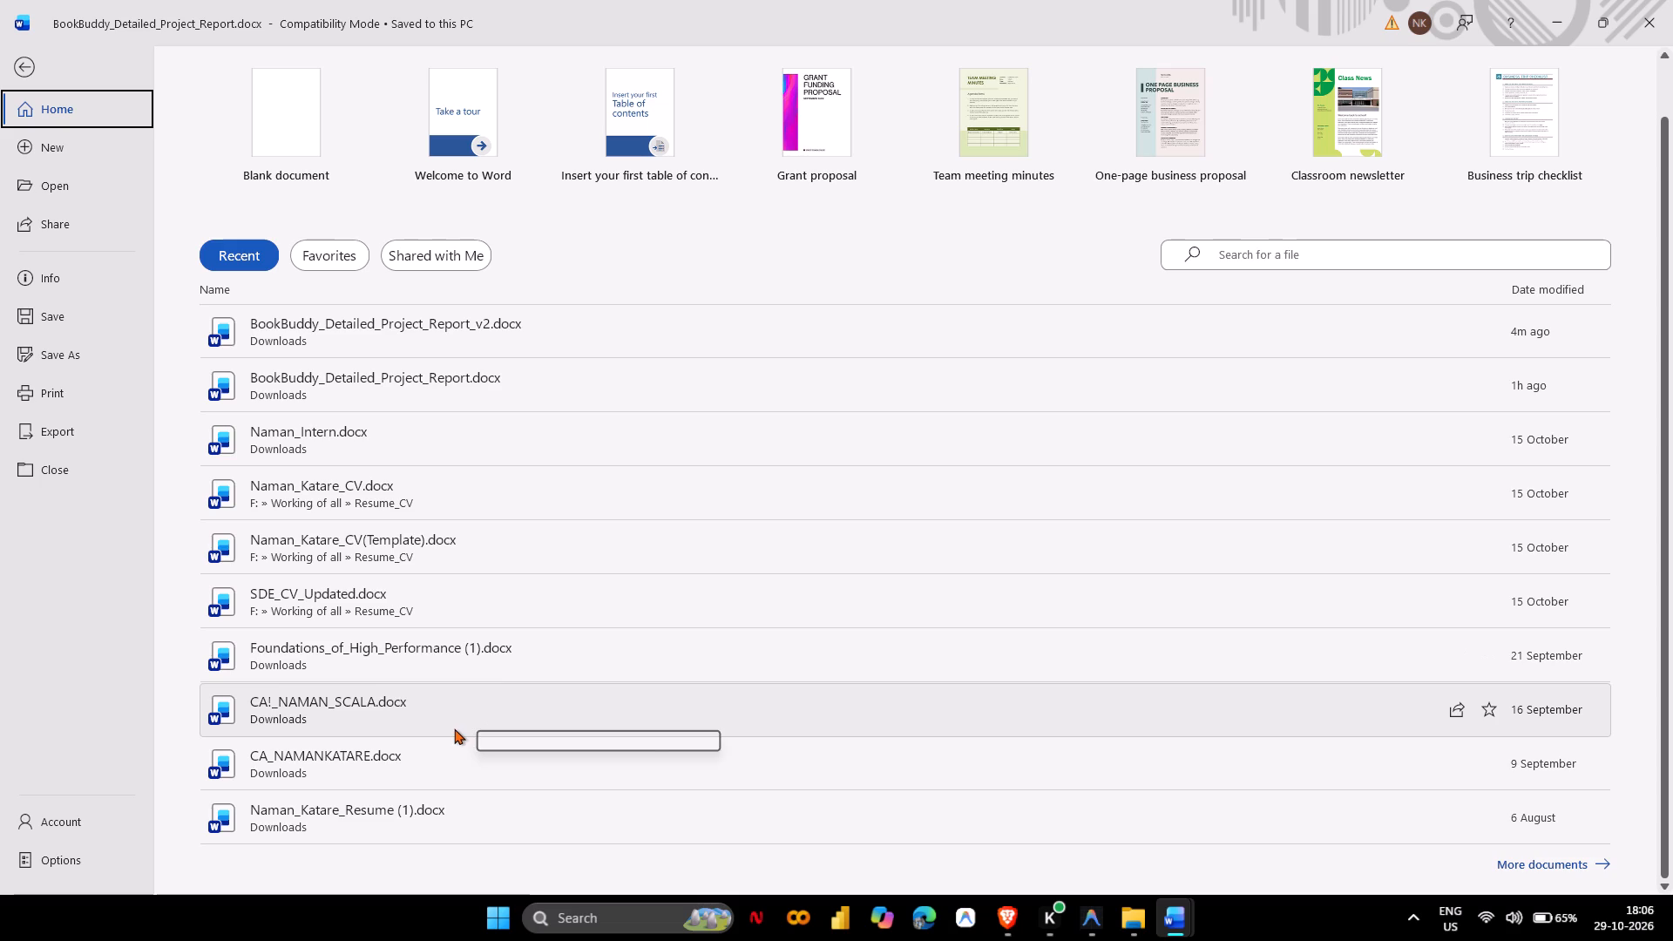
{"action": "left_click", "coordinate": [374, 760]}
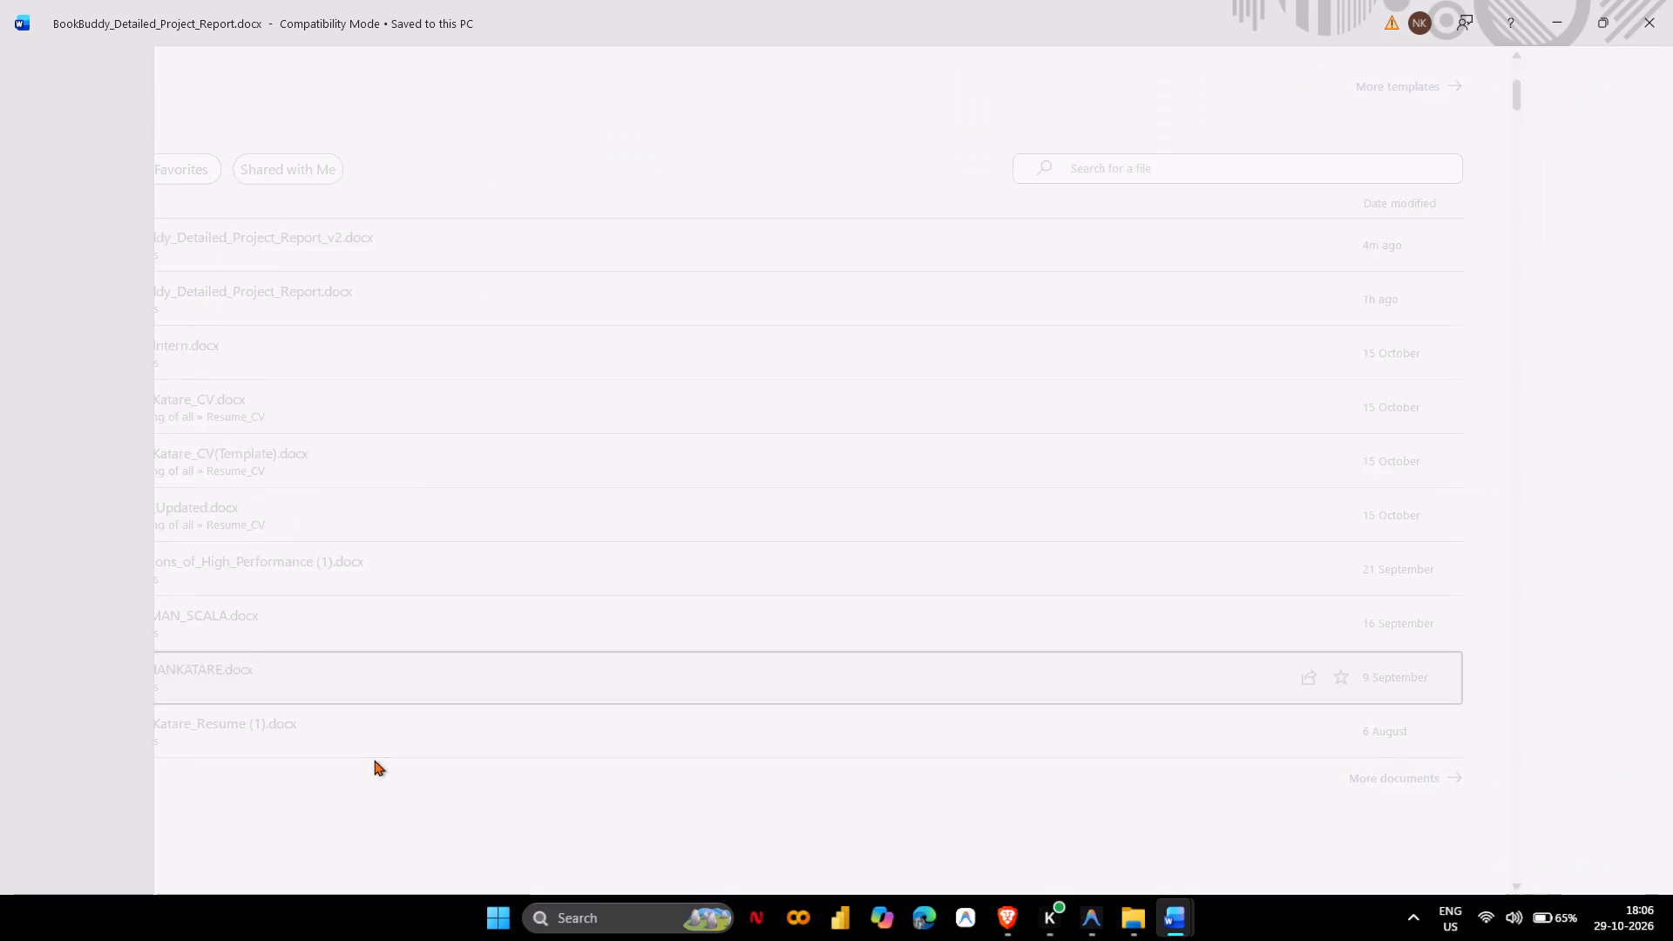
{"action": "scroll", "coordinate": [681, 586], "scroll_direction": "up", "scroll_amount": 2}
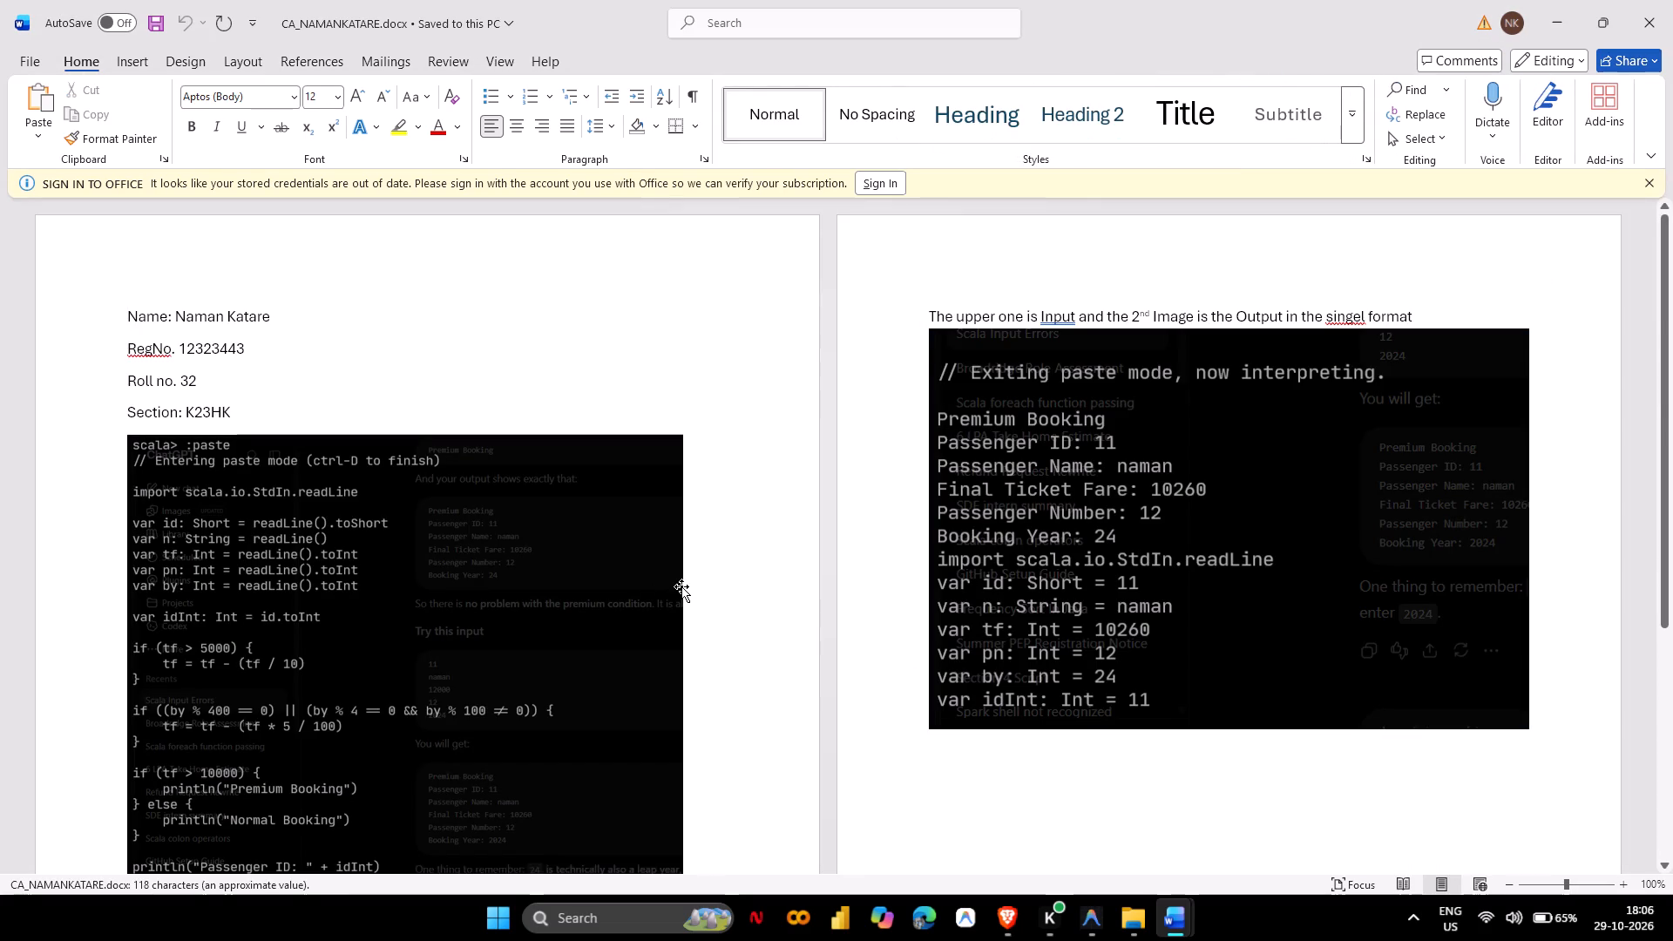
{"action": "scroll", "coordinate": [681, 586], "scroll_direction": "up", "scroll_amount": 9}
From the original report's window, look through the list of recent Word documents for another earlier file to consult.
{"action": "key", "text": "alt+Tab"}
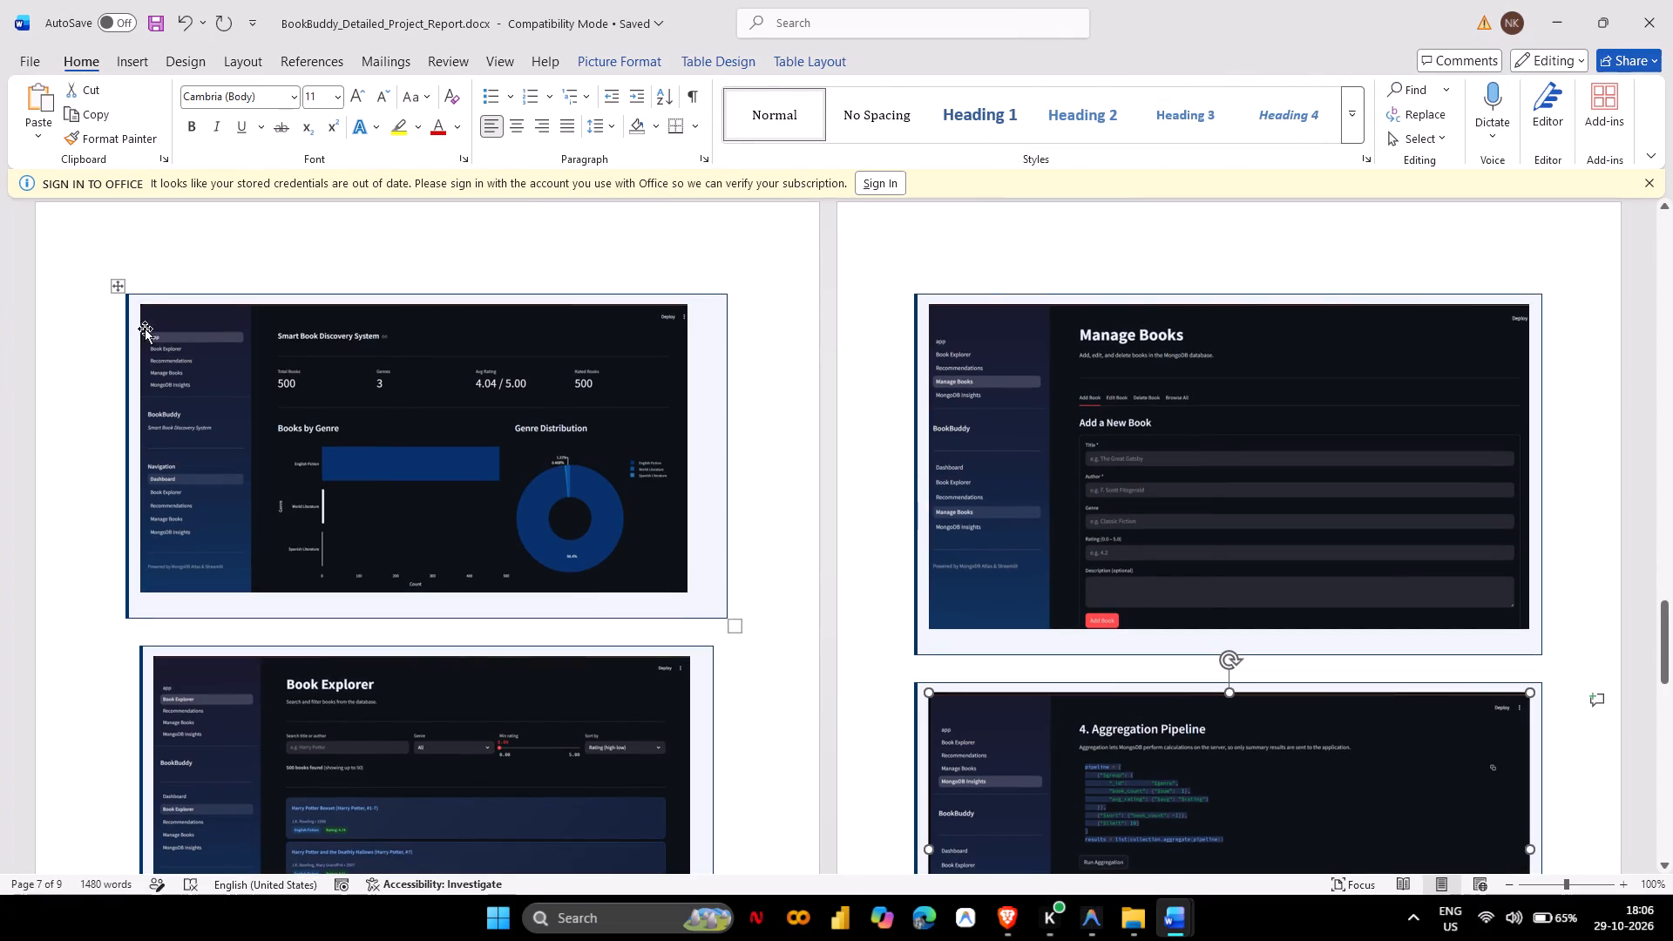
{"action": "left_click", "coordinate": [27, 51]}
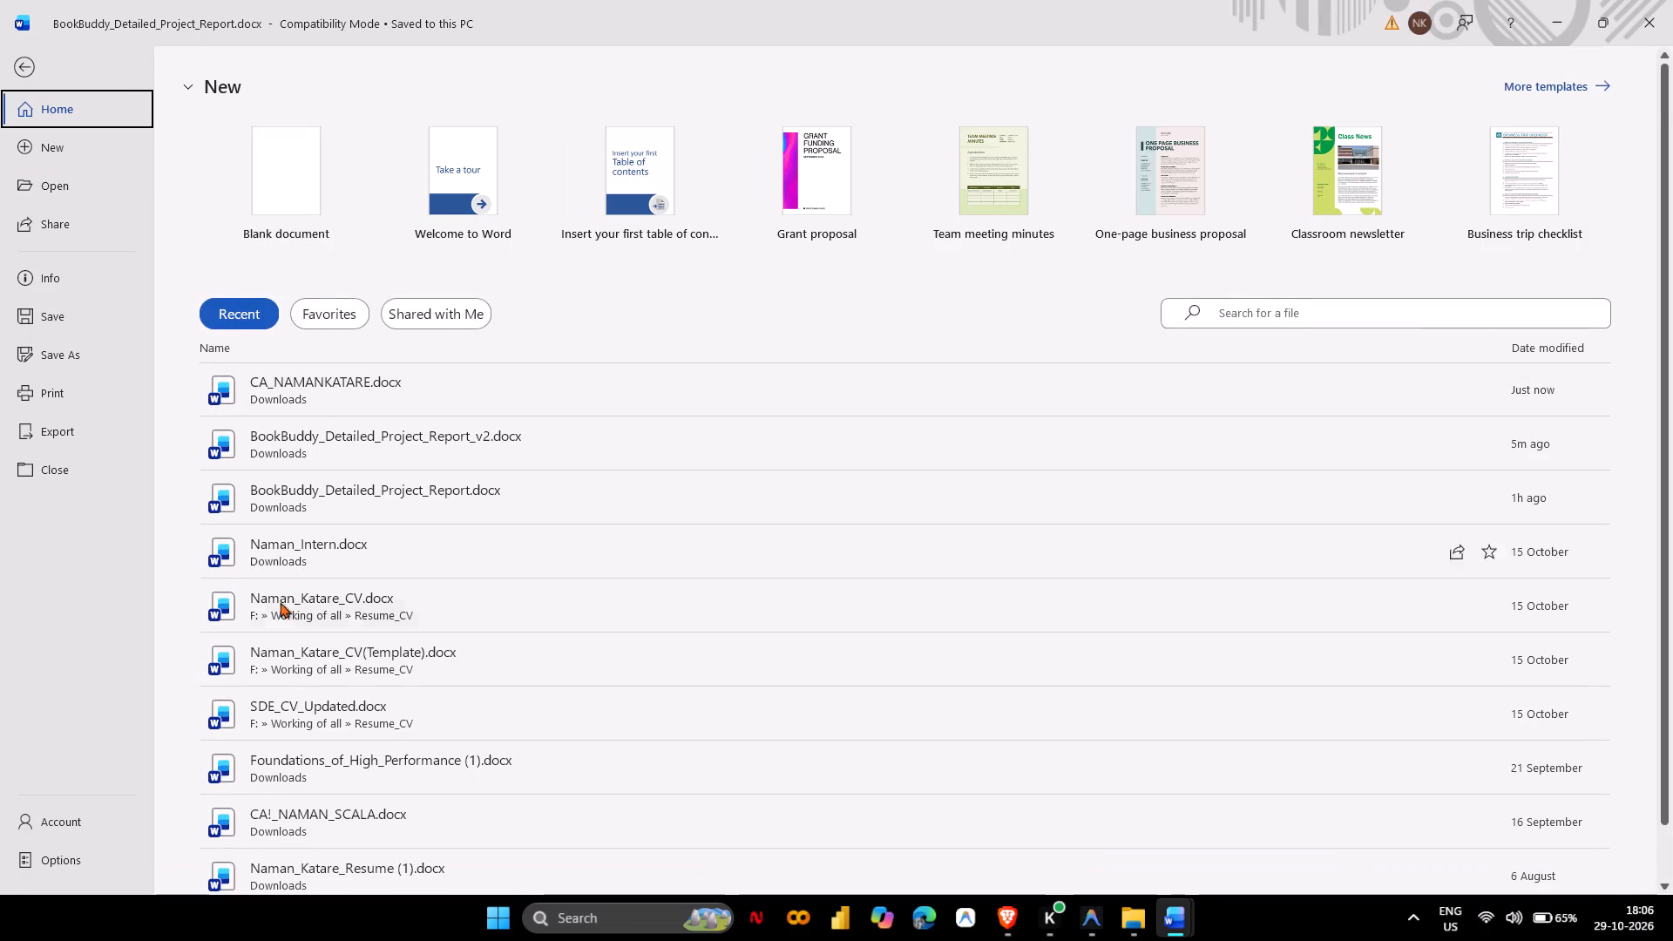
{"action": "scroll", "coordinate": [271, 617], "scroll_direction": "down", "scroll_amount": 1}
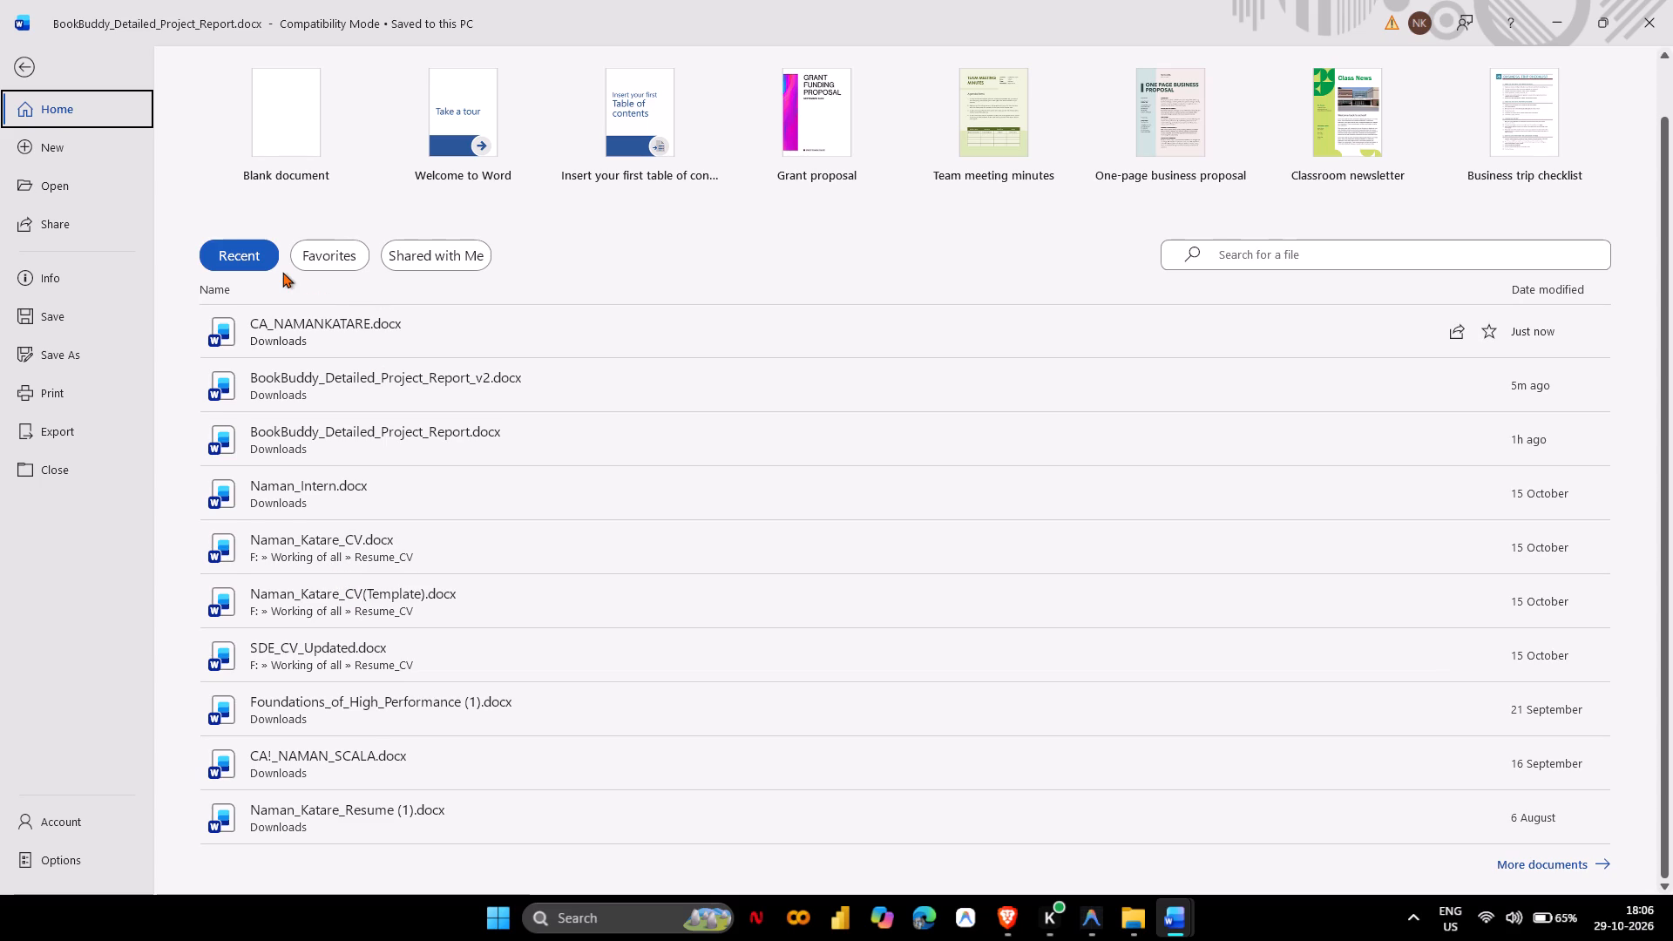
{"action": "scroll", "coordinate": [282, 272], "scroll_direction": "up", "scroll_amount": 3}
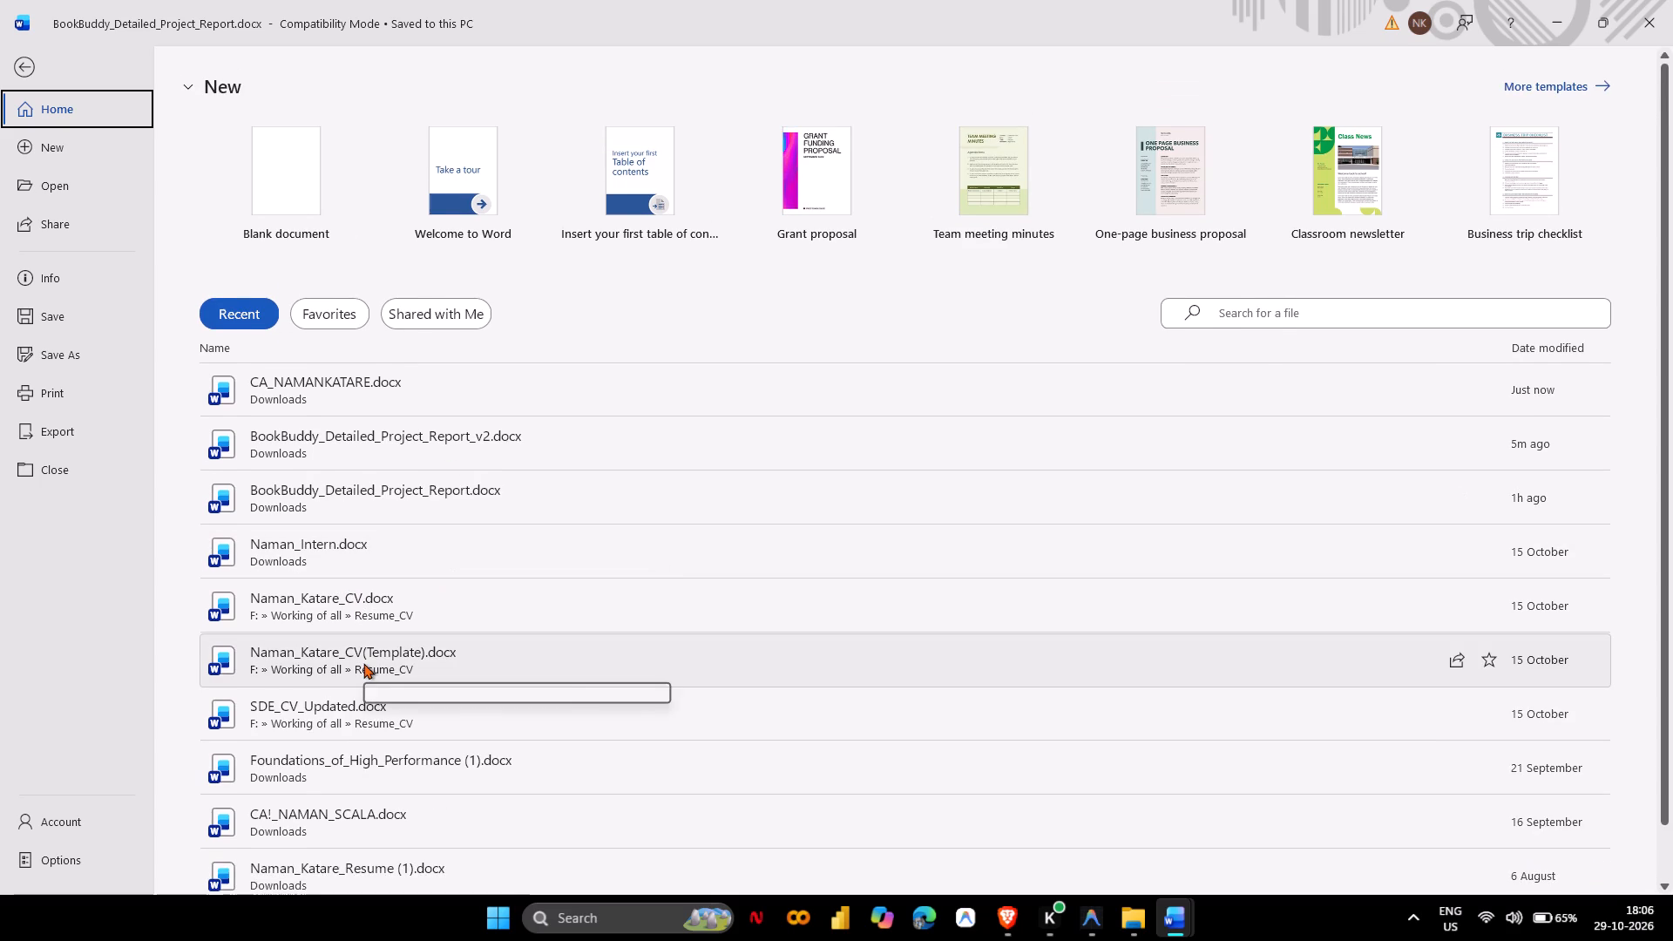
{"action": "scroll", "coordinate": [363, 663], "scroll_direction": "down", "scroll_amount": 3}
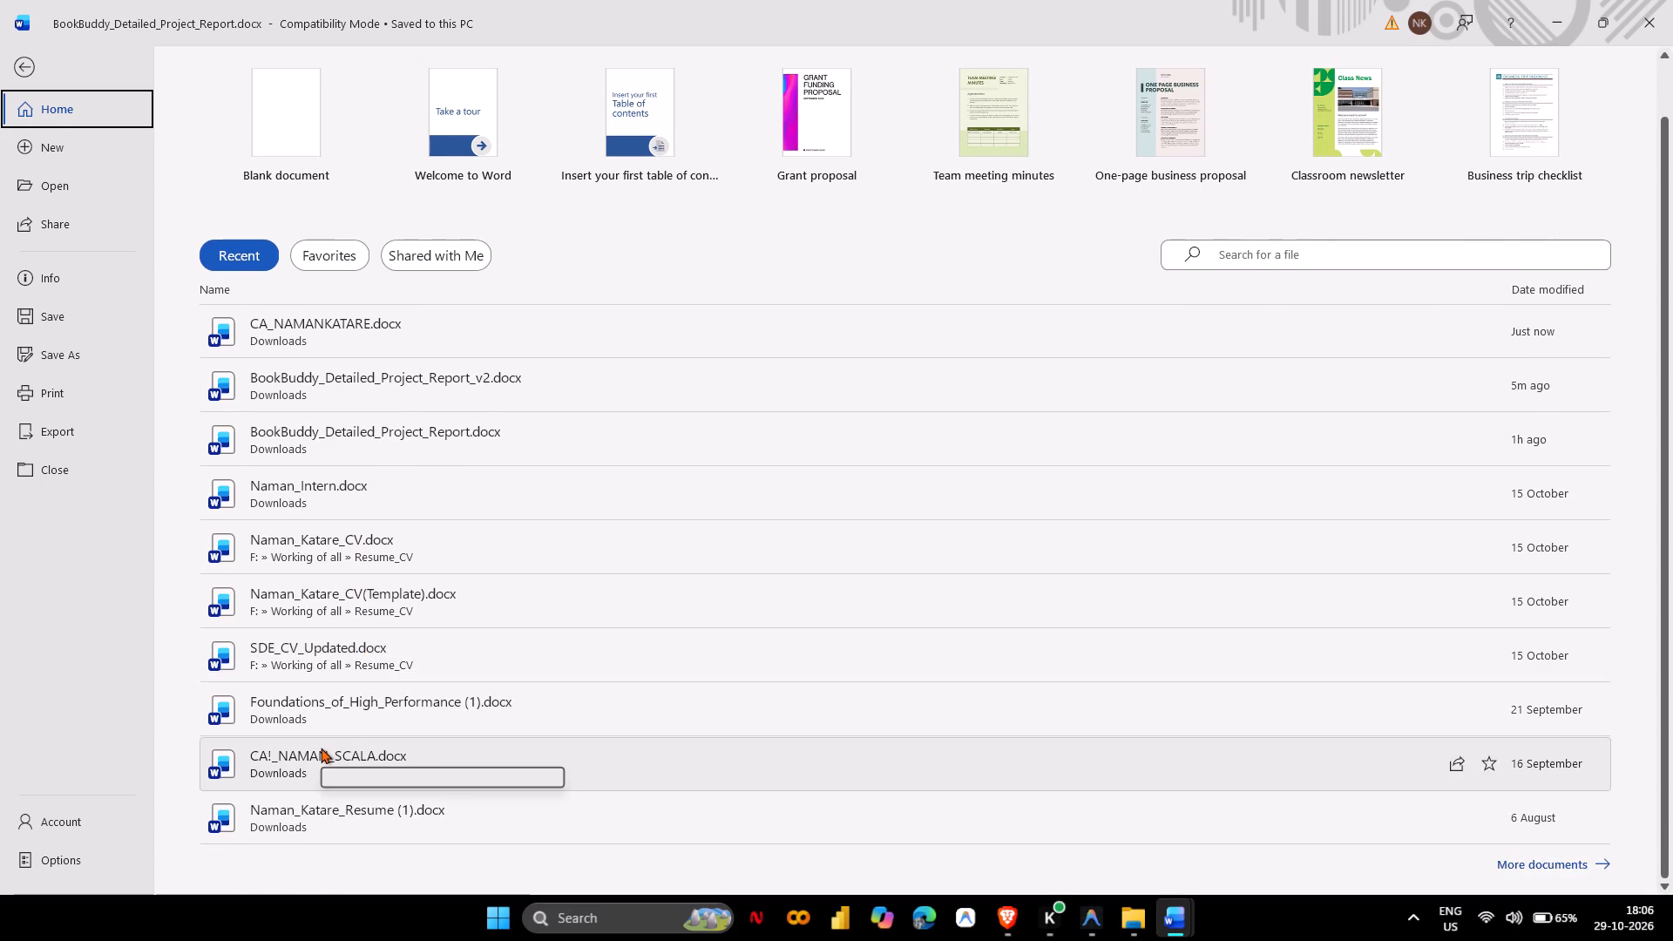
{"action": "scroll", "coordinate": [321, 748], "scroll_direction": "down", "scroll_amount": 3}
{"action": "scroll", "coordinate": [608, 471], "scroll_direction": "down", "scroll_amount": 2}
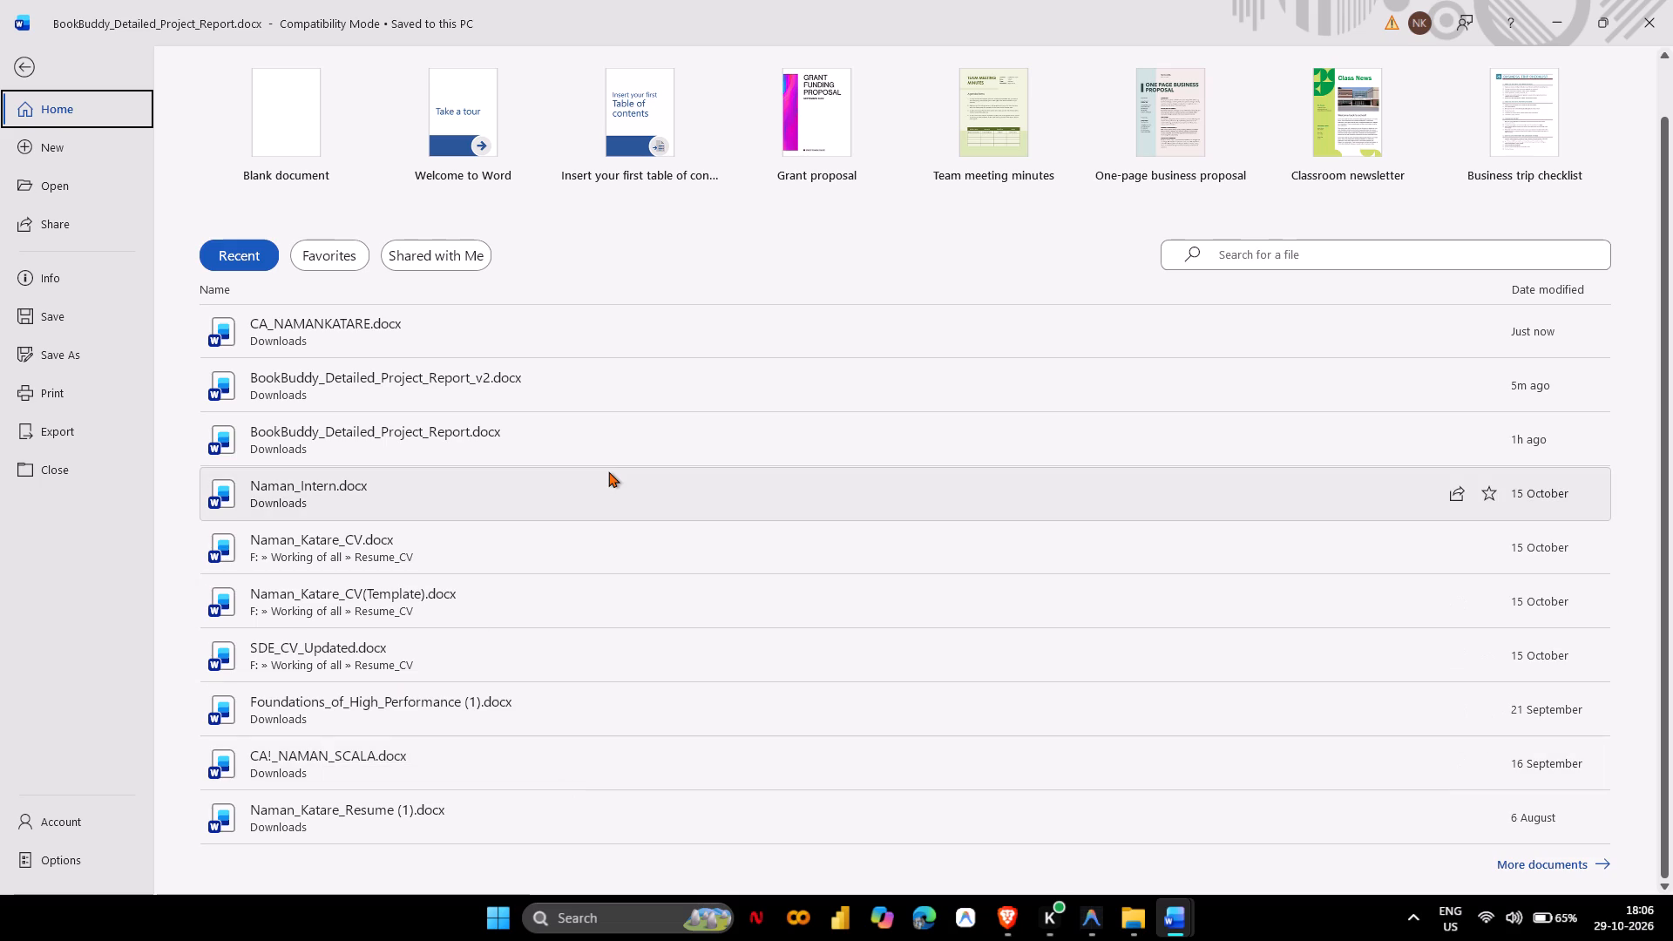
{"action": "scroll", "coordinate": [608, 471], "scroll_direction": "down", "scroll_amount": 4}
{"action": "key", "text": "alt+Tab"}
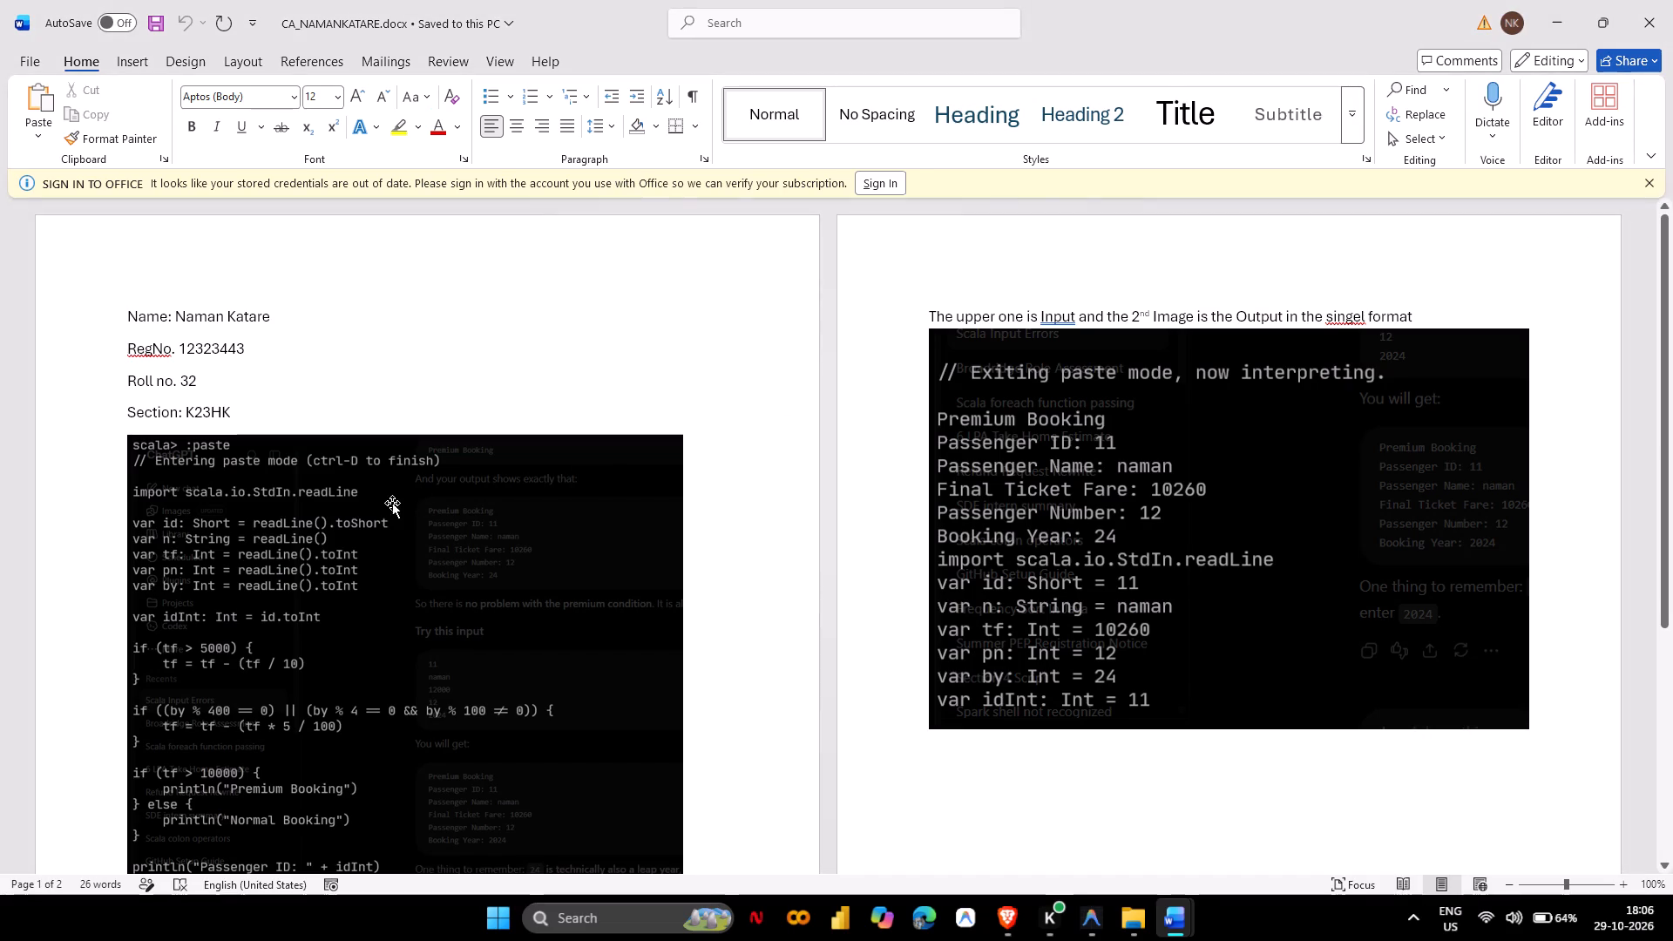
{"action": "key", "text": "alt+Tab"}
{"action": "left_click", "coordinate": [486, 256], "text": "alt"}
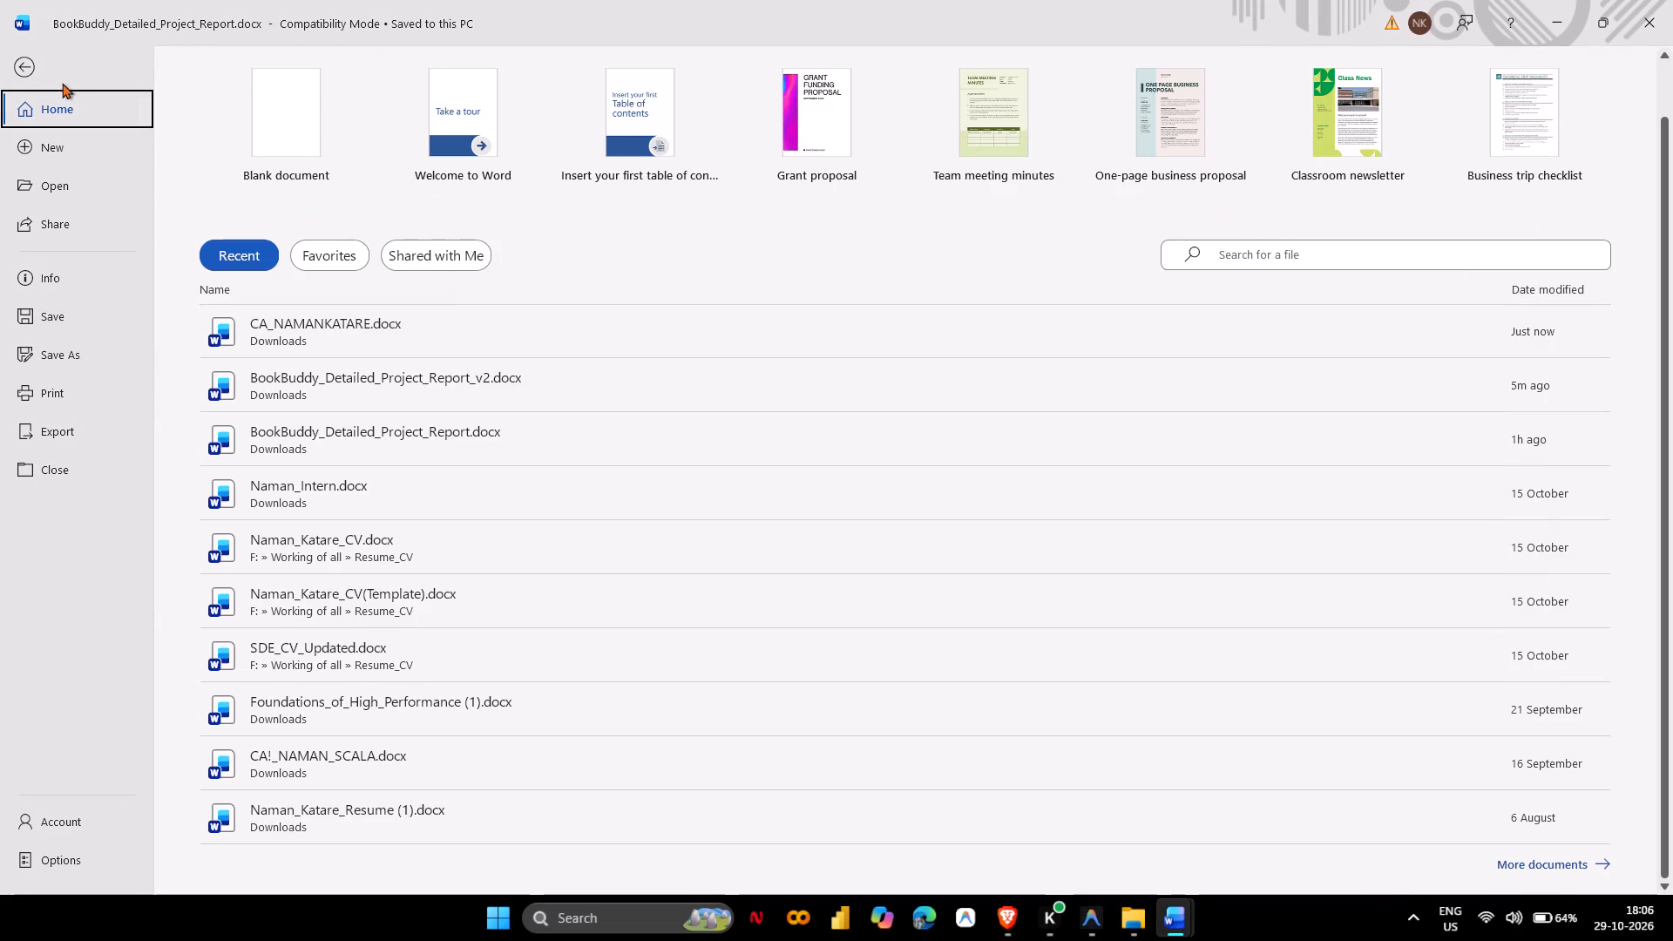
{"action": "left_click", "coordinate": [18, 73]}
Look over the original report from Section 7 back to Section 5, and check the v2 report's title page.
{"action": "scroll", "coordinate": [516, 526], "scroll_direction": "up", "scroll_amount": 4}
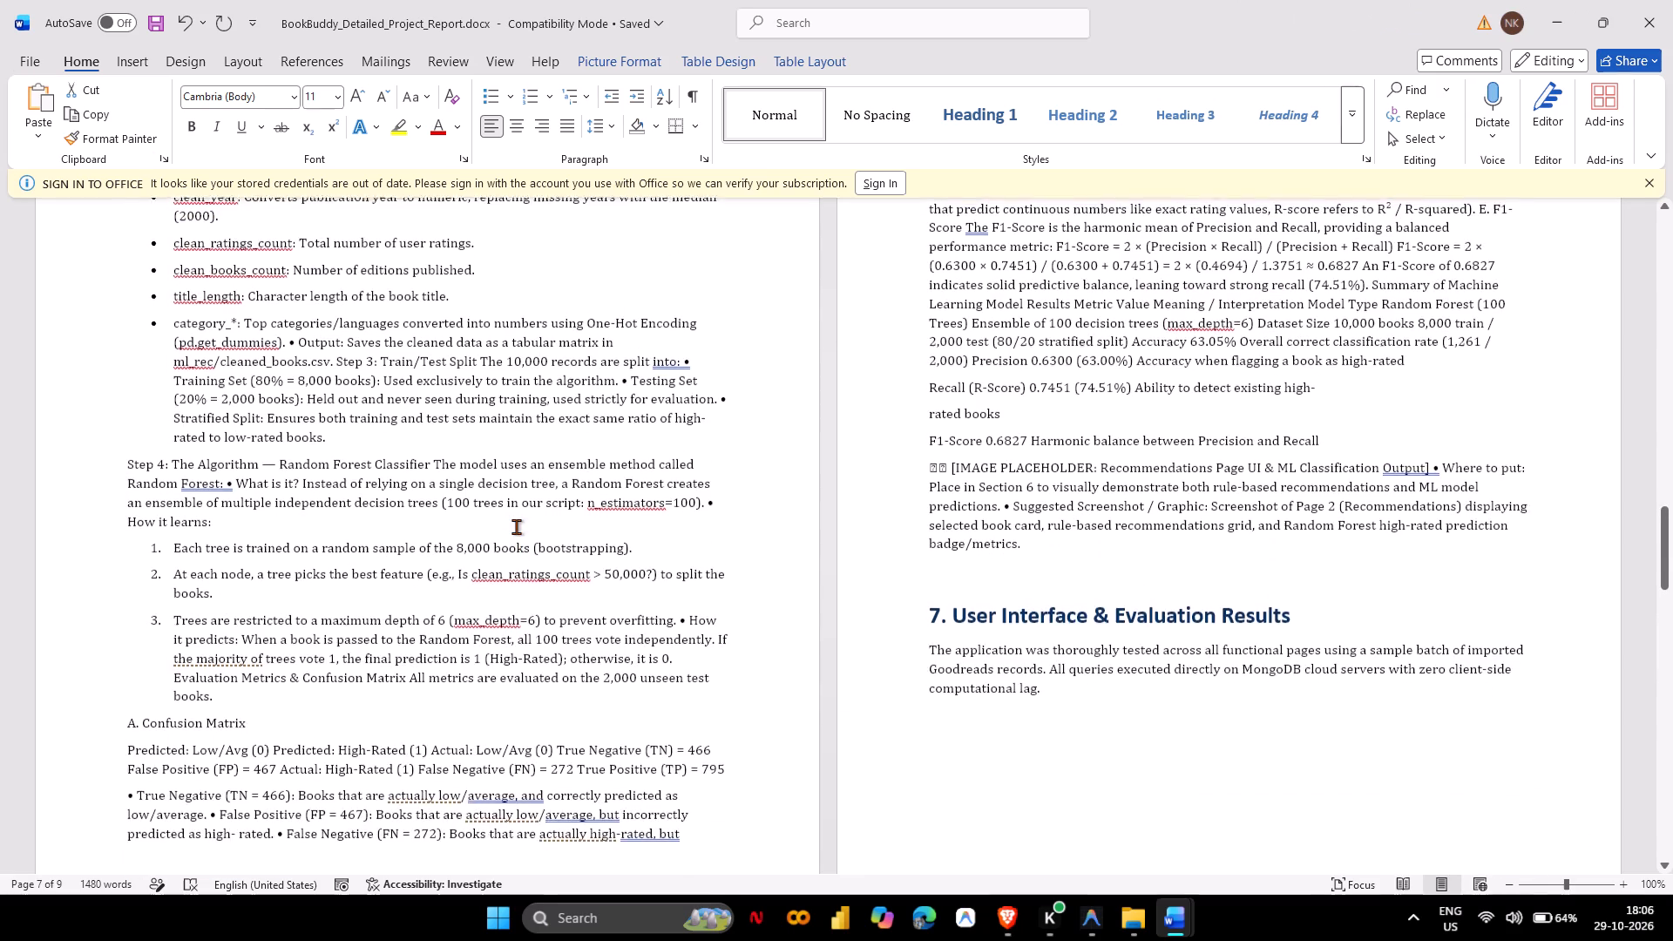
{"action": "scroll", "coordinate": [516, 526], "scroll_direction": "right", "scroll_amount": 1}
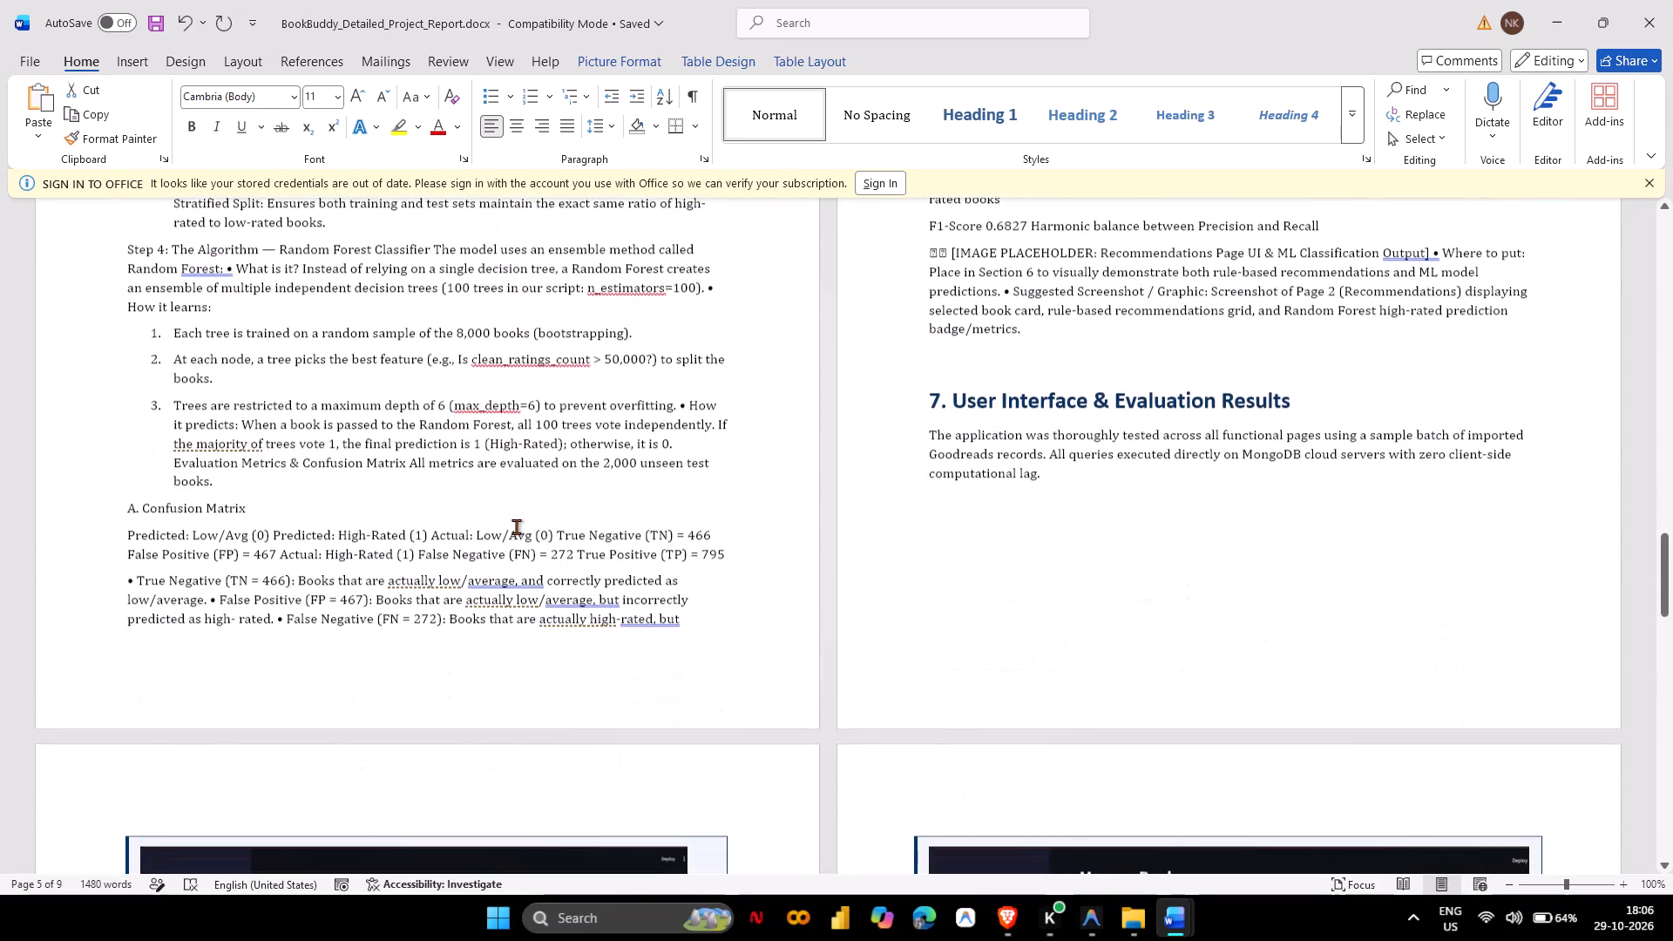
{"action": "scroll", "coordinate": [516, 526], "scroll_direction": "up", "scroll_amount": 5}
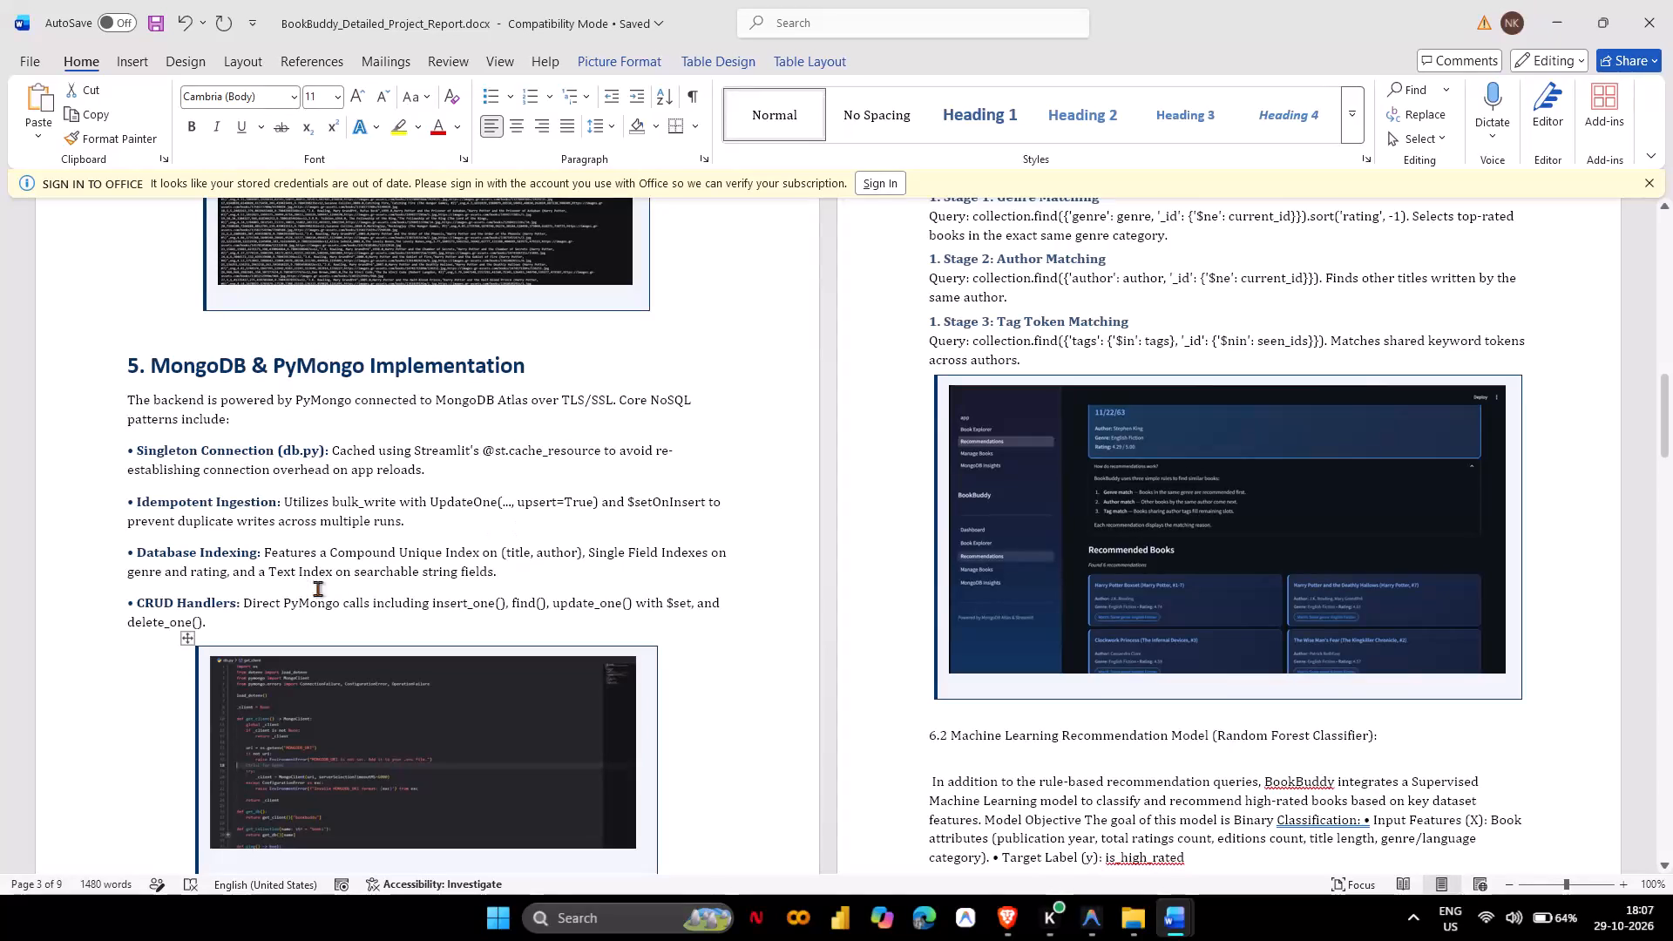
{"action": "key", "text": "alt+Tab"}
{"action": "key", "text": "alt+Tab"}
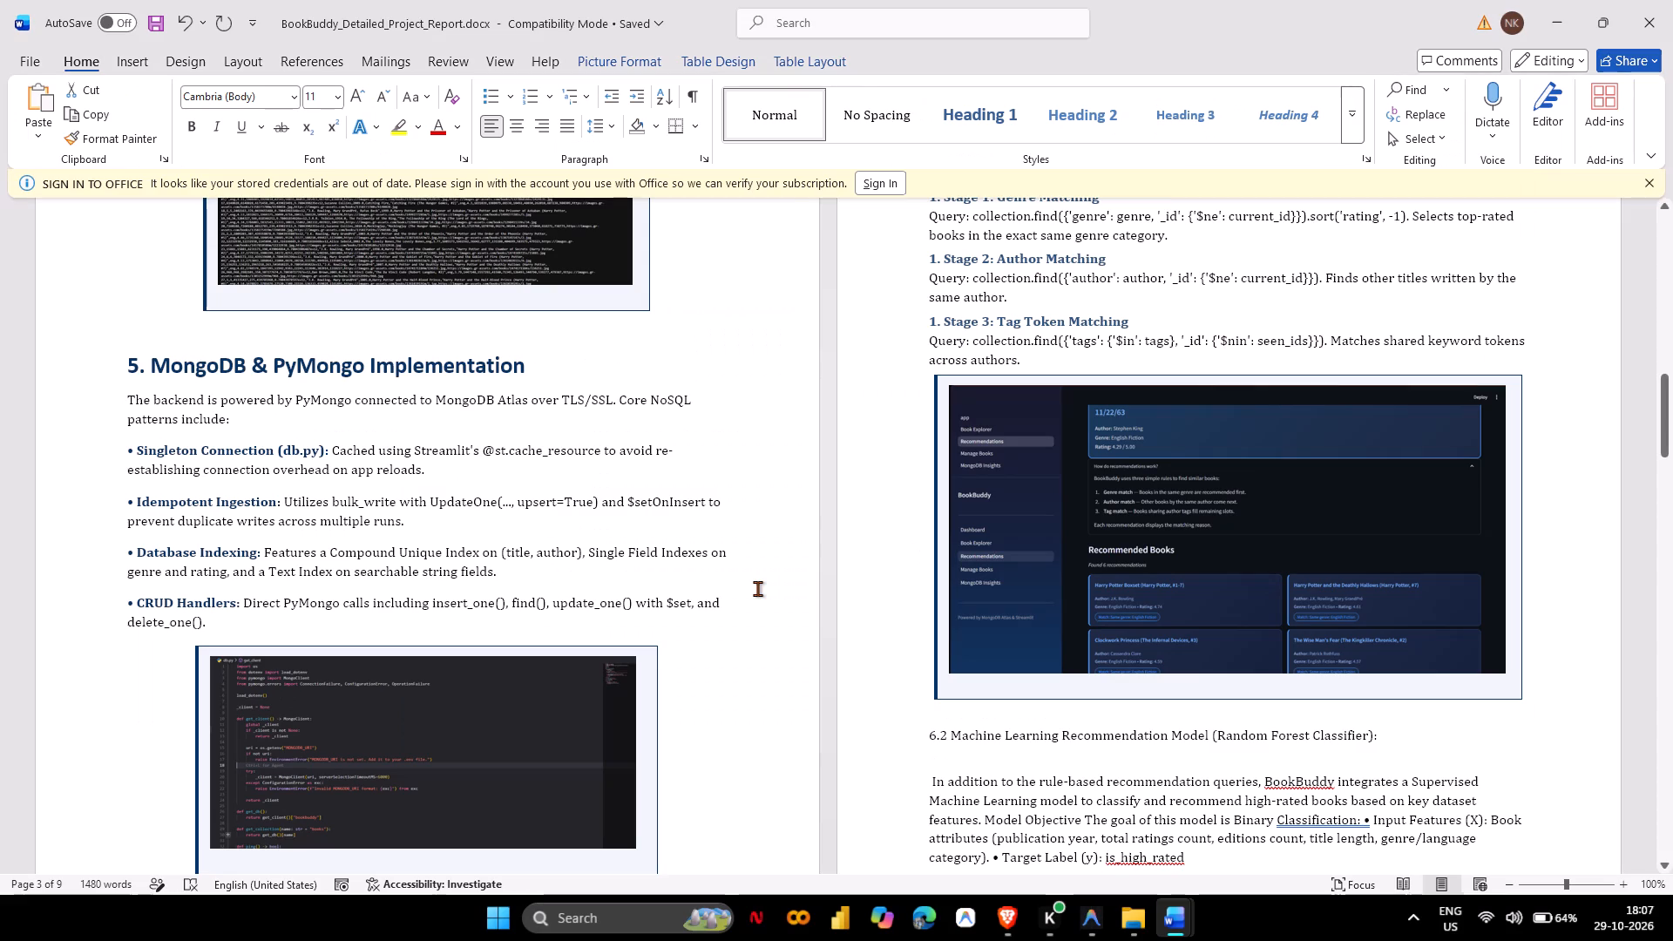
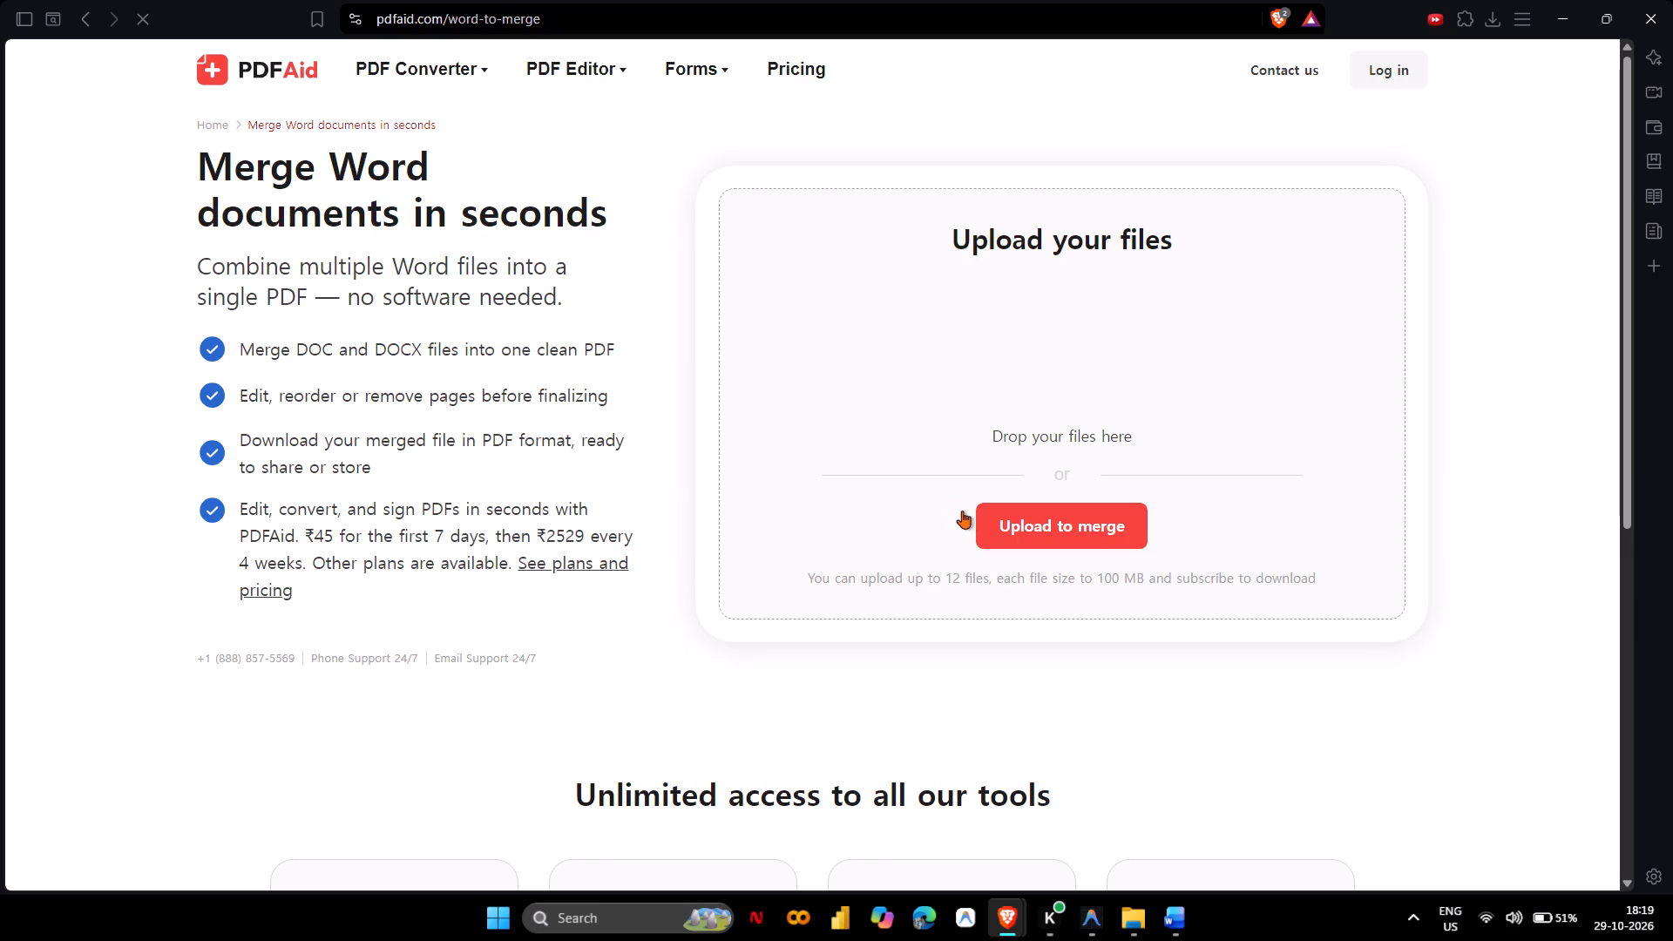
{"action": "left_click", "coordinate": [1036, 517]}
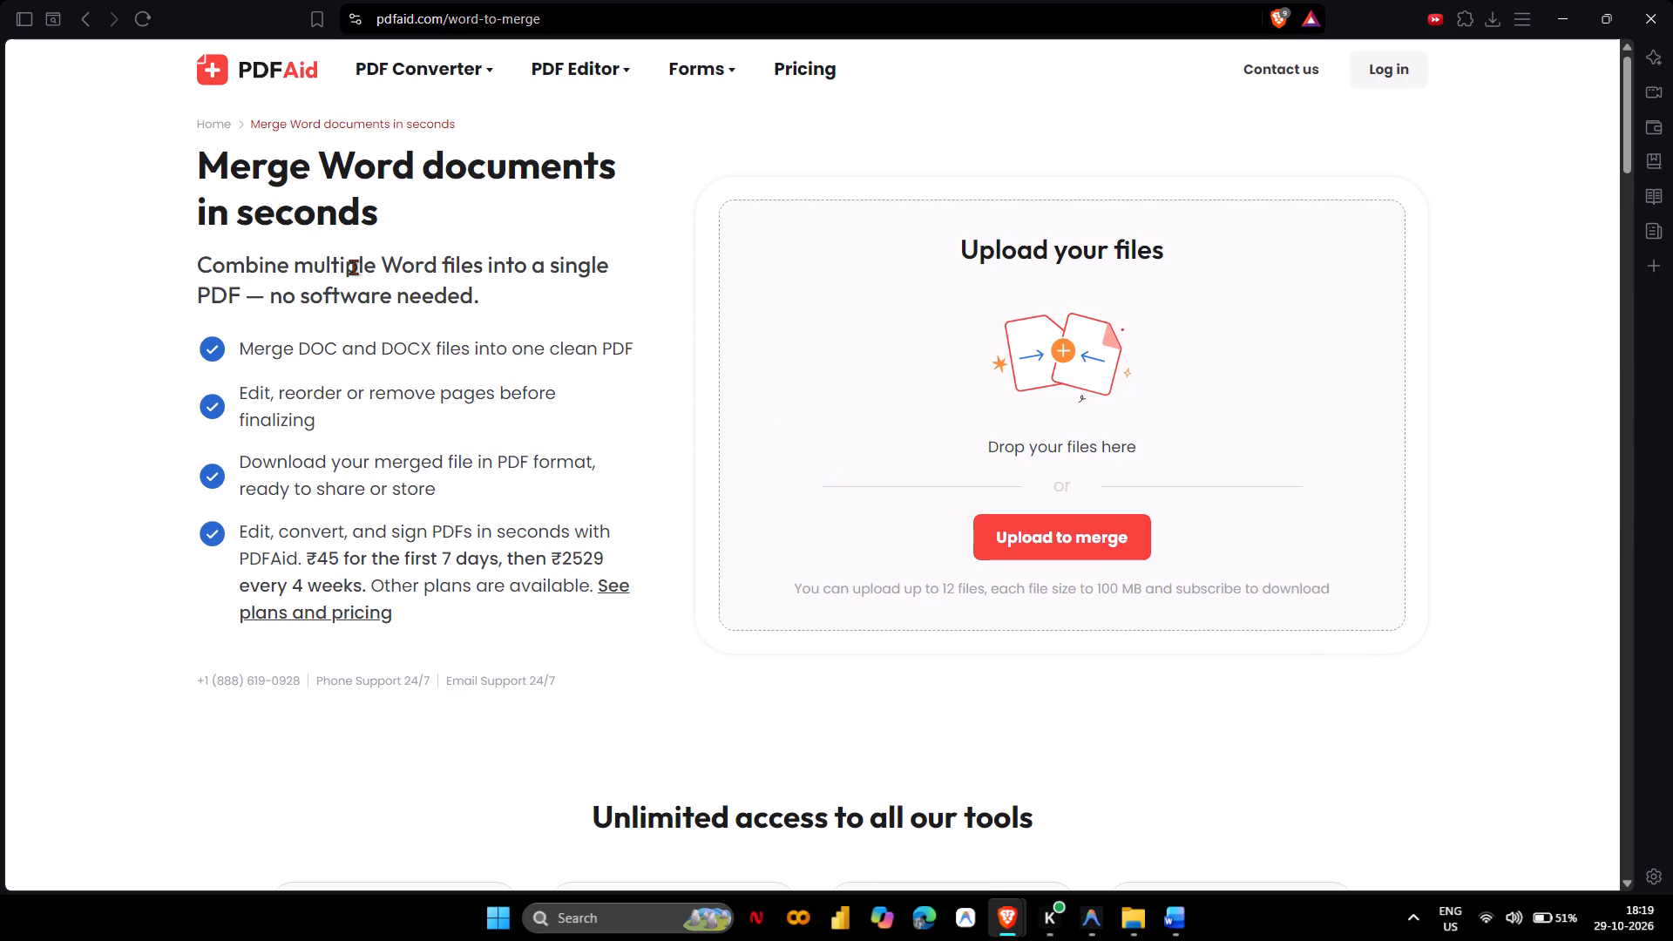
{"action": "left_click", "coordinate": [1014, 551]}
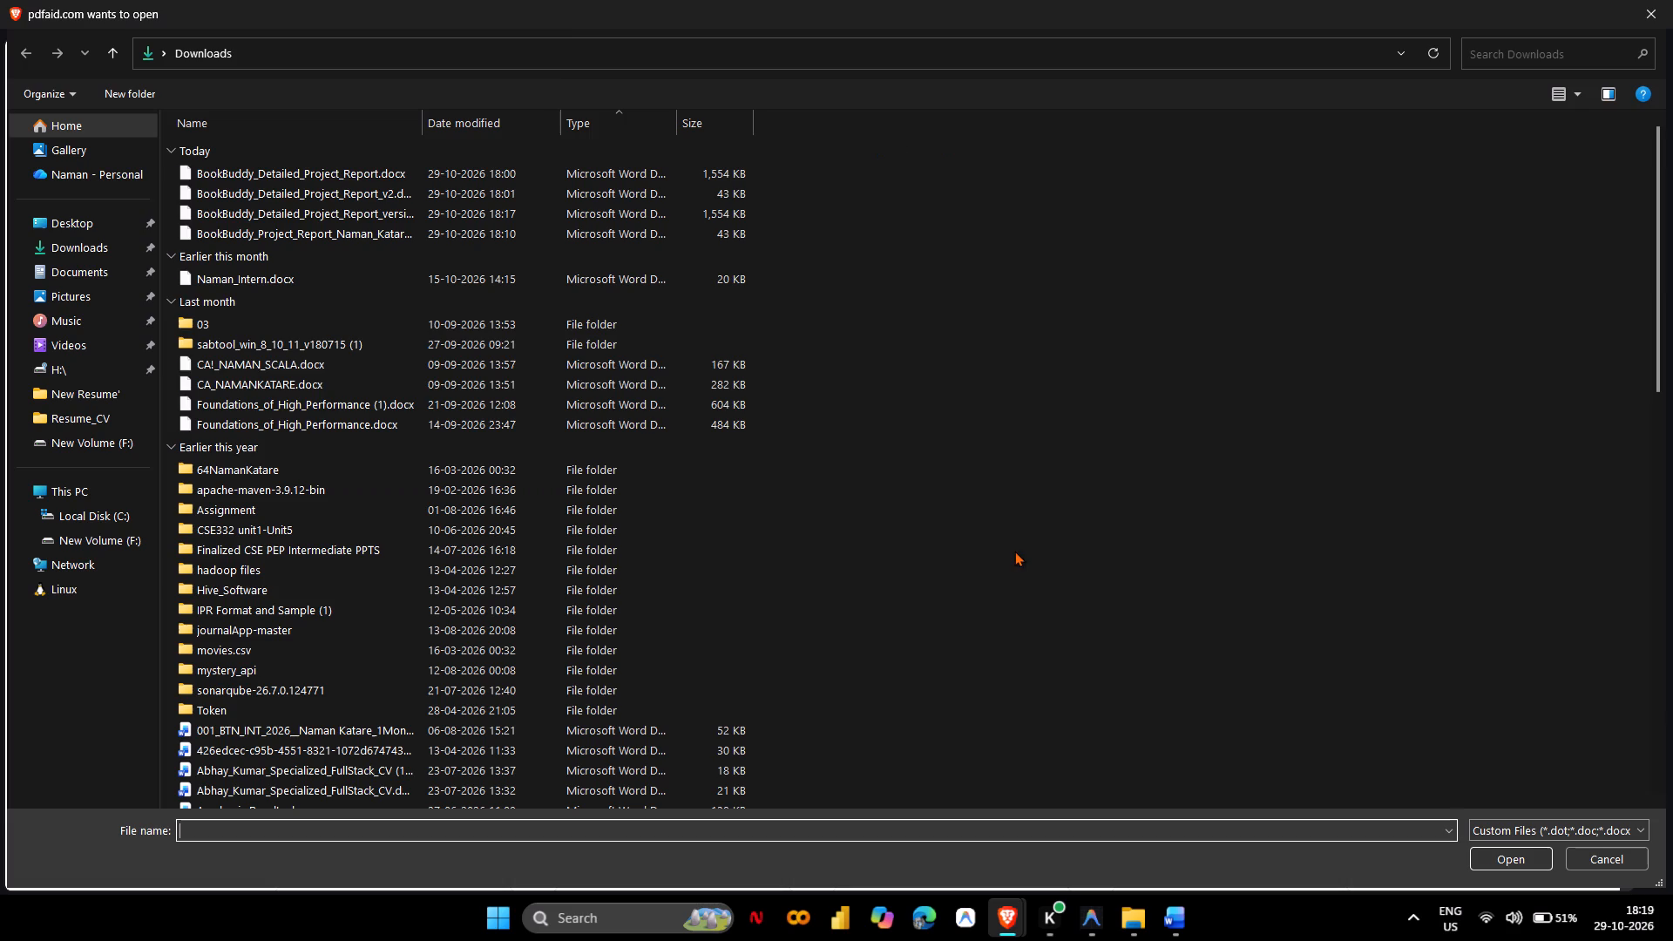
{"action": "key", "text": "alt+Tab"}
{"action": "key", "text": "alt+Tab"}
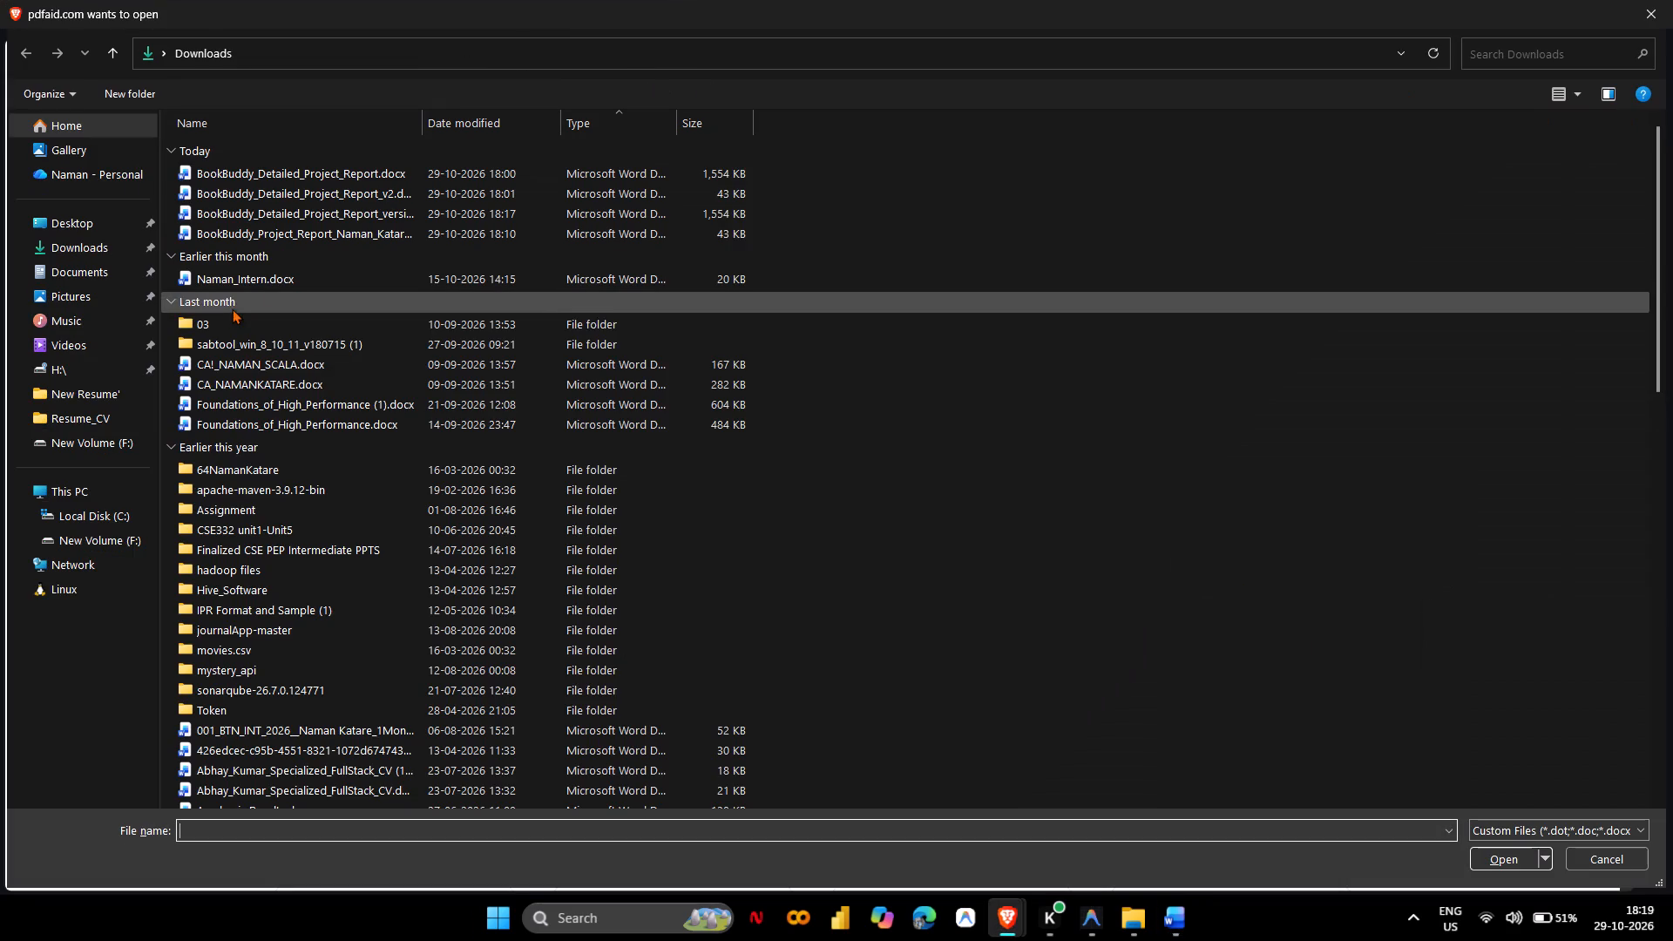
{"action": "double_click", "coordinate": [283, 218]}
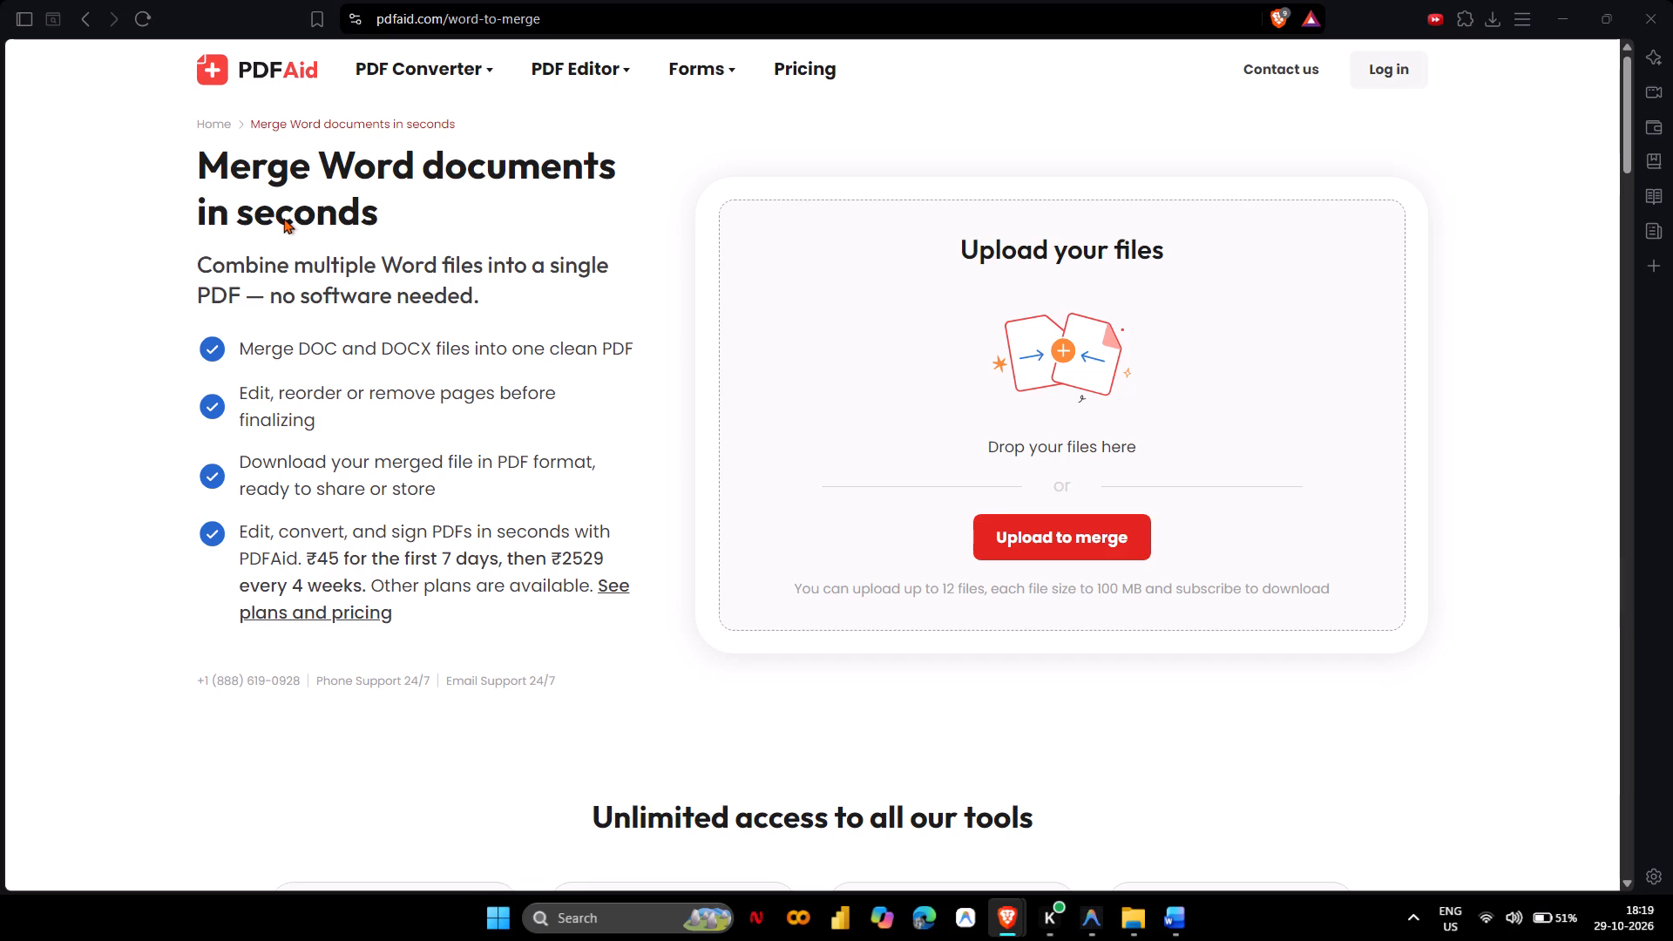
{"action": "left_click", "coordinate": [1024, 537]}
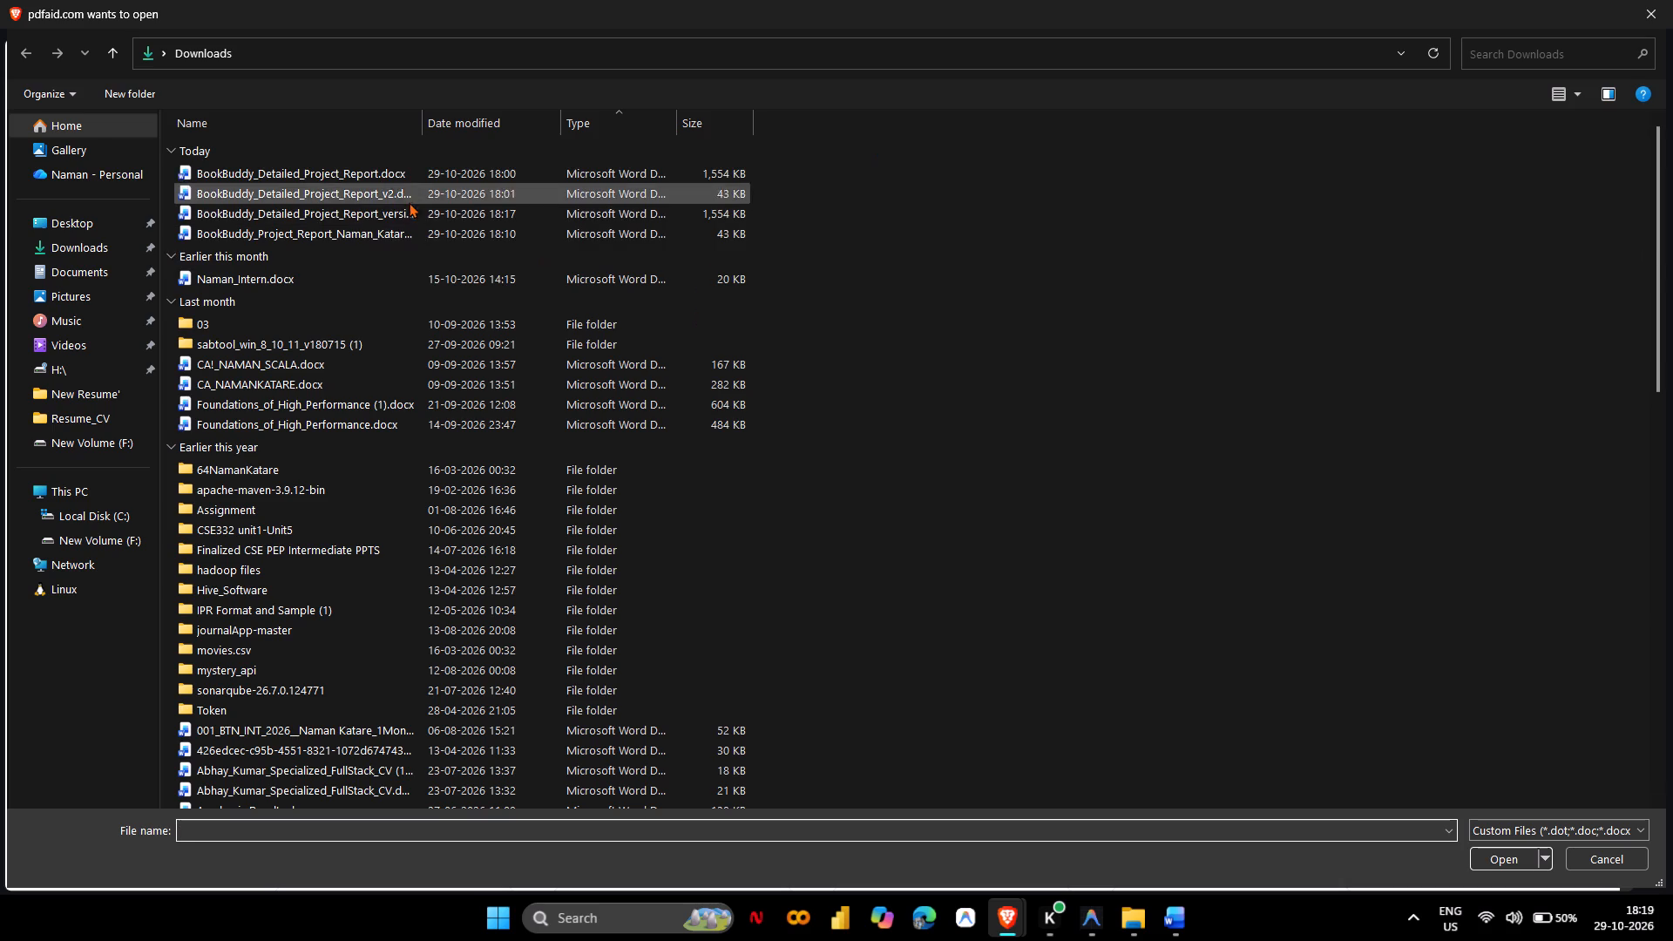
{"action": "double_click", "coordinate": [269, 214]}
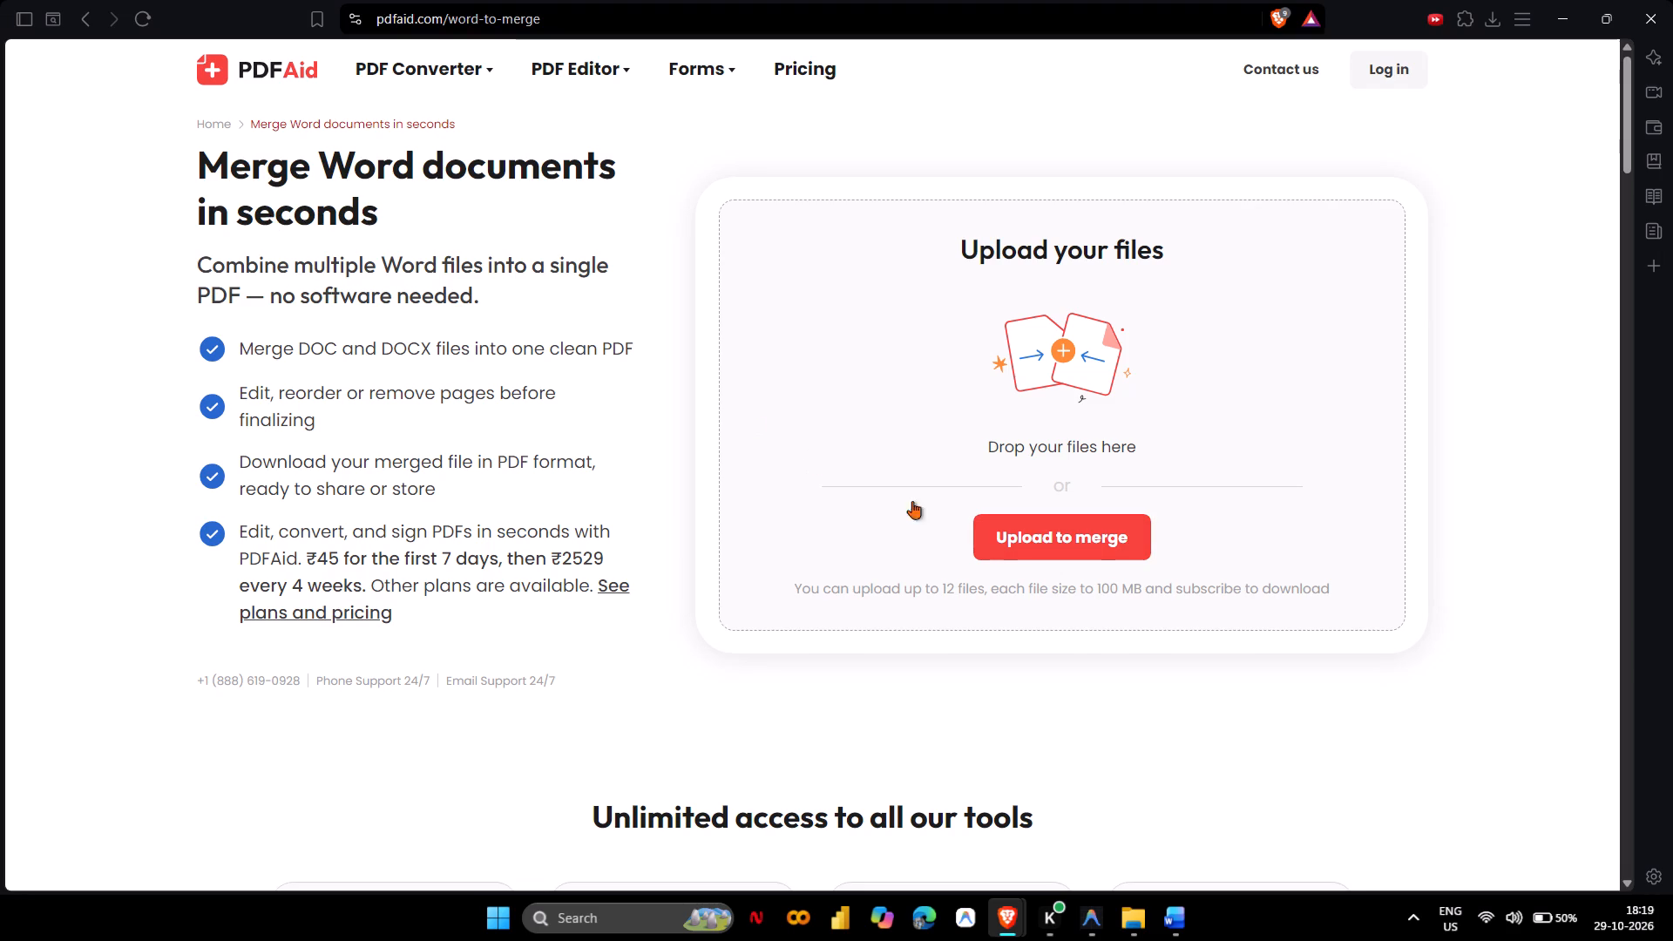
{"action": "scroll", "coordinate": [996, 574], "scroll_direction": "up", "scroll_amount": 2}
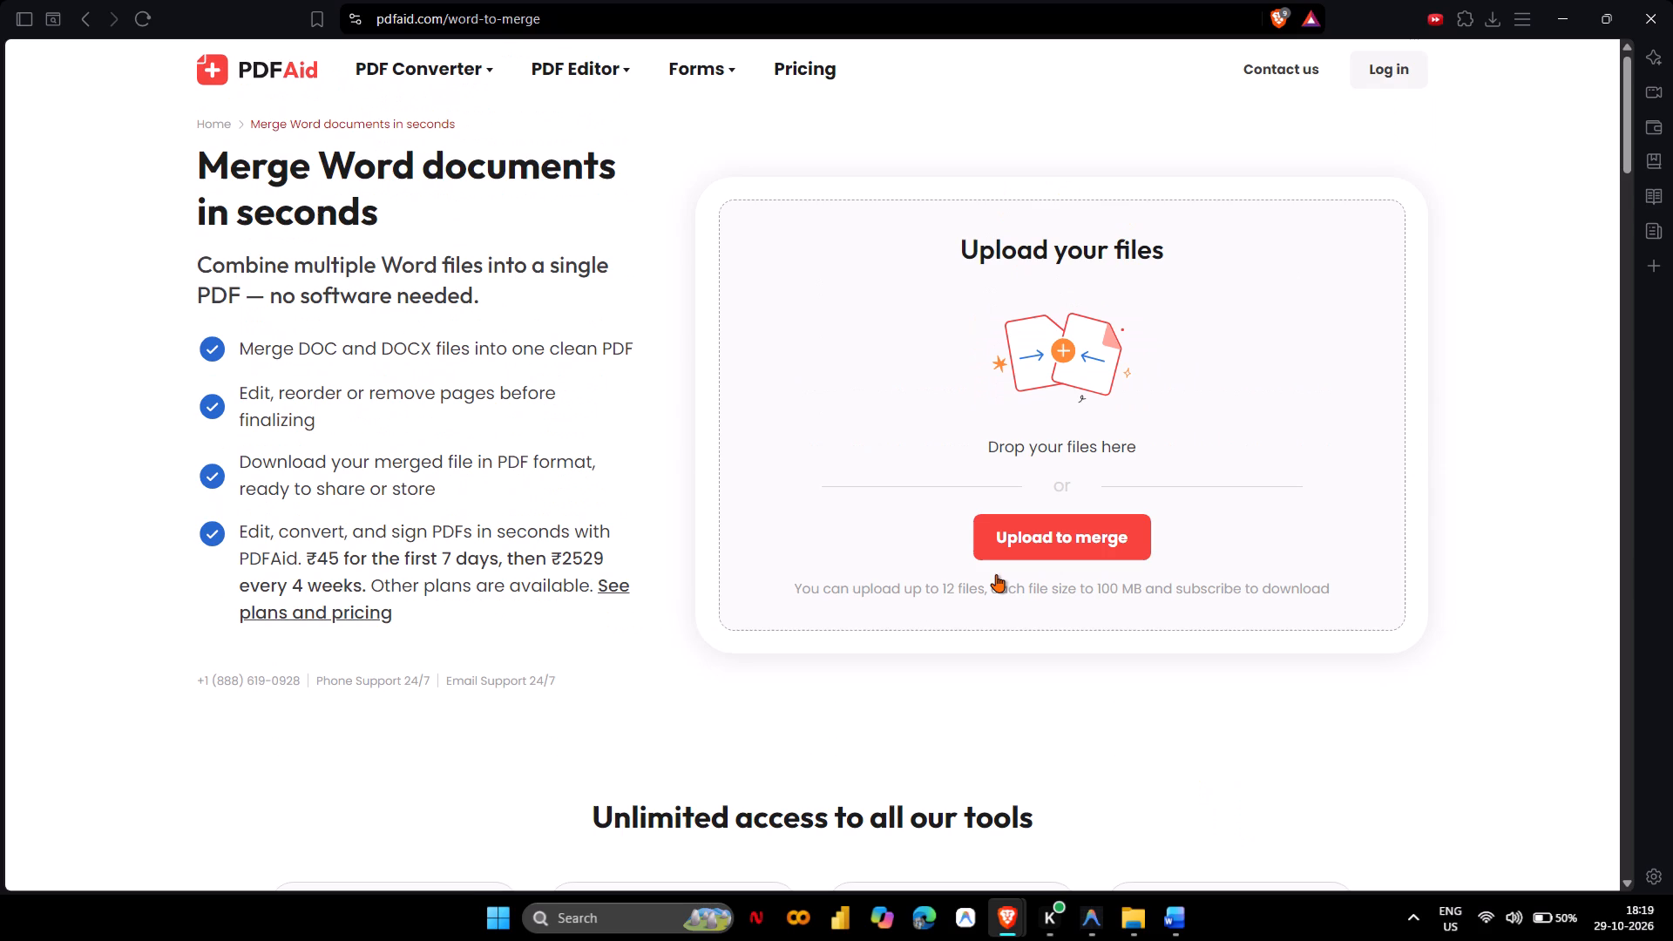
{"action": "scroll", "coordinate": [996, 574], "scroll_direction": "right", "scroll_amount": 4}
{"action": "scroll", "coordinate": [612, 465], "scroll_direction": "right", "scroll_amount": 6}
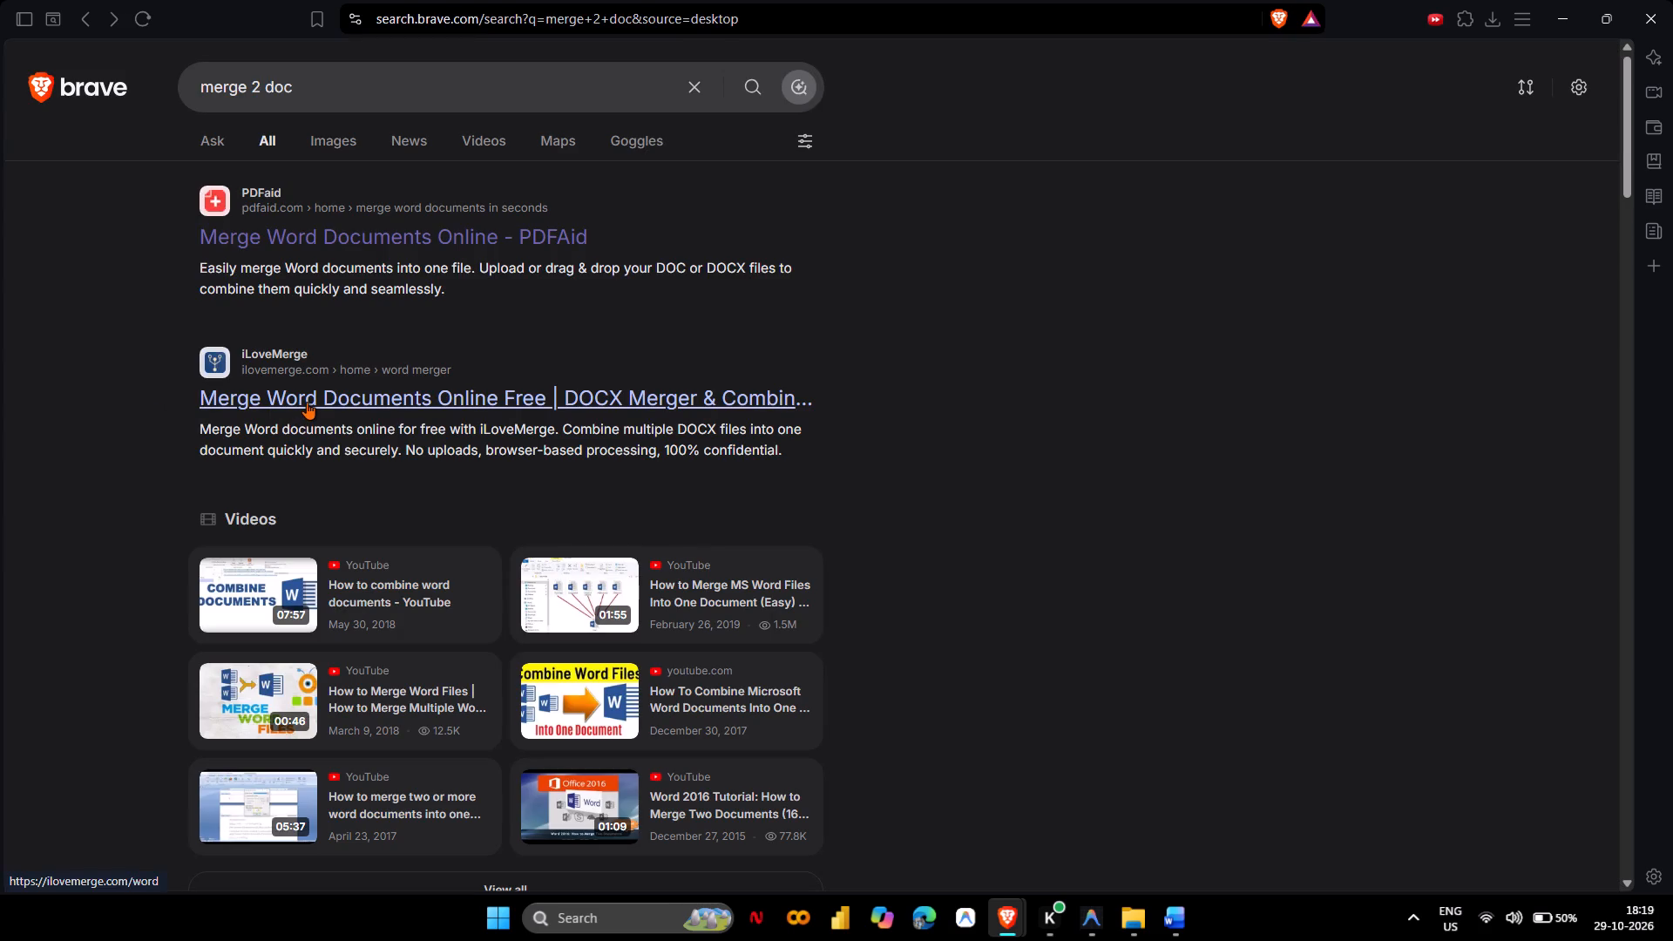
Open iLoveMerge's Word merger and add the BookBuddy_Detailed_Project_Report version1 document from Downloads to the merge list.
{"action": "left_click", "coordinate": [308, 401]}
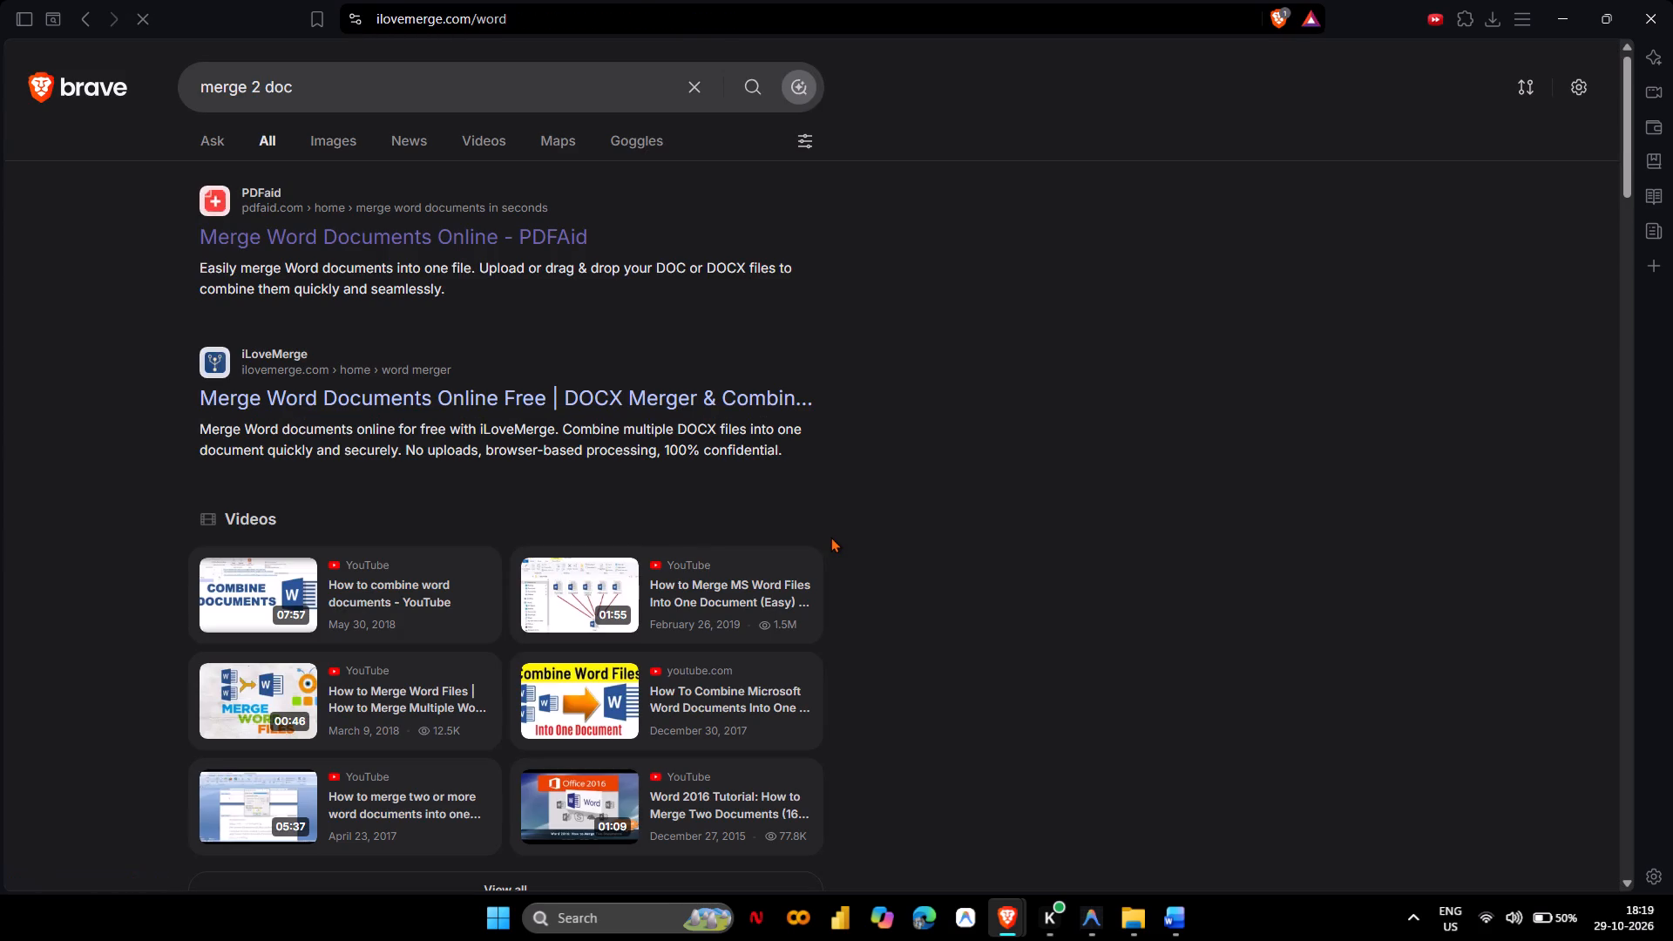
{"action": "scroll", "coordinate": [861, 525], "scroll_direction": "down", "scroll_amount": 2}
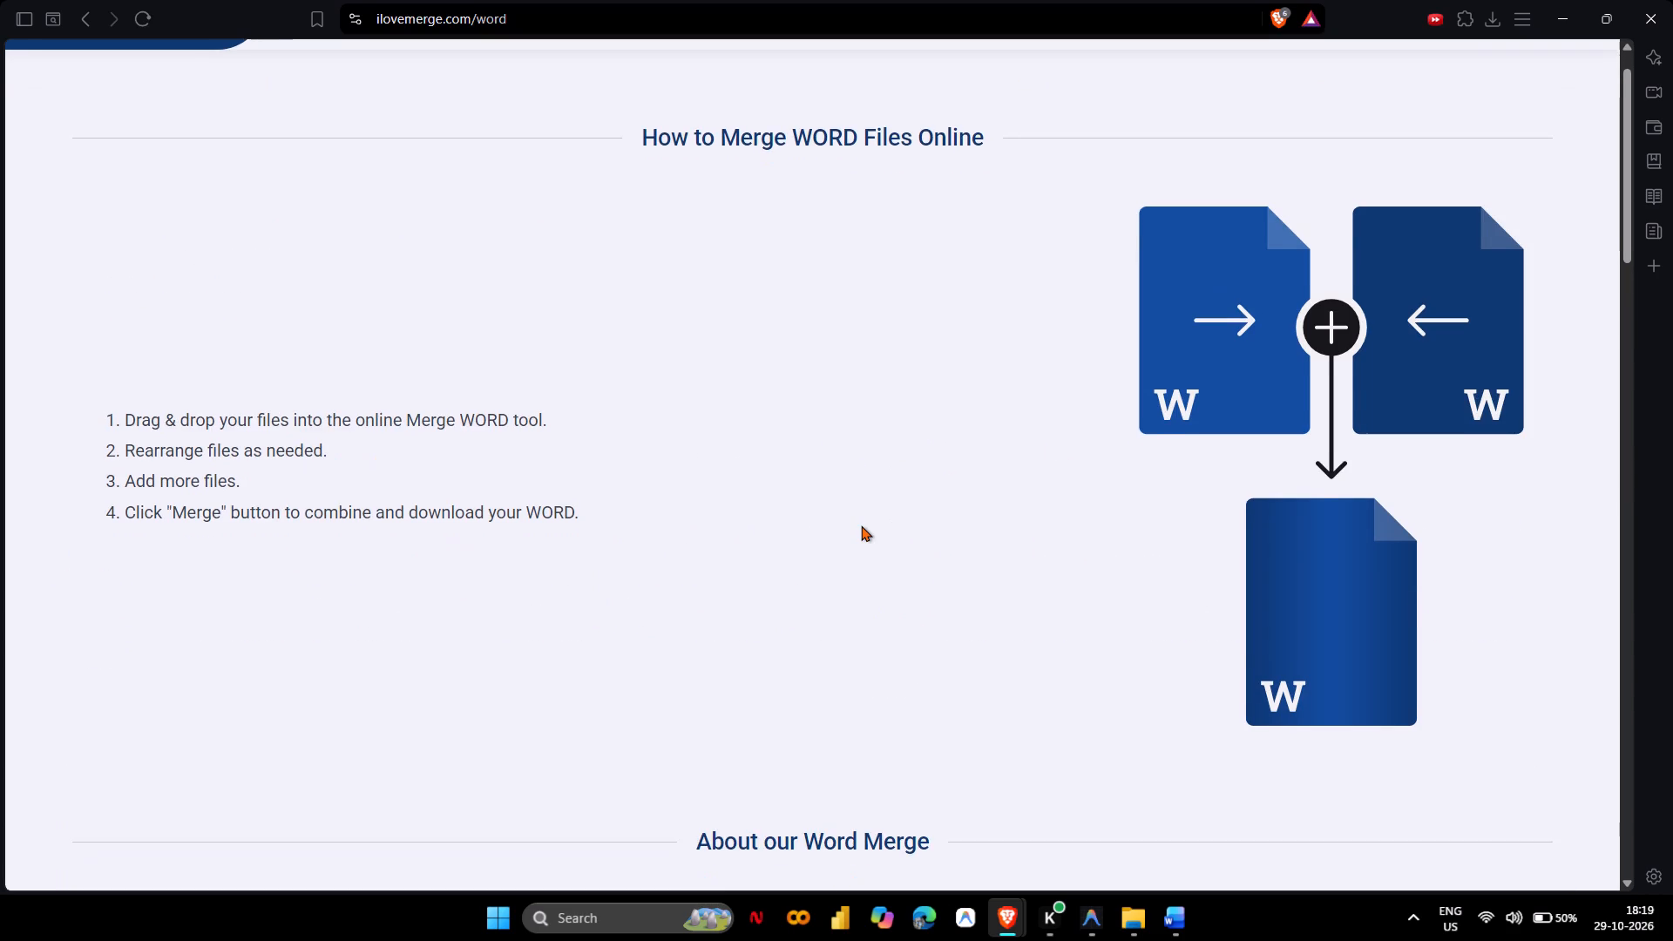
{"action": "scroll", "coordinate": [861, 525], "scroll_direction": "down", "scroll_amount": 6}
{"action": "scroll", "coordinate": [861, 525], "scroll_direction": "up", "scroll_amount": 10}
{"action": "scroll", "coordinate": [861, 525], "scroll_direction": "down", "scroll_amount": 6}
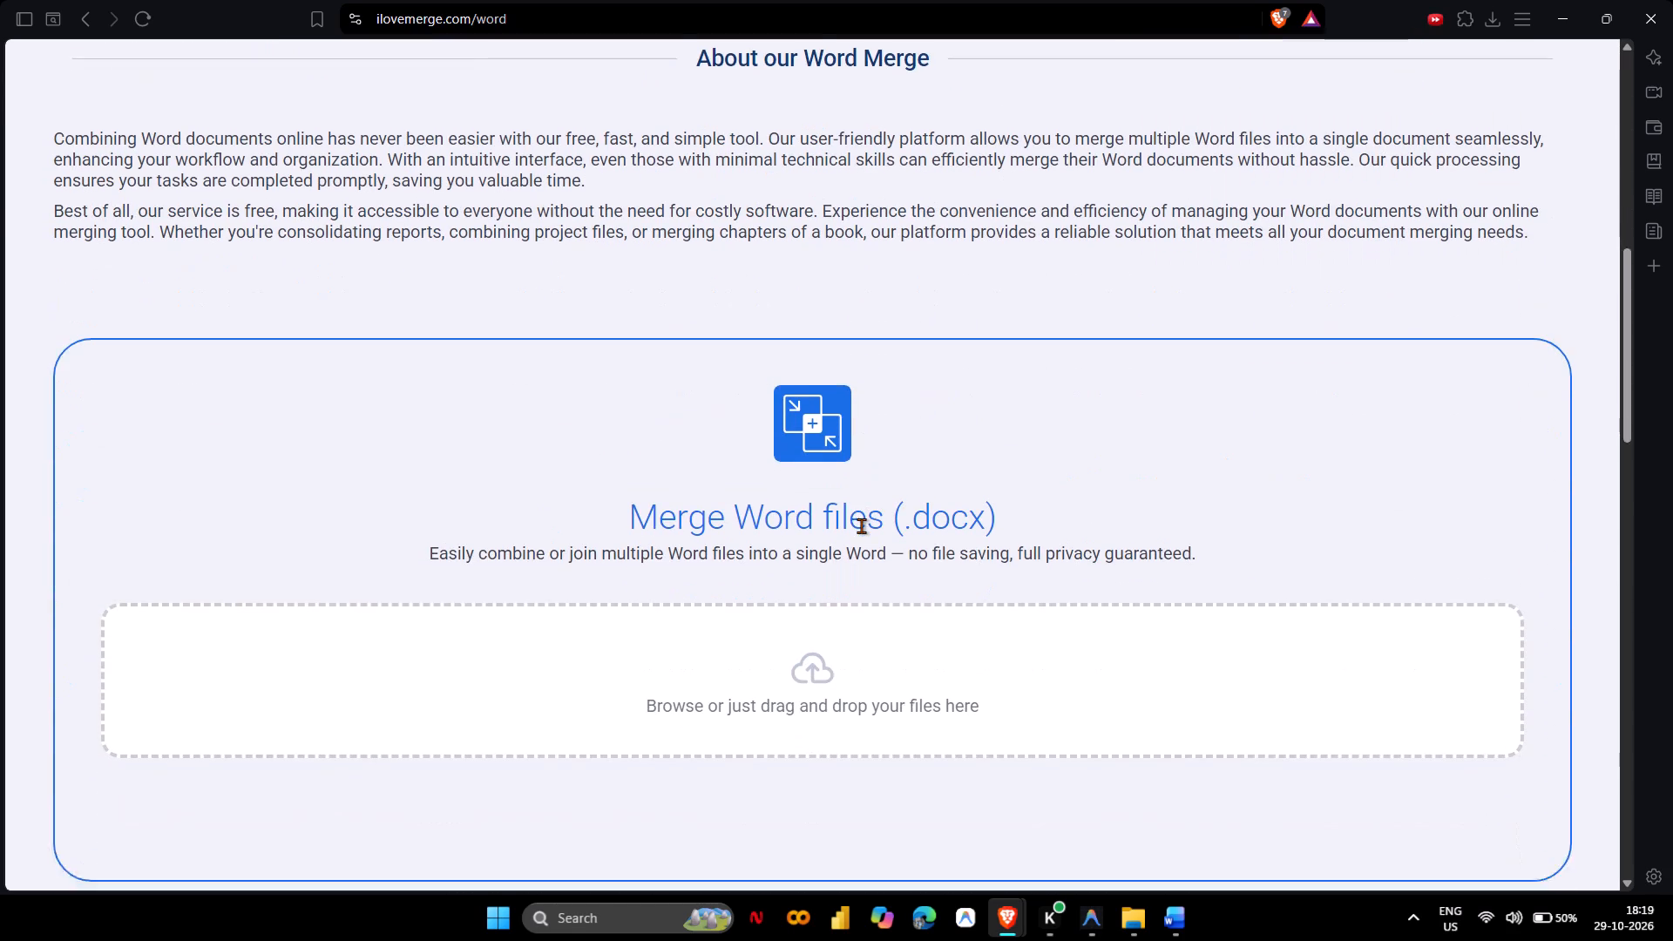
{"action": "left_click", "coordinate": [786, 680]}
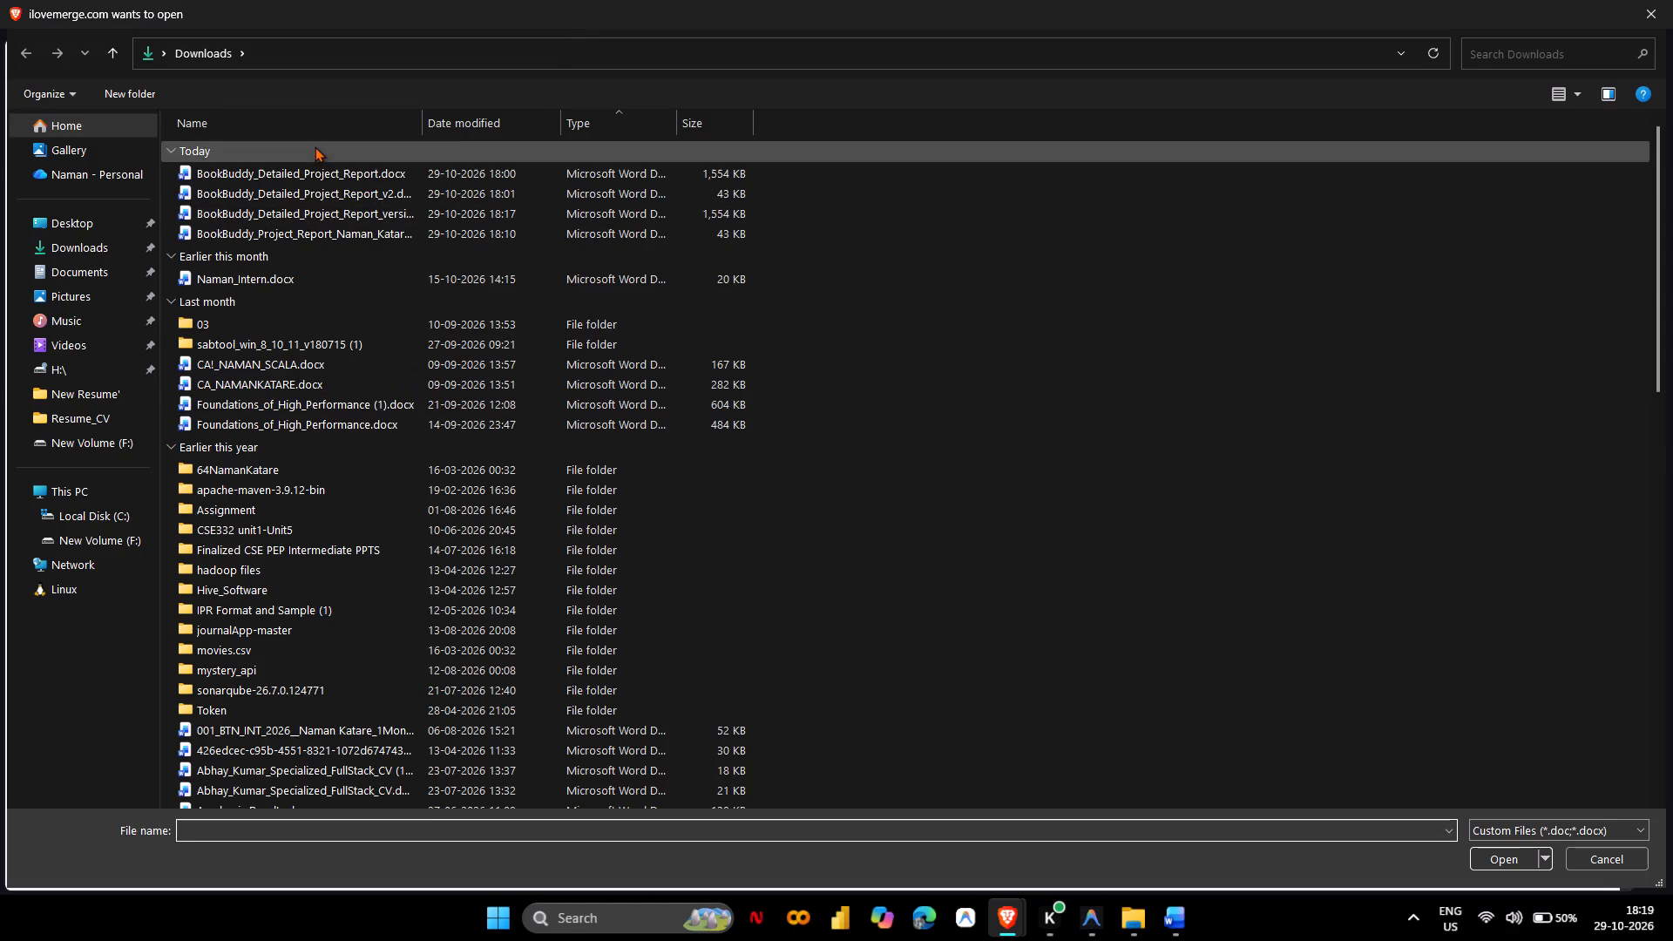
{"action": "double_click", "coordinate": [297, 215]}
{"action": "scroll", "coordinate": [691, 492], "scroll_direction": "down", "scroll_amount": 1}
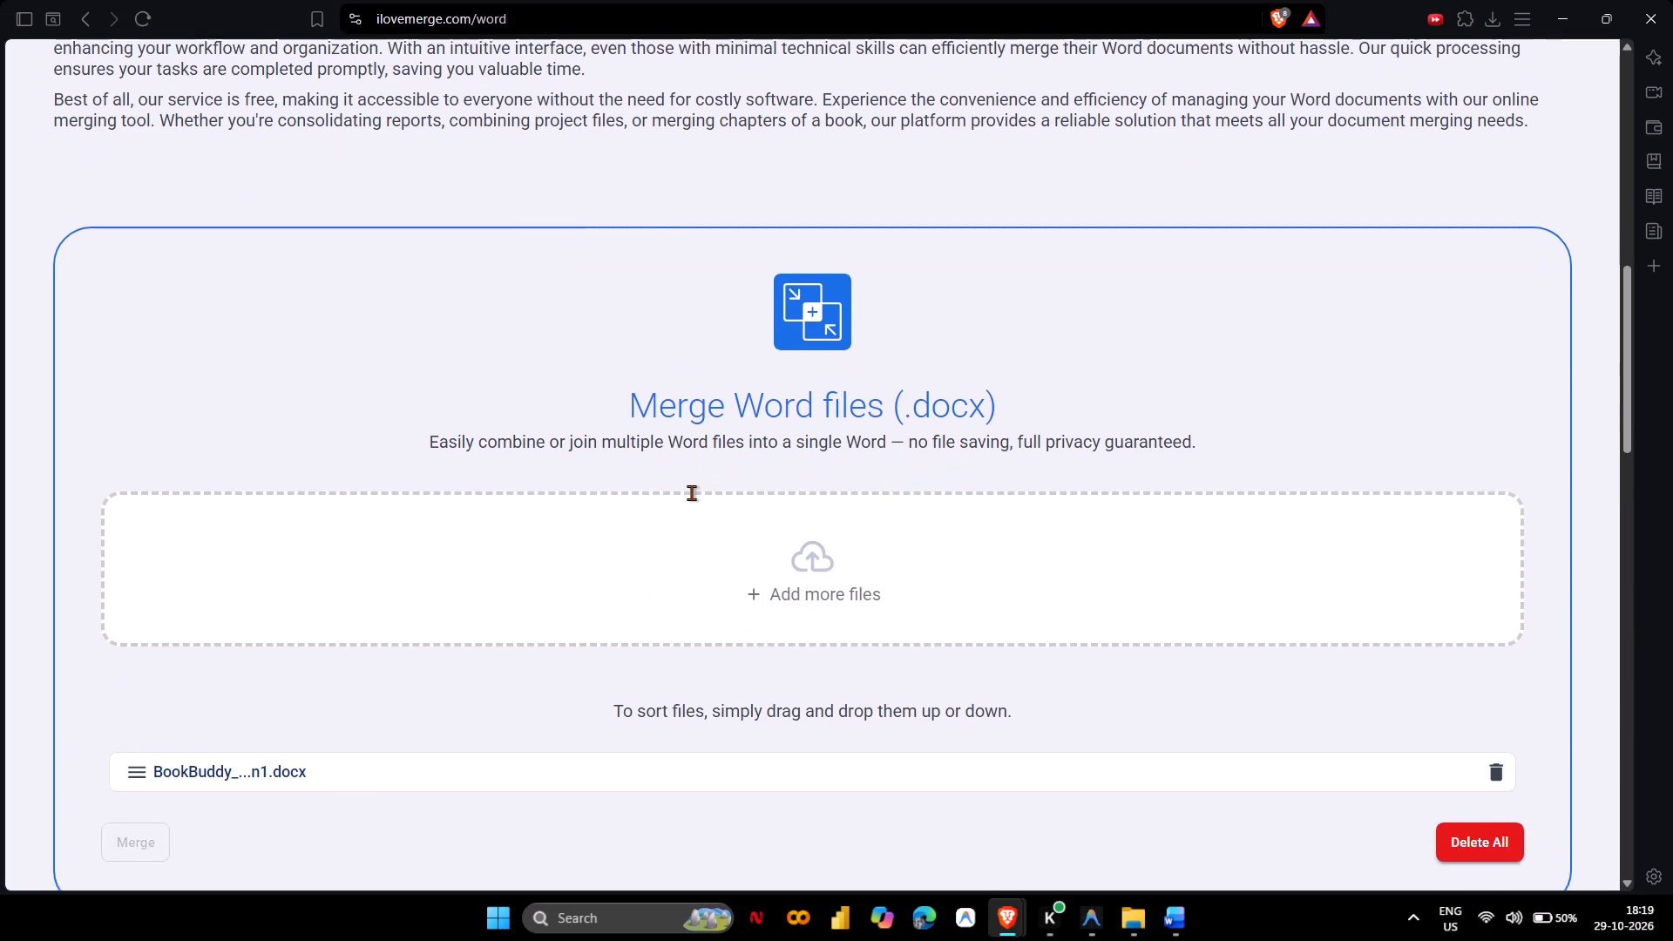
{"action": "scroll", "coordinate": [691, 492], "scroll_direction": "down", "scroll_amount": 1}
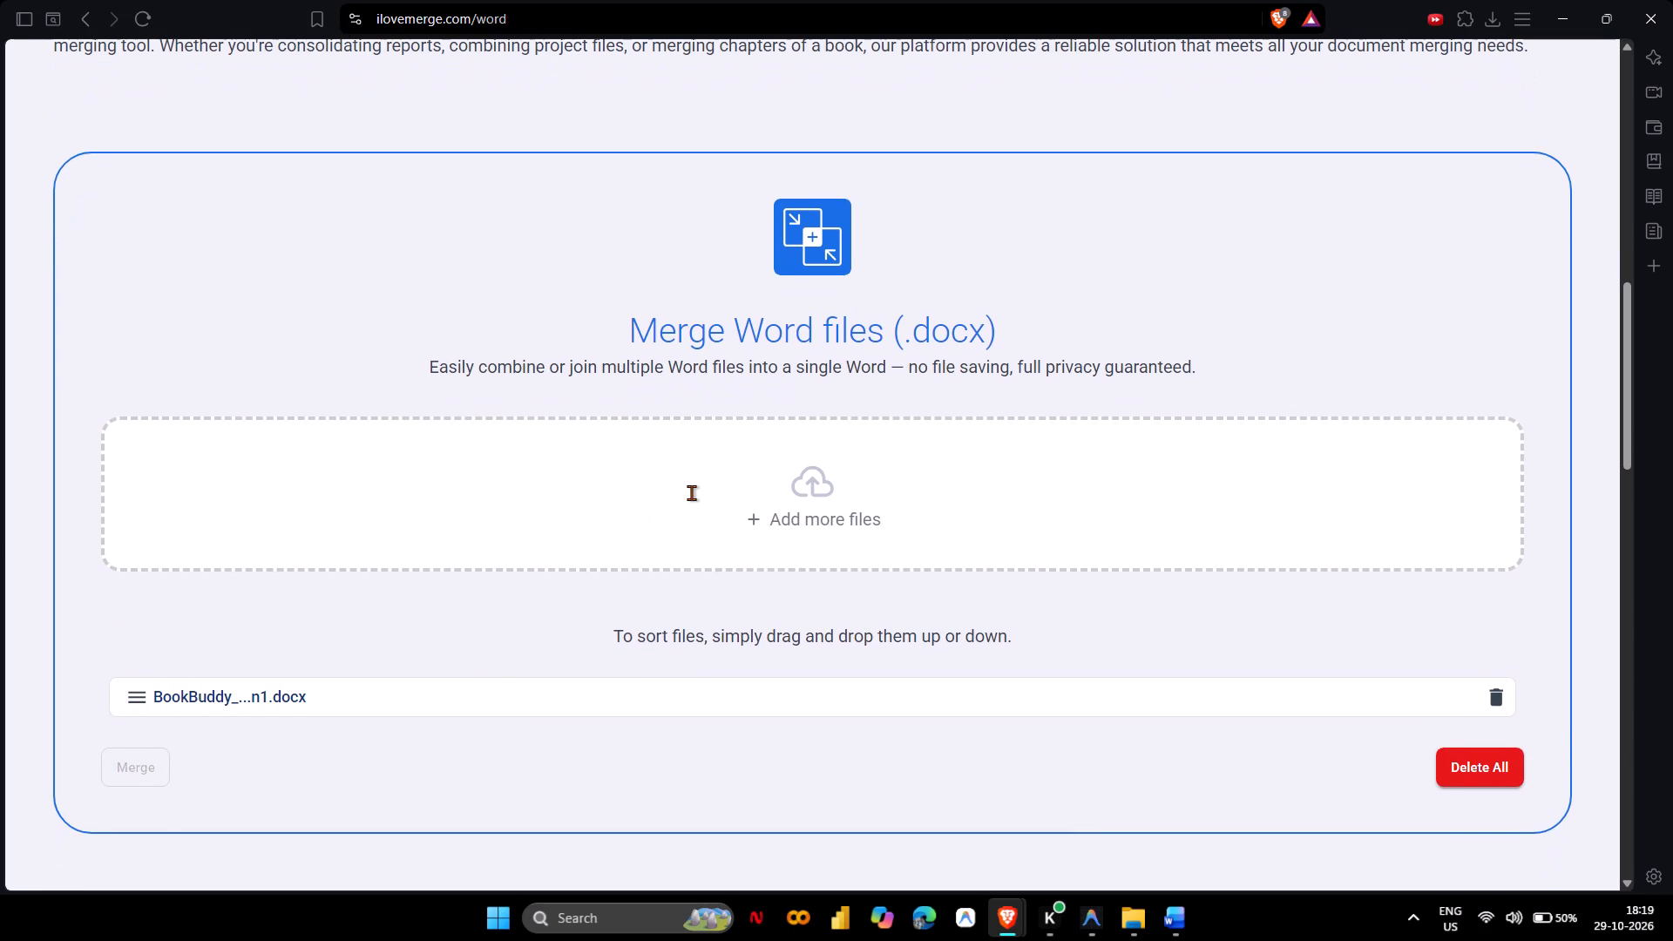
{"action": "scroll", "coordinate": [691, 492], "scroll_direction": "down", "scroll_amount": 1}
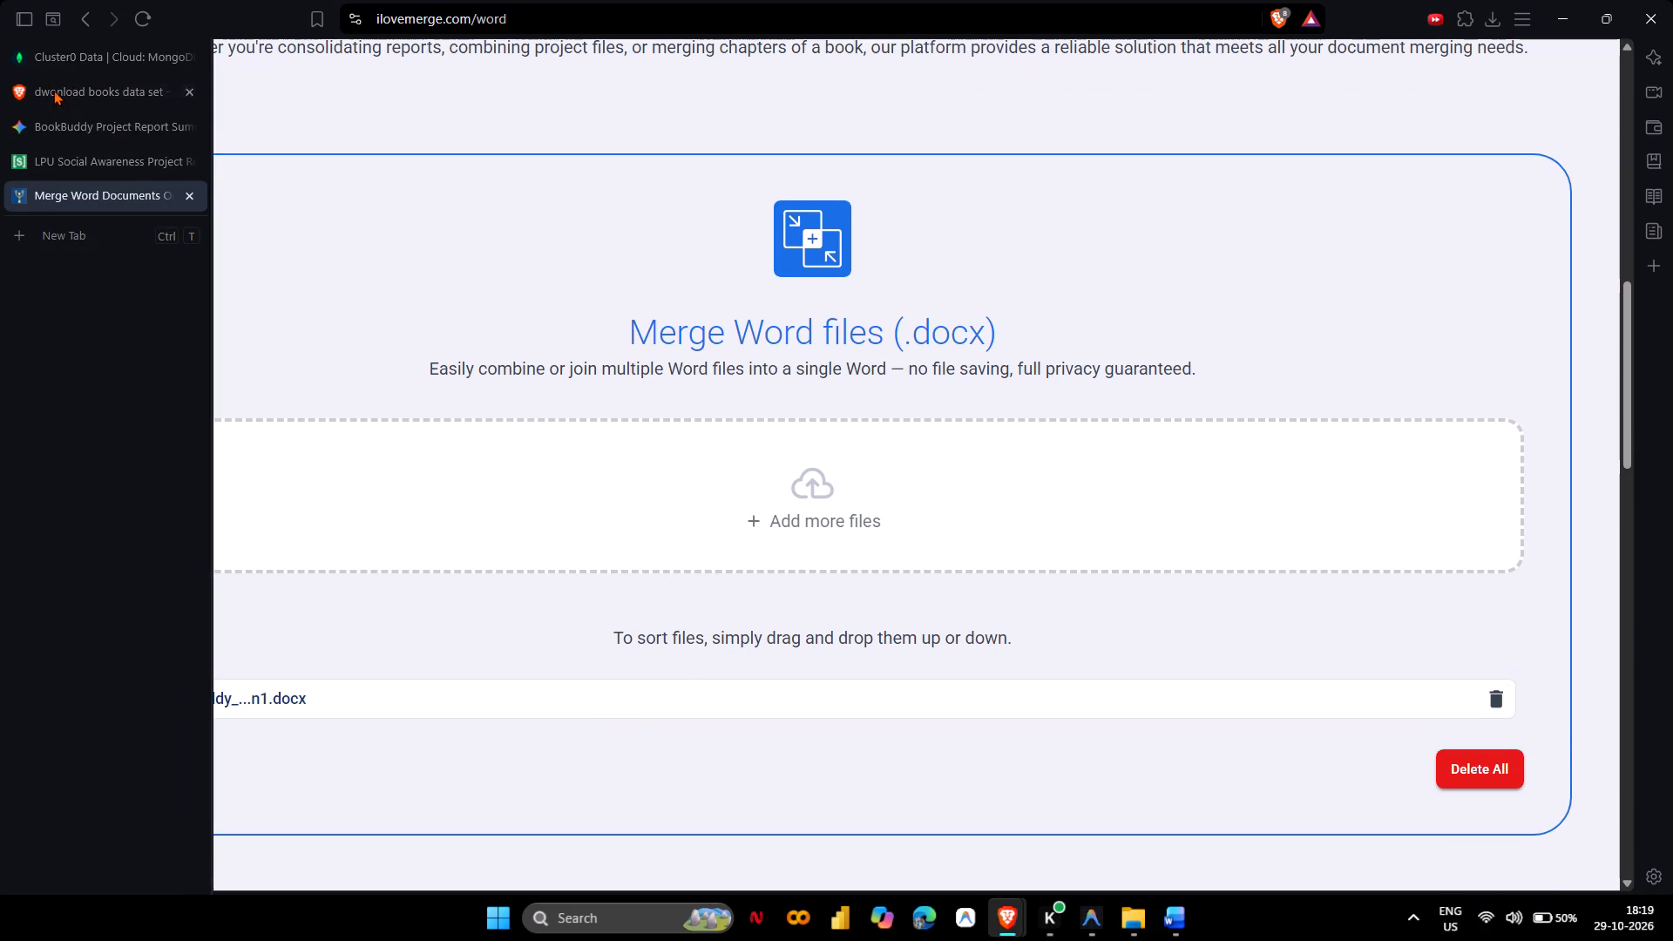
Switch to the Scribd LPU front page tab, review the Social Awareness cover page, and return to the search results.
{"action": "left_click", "coordinate": [64, 156]}
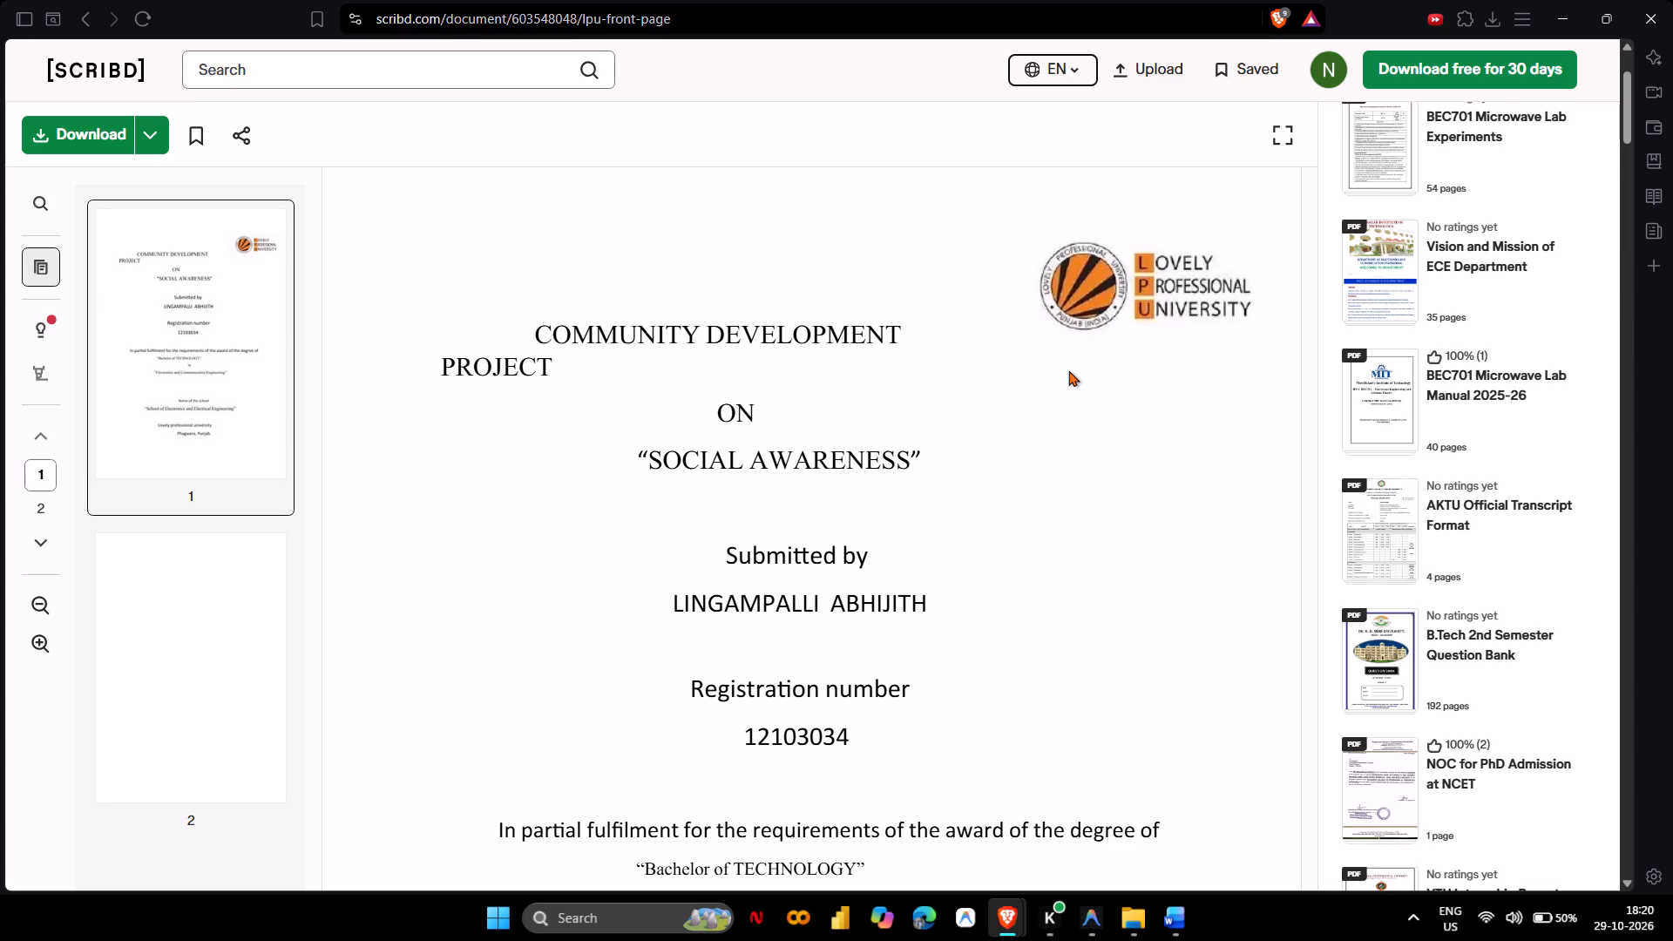
{"action": "scroll", "coordinate": [884, 419], "scroll_direction": "down", "scroll_amount": 3}
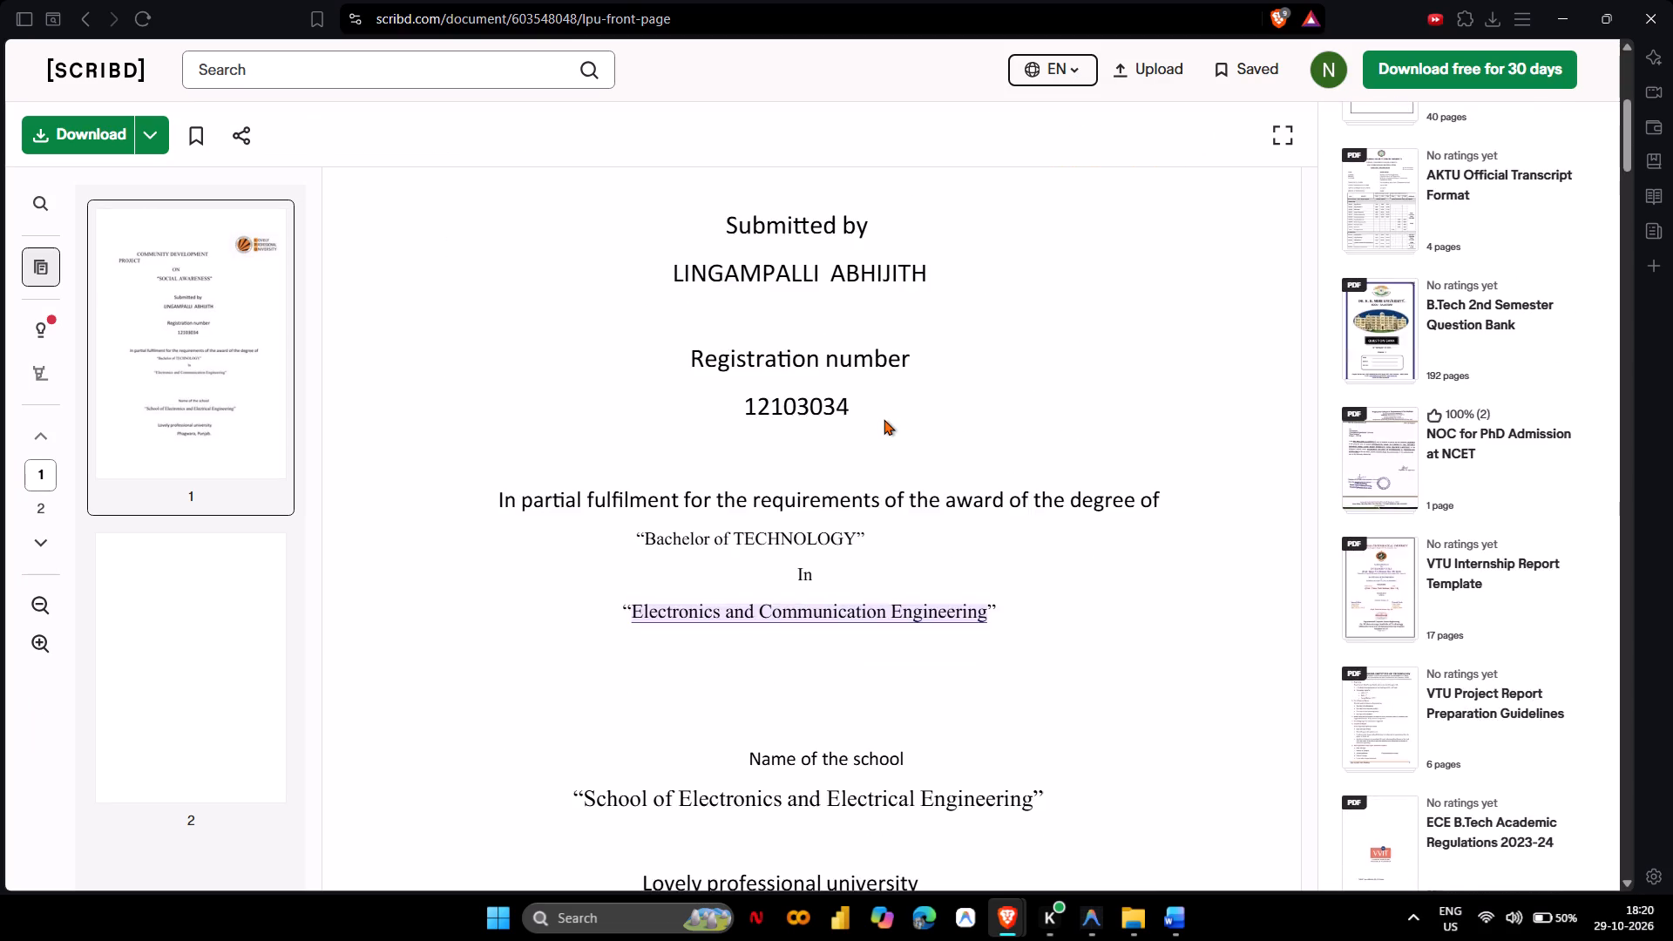
{"action": "scroll", "coordinate": [884, 419], "scroll_direction": "up", "scroll_amount": 2}
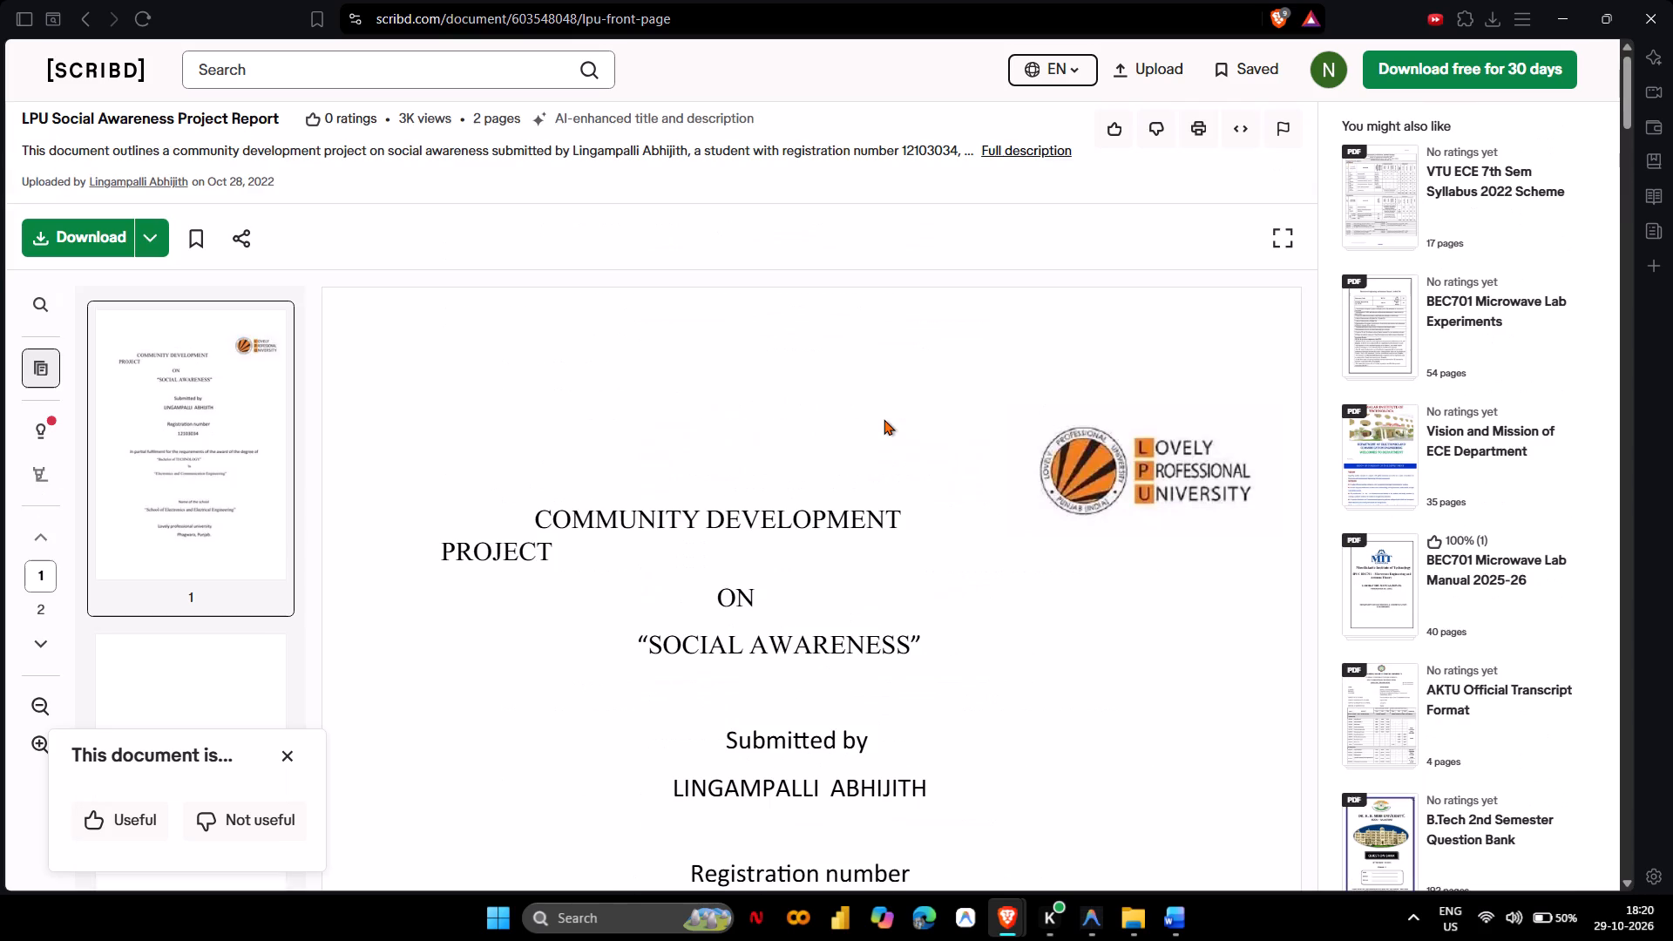
{"action": "scroll", "coordinate": [884, 419], "scroll_direction": "right", "scroll_amount": 3}
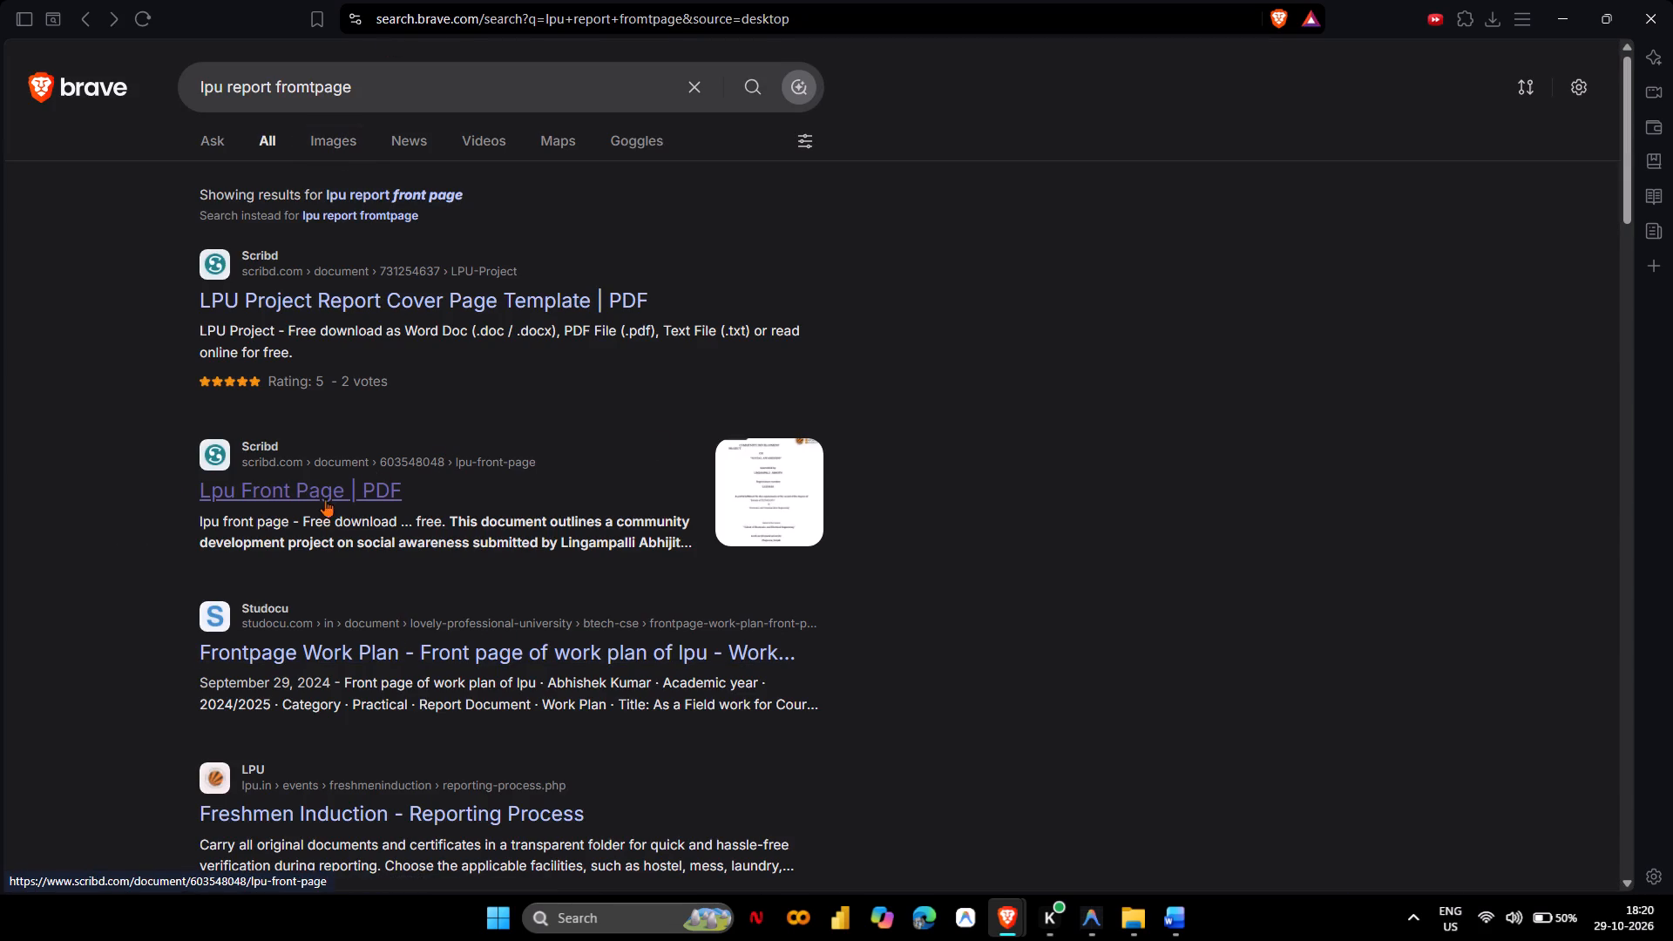
Refine the web search to "download lpu report fromtpage".
{"action": "left_click", "coordinate": [200, 88]}
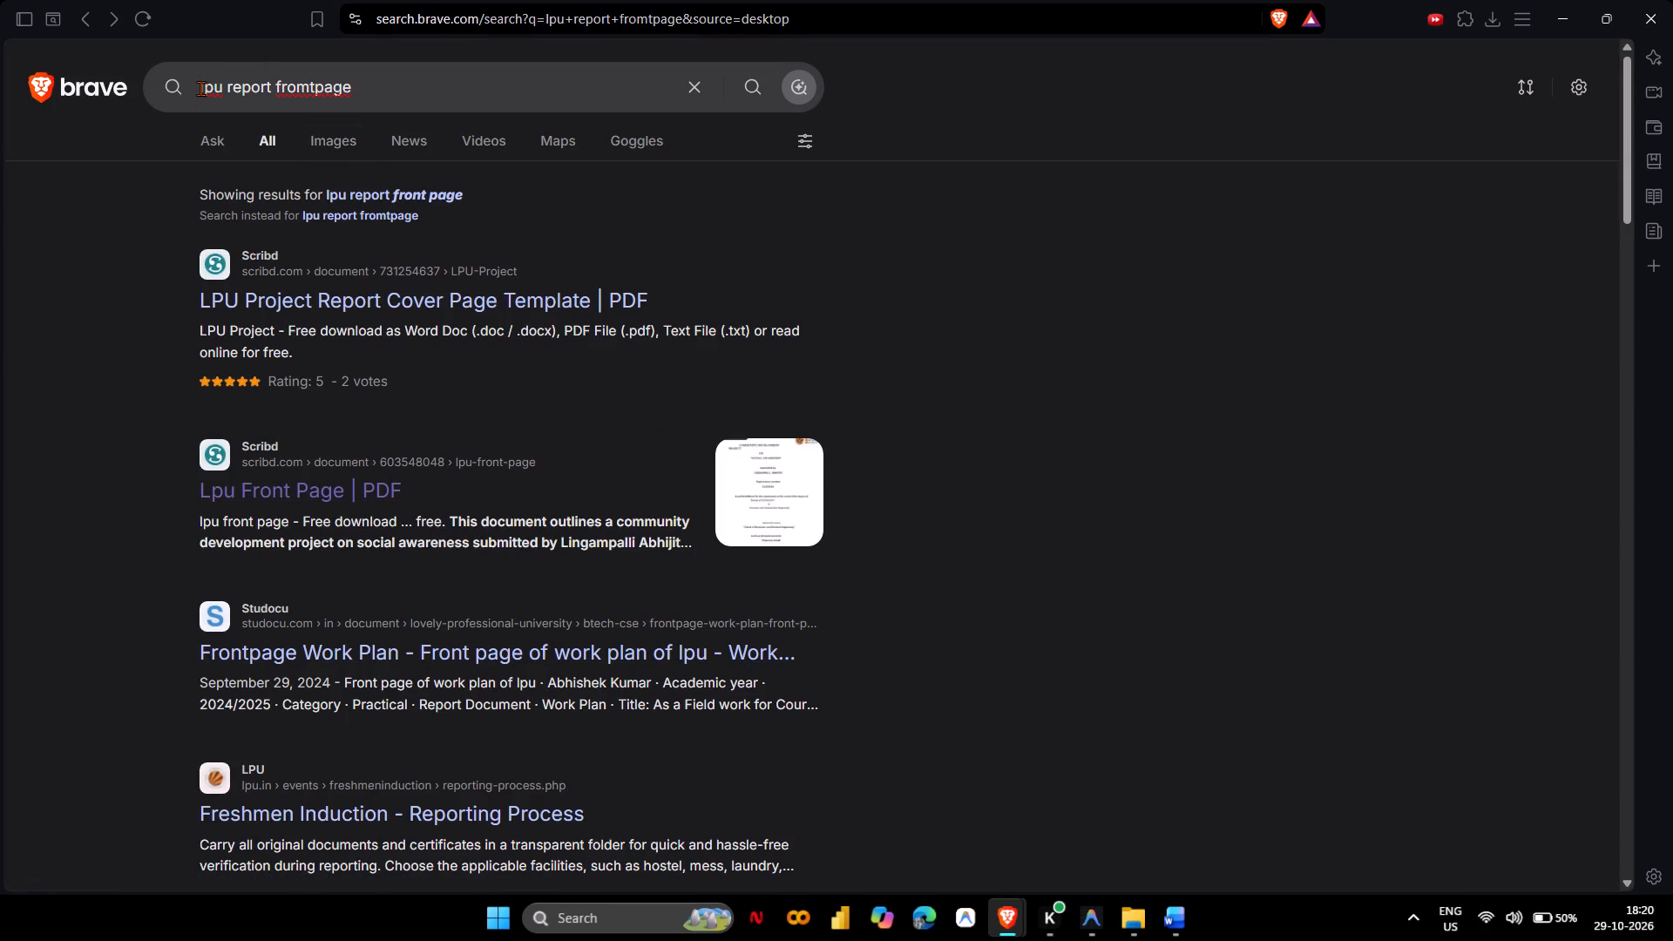
{"action": "type", "text": "download"}
{"action": "key", "text": "space"}
{"action": "key", "text": "space"}
{"action": "key", "text": "Return"}
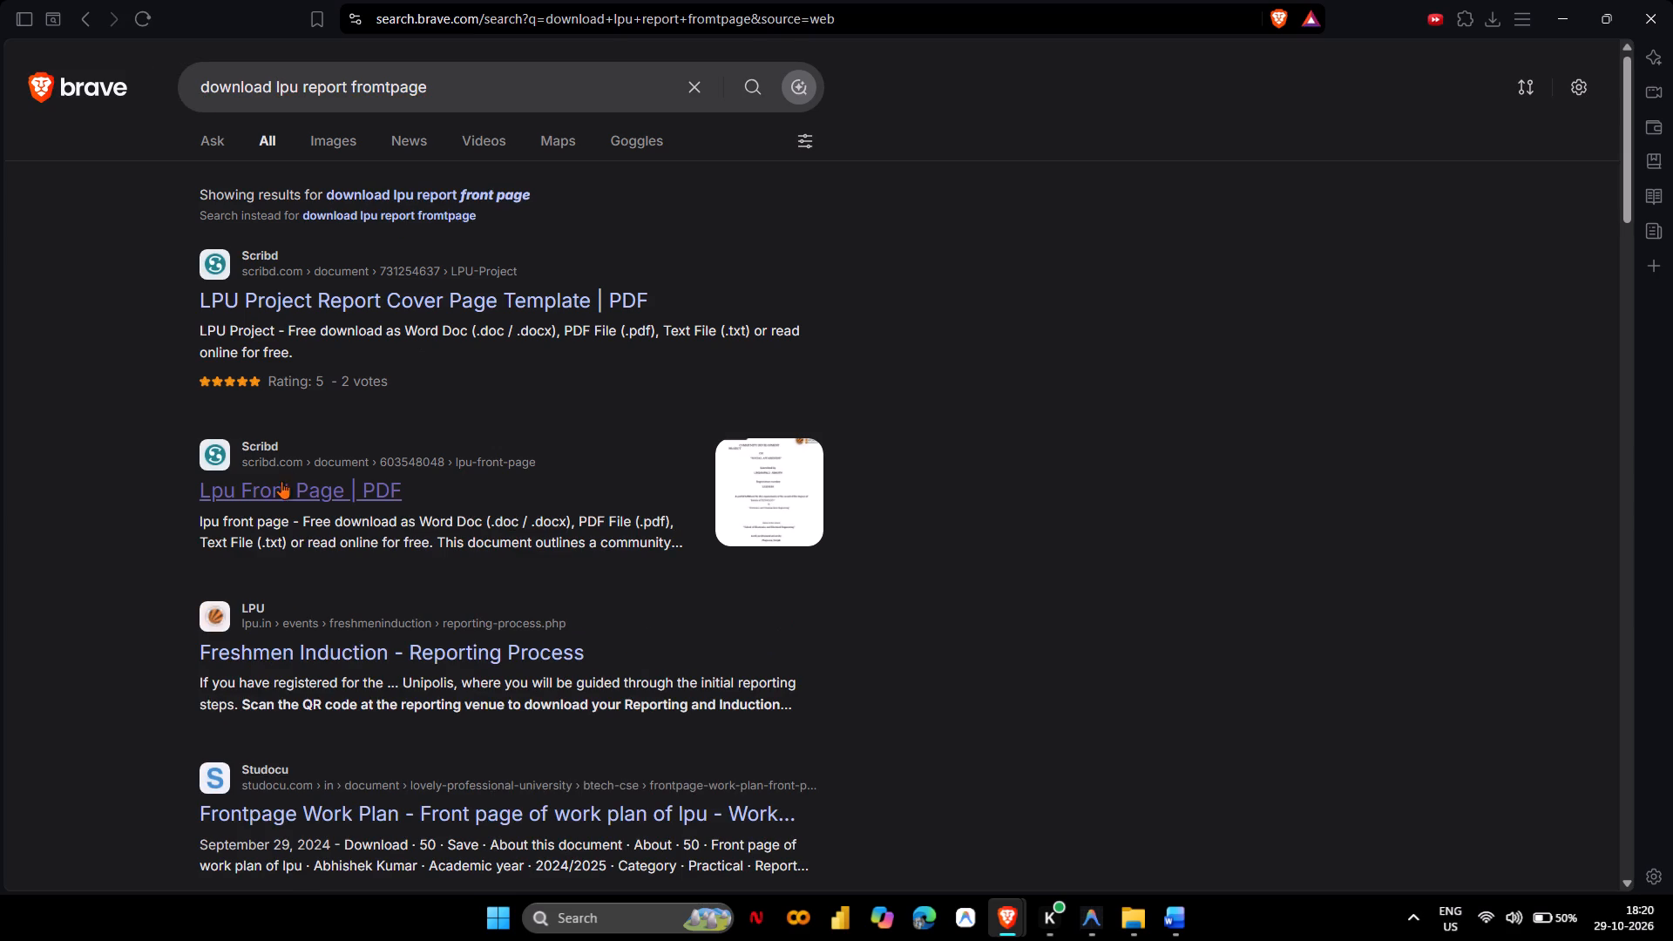
Open the blog's LPU Assignment Front Page Template article, examine its cover previews and download instructions, and return to the search results.
{"action": "scroll", "coordinate": [424, 716], "scroll_direction": "down", "scroll_amount": 1}
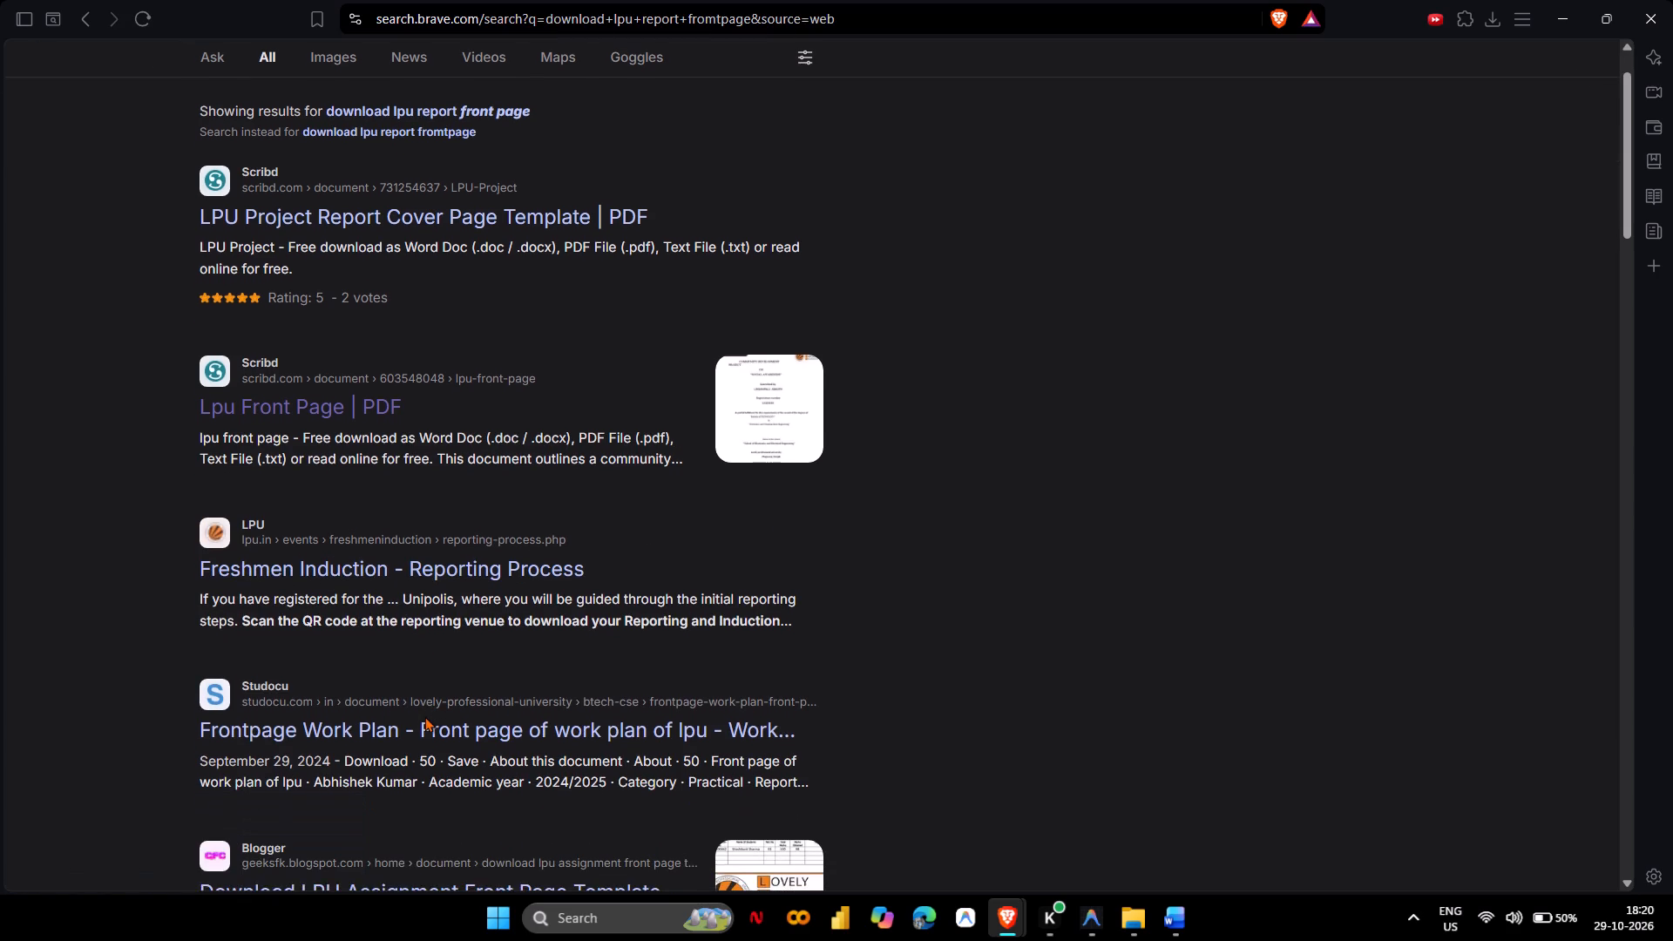
{"action": "scroll", "coordinate": [424, 716], "scroll_direction": "down", "scroll_amount": 3}
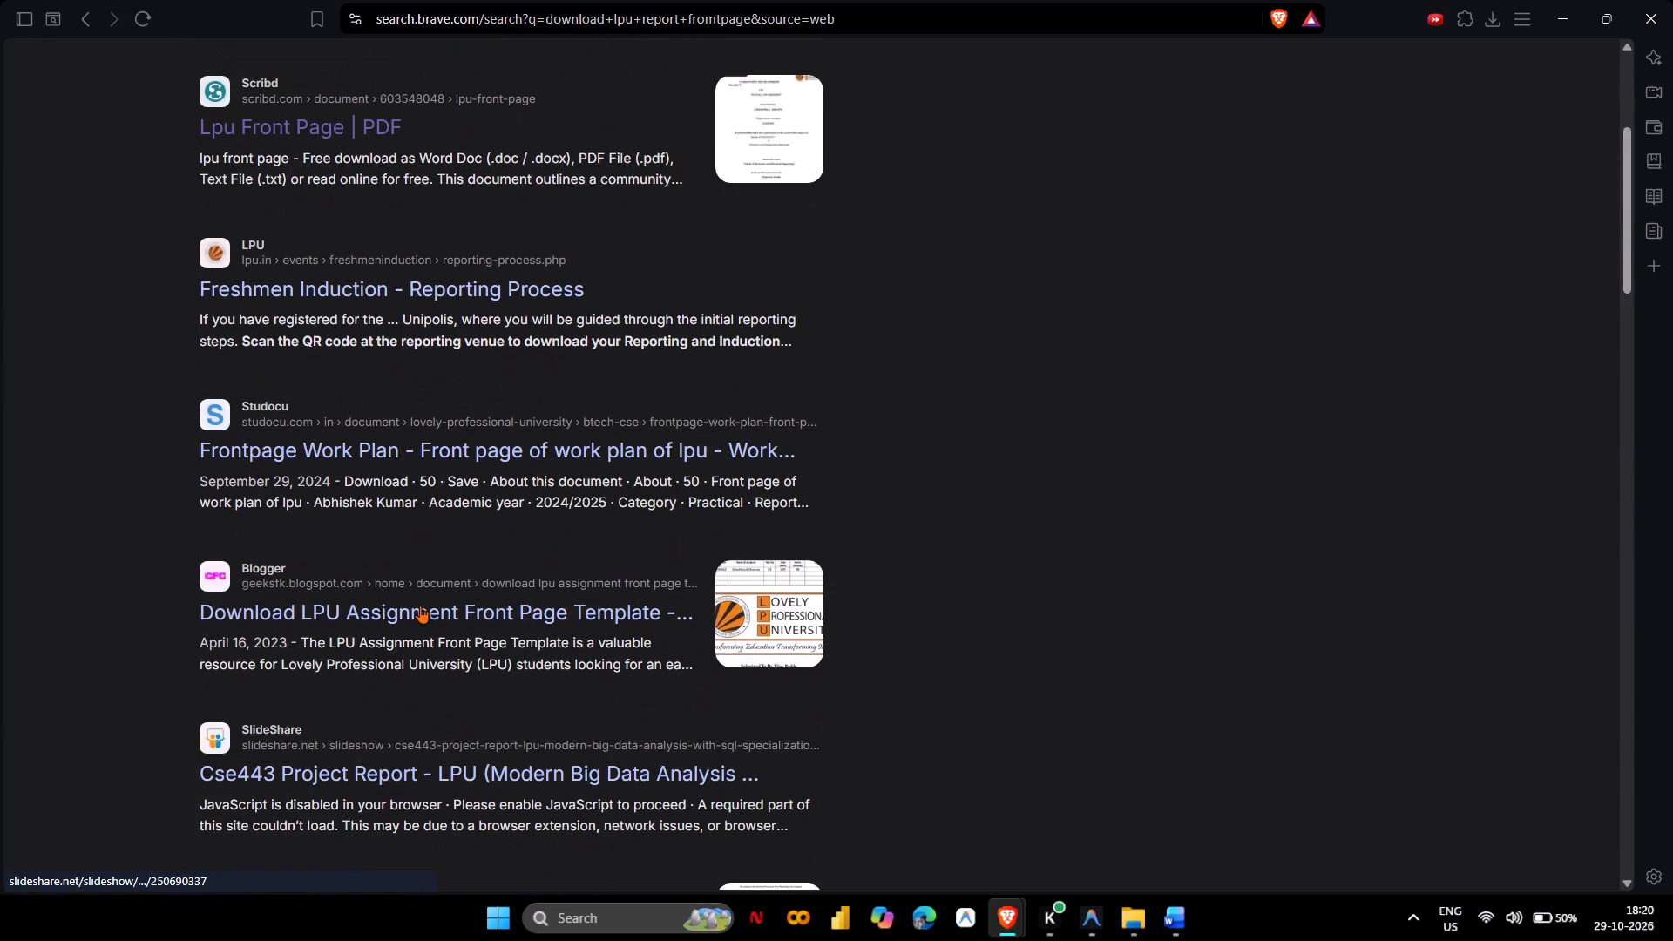
{"action": "left_click", "coordinate": [420, 605]}
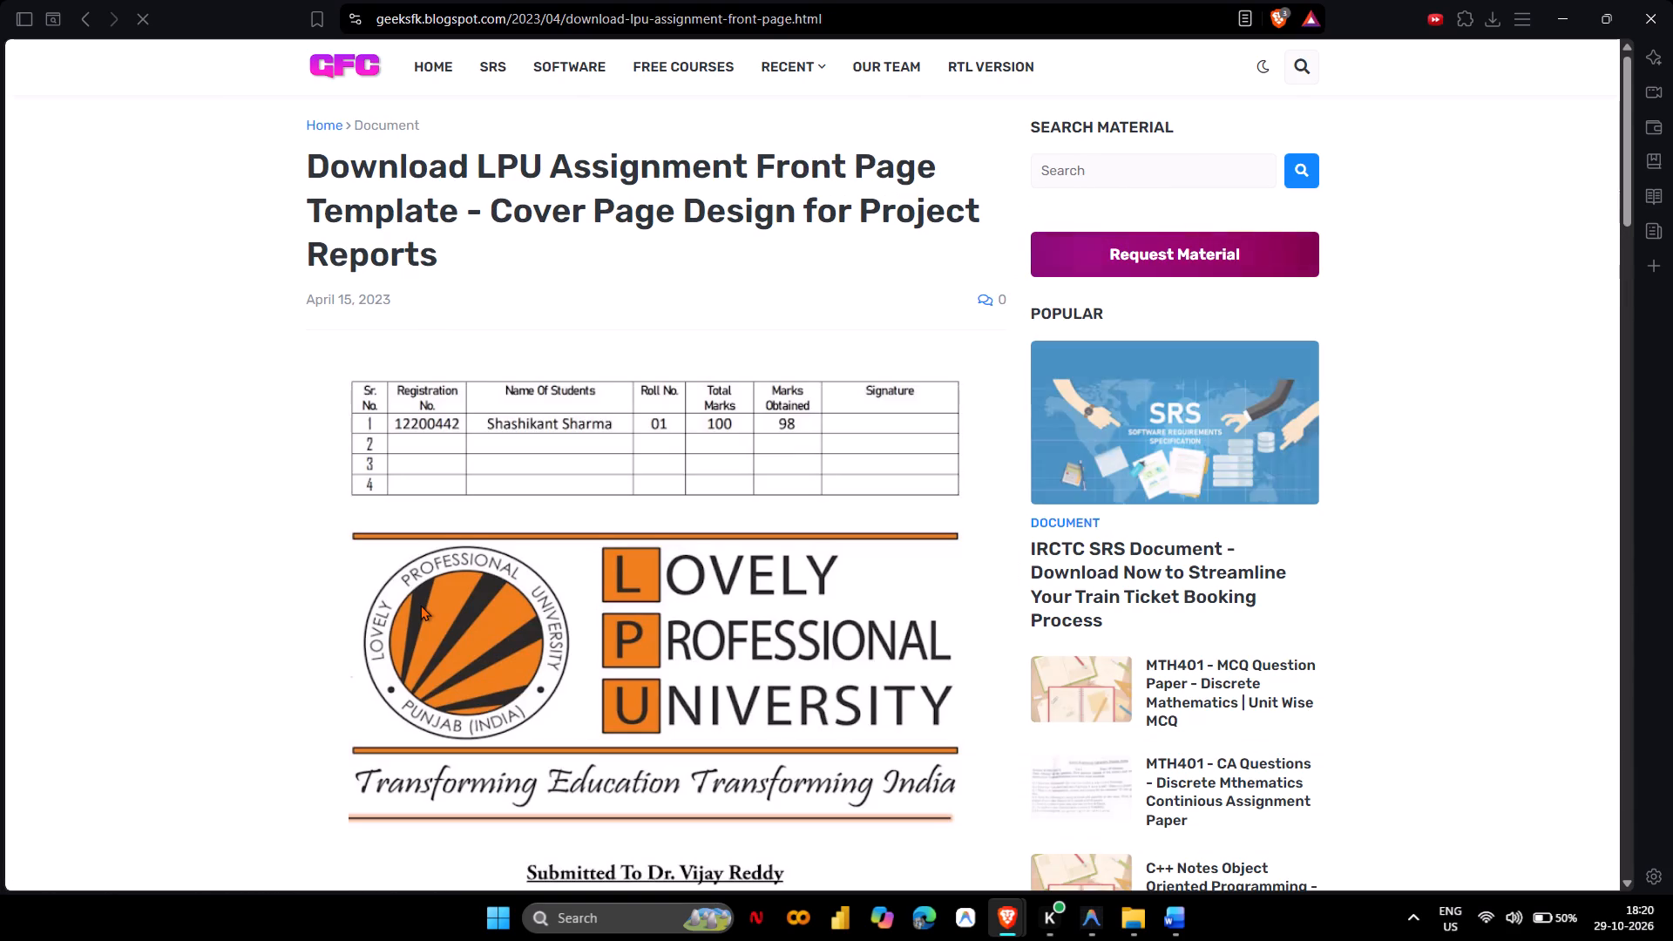
{"action": "scroll", "coordinate": [420, 605], "scroll_direction": "down", "scroll_amount": 6}
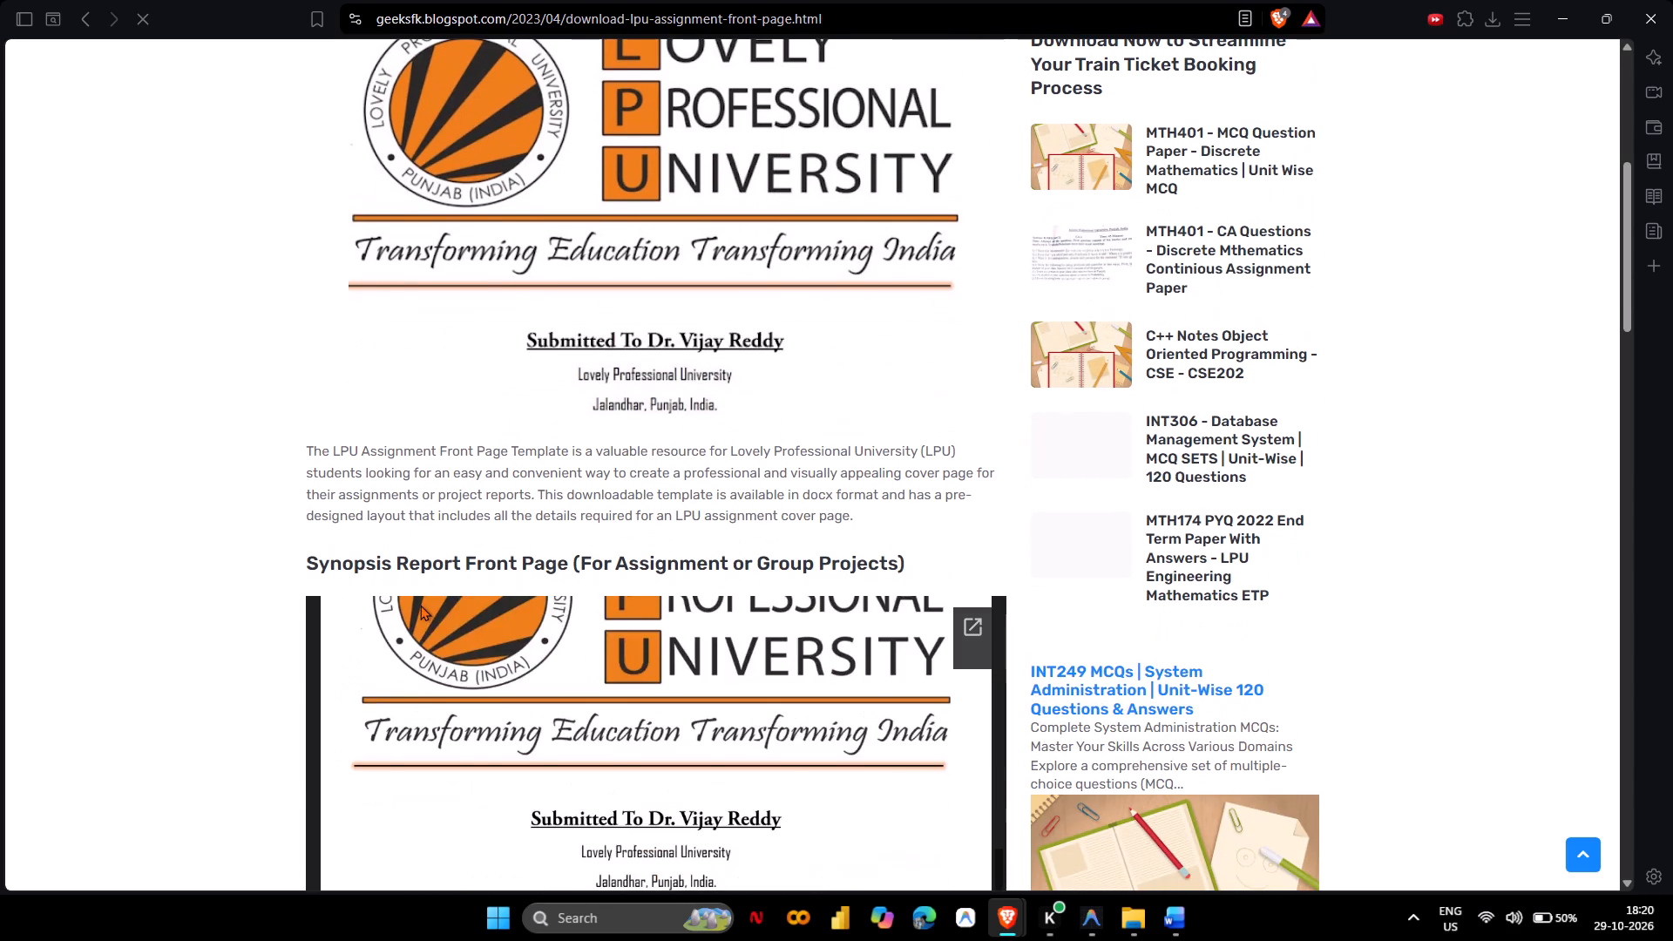
{"action": "scroll", "coordinate": [420, 605], "scroll_direction": "down", "scroll_amount": 1}
{"action": "scroll", "coordinate": [372, 386], "scroll_direction": "down", "scroll_amount": 4}
{"action": "scroll", "coordinate": [532, 437], "scroll_direction": "up", "scroll_amount": 7}
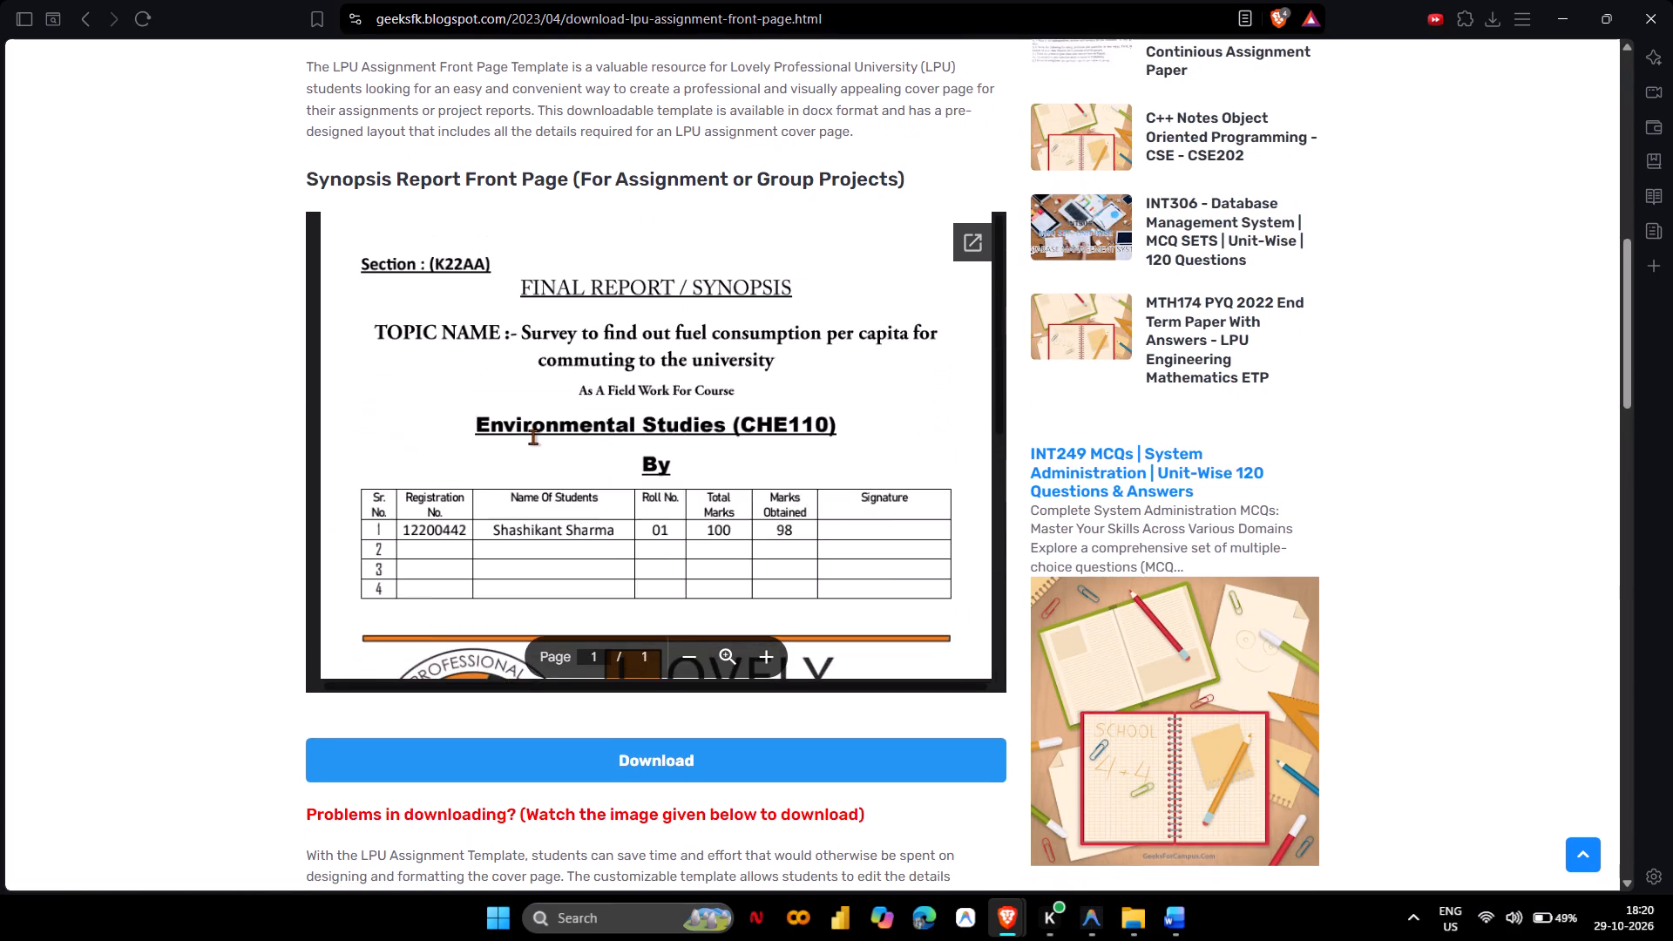
{"action": "scroll", "coordinate": [532, 437], "scroll_direction": "down", "scroll_amount": 1}
{"action": "scroll", "coordinate": [310, 507], "scroll_direction": "down", "scroll_amount": 6}
{"action": "scroll", "coordinate": [594, 254], "scroll_direction": "down", "scroll_amount": 3}
{"action": "scroll", "coordinate": [193, 533], "scroll_direction": "down", "scroll_amount": 2}
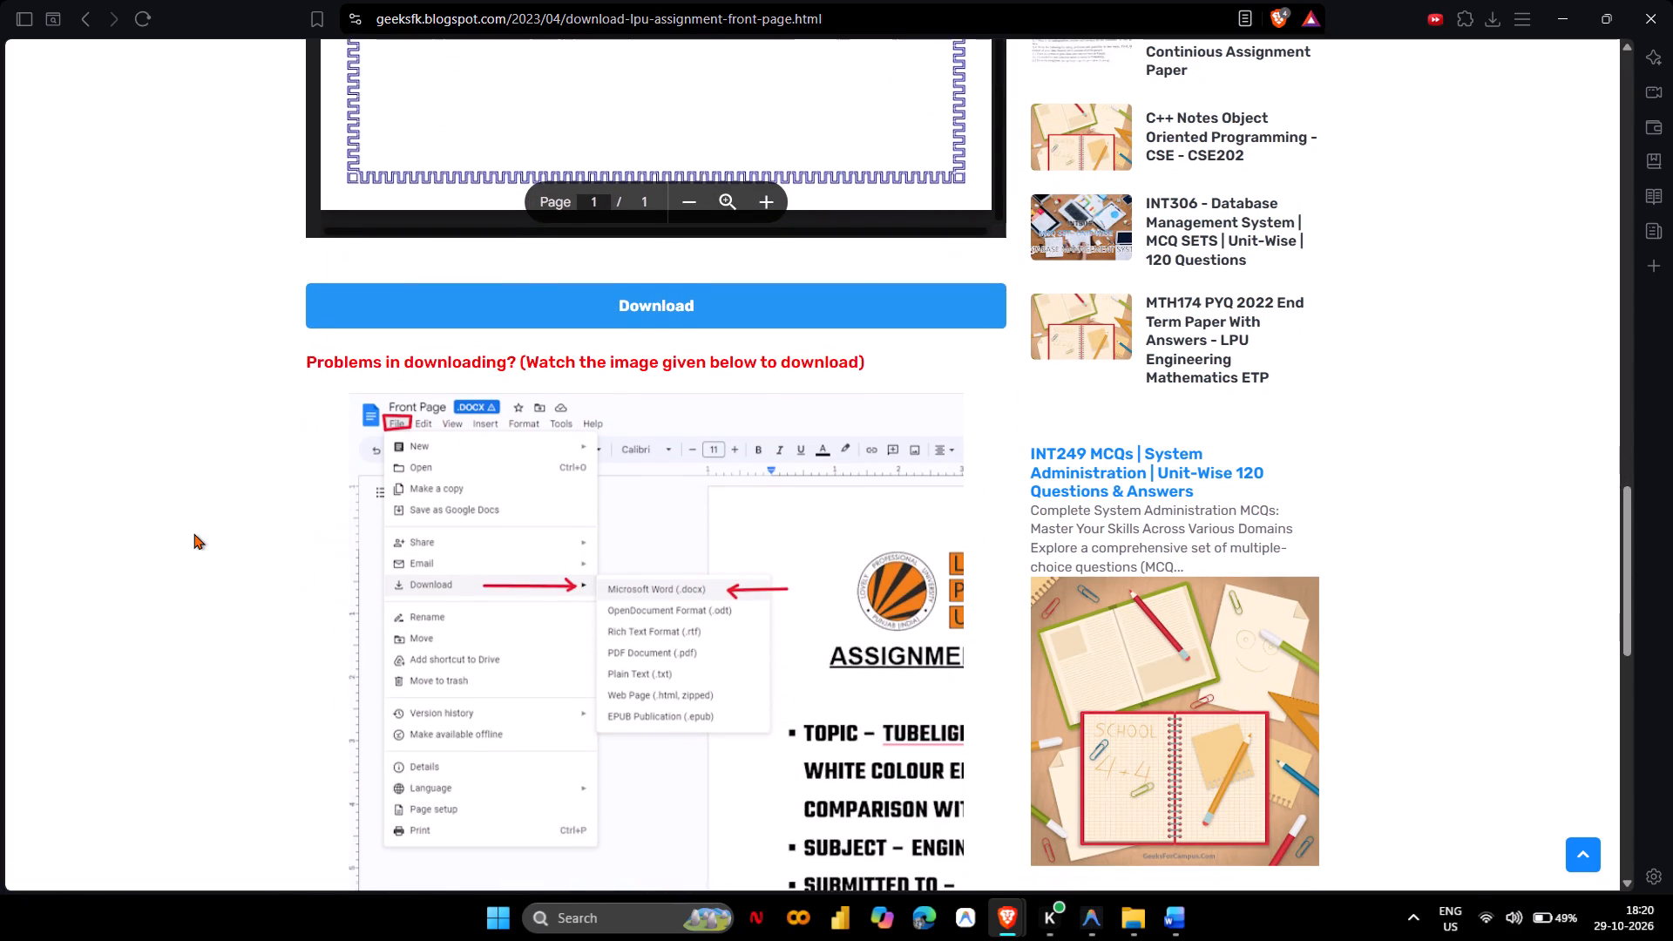
{"action": "scroll", "coordinate": [193, 533], "scroll_direction": "down", "scroll_amount": 9}
{"action": "scroll", "coordinate": [193, 533], "scroll_direction": "up", "scroll_amount": 2}
{"action": "scroll", "coordinate": [193, 533], "scroll_direction": "right", "scroll_amount": 5}
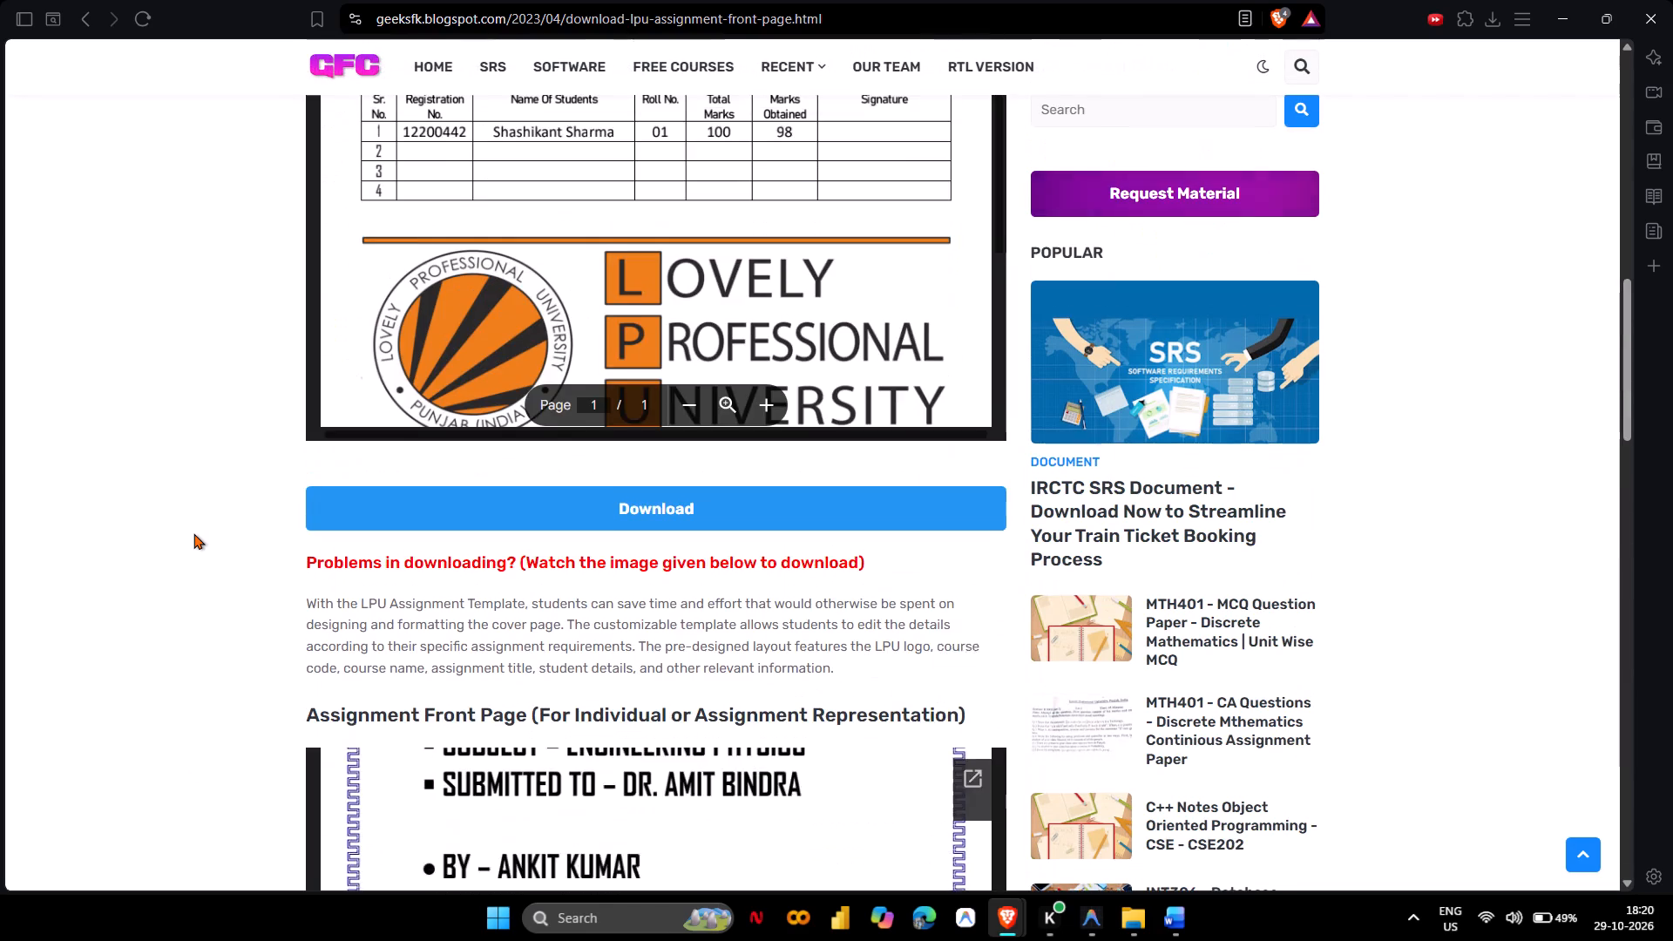
{"action": "scroll", "coordinate": [193, 533], "scroll_direction": "right", "scroll_amount": 6}
{"action": "scroll", "coordinate": [343, 232], "scroll_direction": "up", "scroll_amount": 7}
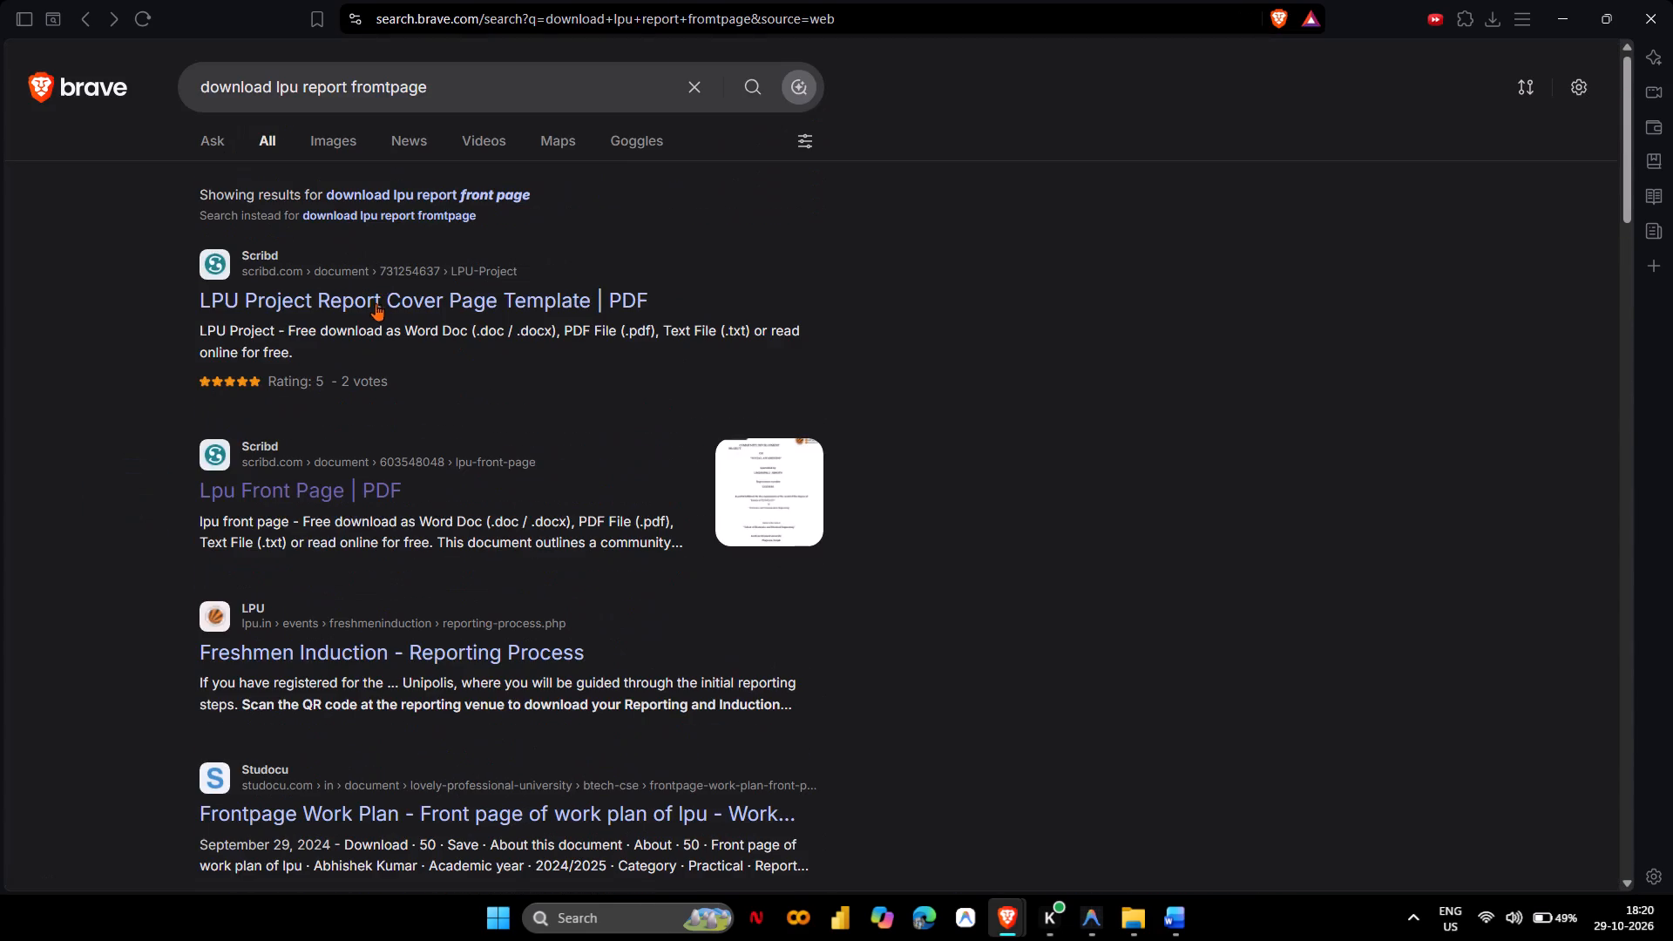
Open Scribd's Lpu First Page result further down the list, review its single page, and return to the results.
{"action": "scroll", "coordinate": [427, 490], "scroll_direction": "down", "scroll_amount": 8}
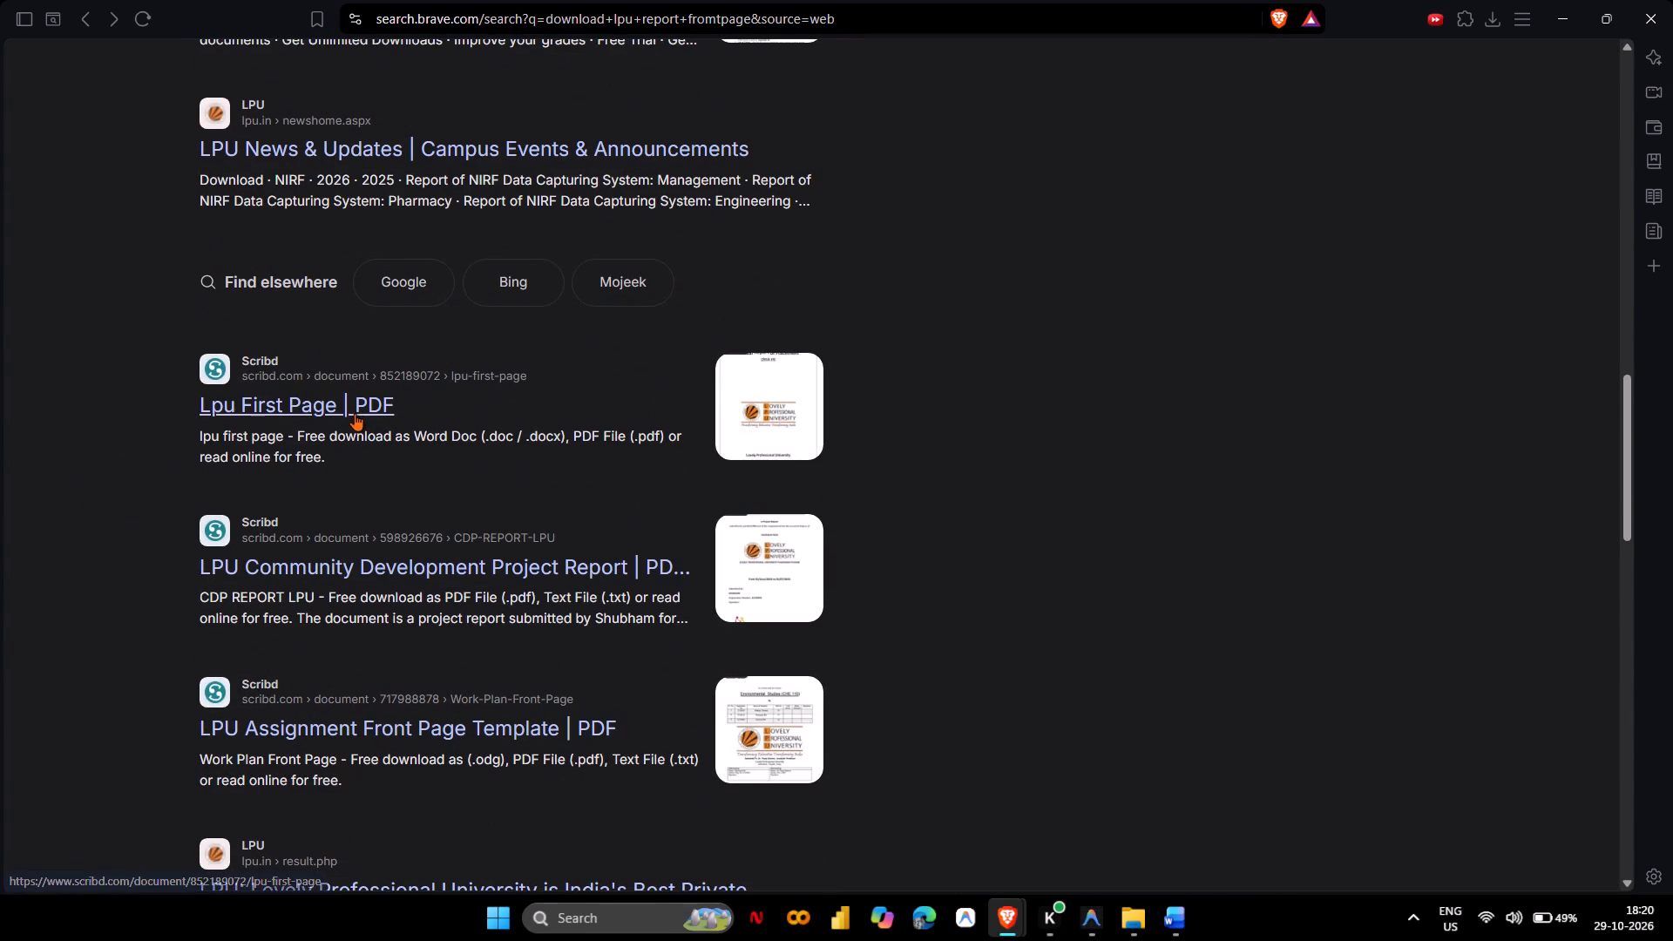
{"action": "left_click", "coordinate": [767, 388]}
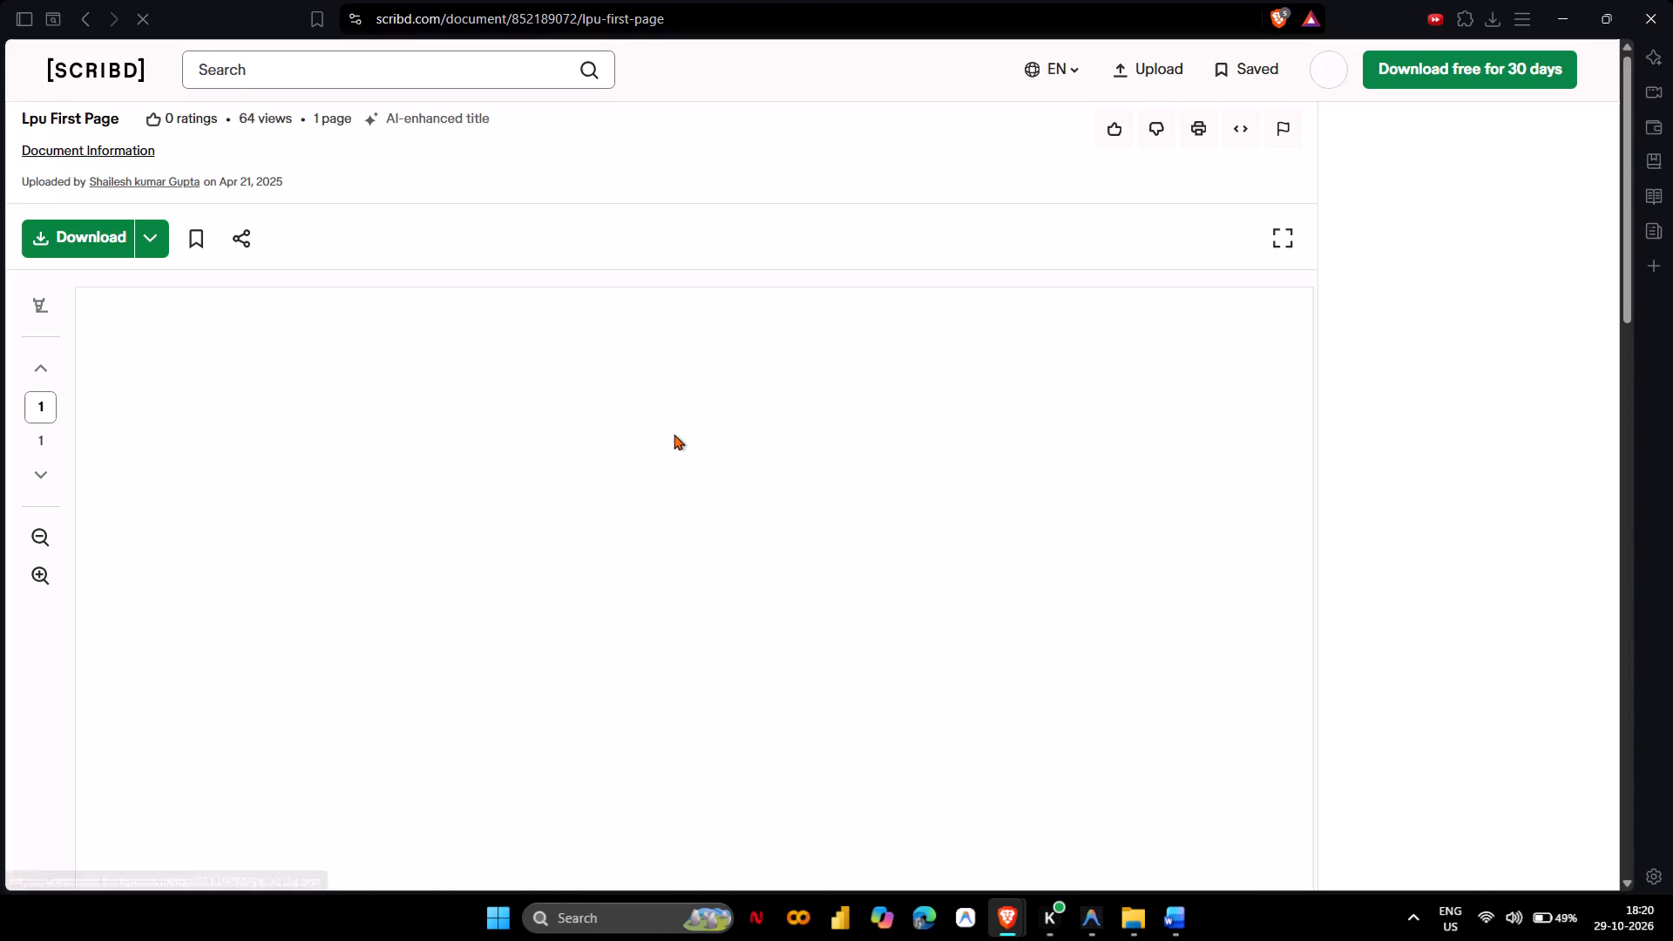
{"action": "scroll", "coordinate": [674, 434], "scroll_direction": "down", "scroll_amount": 1}
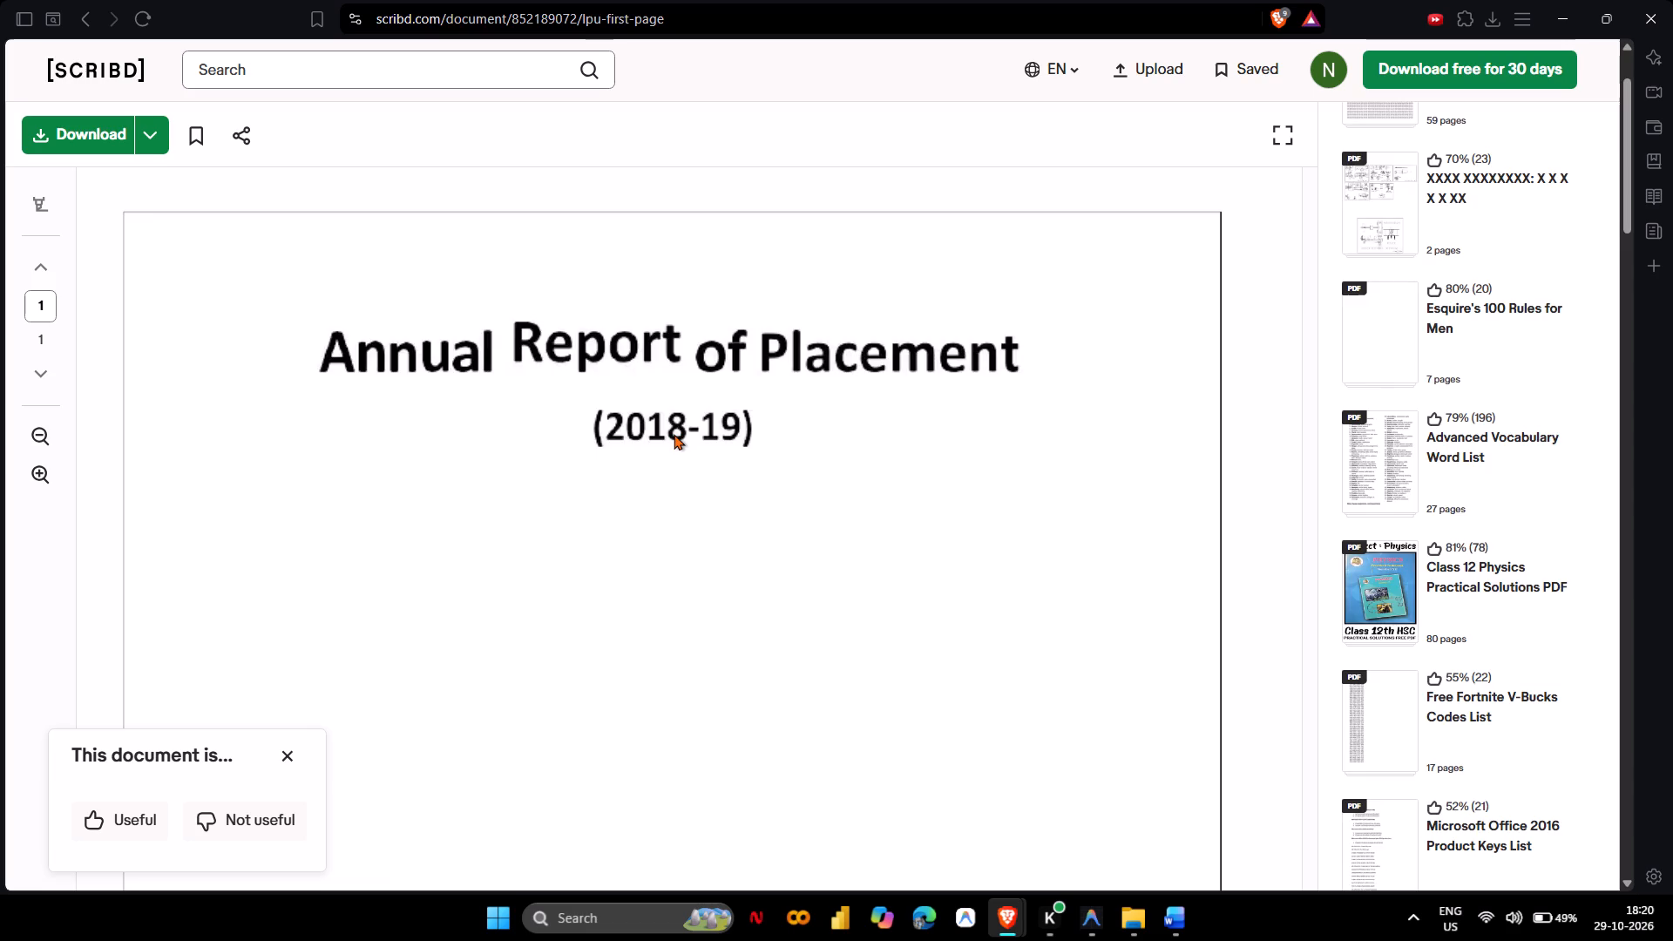
{"action": "scroll", "coordinate": [674, 434], "scroll_direction": "down", "scroll_amount": 11}
{"action": "scroll", "coordinate": [674, 434], "scroll_direction": "right", "scroll_amount": 7}
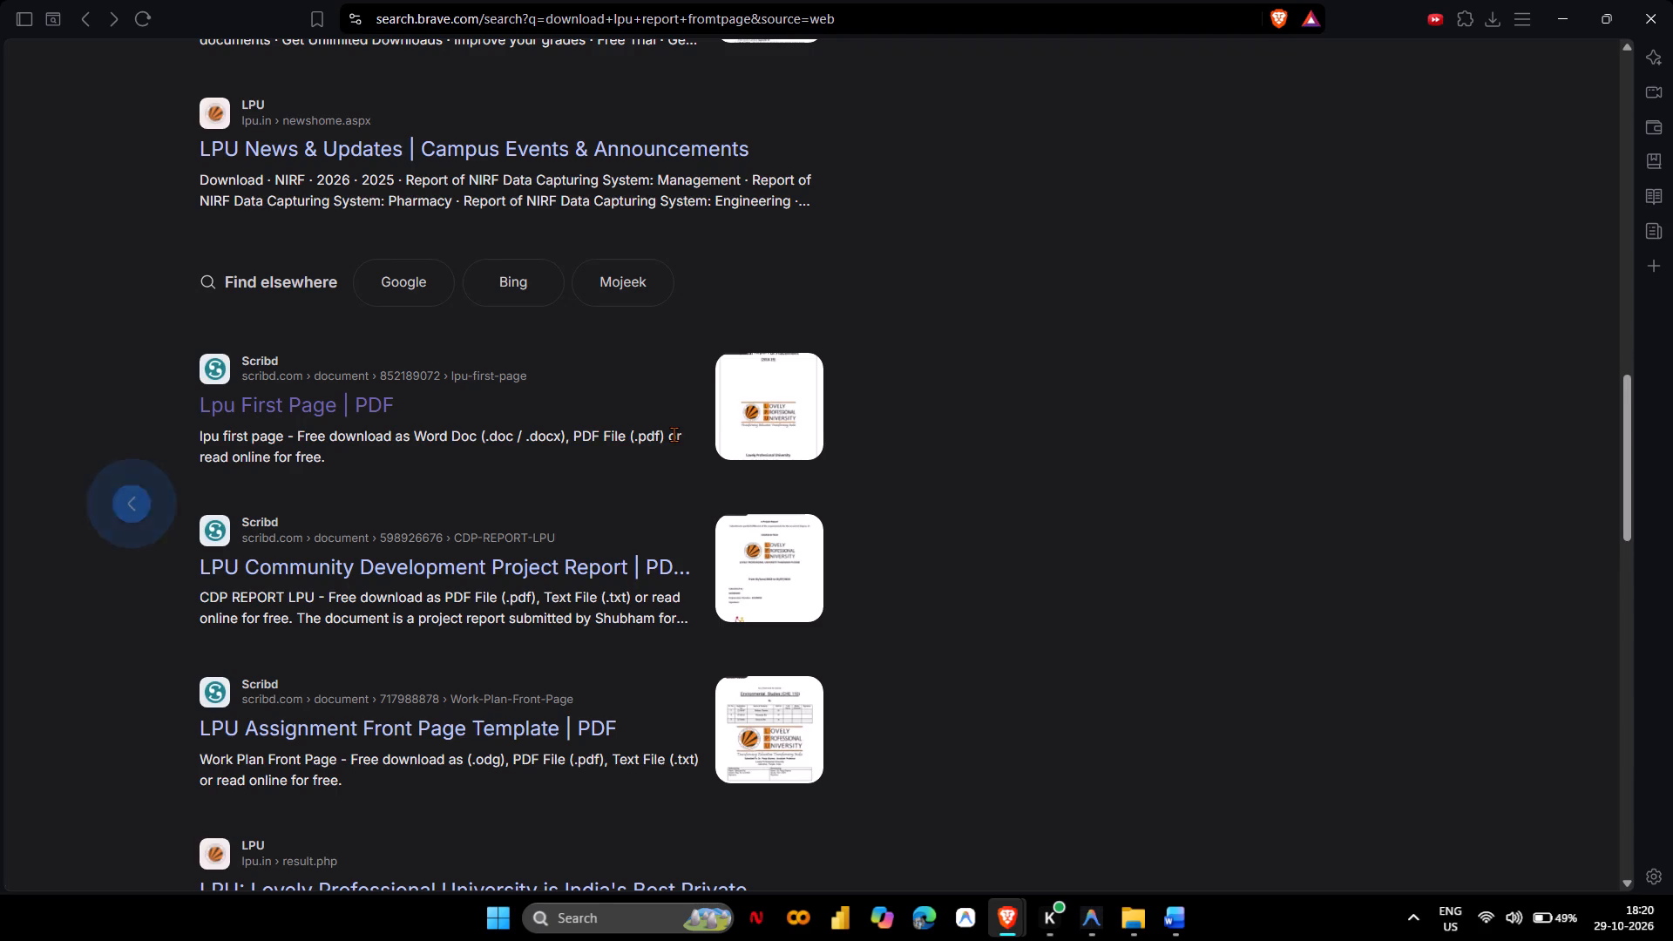
Open Scribd's LPU Community Development Project Report and examine its cover and the start of its declaration page.
{"action": "left_click", "coordinate": [744, 574]}
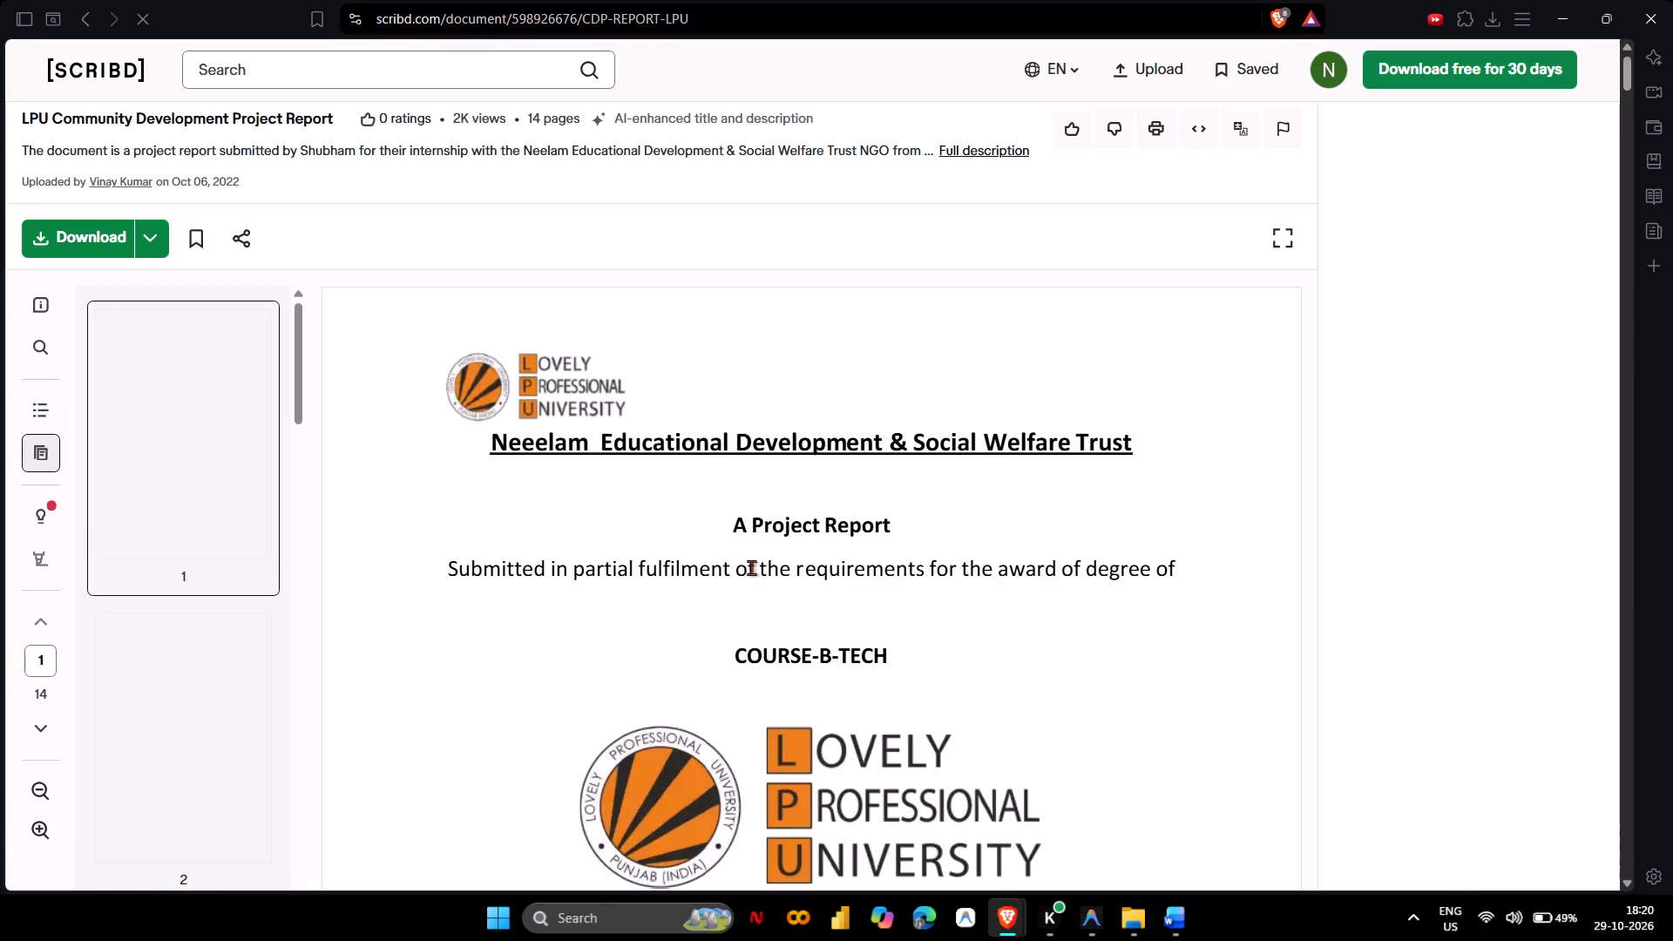
{"action": "scroll", "coordinate": [868, 470], "scroll_direction": "down", "scroll_amount": 3}
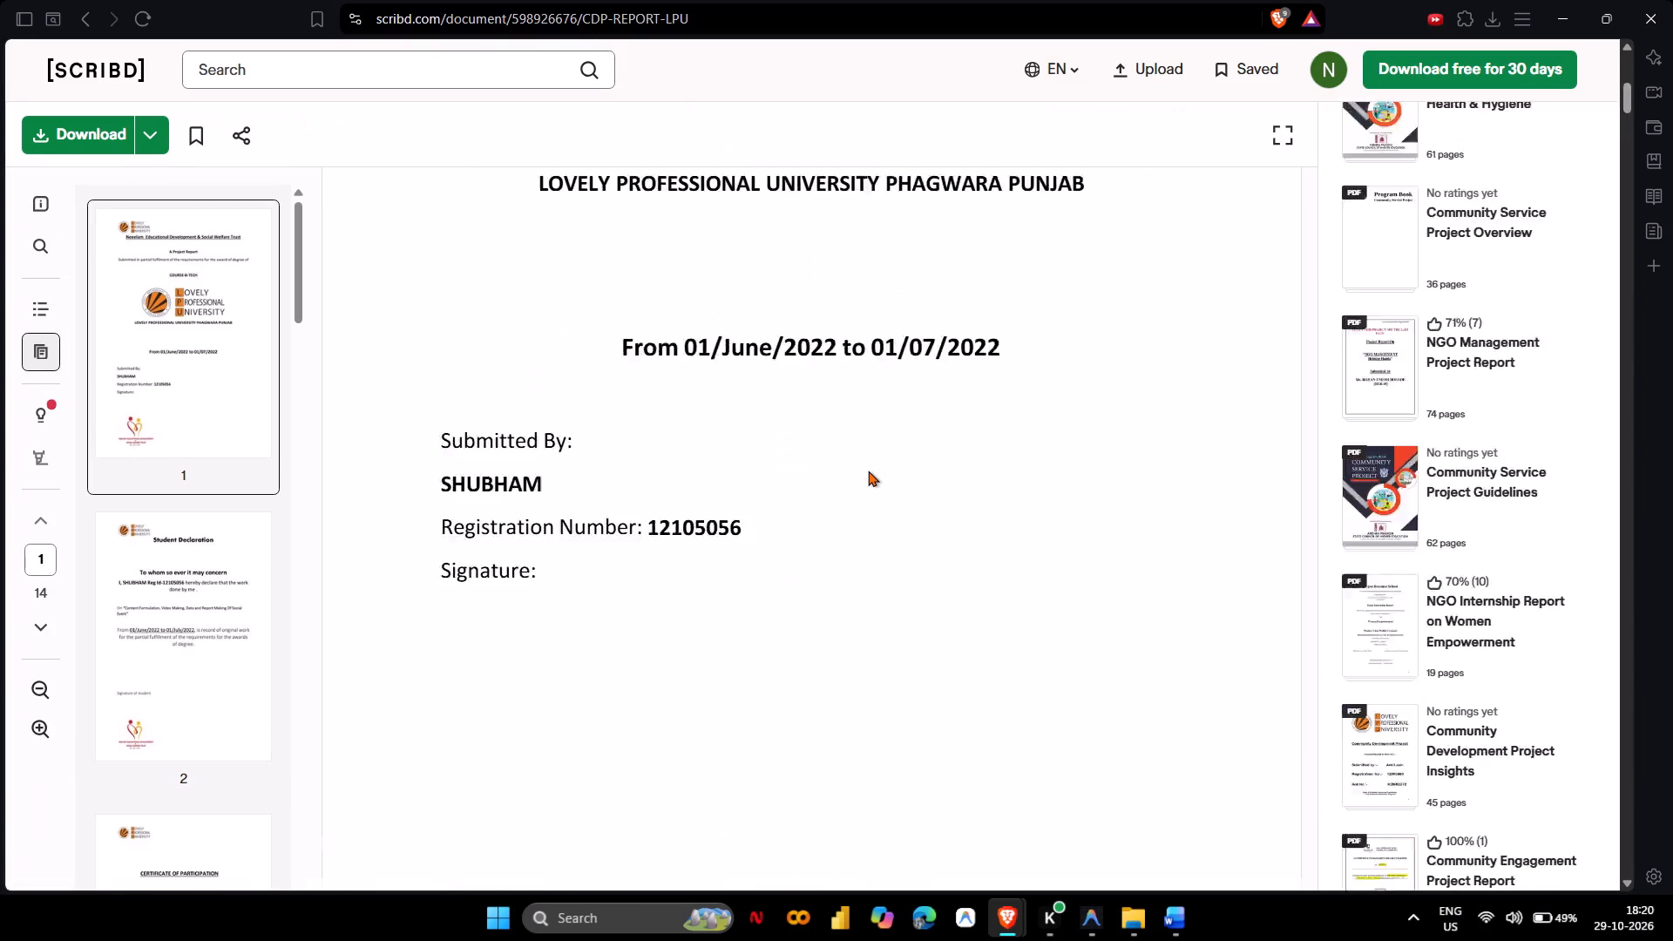
{"action": "scroll", "coordinate": [868, 470], "scroll_direction": "down", "scroll_amount": 1}
{"action": "scroll", "coordinate": [868, 470], "scroll_direction": "right", "scroll_amount": 6}
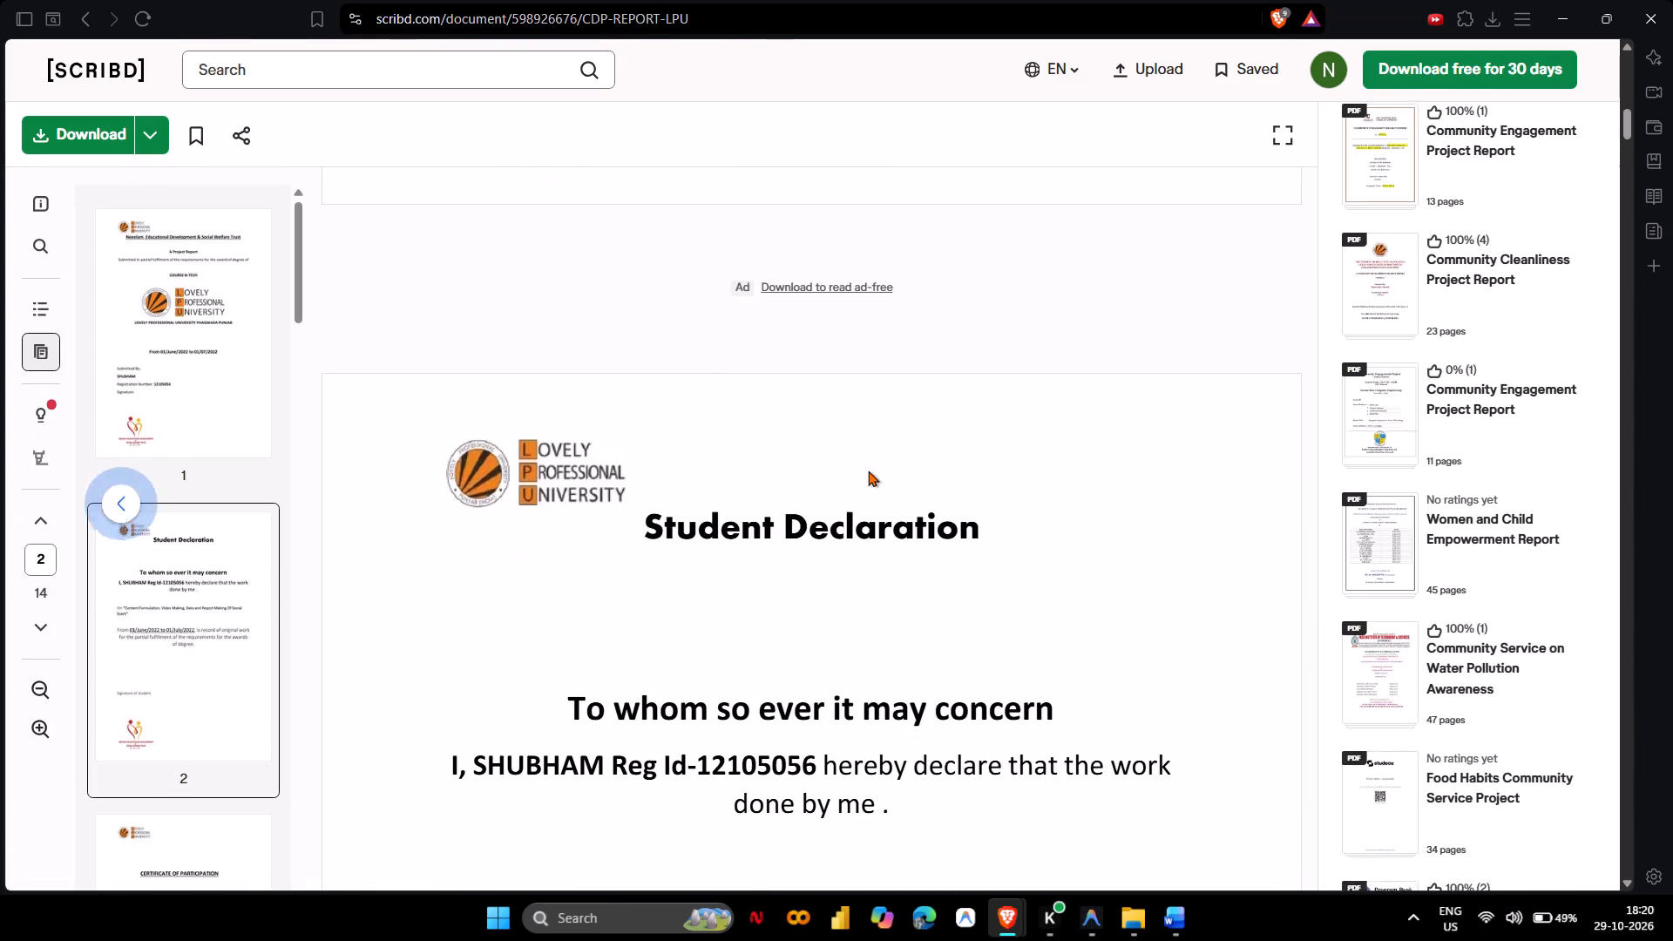
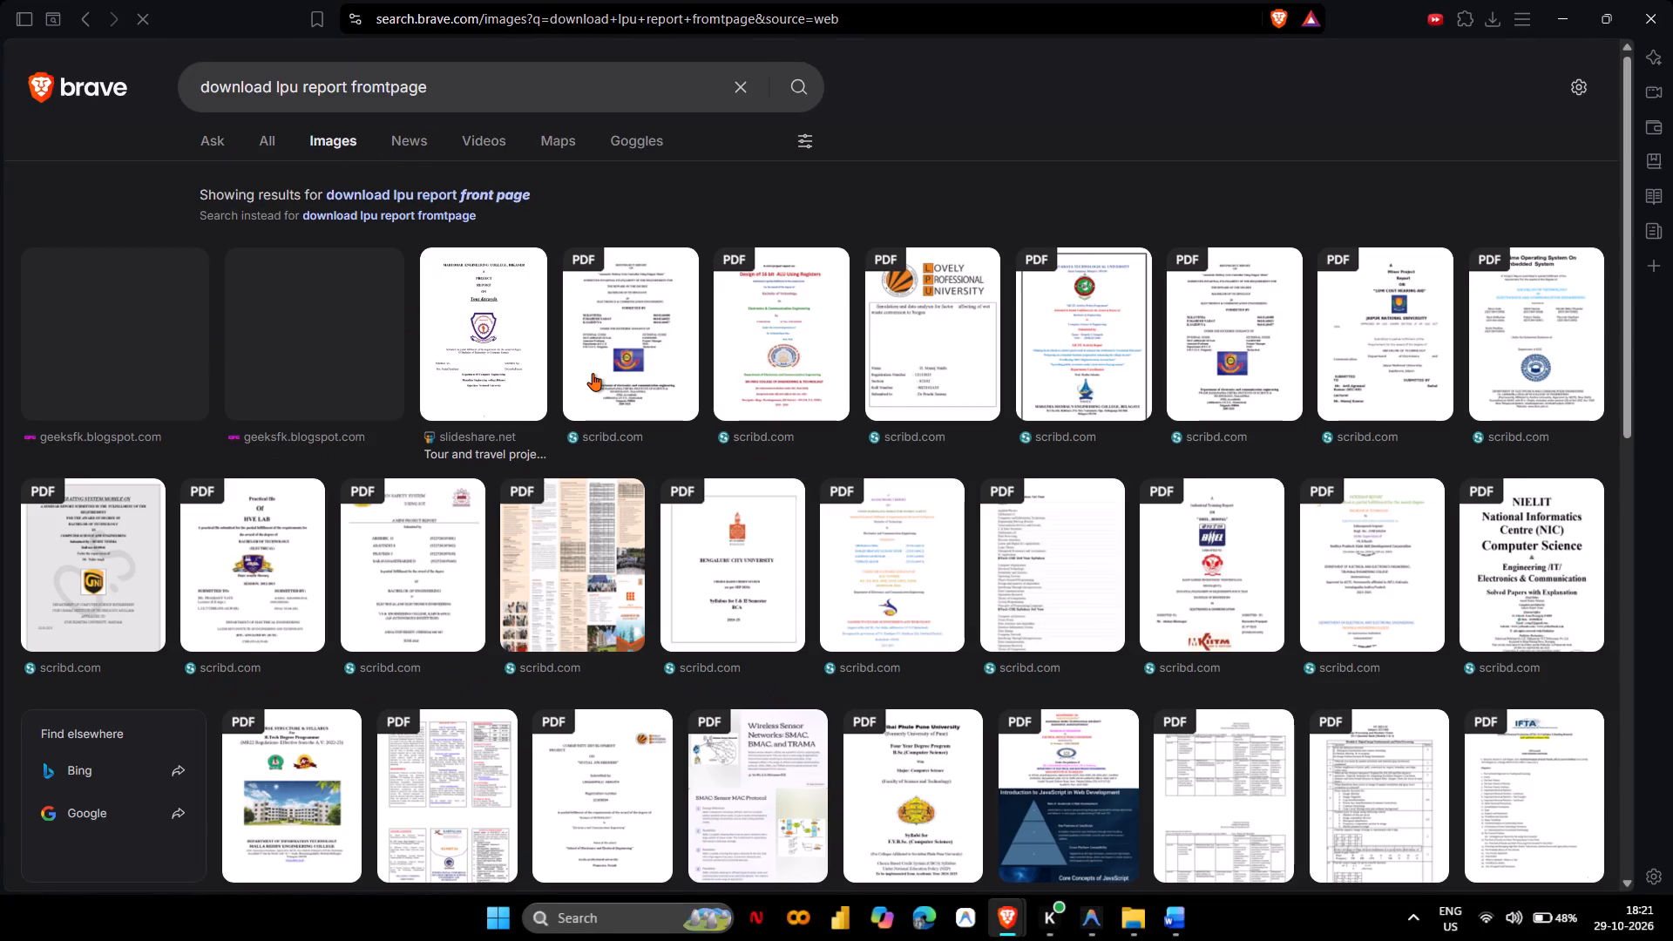
Preview Scribd's LPU front page among the image results and close the preview.
{"action": "left_click", "coordinate": [911, 307]}
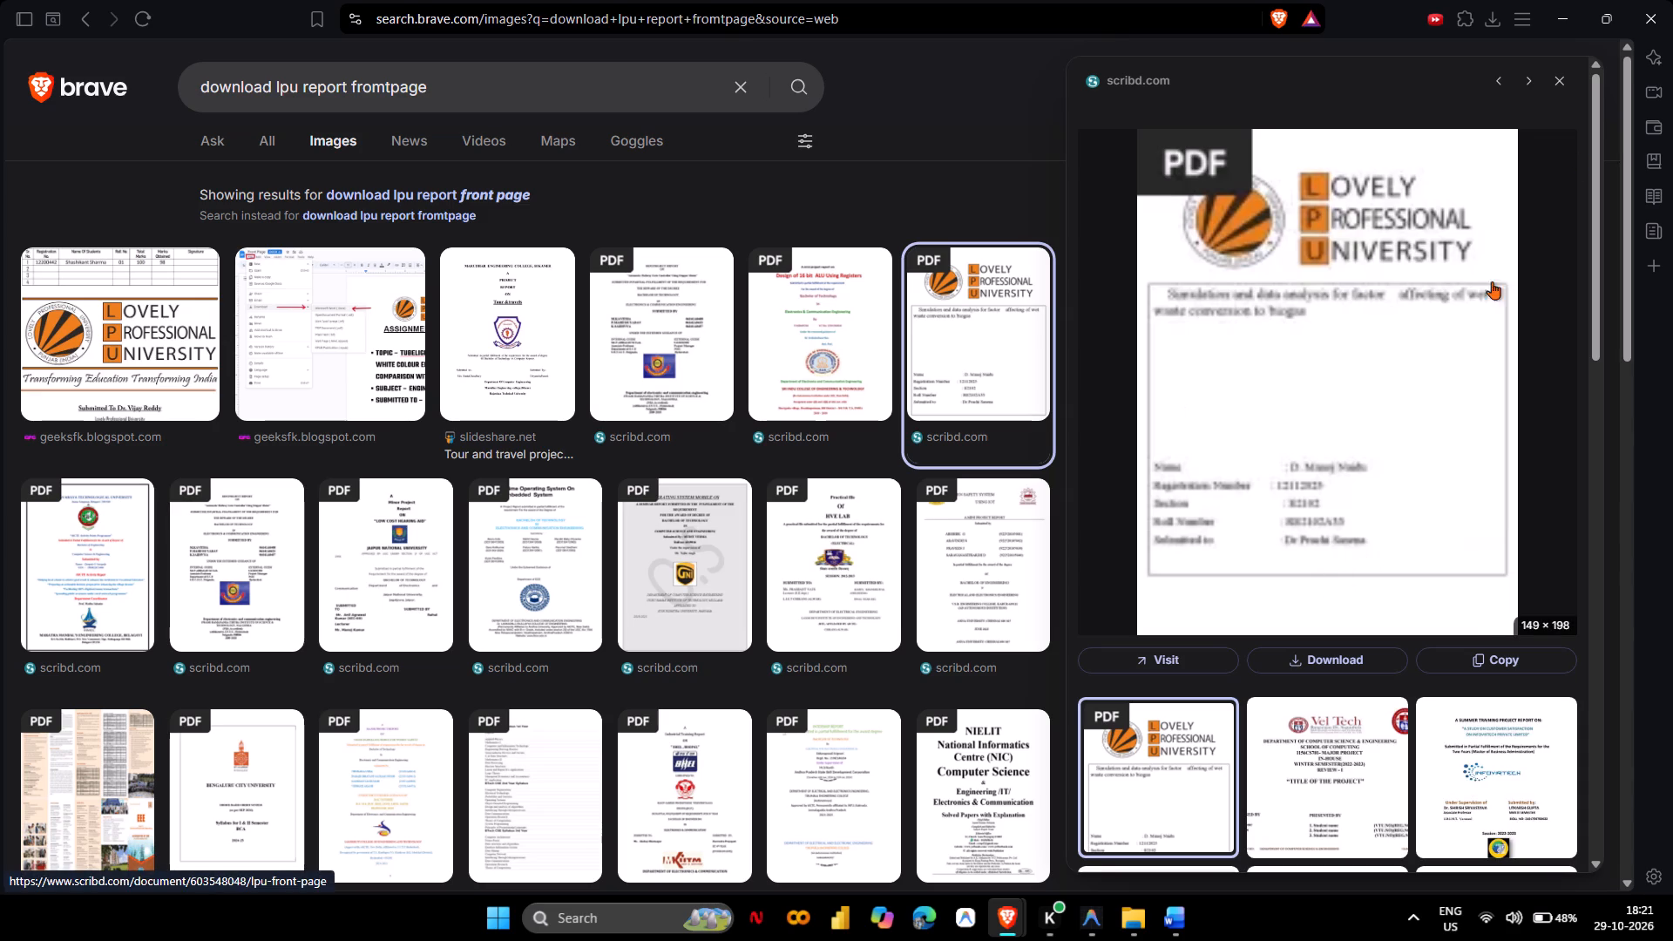
{"action": "left_click", "coordinate": [1556, 71]}
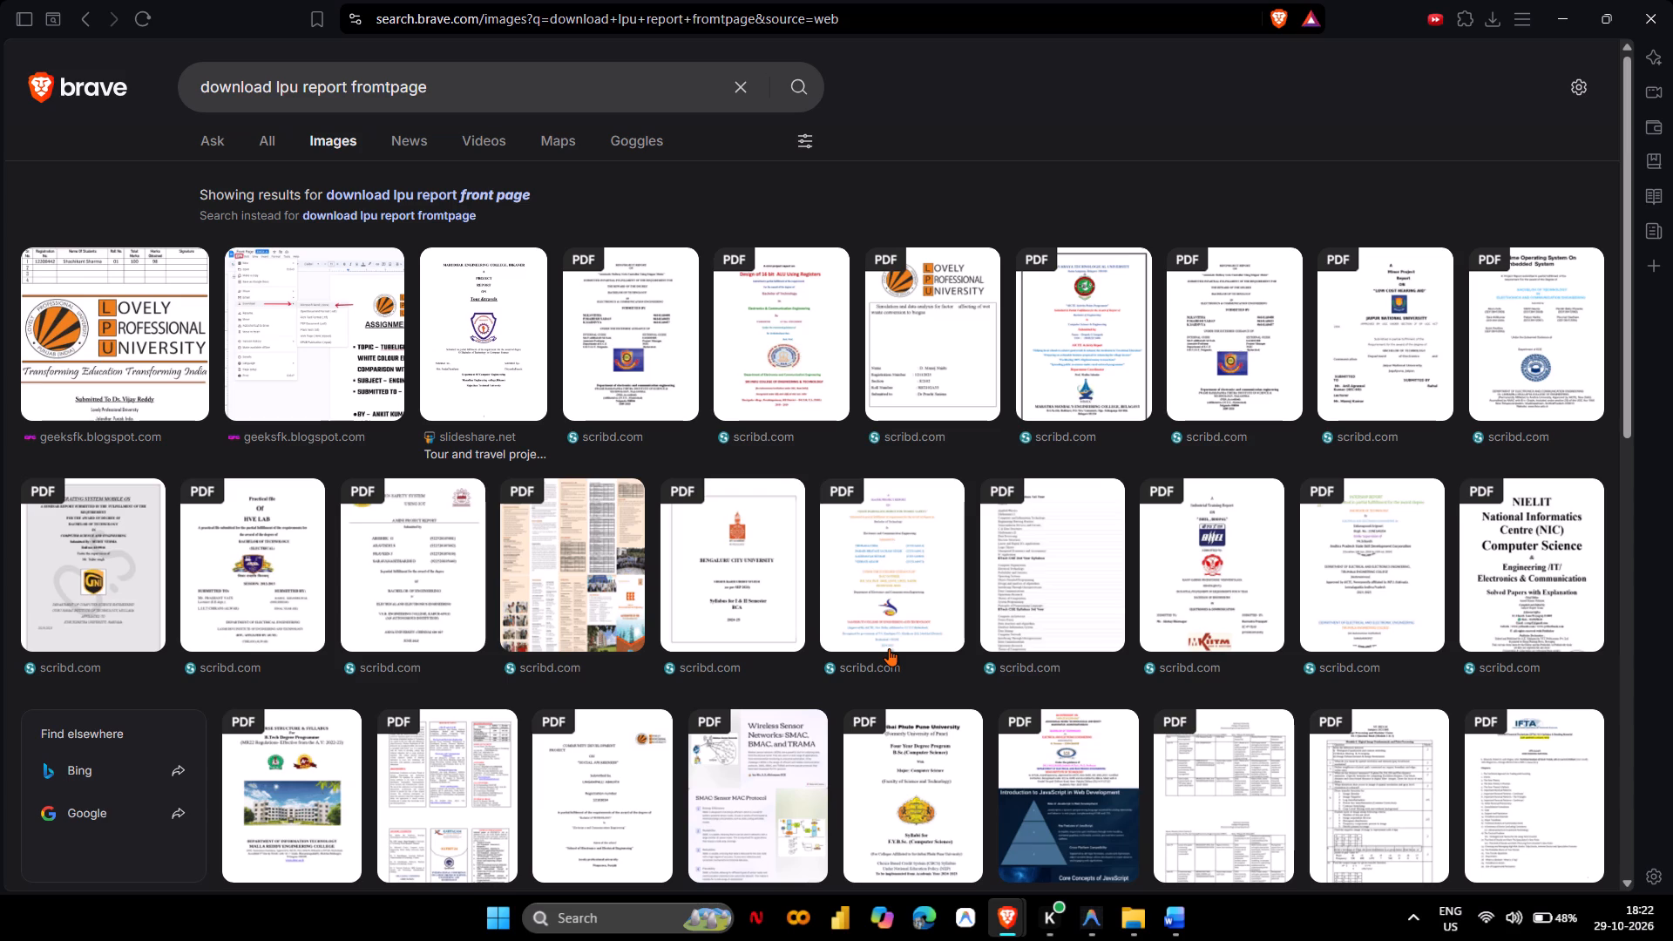
Switch to the BookBuddy report in Word and cancel the pending save under another name, returning to the document.
{"action": "left_click", "coordinate": [1168, 914]}
{"action": "left_click", "coordinate": [1020, 804]}
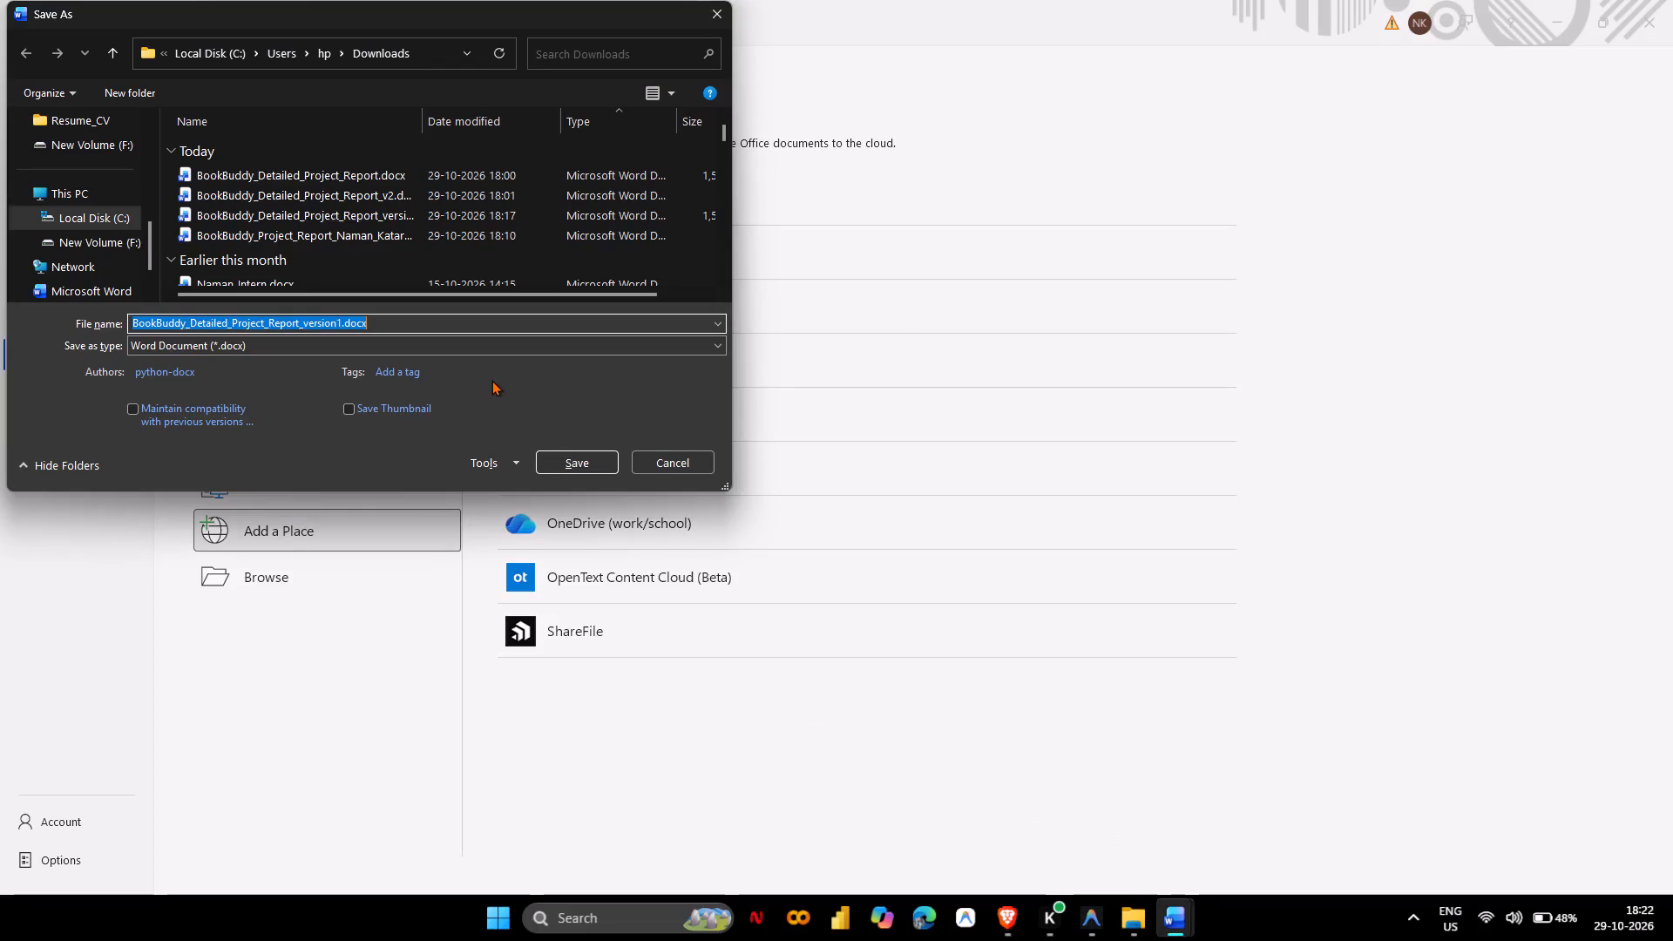
{"action": "left_click", "coordinate": [654, 455]}
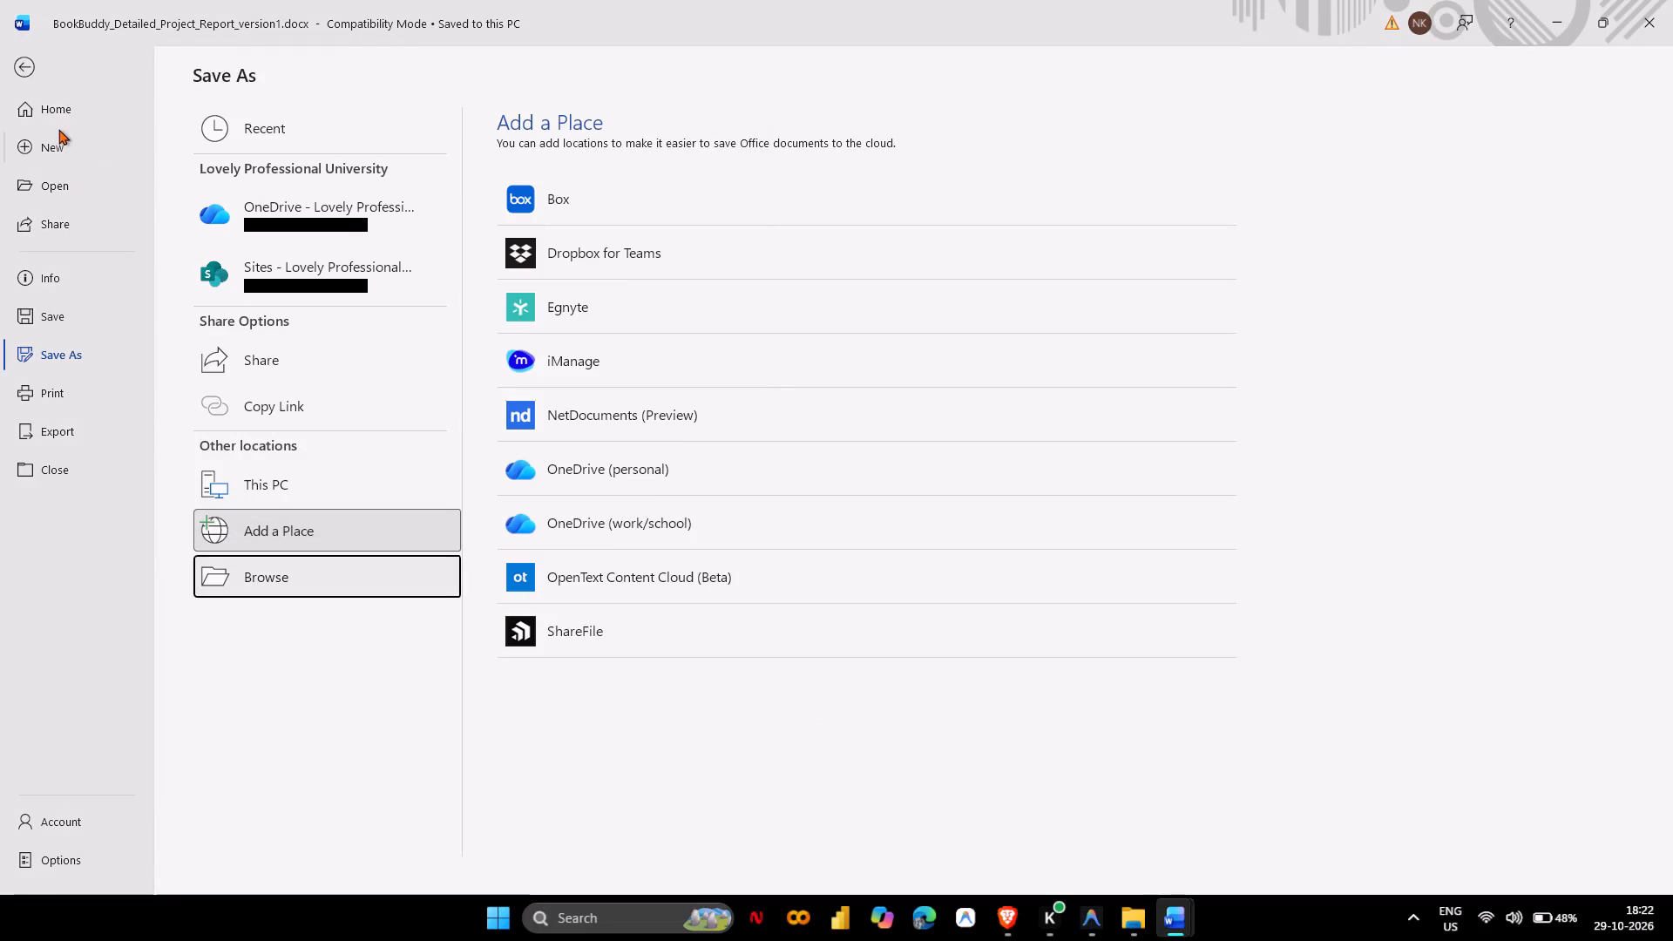
{"action": "left_click", "coordinate": [18, 71]}
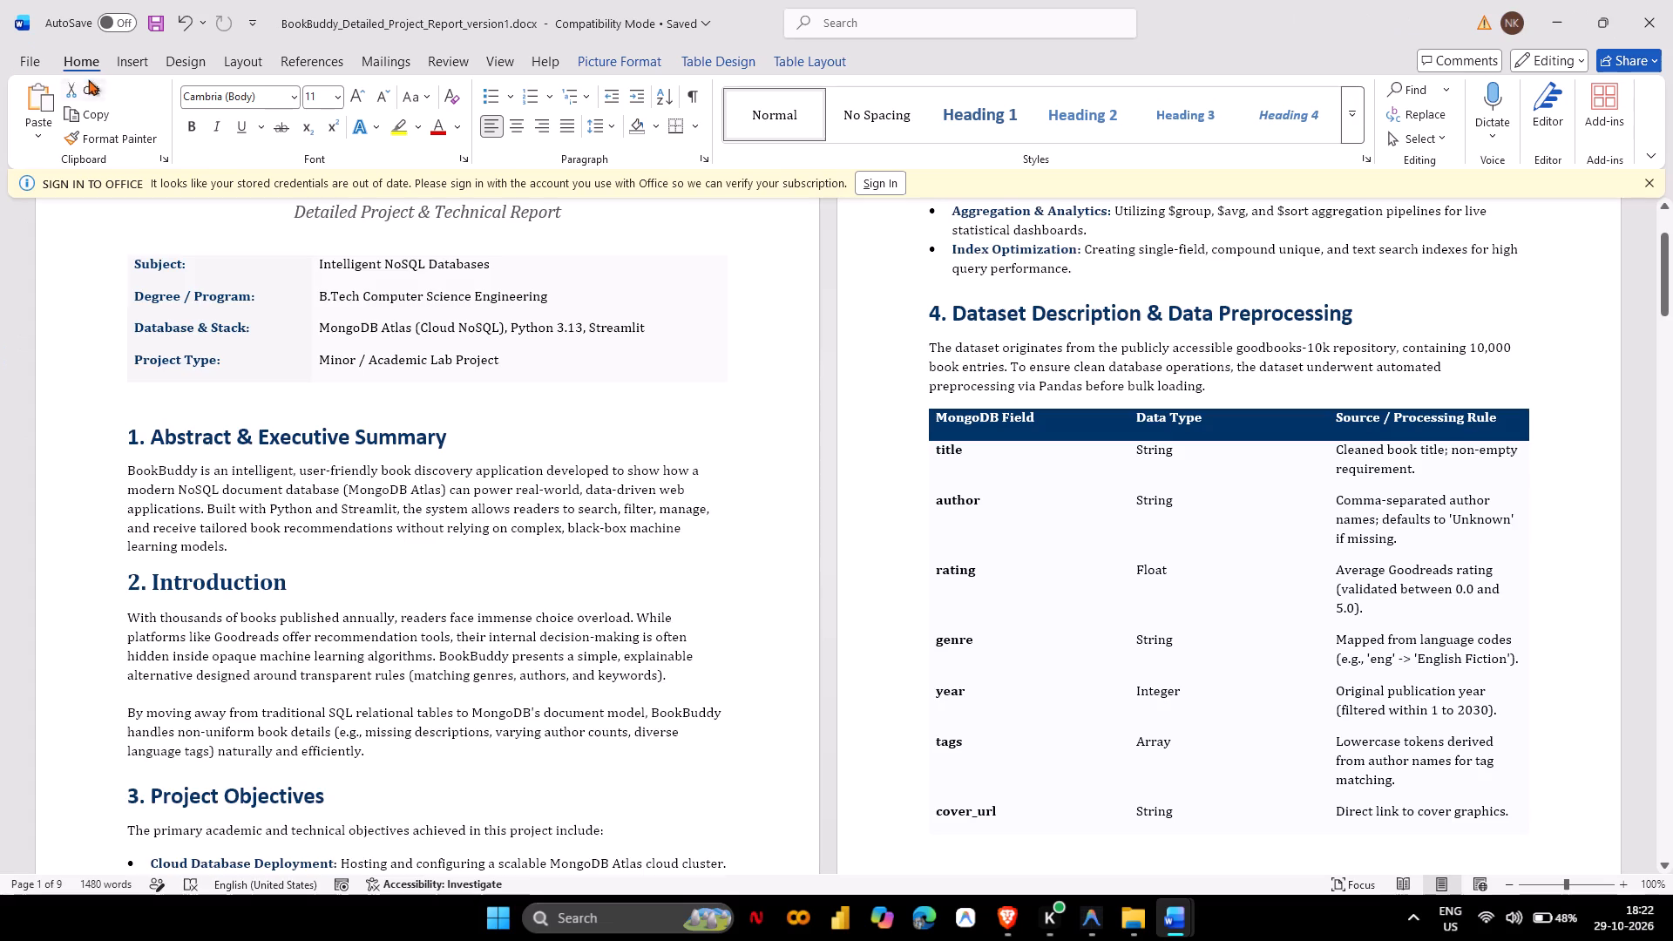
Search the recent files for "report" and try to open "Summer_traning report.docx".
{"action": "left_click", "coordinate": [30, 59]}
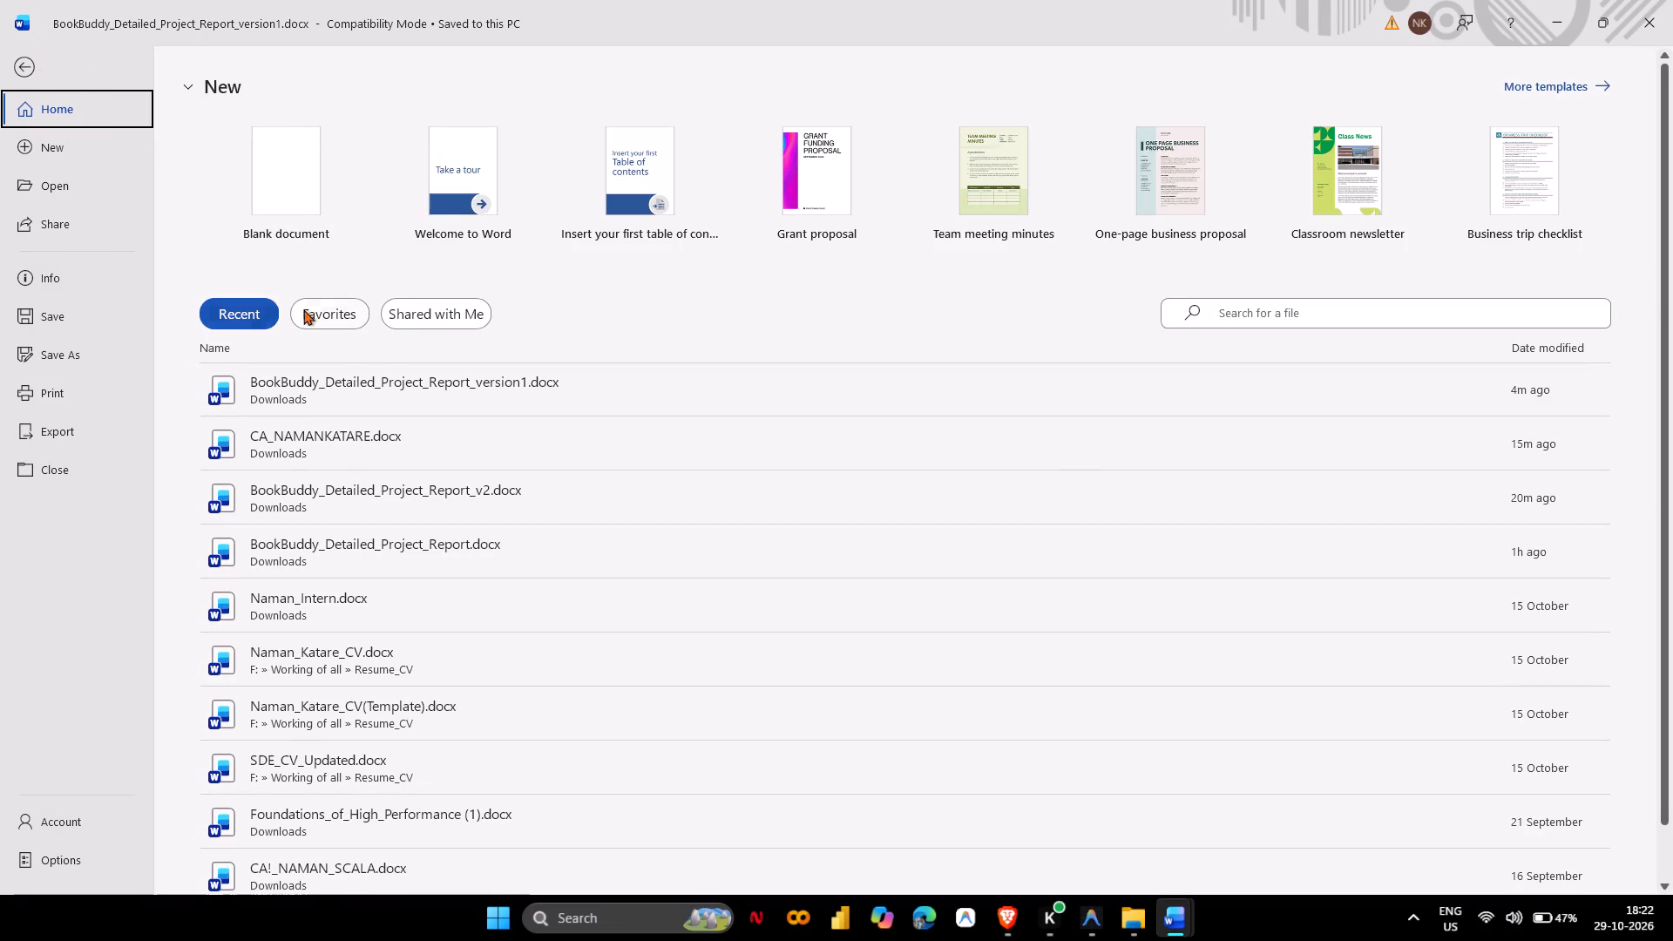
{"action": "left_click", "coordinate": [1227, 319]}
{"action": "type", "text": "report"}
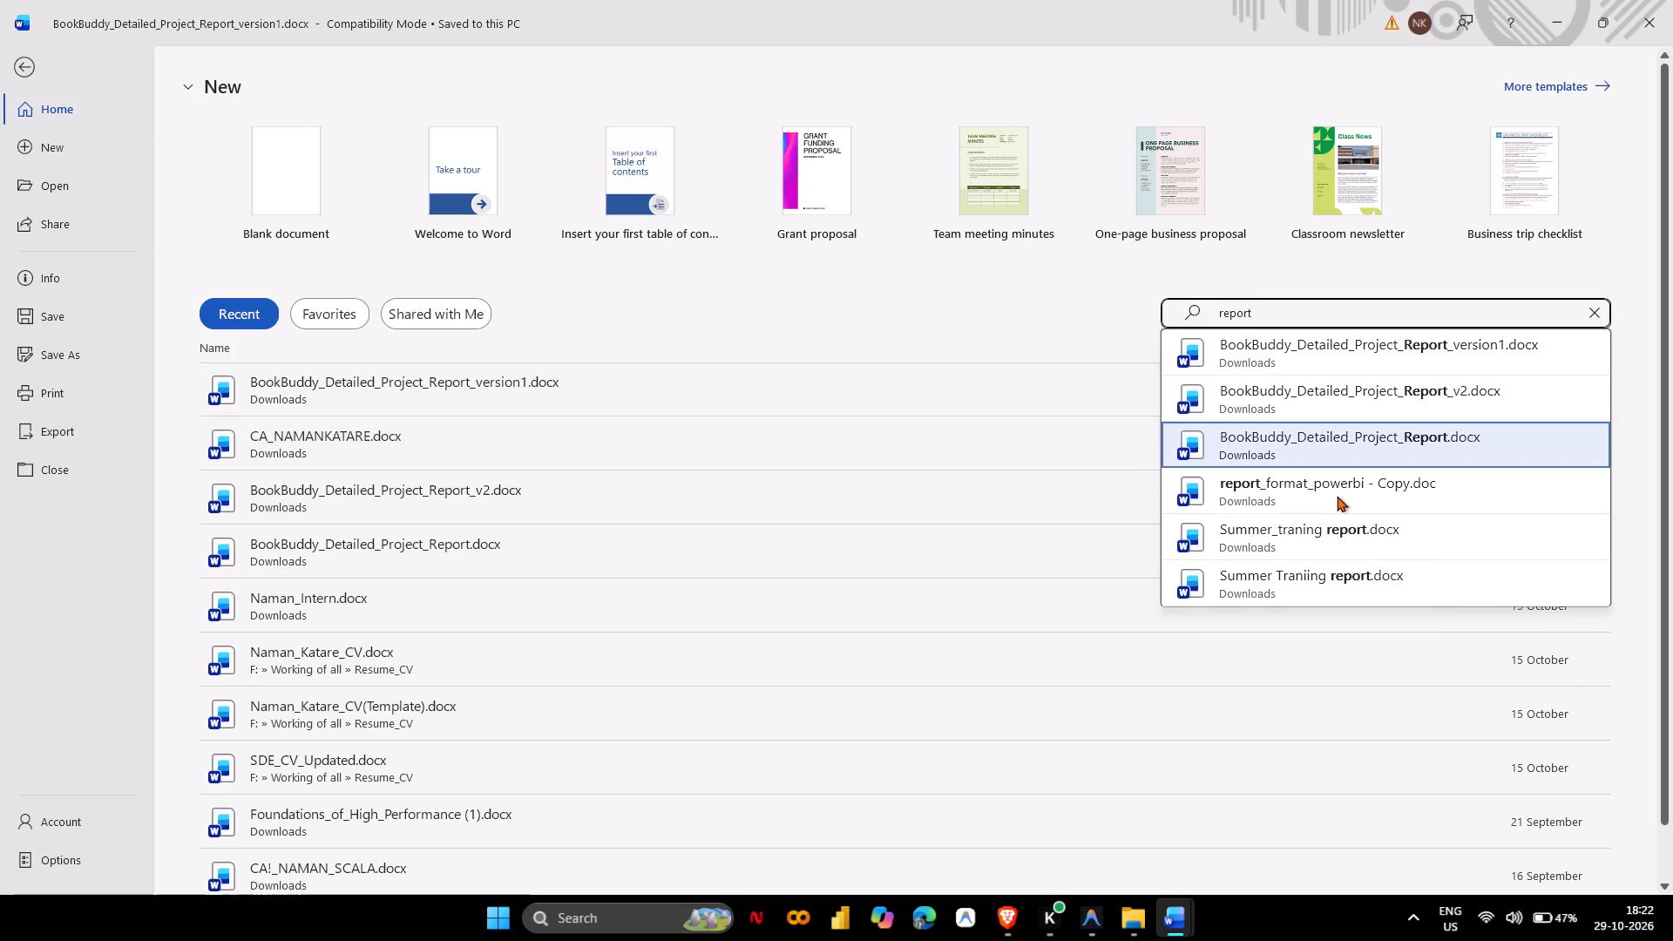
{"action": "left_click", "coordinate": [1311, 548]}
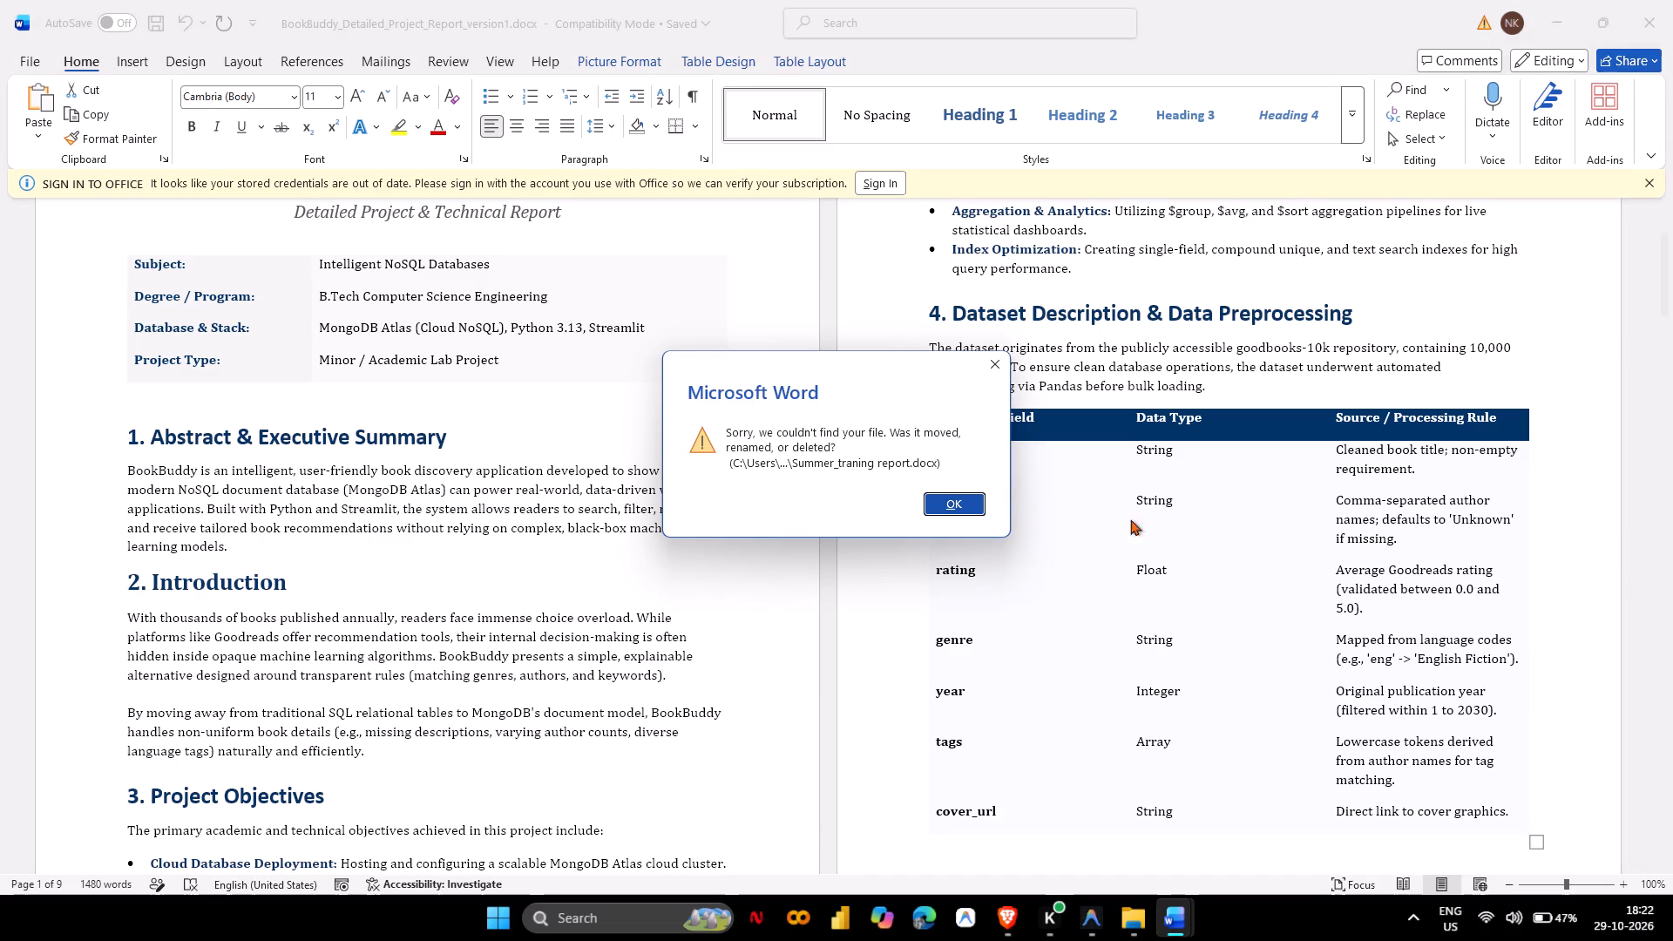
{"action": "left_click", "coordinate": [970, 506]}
Search the recent files for "report" and open "report_format_powerbi - Copy.doc".
{"action": "left_click", "coordinate": [22, 65]}
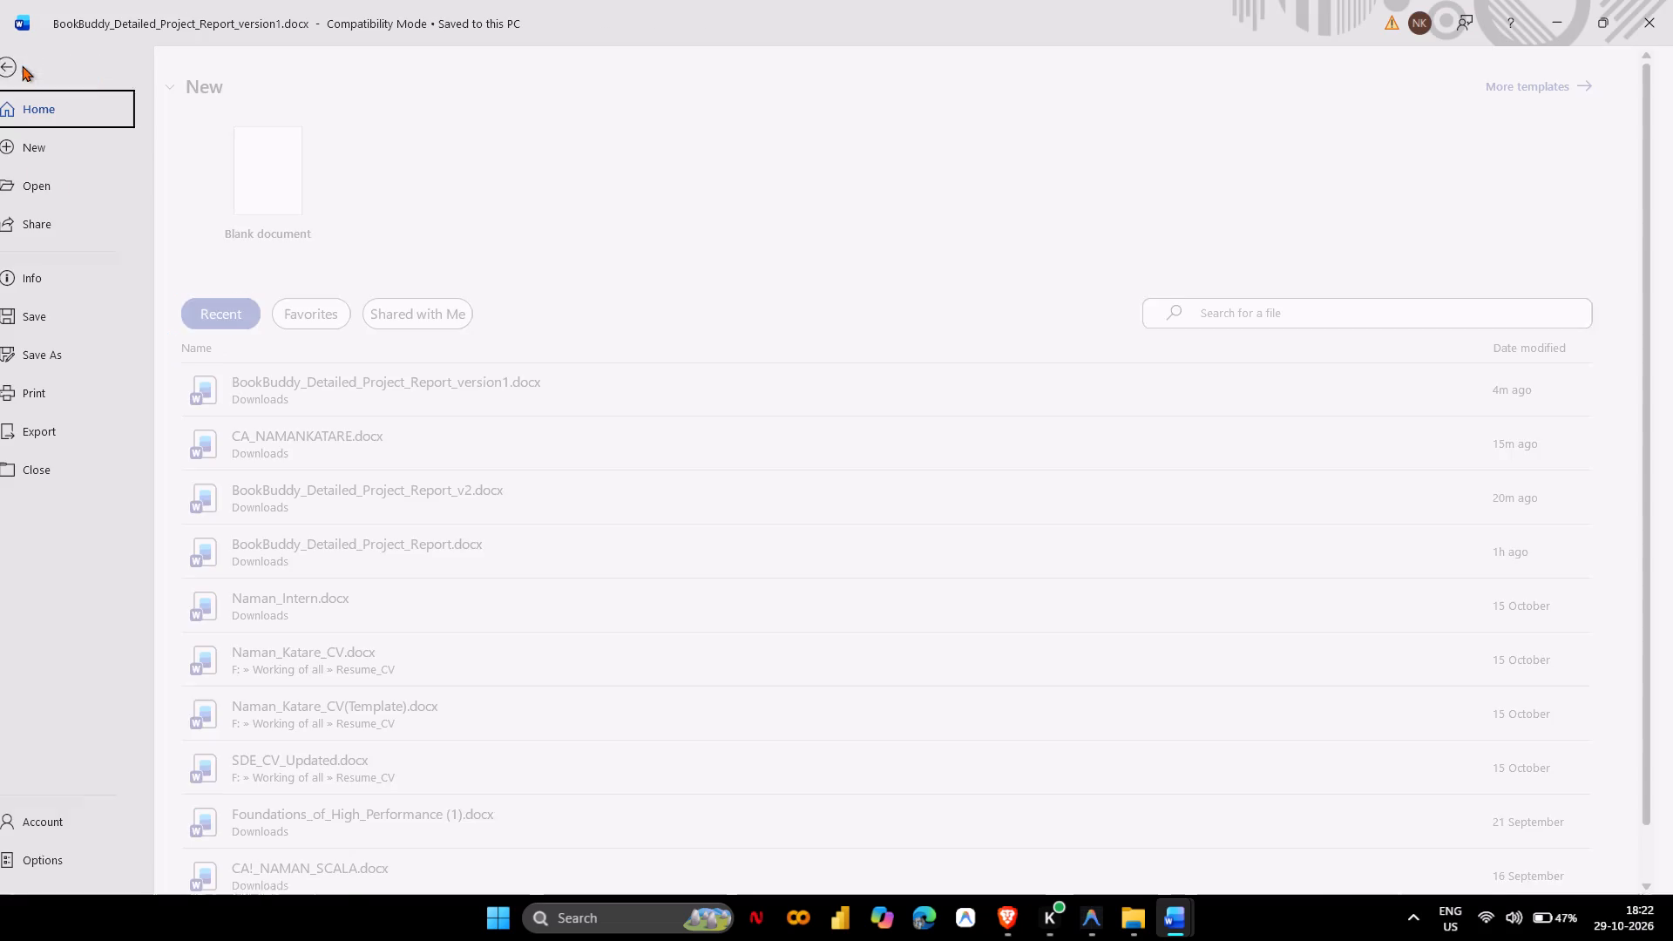
{"action": "left_click", "coordinate": [1244, 322]}
{"action": "left_click", "coordinate": [1247, 317]}
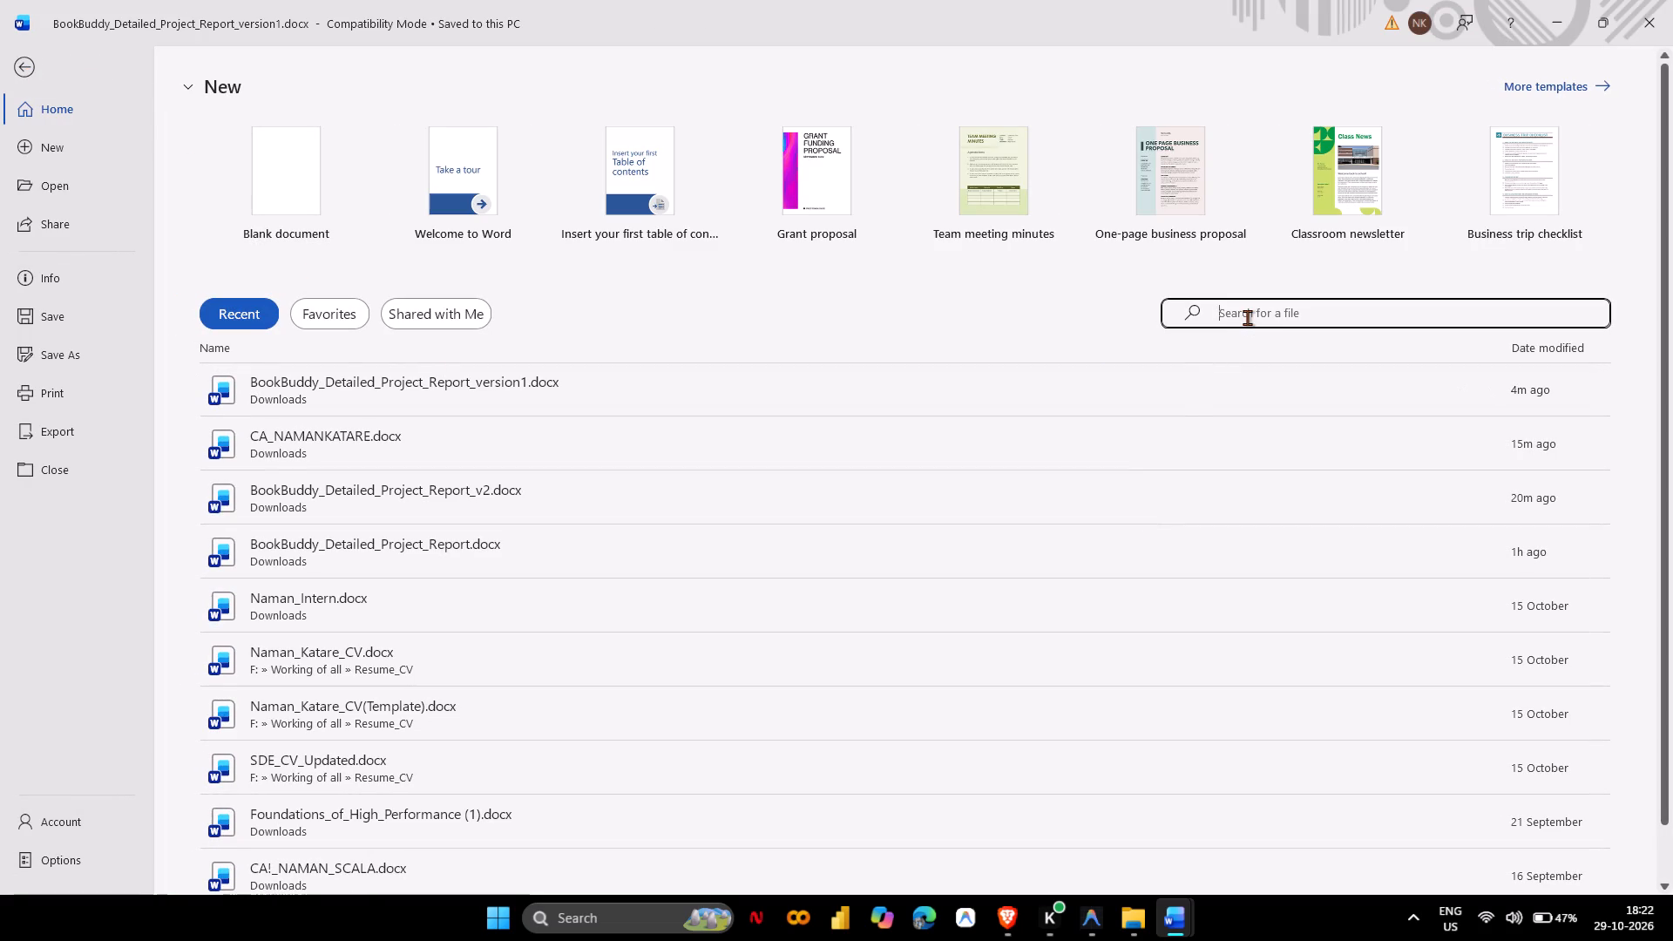
{"action": "type", "text": "re"}
{"action": "type", "text": "port"}
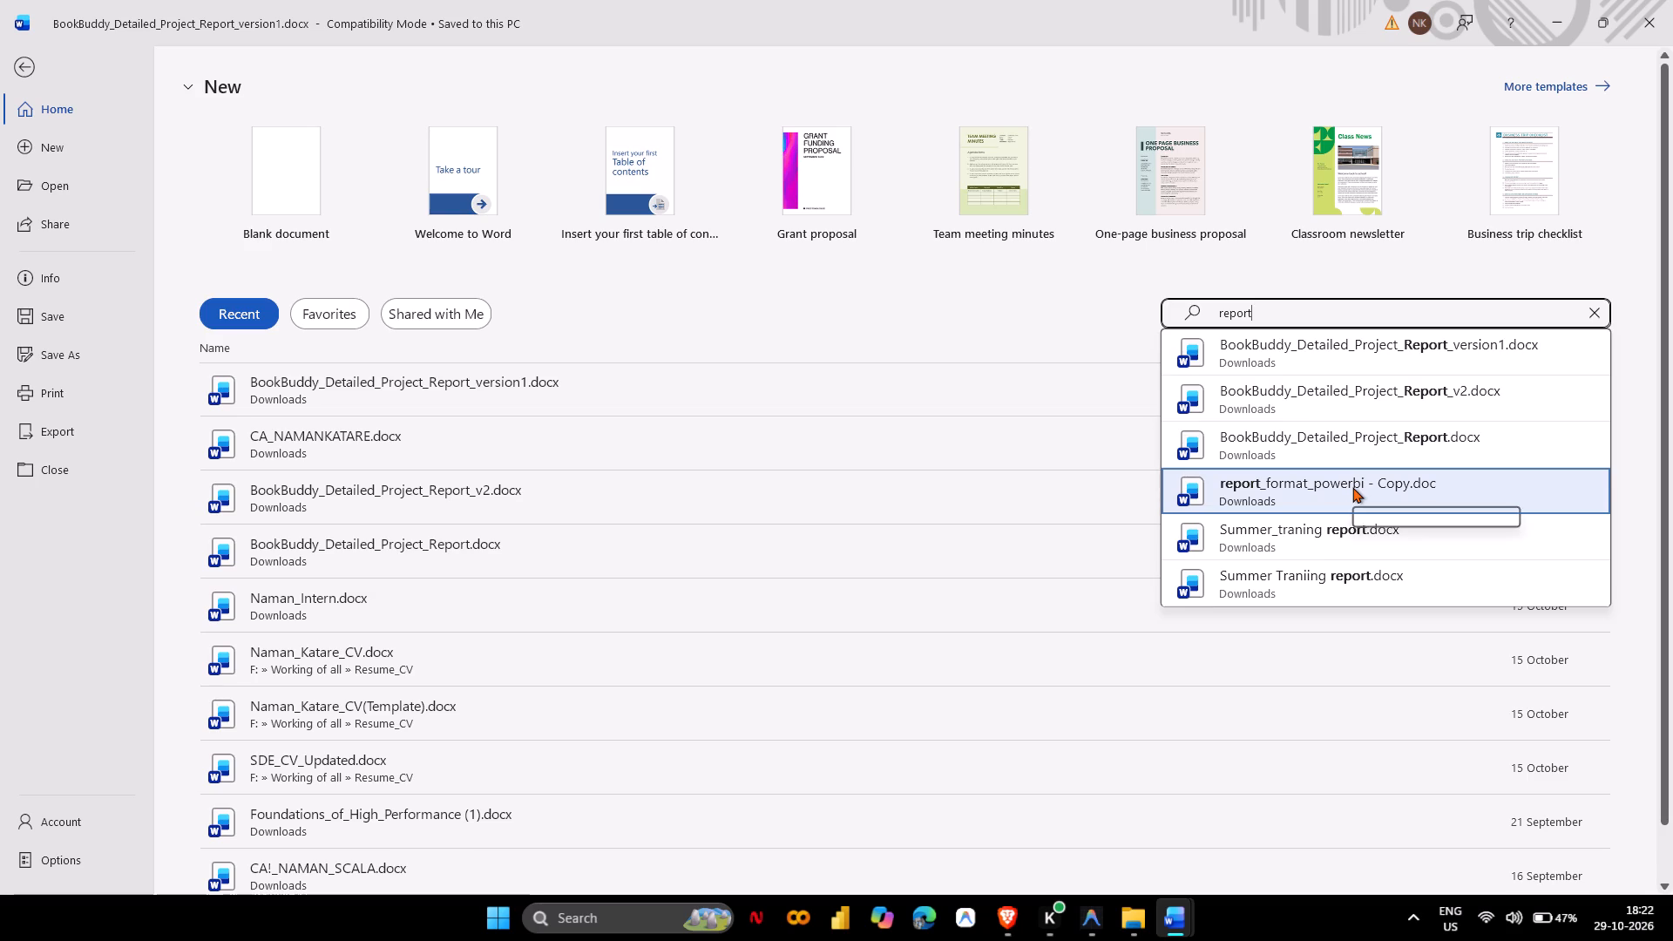
{"action": "left_click", "coordinate": [1352, 487]}
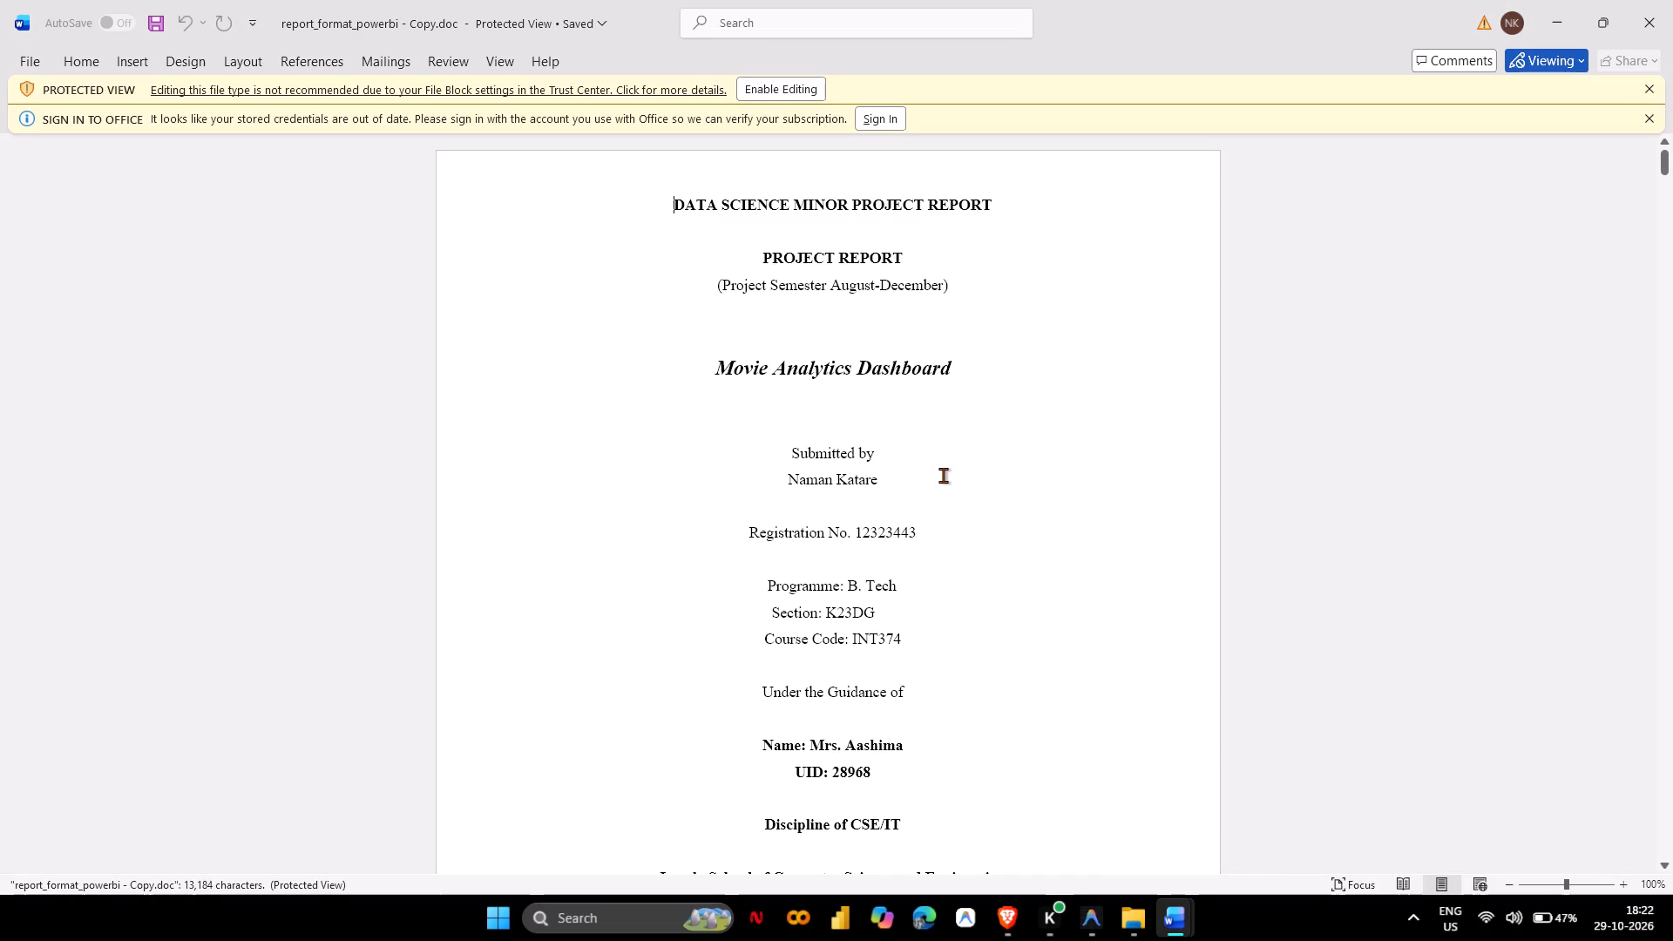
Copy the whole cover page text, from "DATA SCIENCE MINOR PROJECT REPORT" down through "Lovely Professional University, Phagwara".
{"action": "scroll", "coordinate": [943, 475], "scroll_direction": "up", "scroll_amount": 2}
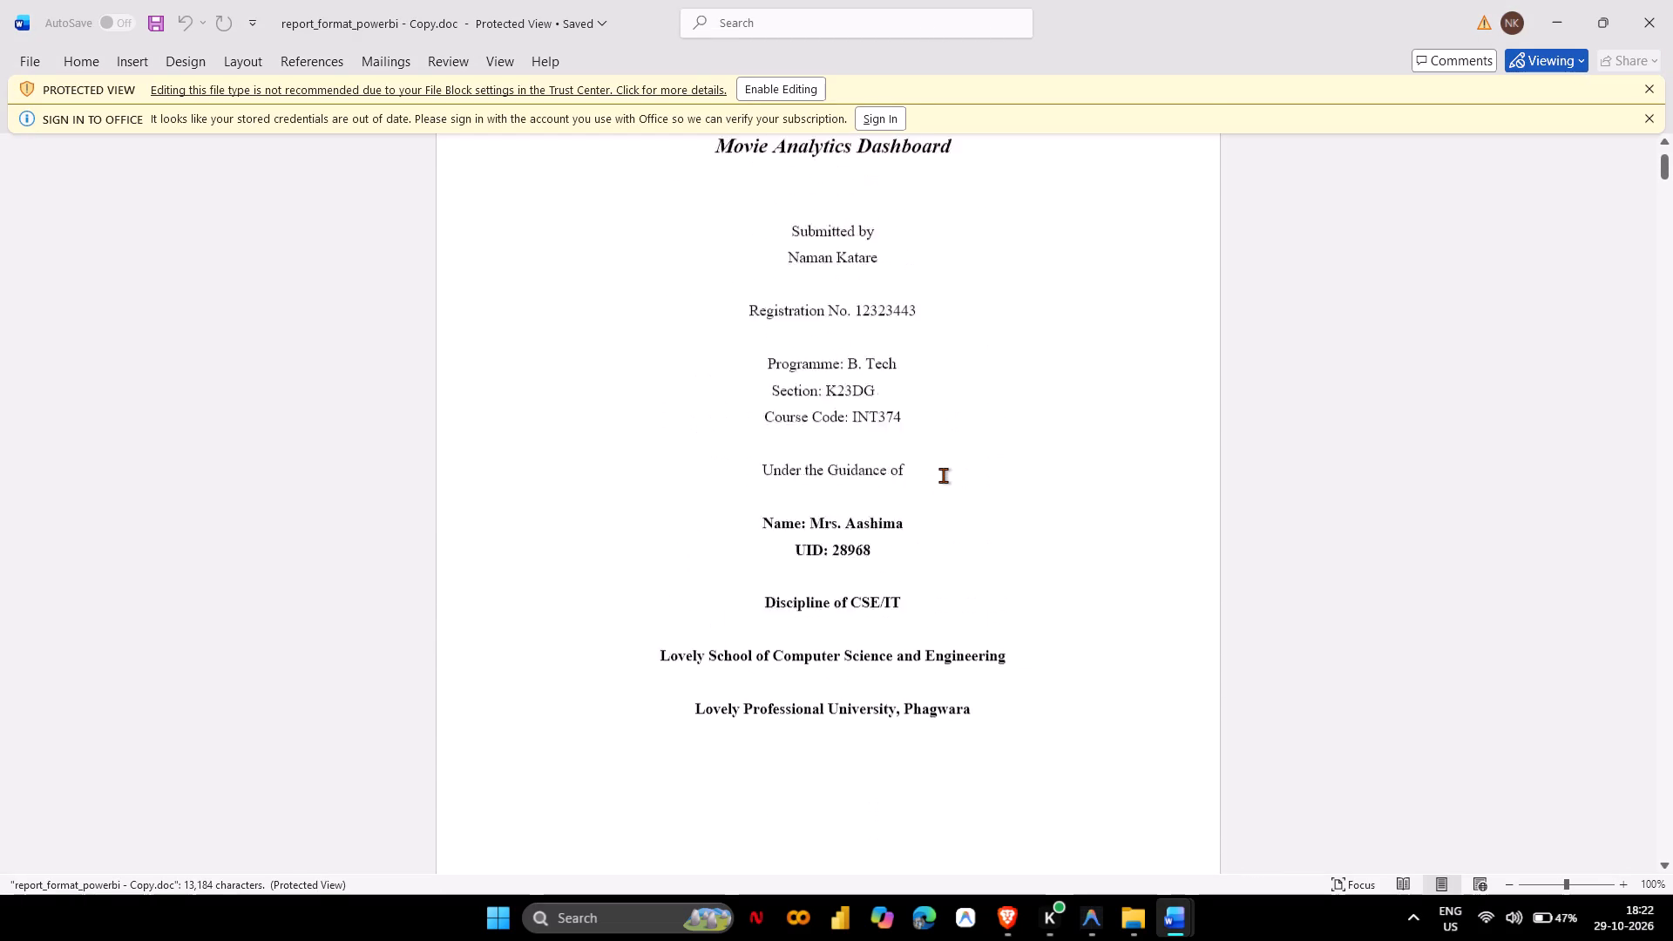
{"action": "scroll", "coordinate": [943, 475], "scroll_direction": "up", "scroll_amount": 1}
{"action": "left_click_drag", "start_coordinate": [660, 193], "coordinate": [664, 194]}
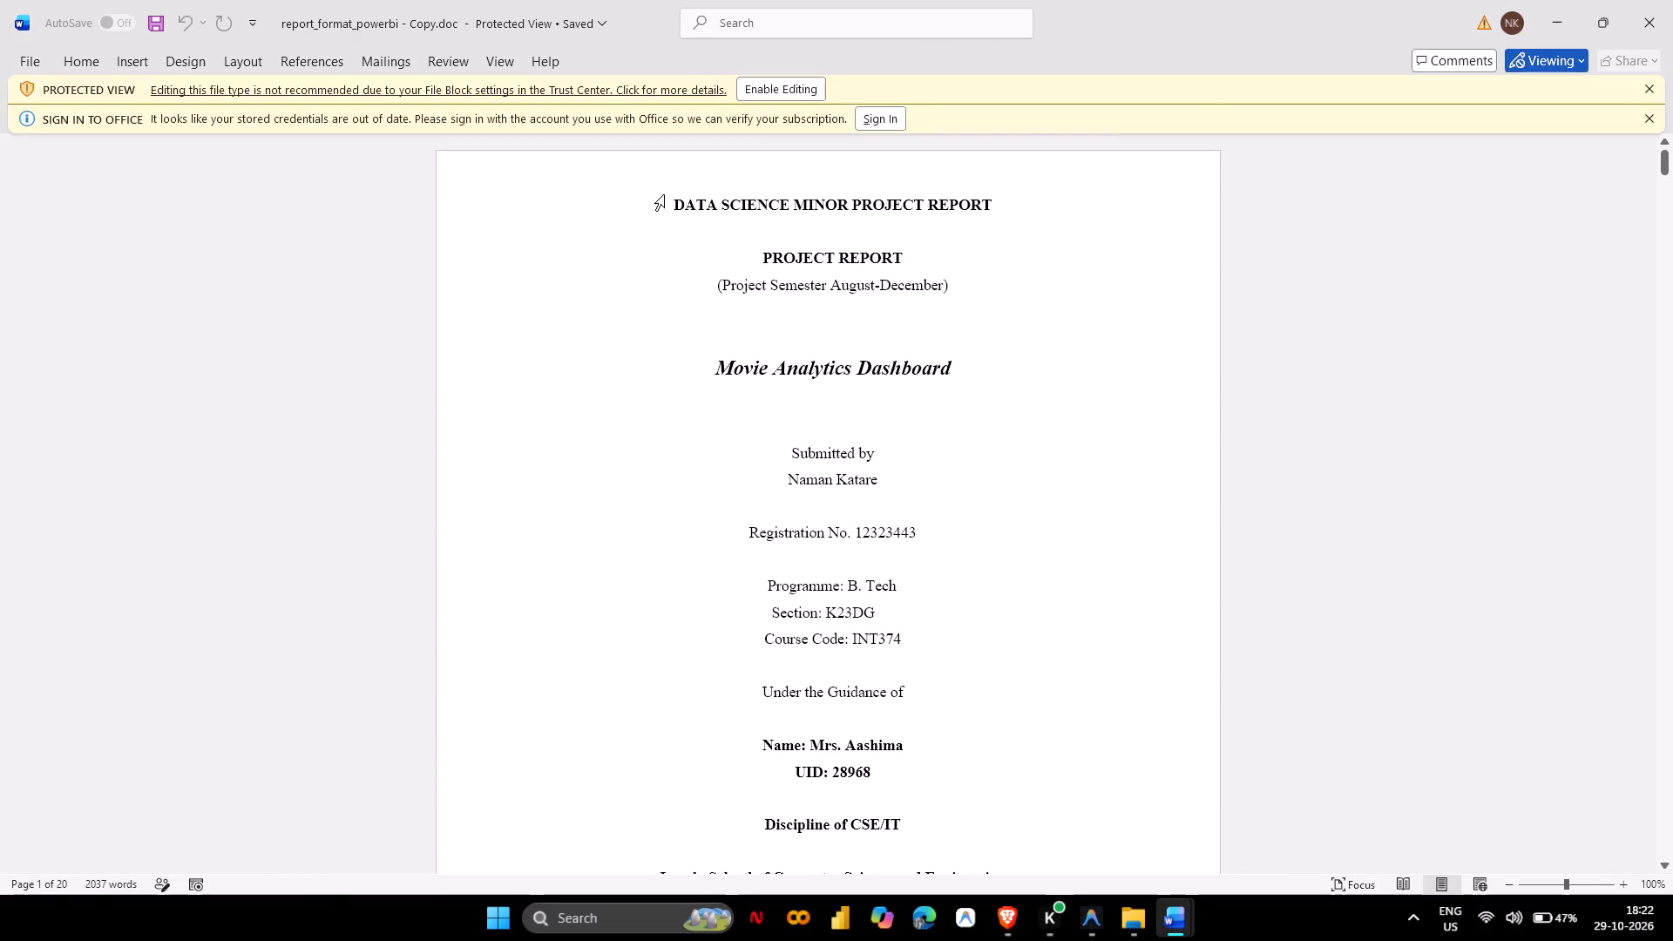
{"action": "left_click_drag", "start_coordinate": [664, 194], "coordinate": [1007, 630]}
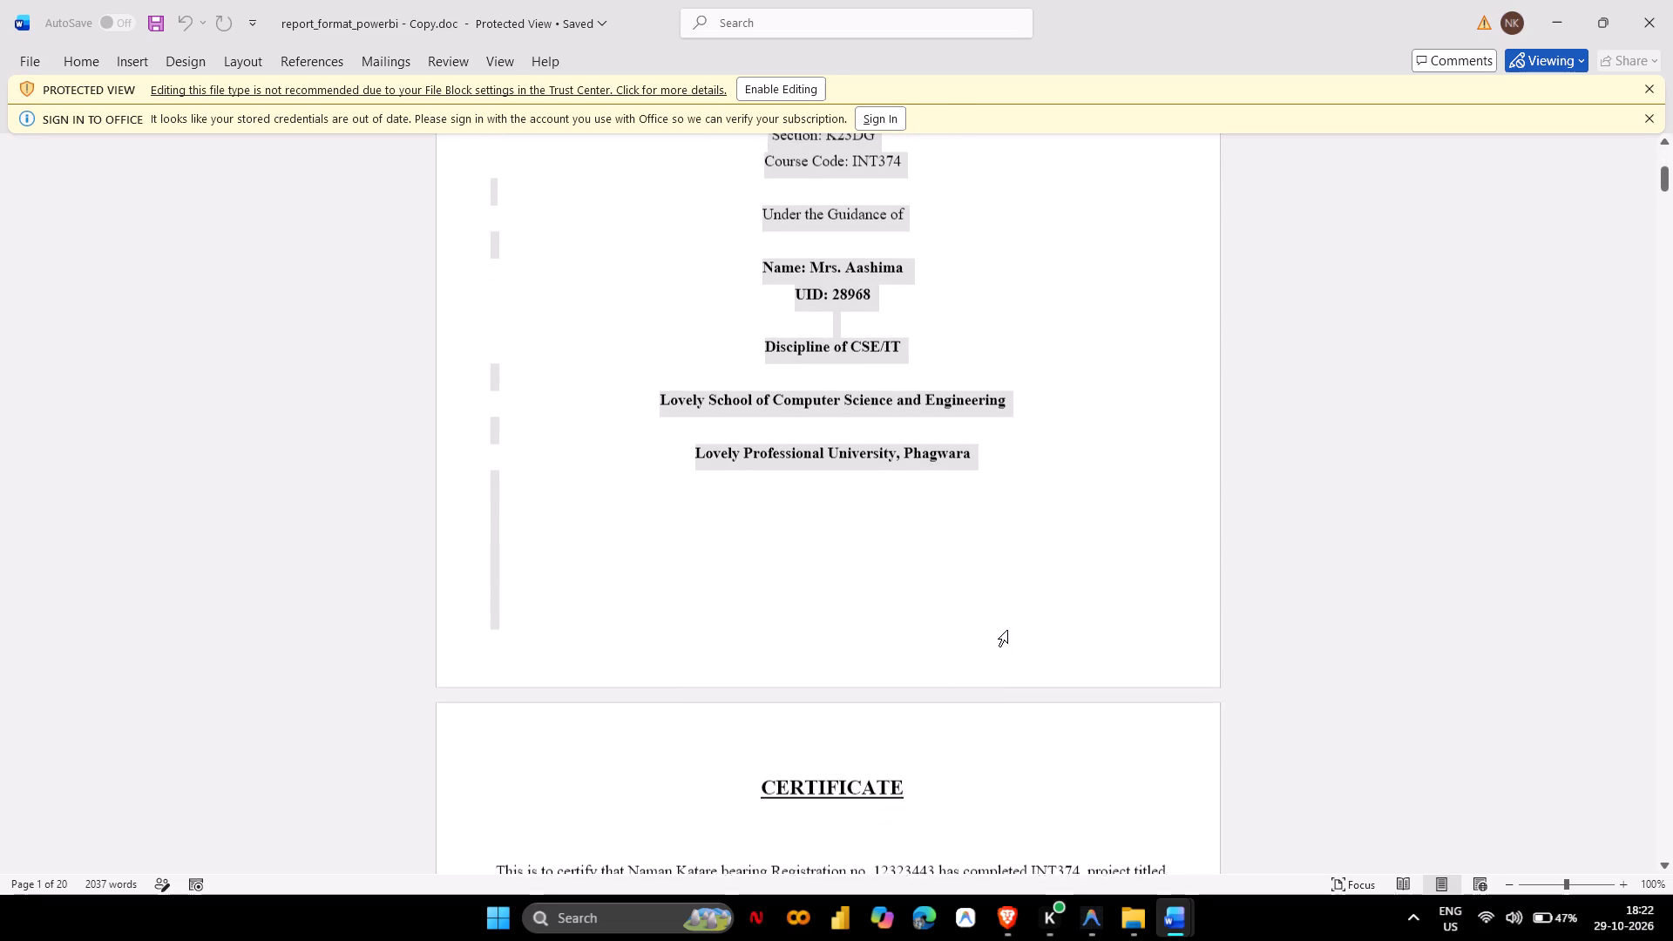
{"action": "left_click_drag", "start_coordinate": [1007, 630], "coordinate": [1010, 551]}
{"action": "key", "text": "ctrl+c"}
In the BookBuddy report, delete the title, subtitle and subject details table from the first page.
{"action": "key", "text": "alt+Tab"}
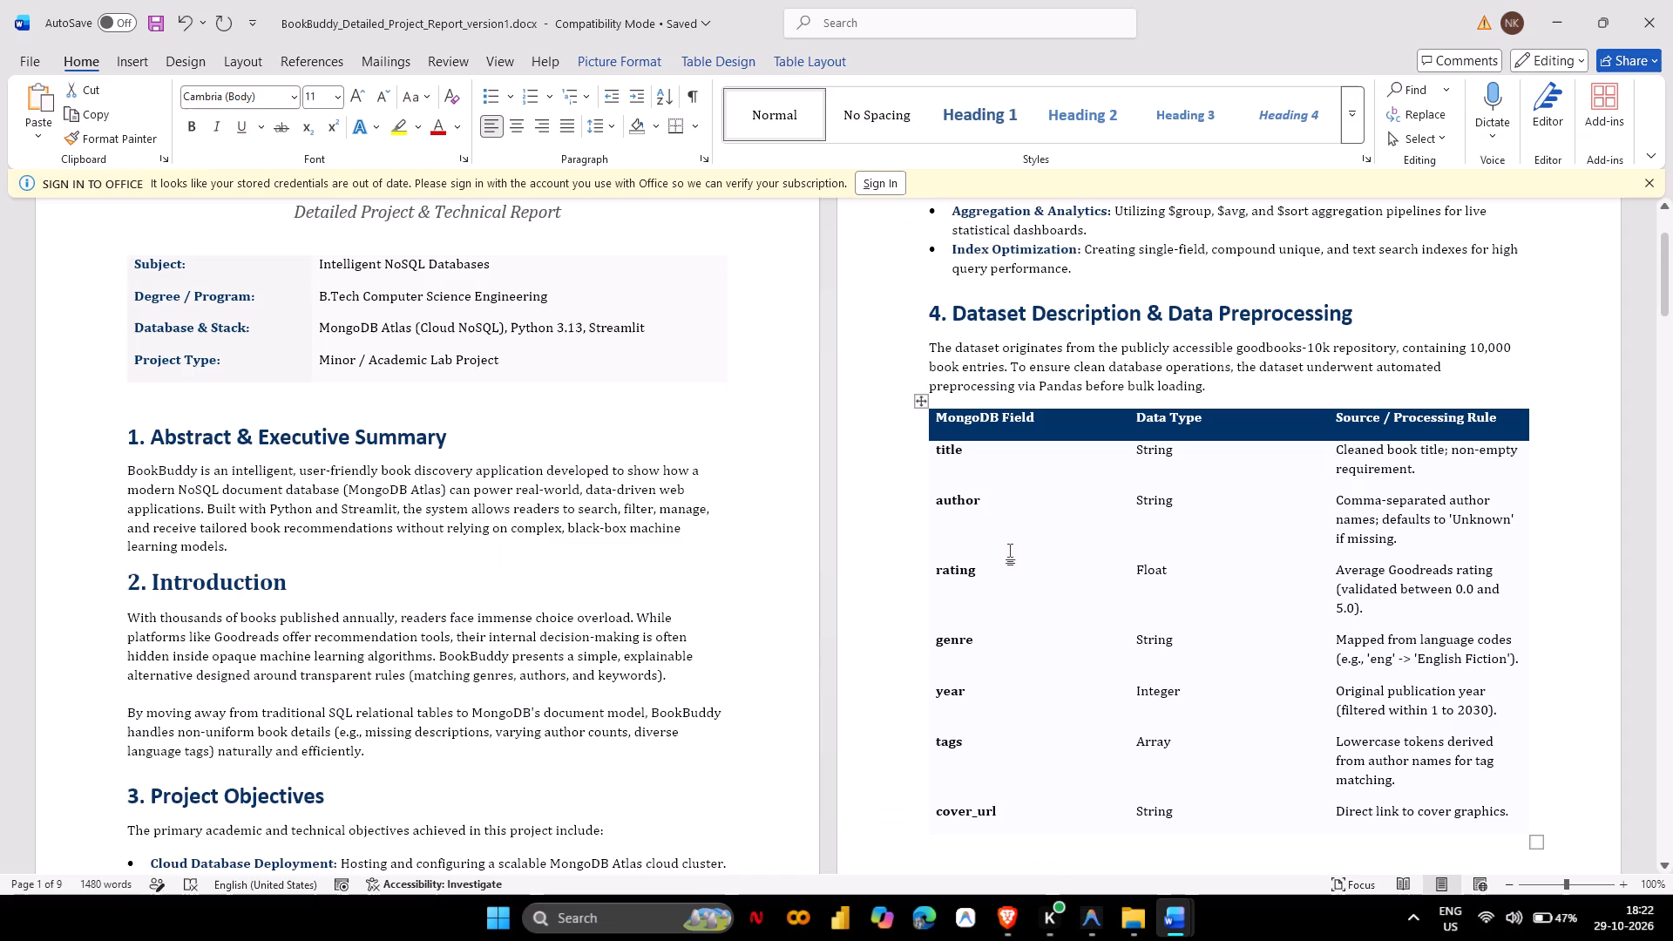
{"action": "scroll", "coordinate": [427, 387], "scroll_direction": "up", "scroll_amount": 5}
{"action": "left_click_drag", "start_coordinate": [594, 521], "coordinate": [162, 298]}
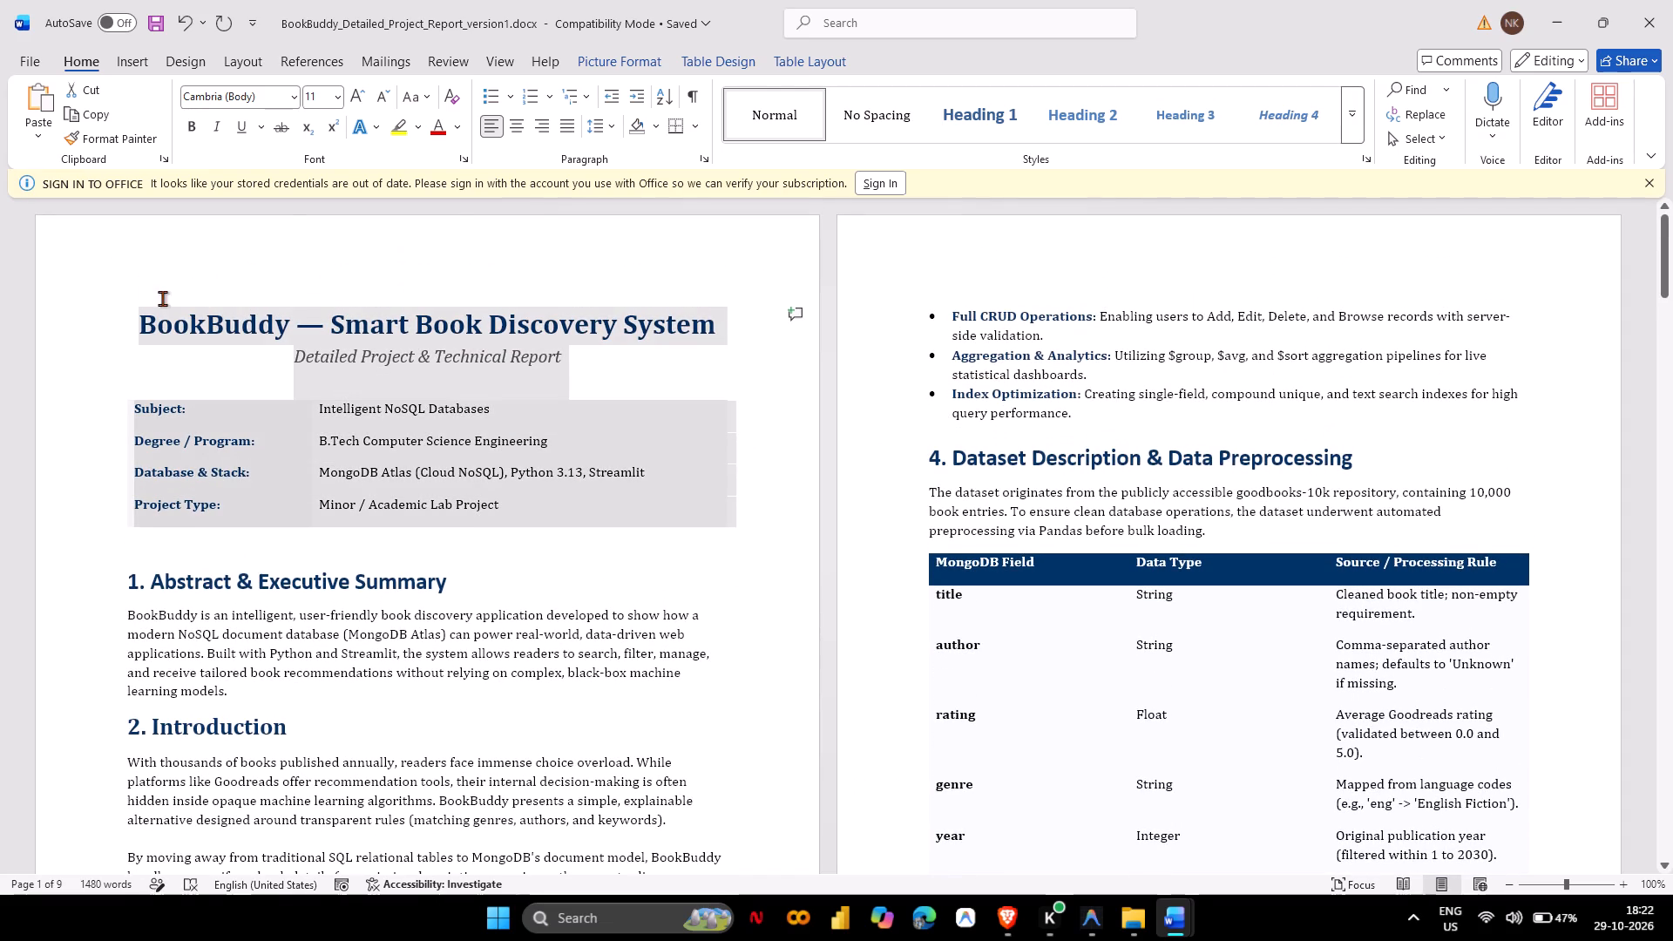
{"action": "left_click_drag", "start_coordinate": [162, 298], "coordinate": [128, 288]}
{"action": "key", "text": "BackSpace"}
Add blank lines before "1. Abstract & Executive Summary" so it starts the second page, leaving the first page empty for a cover.
{"action": "scroll", "coordinate": [481, 771], "scroll_direction": "down", "scroll_amount": 6}
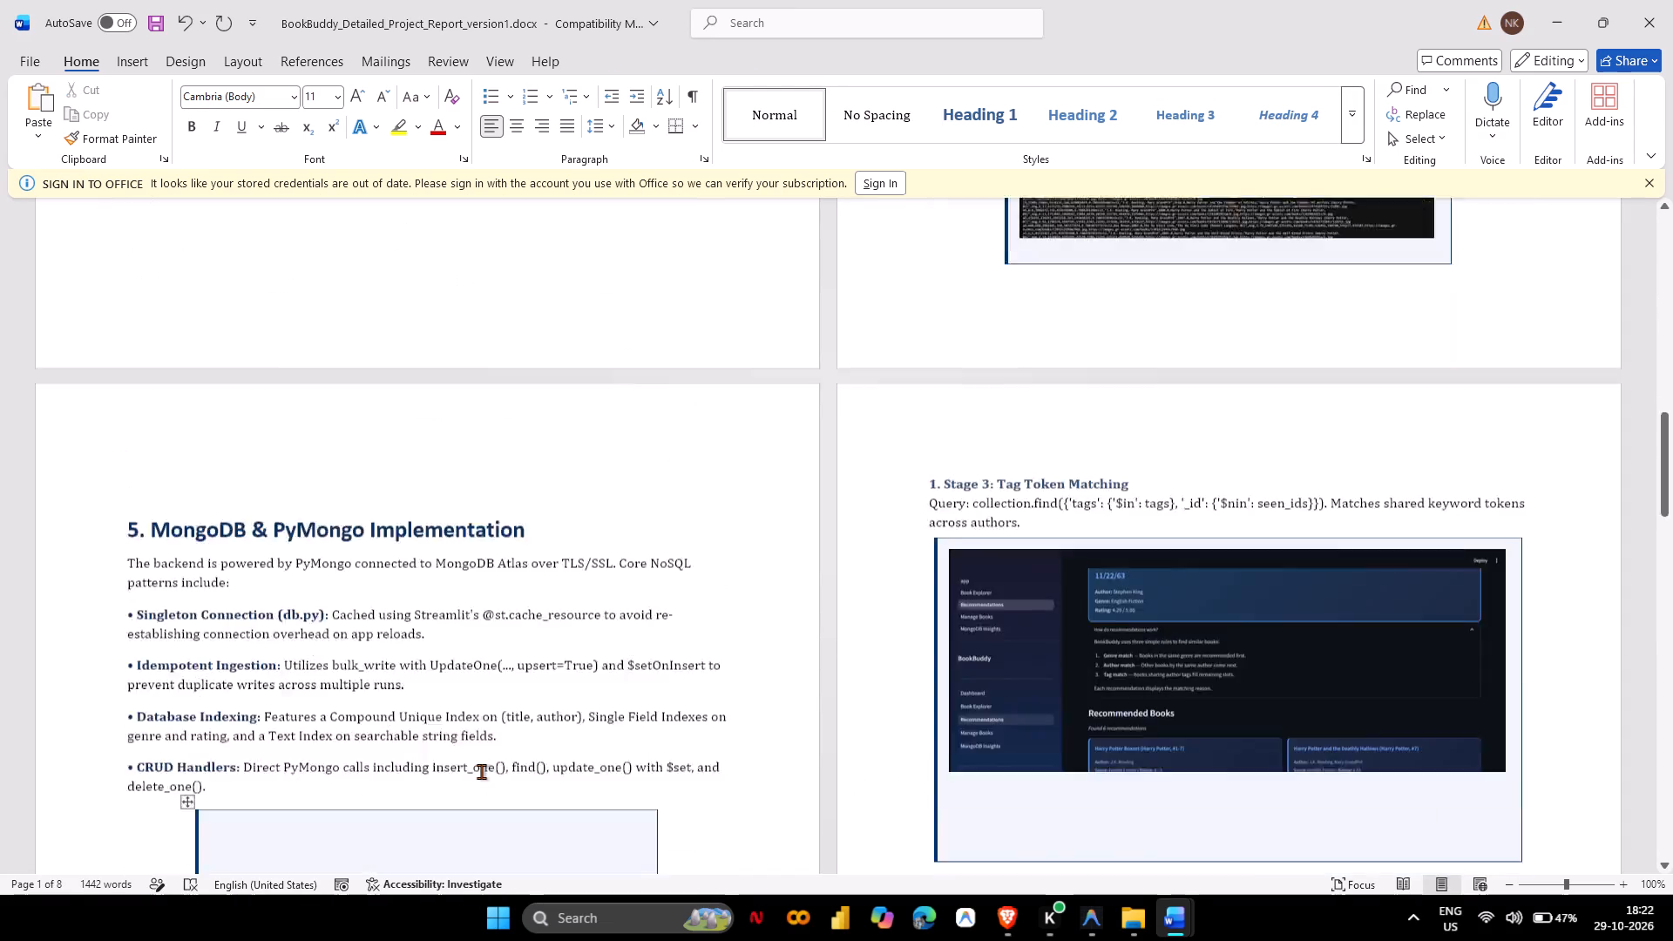
{"action": "scroll", "coordinate": [481, 771], "scroll_direction": "down", "scroll_amount": 1}
{"action": "scroll", "coordinate": [481, 771], "scroll_direction": "up", "scroll_amount": 6}
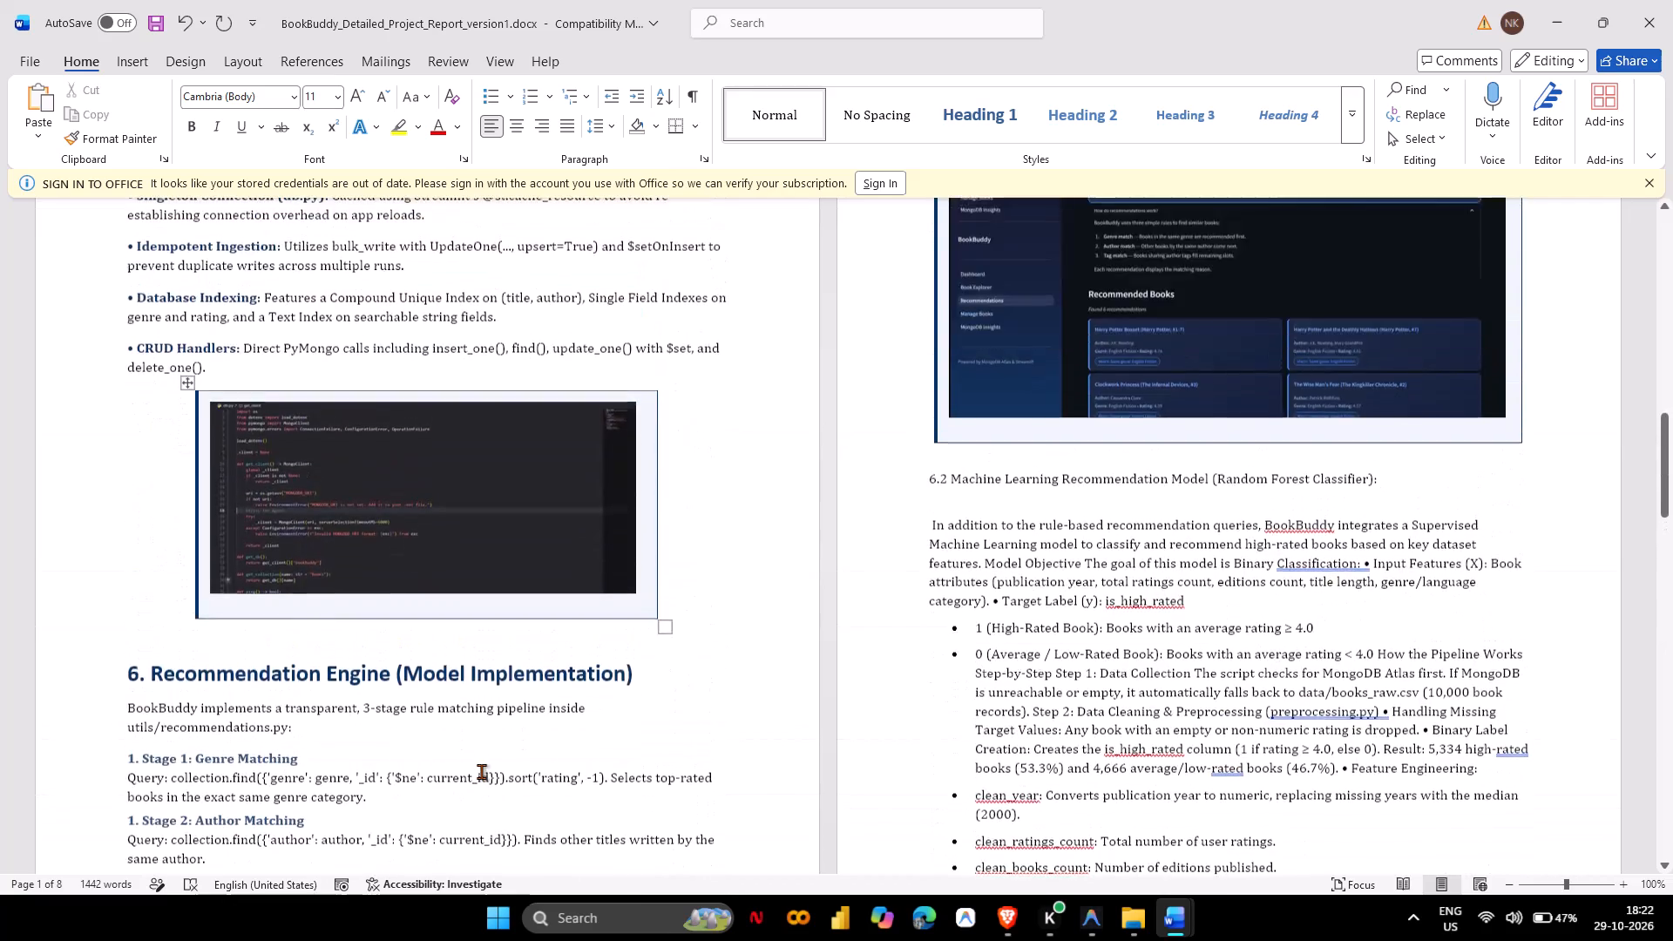
{"action": "scroll", "coordinate": [481, 771], "scroll_direction": "up", "scroll_amount": 11}
{"action": "key", "text": "Return"}
{"action": "key", "text": "Return"}
{"action": "key", "text": "Return"}
{"action": "key", "text": "Return"}
{"action": "key", "text": "Return"}
{"action": "key", "text": "Return"}
{"action": "key", "text": "Return"}
{"action": "key", "text": "Return"}
{"action": "key", "text": "Return"}
{"action": "key", "text": "Return"}
{"action": "key", "text": "Return"}
{"action": "key", "text": "Return"}
{"action": "key", "text": "Return"}
{"action": "key", "text": "Return"}
{"action": "key", "text": "Return"}
{"action": "key", "text": "Return"}
{"action": "key", "text": "Return"}
{"action": "key", "text": "Return"}
{"action": "key", "text": "Return"}
{"action": "key", "text": "Return"}
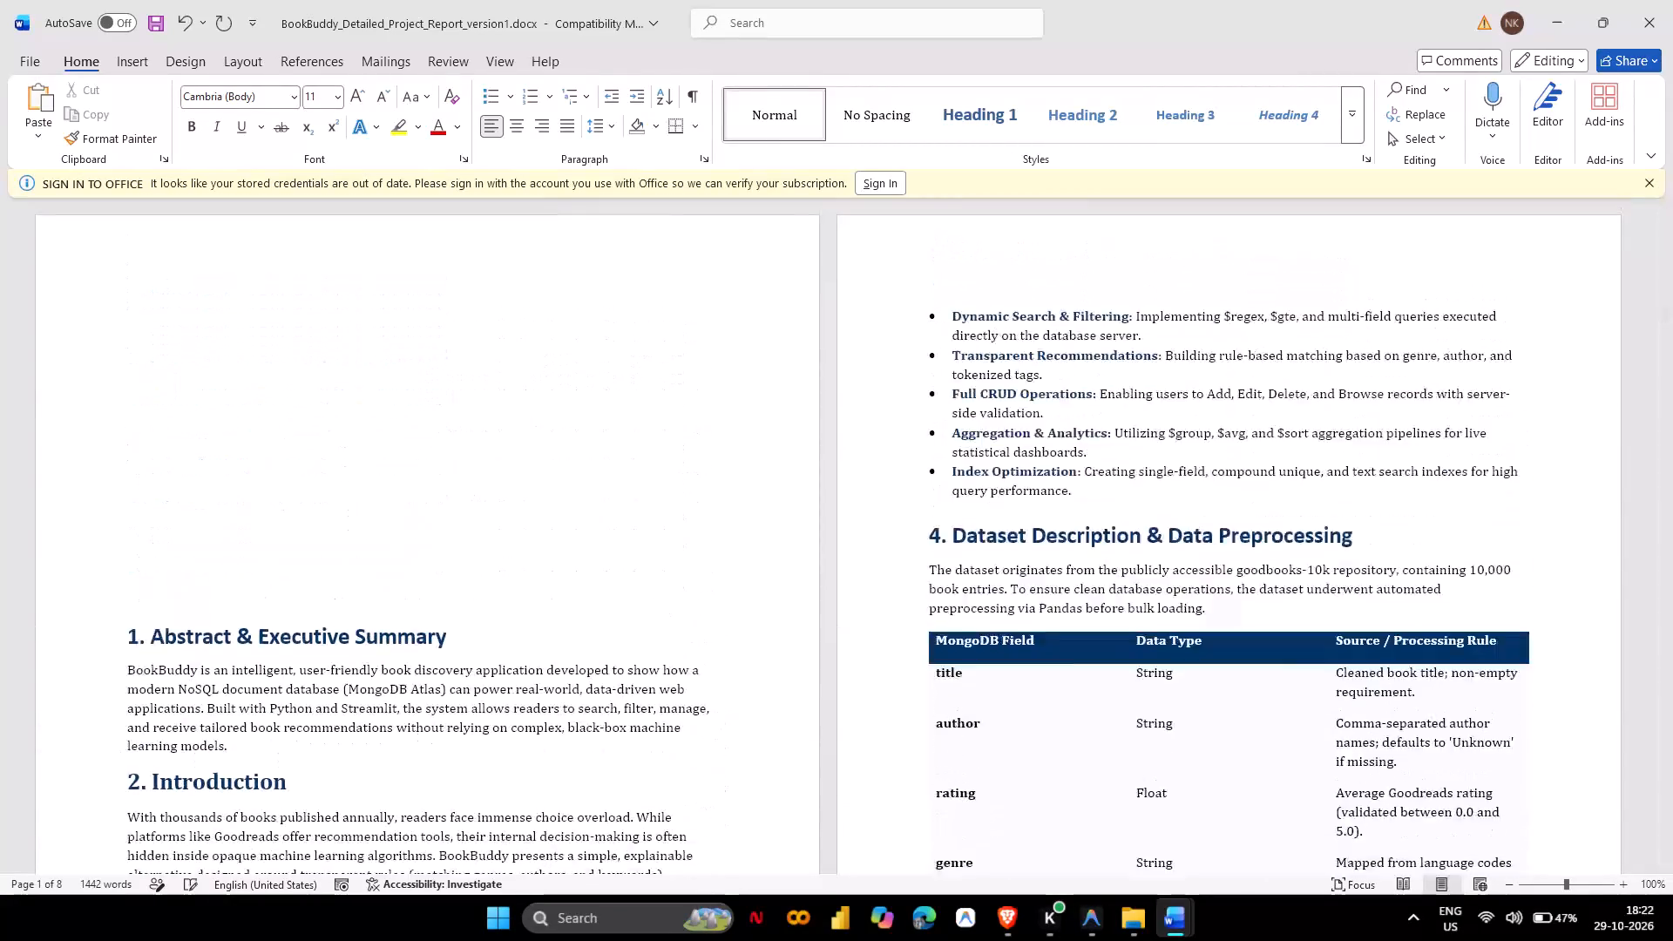
{"action": "key", "text": "BackSpace"}
{"action": "key", "text": "BackSpace"}
{"action": "key", "text": "BackSpace"}
{"action": "scroll", "coordinate": [481, 771], "scroll_direction": "up", "scroll_amount": 1}
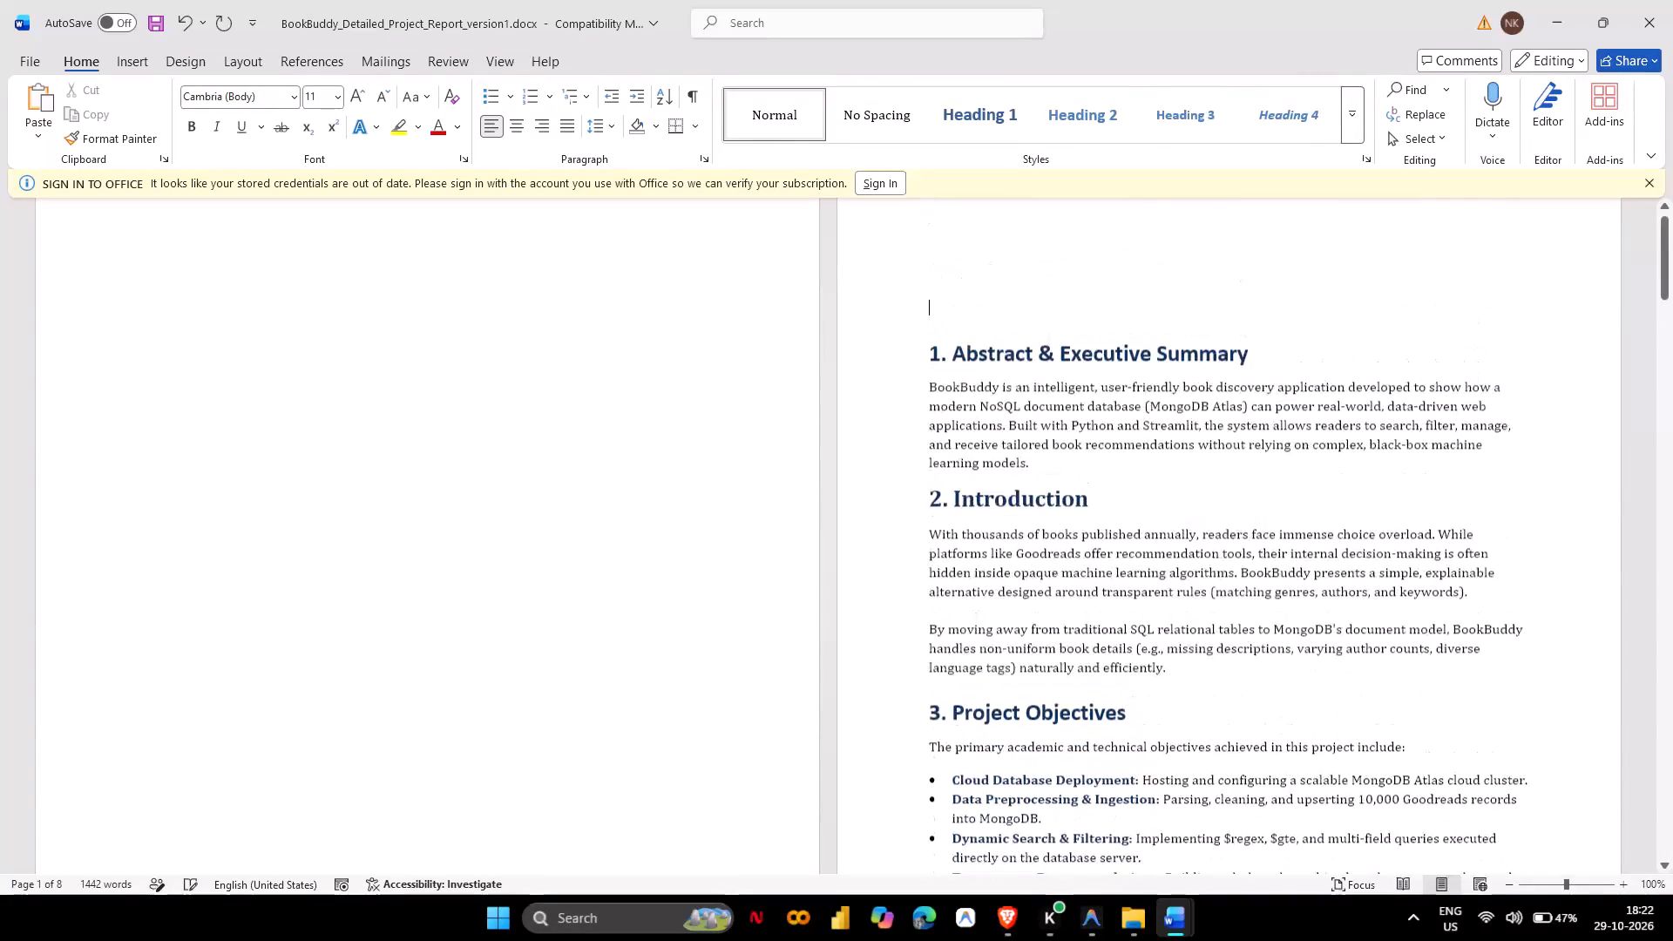
{"action": "scroll", "coordinate": [481, 771], "scroll_direction": "up", "scroll_amount": 1}
{"action": "key", "text": "BackSpace"}
{"action": "key", "text": "BackSpace"}
{"action": "key", "text": "BackSpace"}
{"action": "key", "text": "BackSpace"}
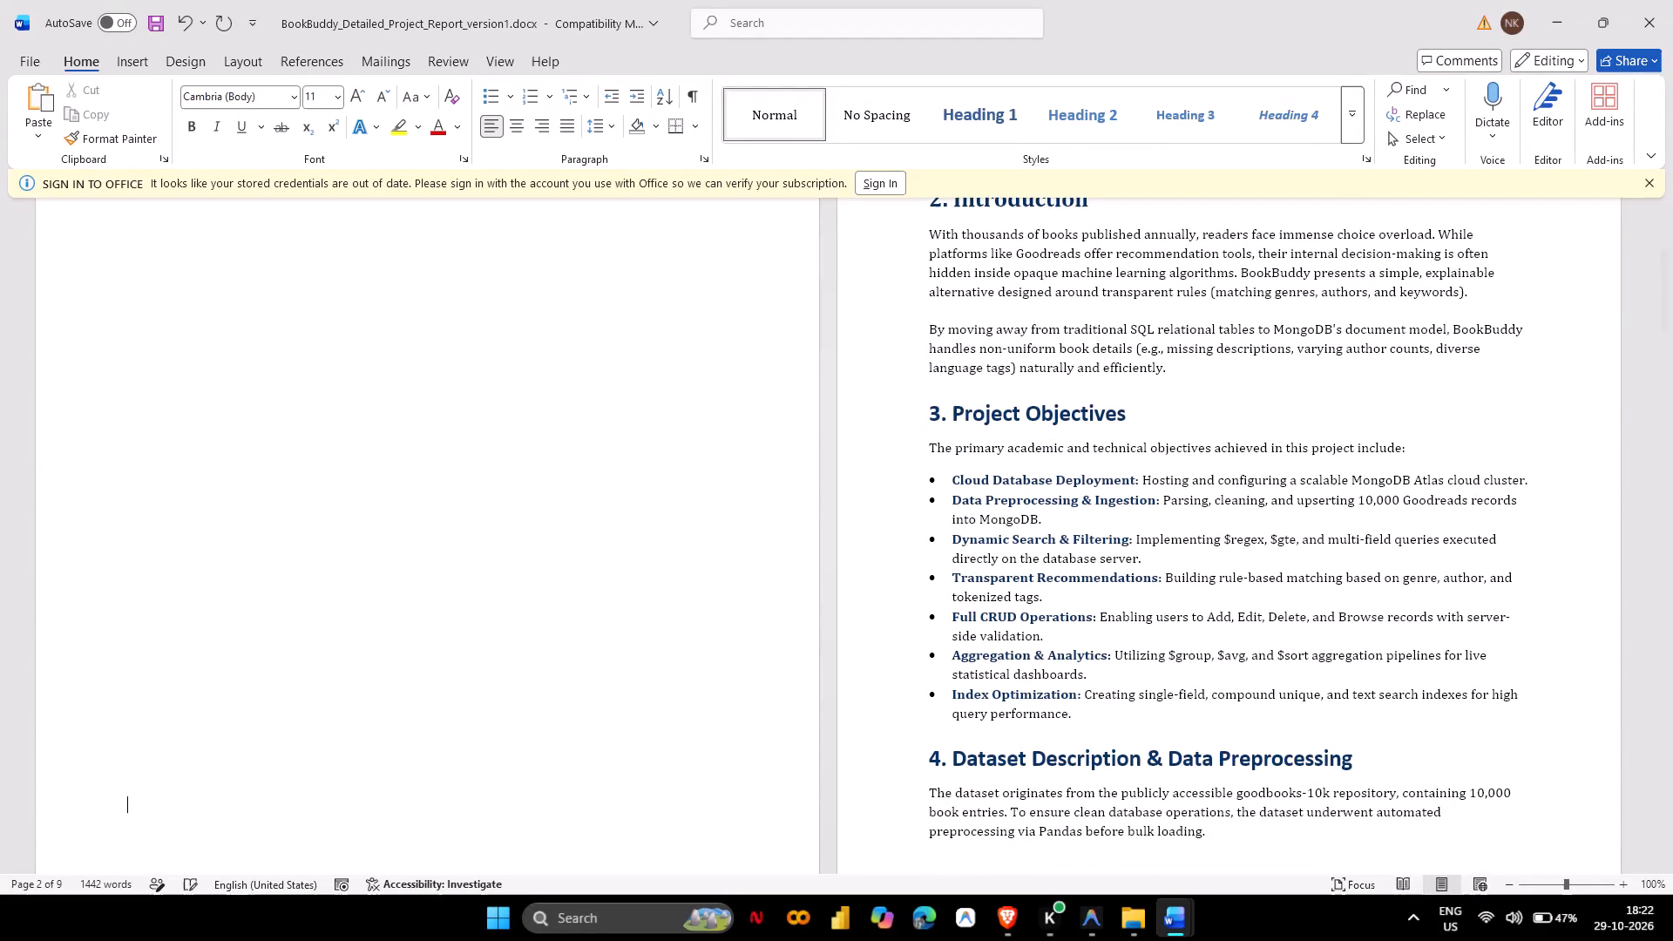
{"action": "key", "text": "Return"}
{"action": "key", "text": "Return"}
{"action": "scroll", "coordinate": [481, 771], "scroll_direction": "up", "scroll_amount": 1}
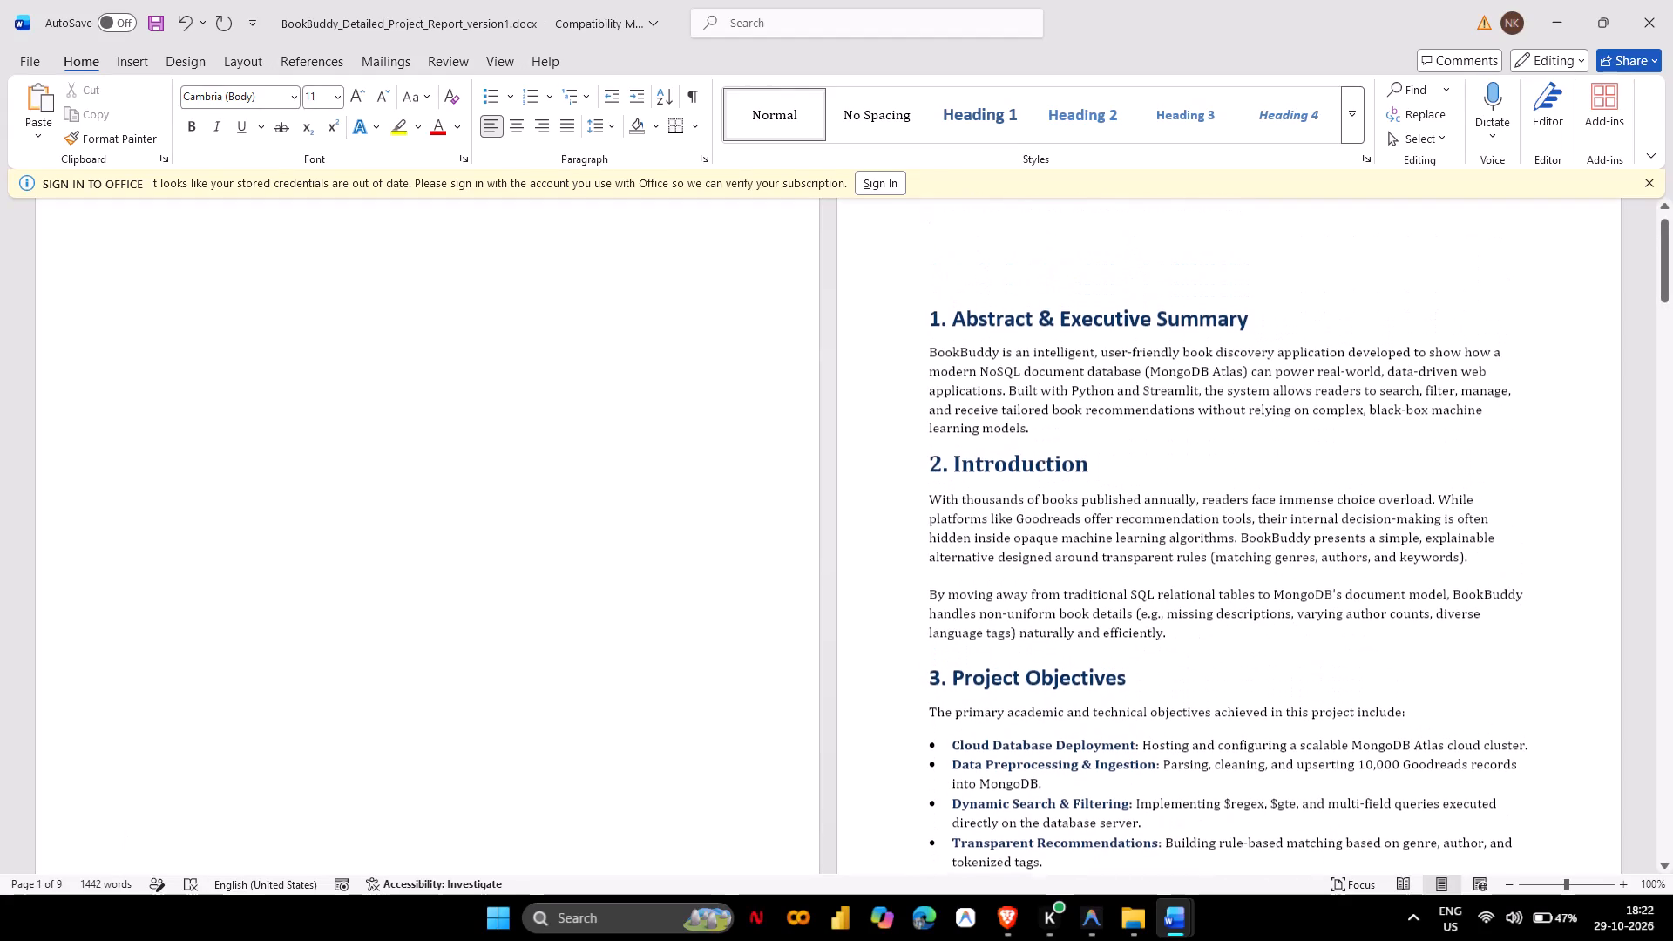
{"action": "key", "text": "BackSpace"}
{"action": "scroll", "coordinate": [24, 914], "scroll_direction": "up", "scroll_amount": 2}
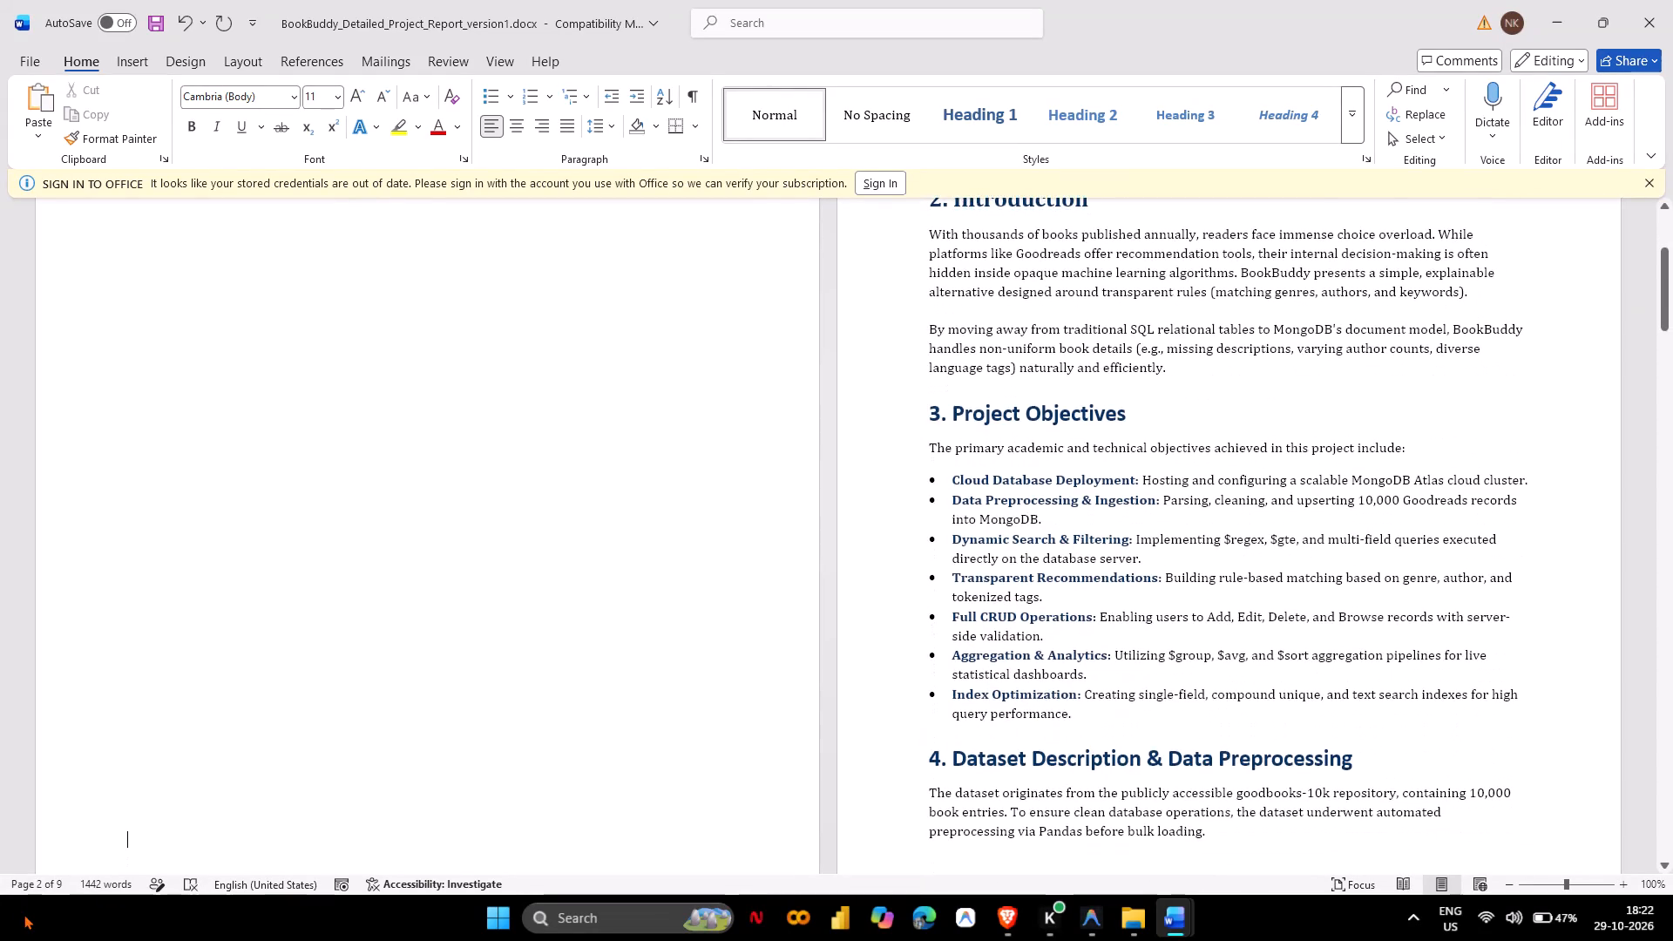
{"action": "scroll", "coordinate": [259, 751], "scroll_direction": "up", "scroll_amount": 2}
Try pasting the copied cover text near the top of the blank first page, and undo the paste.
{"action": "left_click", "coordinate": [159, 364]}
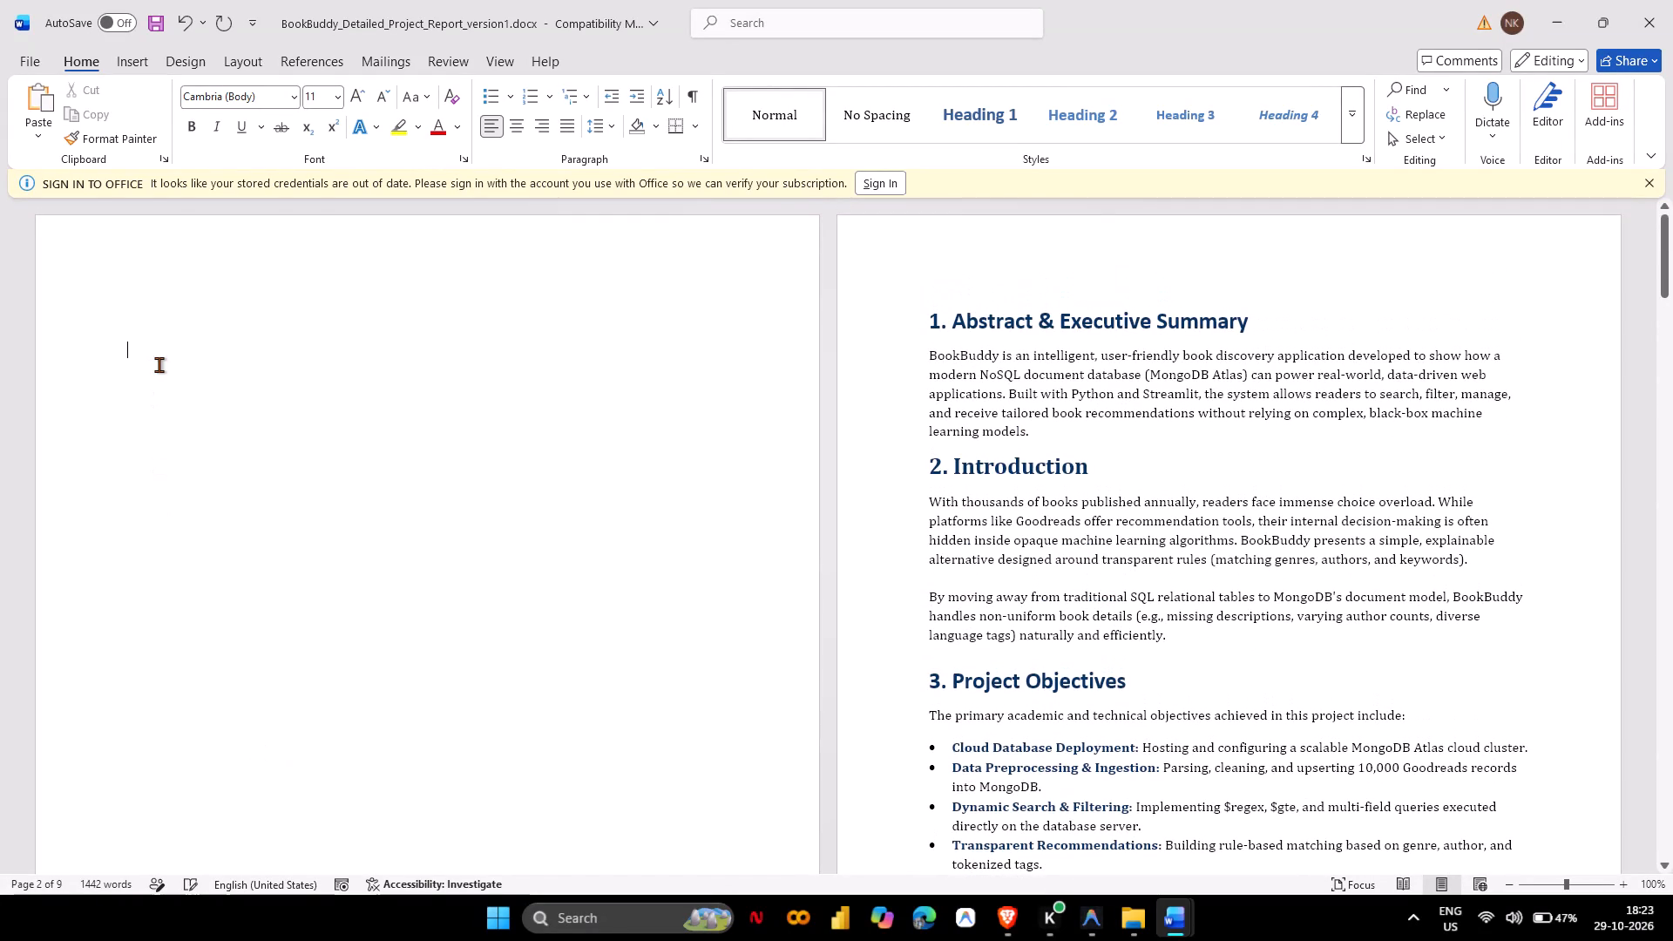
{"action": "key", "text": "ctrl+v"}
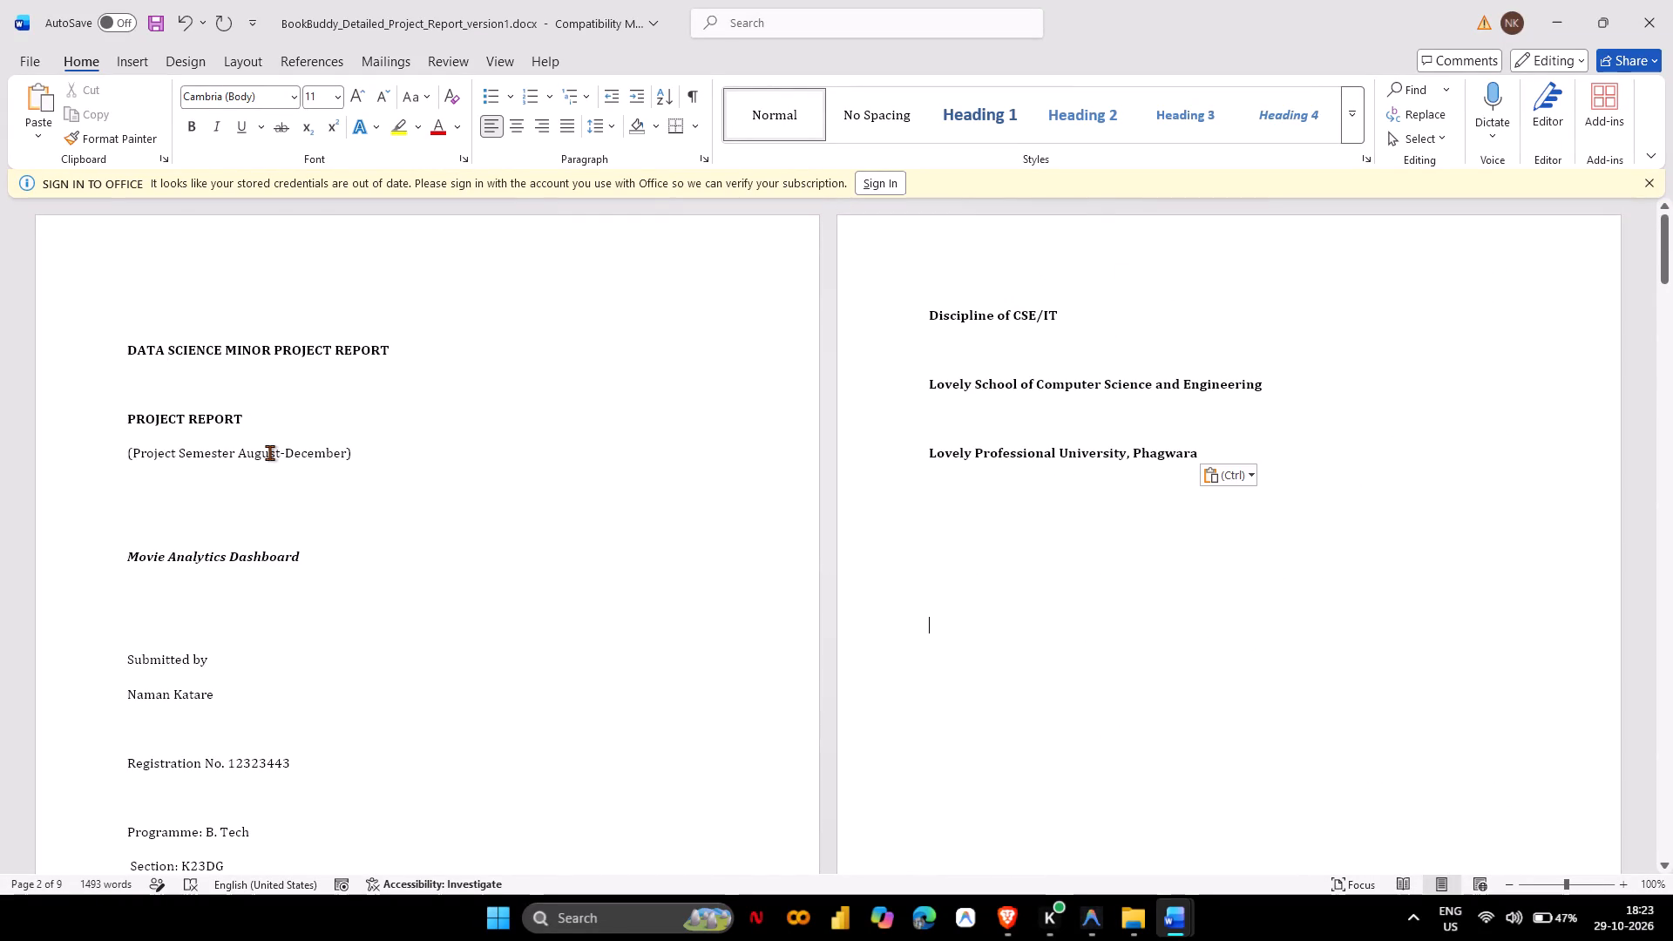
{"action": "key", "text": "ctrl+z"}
Return to "report_format_powerbi - Copy.doc" and enable editing on it.
{"action": "key", "text": "alt+Tab"}
{"action": "scroll", "coordinate": [758, 478], "scroll_direction": "up", "scroll_amount": 1}
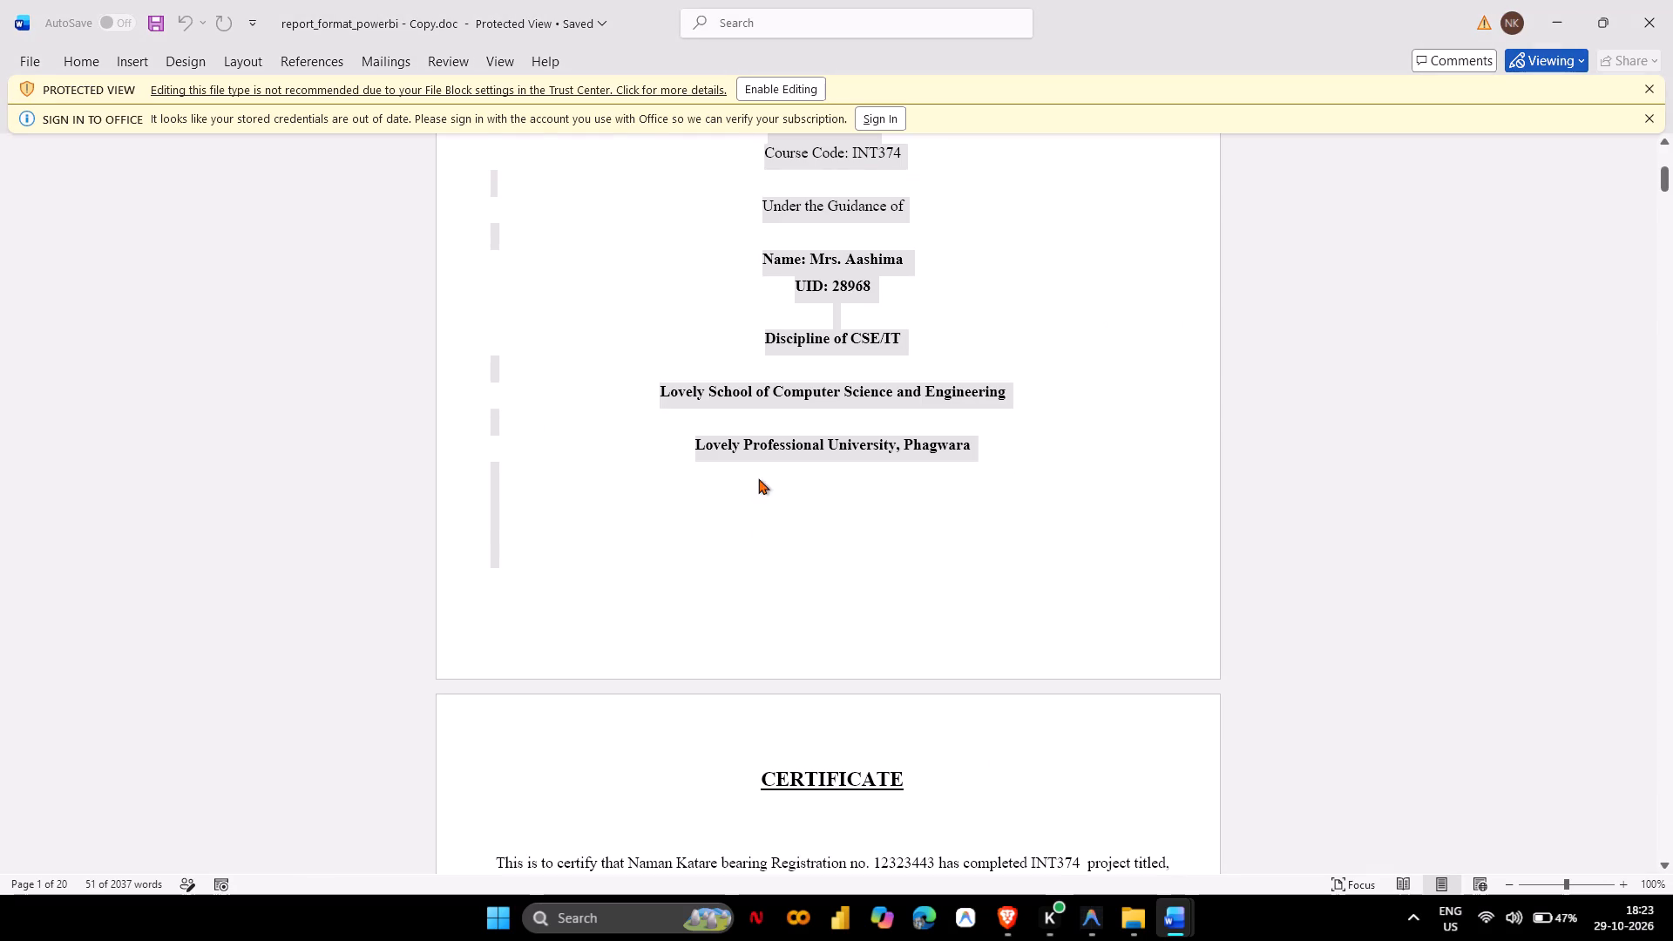
{"action": "scroll", "coordinate": [758, 478], "scroll_direction": "up", "scroll_amount": 1}
{"action": "left_click", "coordinate": [816, 498]}
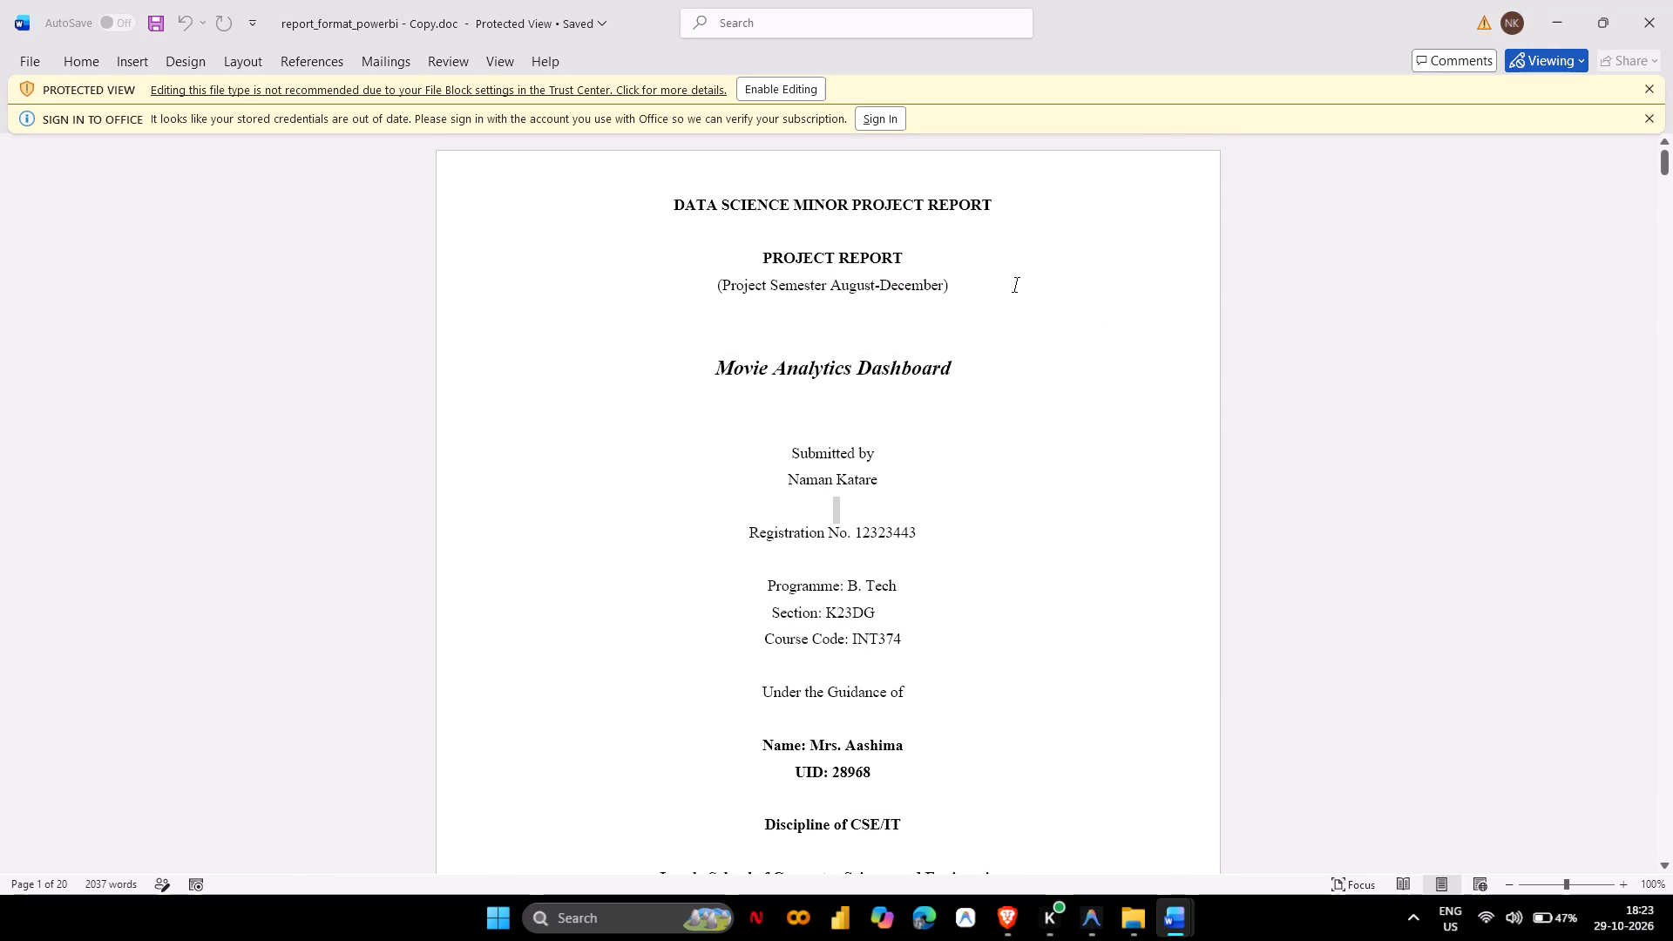
{"action": "left_click", "coordinate": [792, 88]}
{"action": "key", "text": "alt+Tab"}
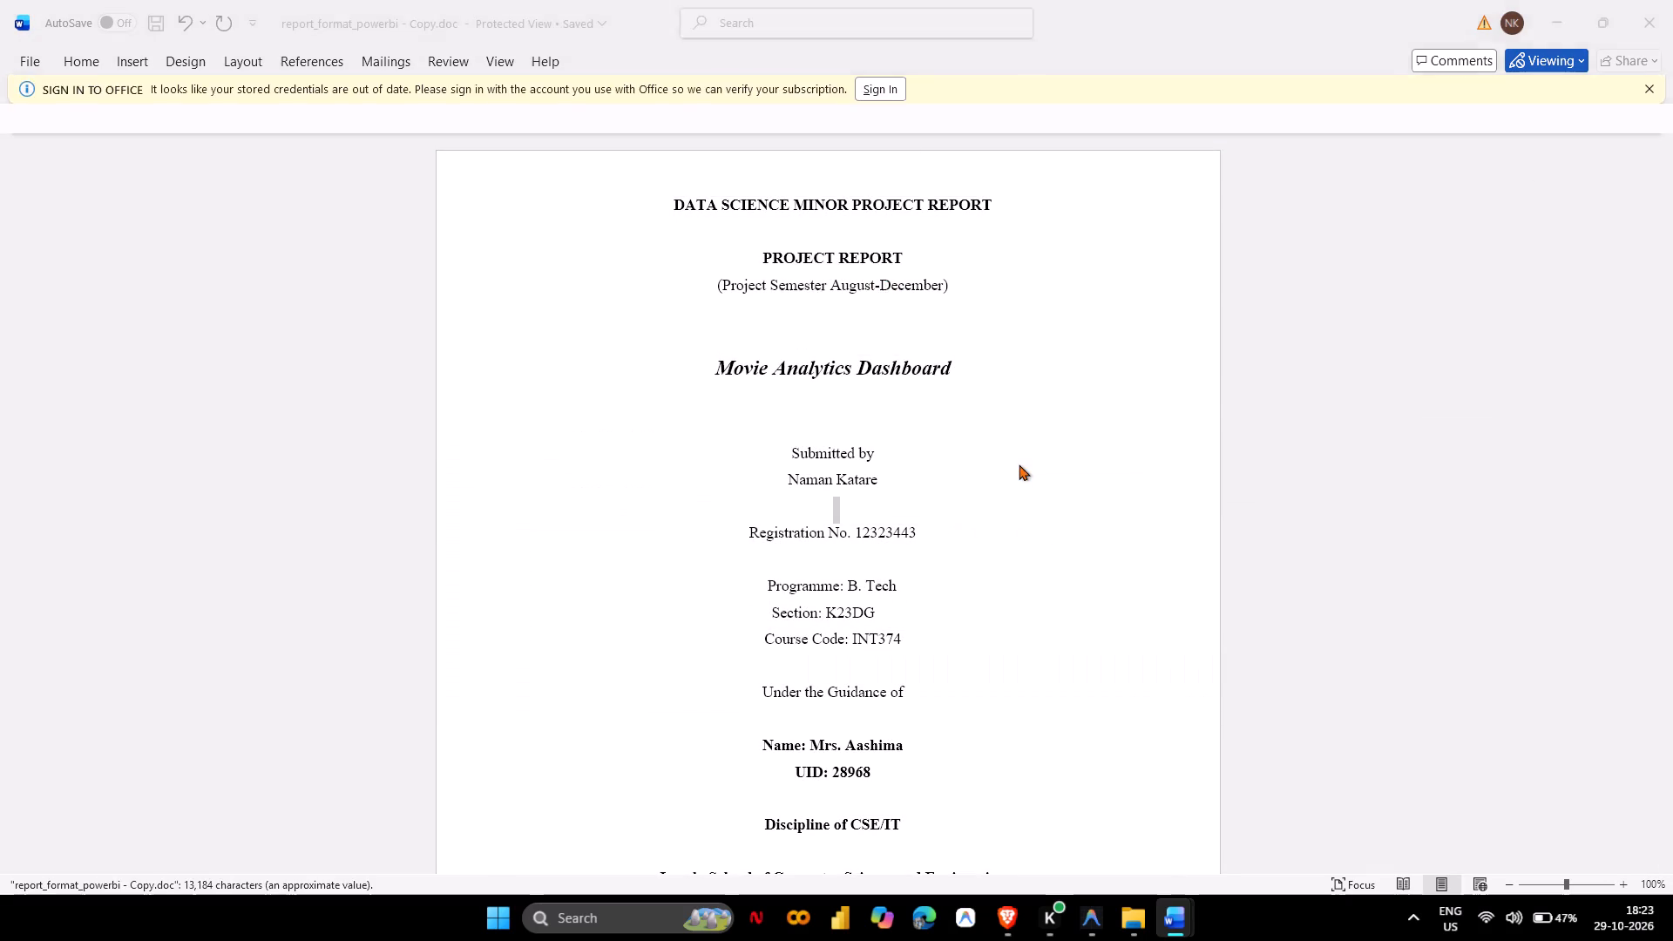
{"action": "key", "text": "alt+Tab"}
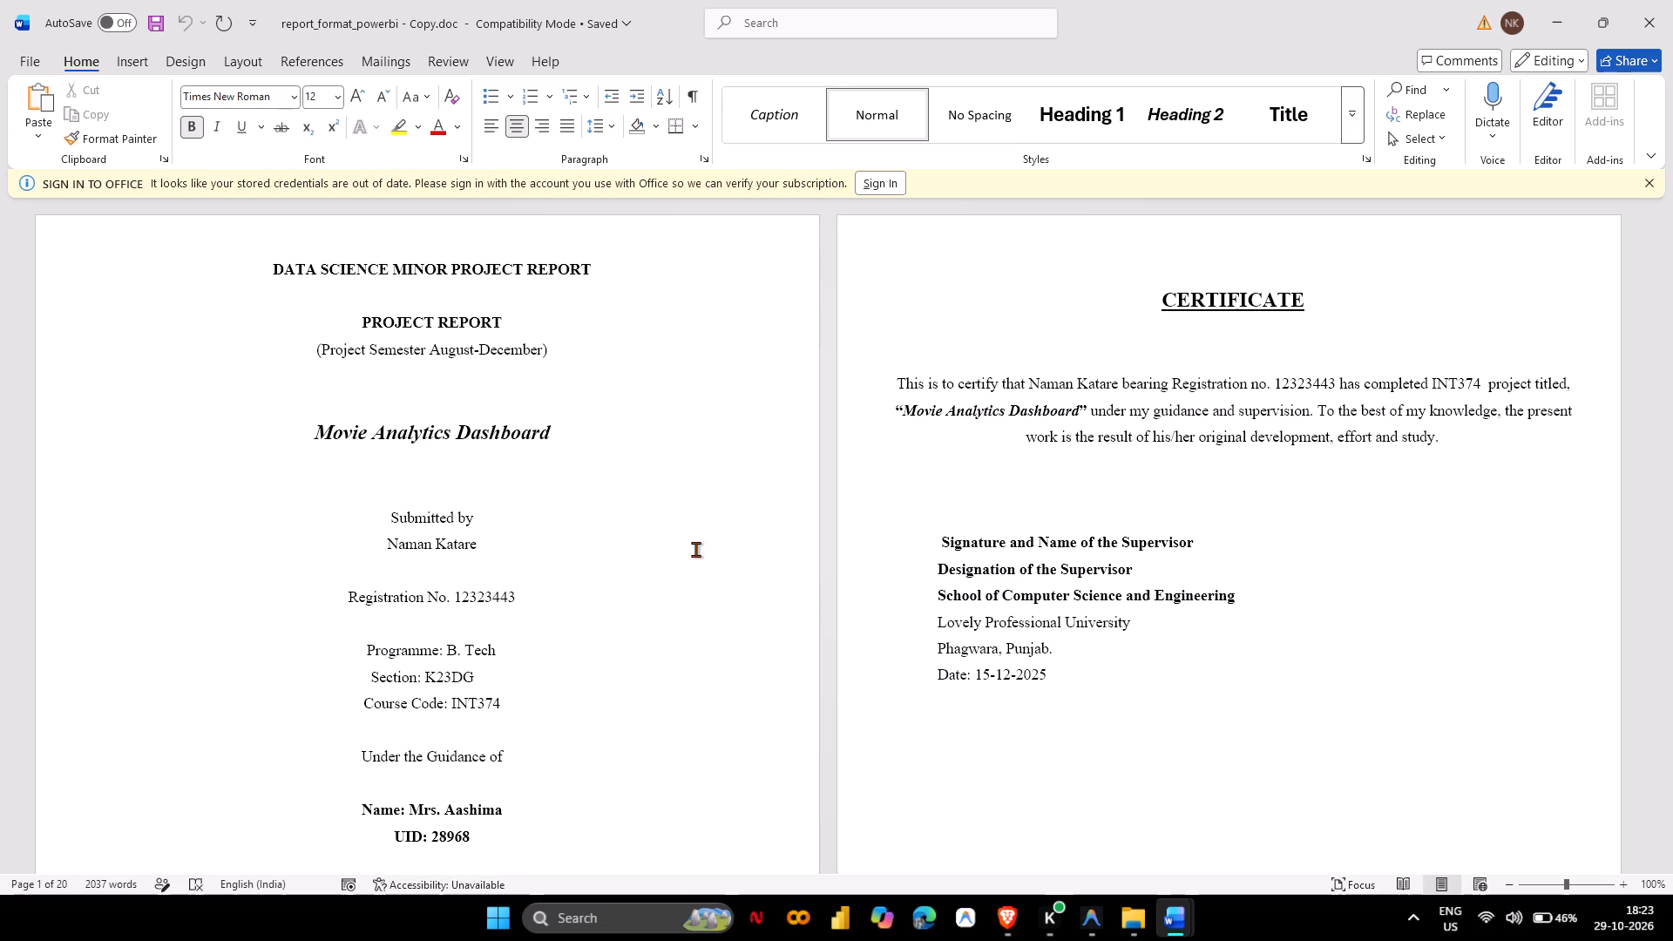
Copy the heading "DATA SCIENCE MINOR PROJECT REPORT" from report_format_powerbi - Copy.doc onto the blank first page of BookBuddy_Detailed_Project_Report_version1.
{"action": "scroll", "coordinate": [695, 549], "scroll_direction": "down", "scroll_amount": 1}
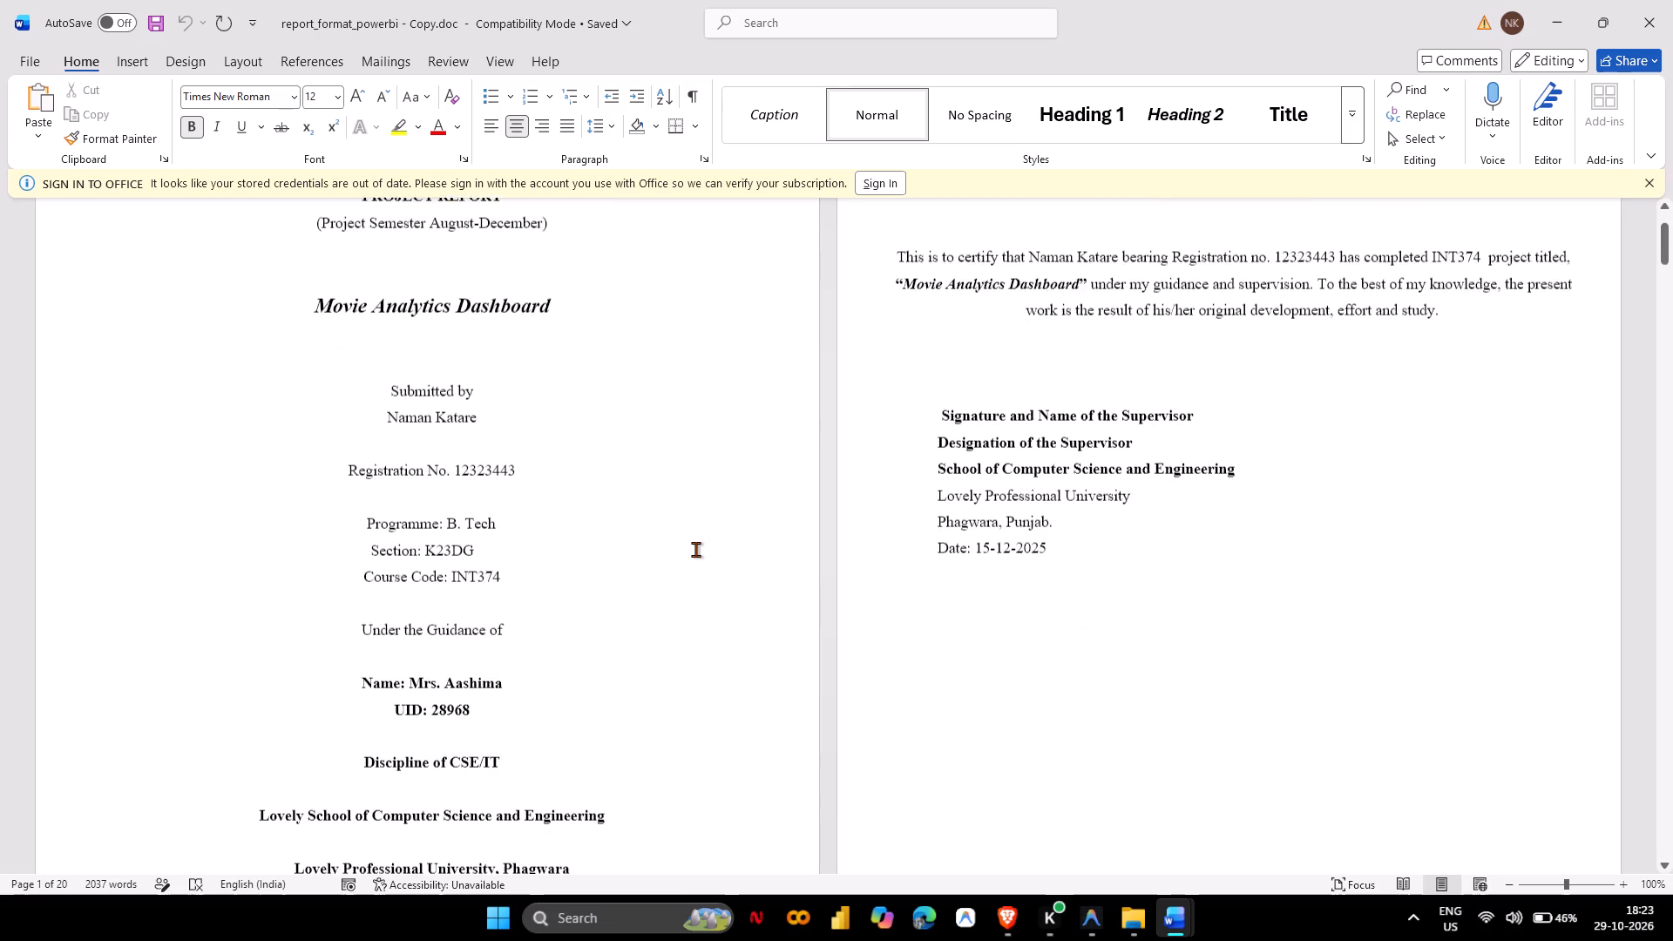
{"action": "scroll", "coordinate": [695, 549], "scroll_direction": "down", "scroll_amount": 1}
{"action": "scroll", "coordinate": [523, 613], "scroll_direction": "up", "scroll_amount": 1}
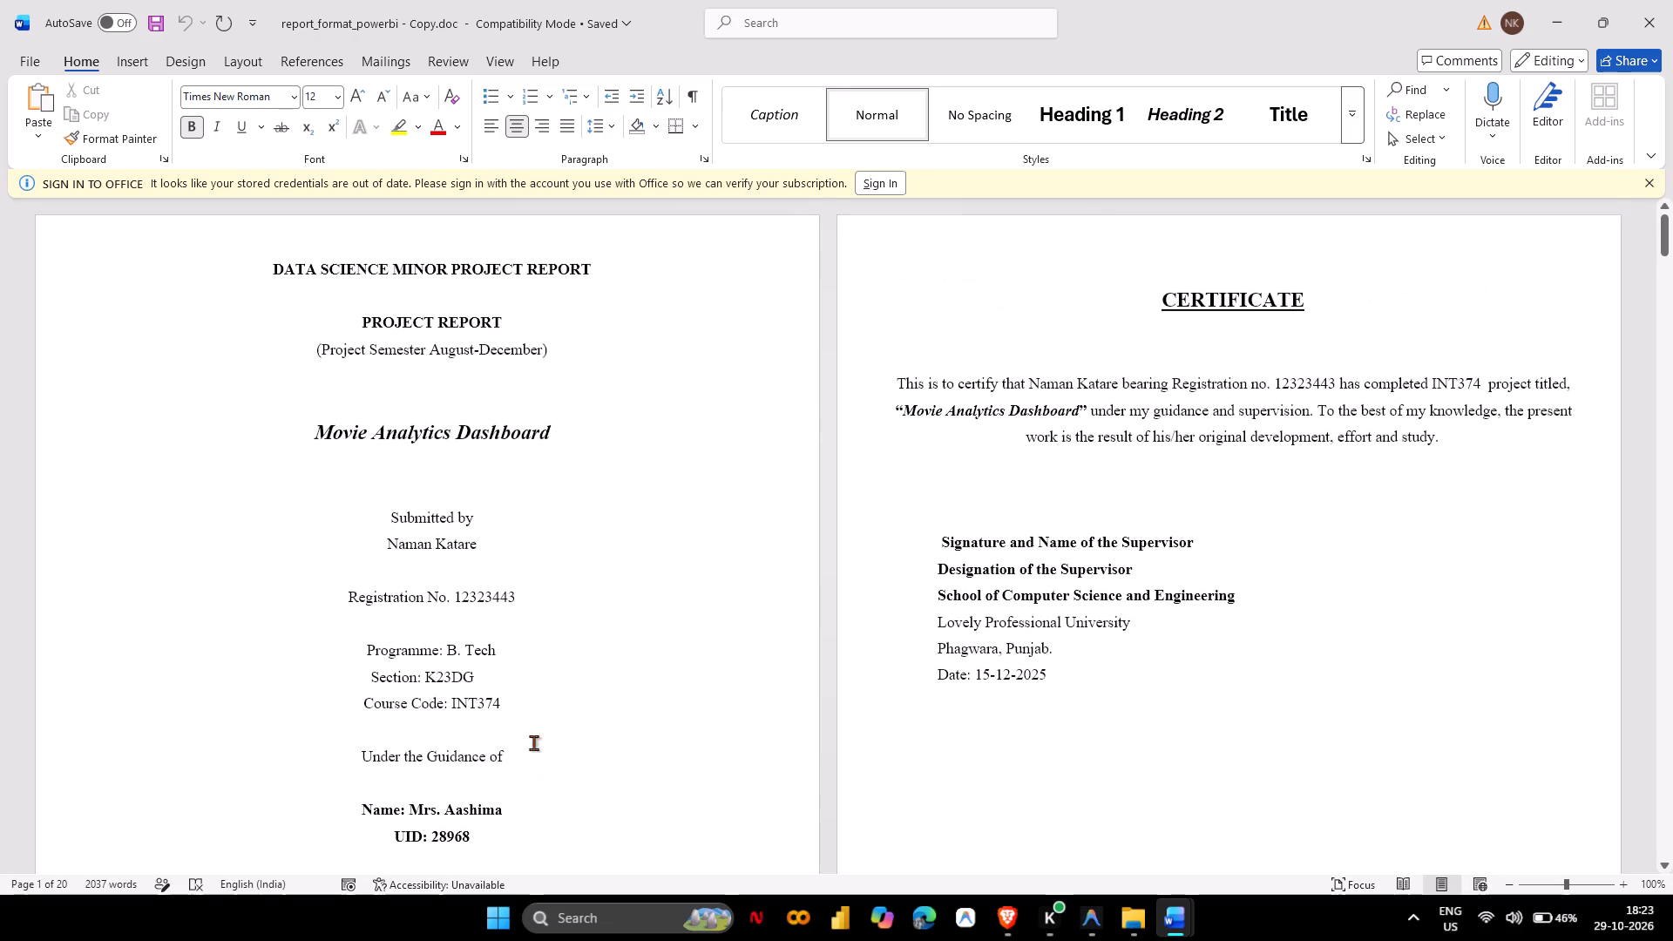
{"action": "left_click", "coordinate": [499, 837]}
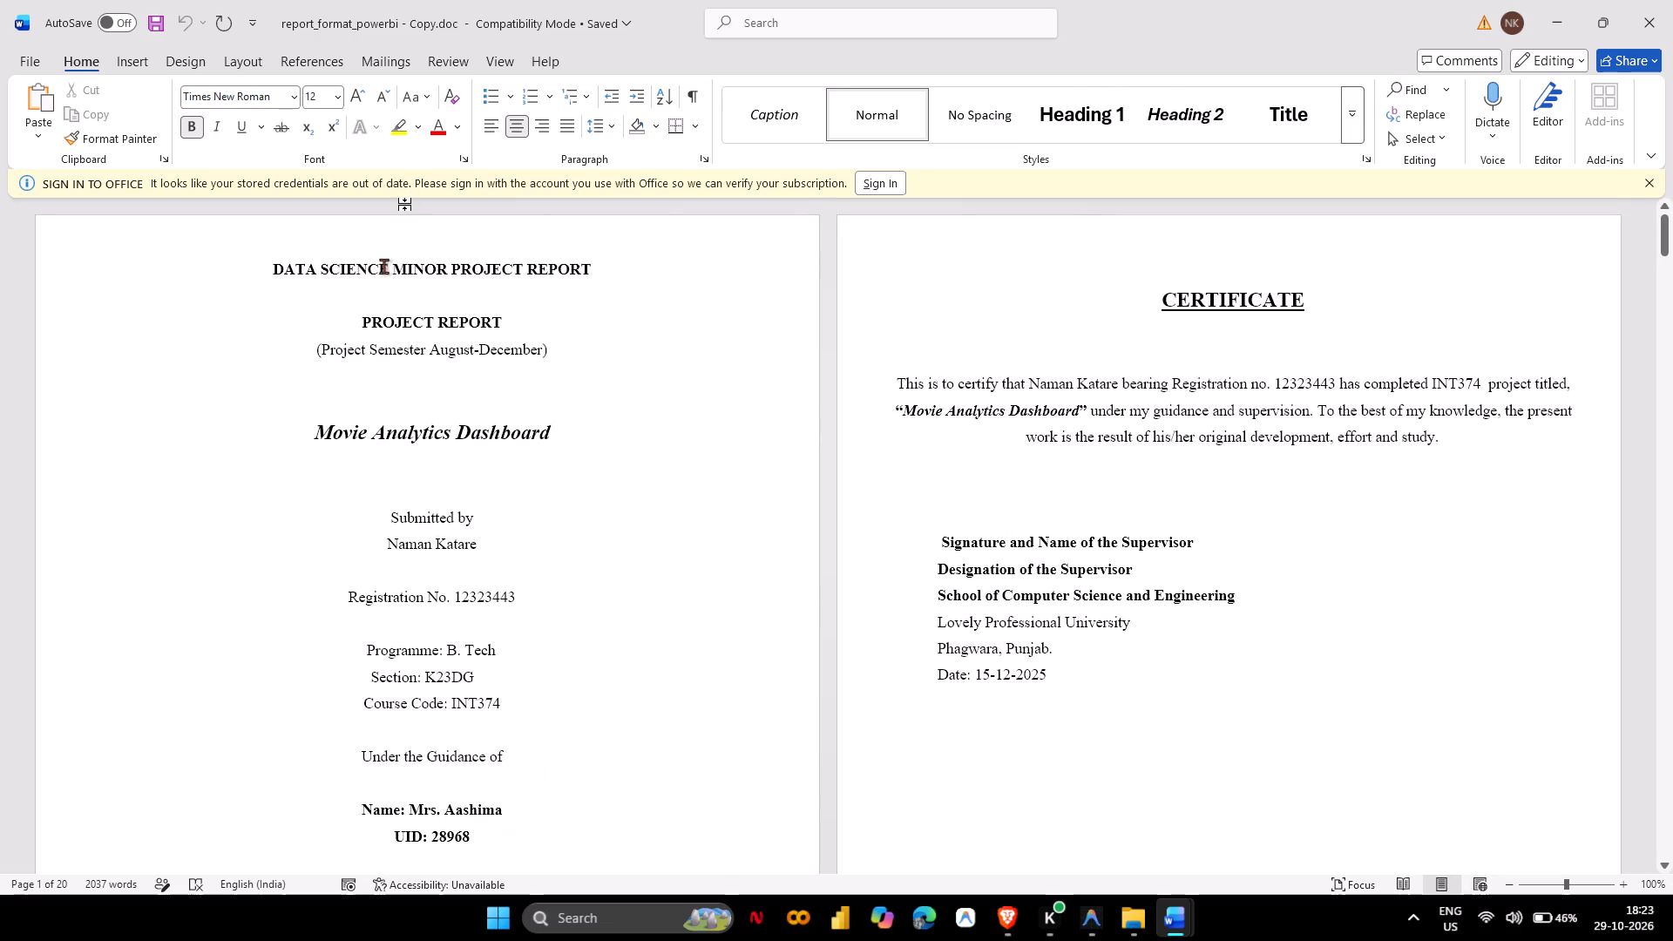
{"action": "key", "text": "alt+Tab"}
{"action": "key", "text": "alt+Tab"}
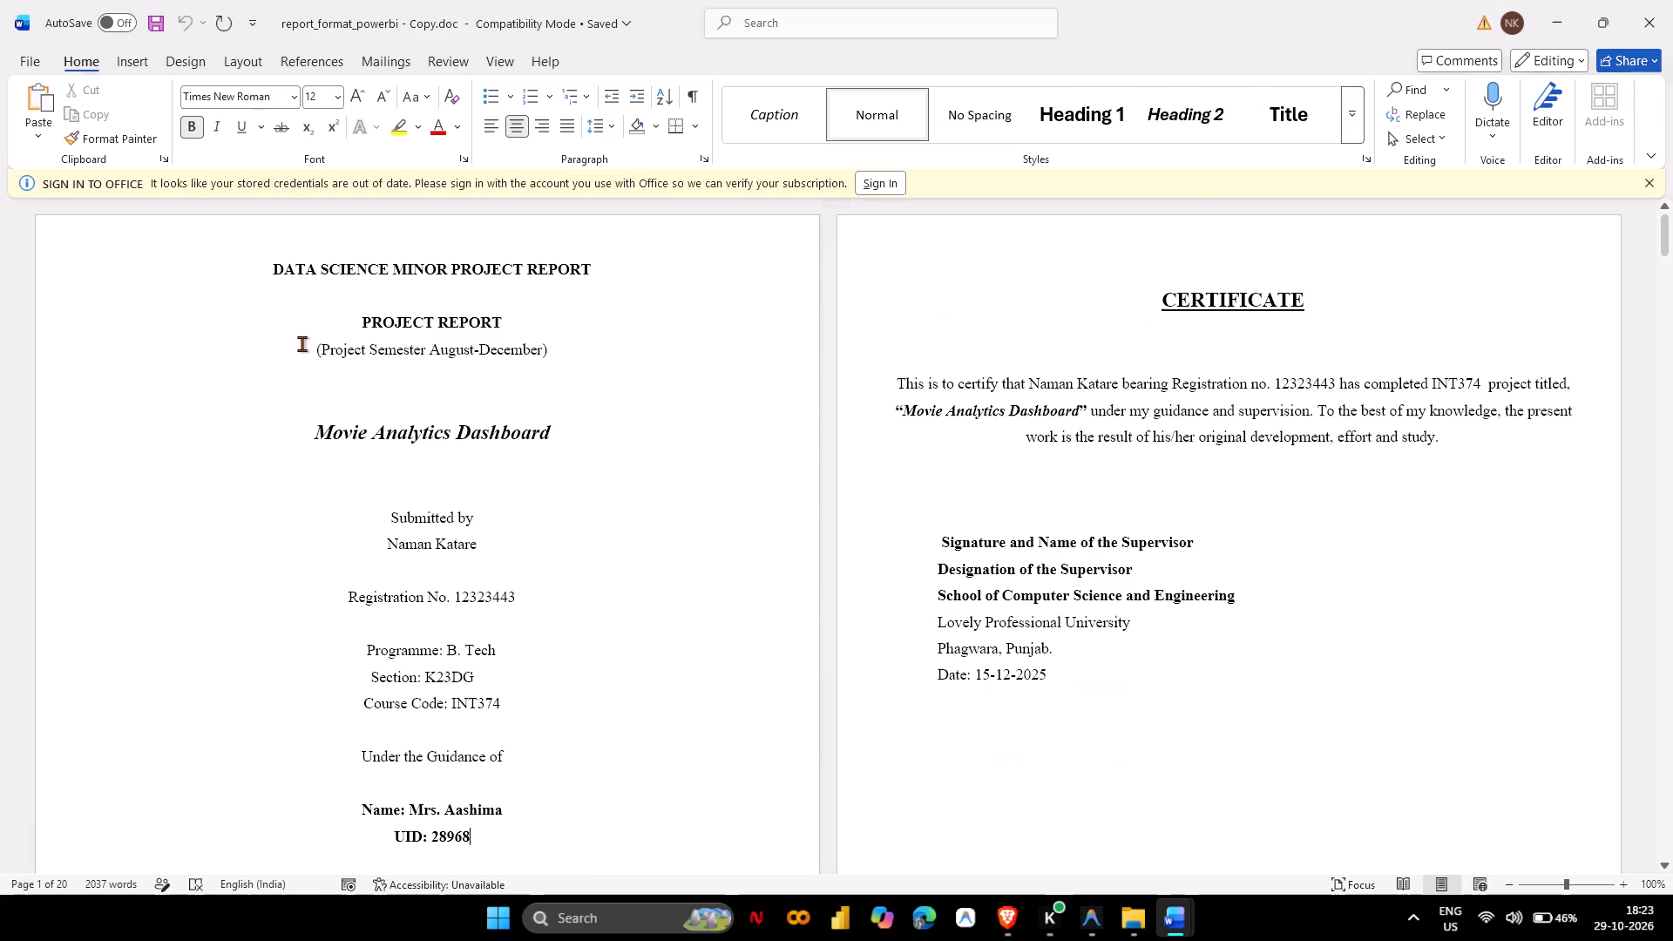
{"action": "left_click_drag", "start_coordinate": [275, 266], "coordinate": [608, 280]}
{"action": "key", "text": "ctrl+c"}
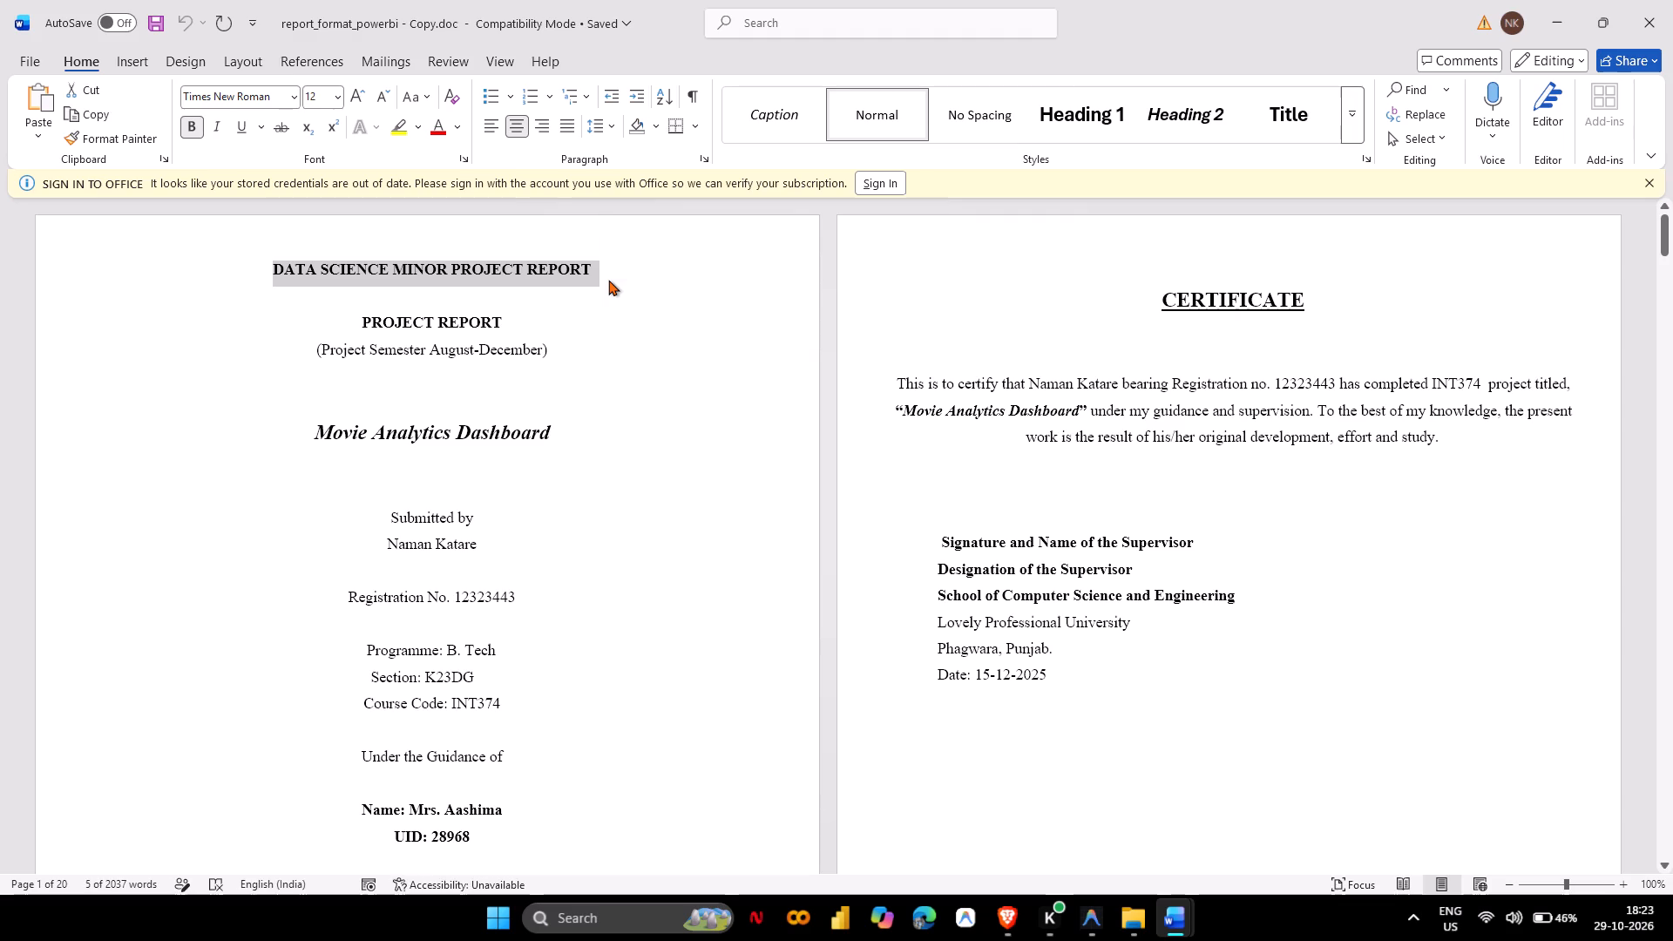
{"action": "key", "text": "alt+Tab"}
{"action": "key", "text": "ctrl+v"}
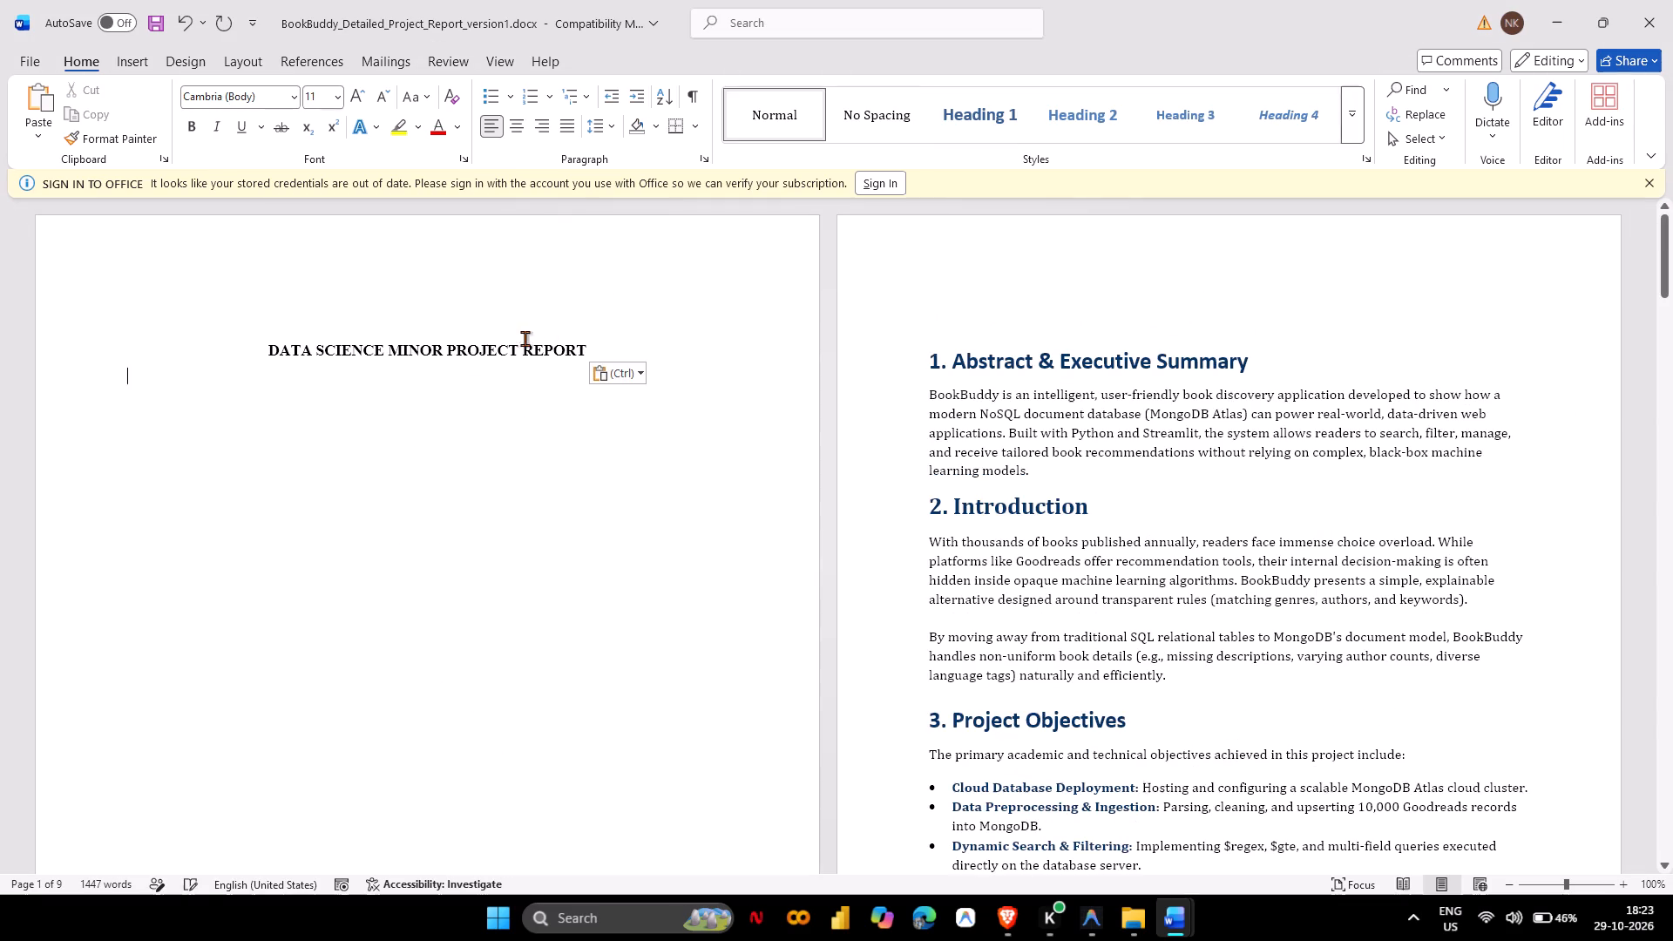
Copy the cover line "PROJECT REPORT" from report_format_powerbi - Copy.doc and return to the line below the heading in BookBuddy_Detailed_Project_Report_version1.
{"action": "key", "text": "alt+Tab"}
{"action": "left_click", "coordinate": [561, 342]}
{"action": "left_click_drag", "start_coordinate": [561, 342], "coordinate": [395, 323]}
{"action": "key", "text": "ctrl+c"}
{"action": "triple_click", "coordinate": [395, 322]}
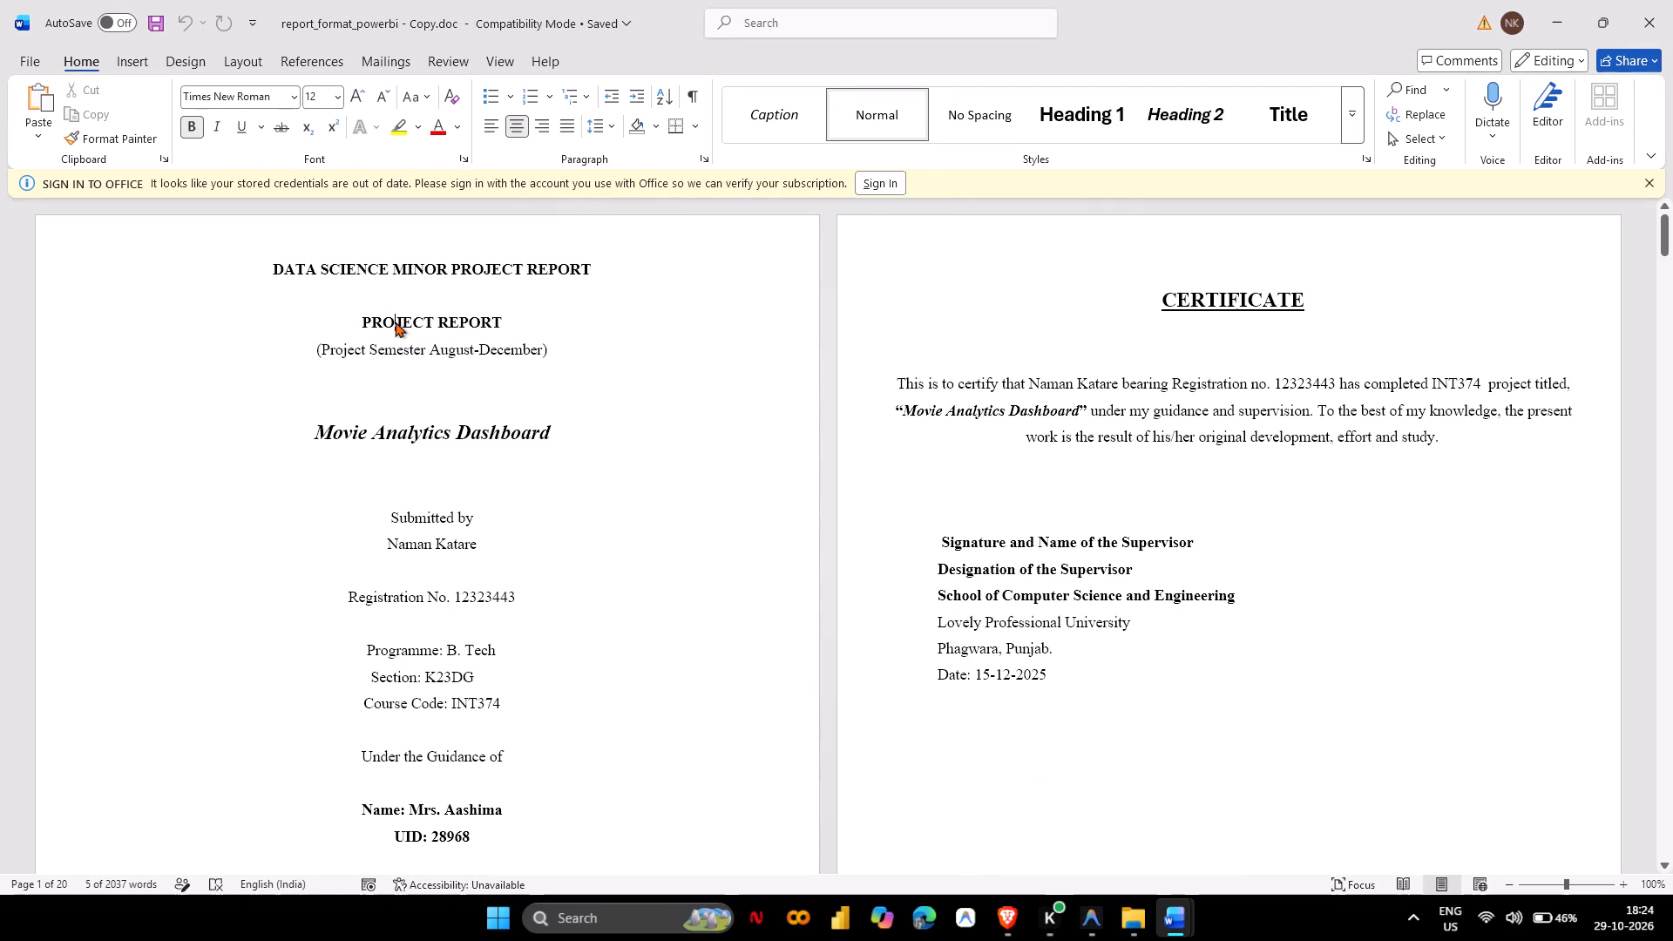
{"action": "key", "text": "ctrl+c"}
{"action": "key", "text": "alt+Tab"}
{"action": "left_click", "coordinate": [449, 386]}
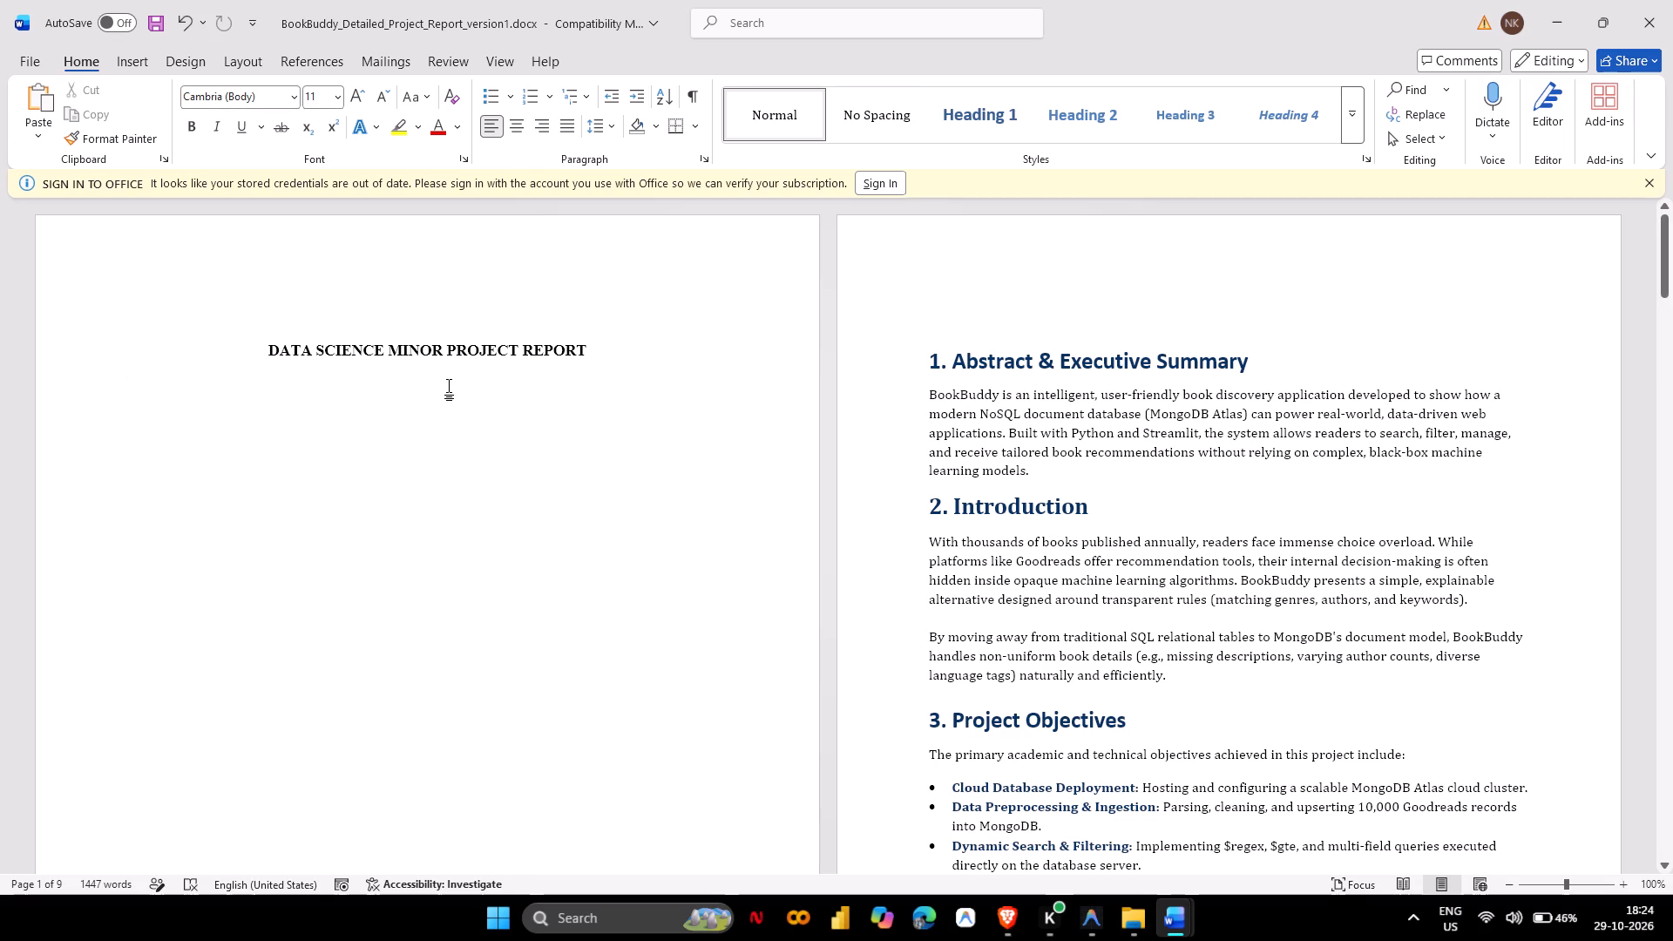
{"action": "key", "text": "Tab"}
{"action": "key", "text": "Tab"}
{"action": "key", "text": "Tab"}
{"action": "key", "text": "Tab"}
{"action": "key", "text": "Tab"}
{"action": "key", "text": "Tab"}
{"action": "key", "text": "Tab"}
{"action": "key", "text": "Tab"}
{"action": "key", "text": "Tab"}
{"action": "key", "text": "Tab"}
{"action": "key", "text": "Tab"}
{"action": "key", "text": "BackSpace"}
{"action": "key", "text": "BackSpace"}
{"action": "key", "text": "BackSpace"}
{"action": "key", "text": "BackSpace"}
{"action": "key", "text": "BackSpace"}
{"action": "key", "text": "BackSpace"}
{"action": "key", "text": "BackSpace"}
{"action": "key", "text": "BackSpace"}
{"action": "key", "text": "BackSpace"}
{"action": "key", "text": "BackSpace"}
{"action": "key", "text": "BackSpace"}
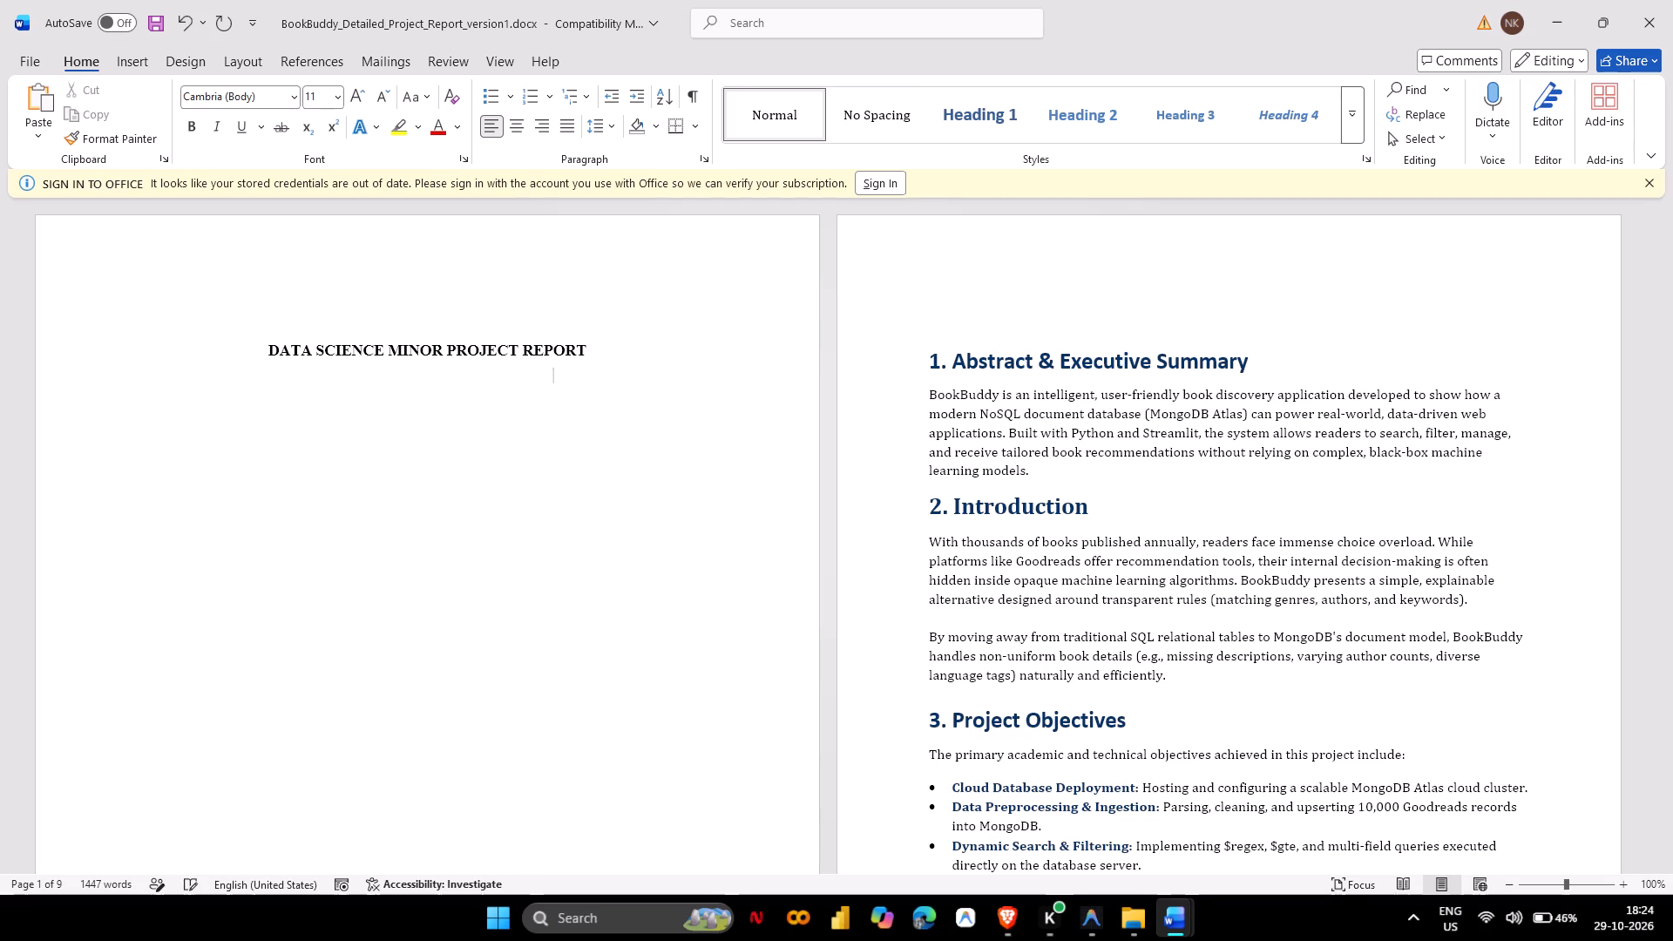
Recreate the line below the cover heading with the heading's centred formatting and paste "PROJECT REPORT" there.
{"action": "key", "text": "BackSpace"}
{"action": "key", "text": "BackSpace"}
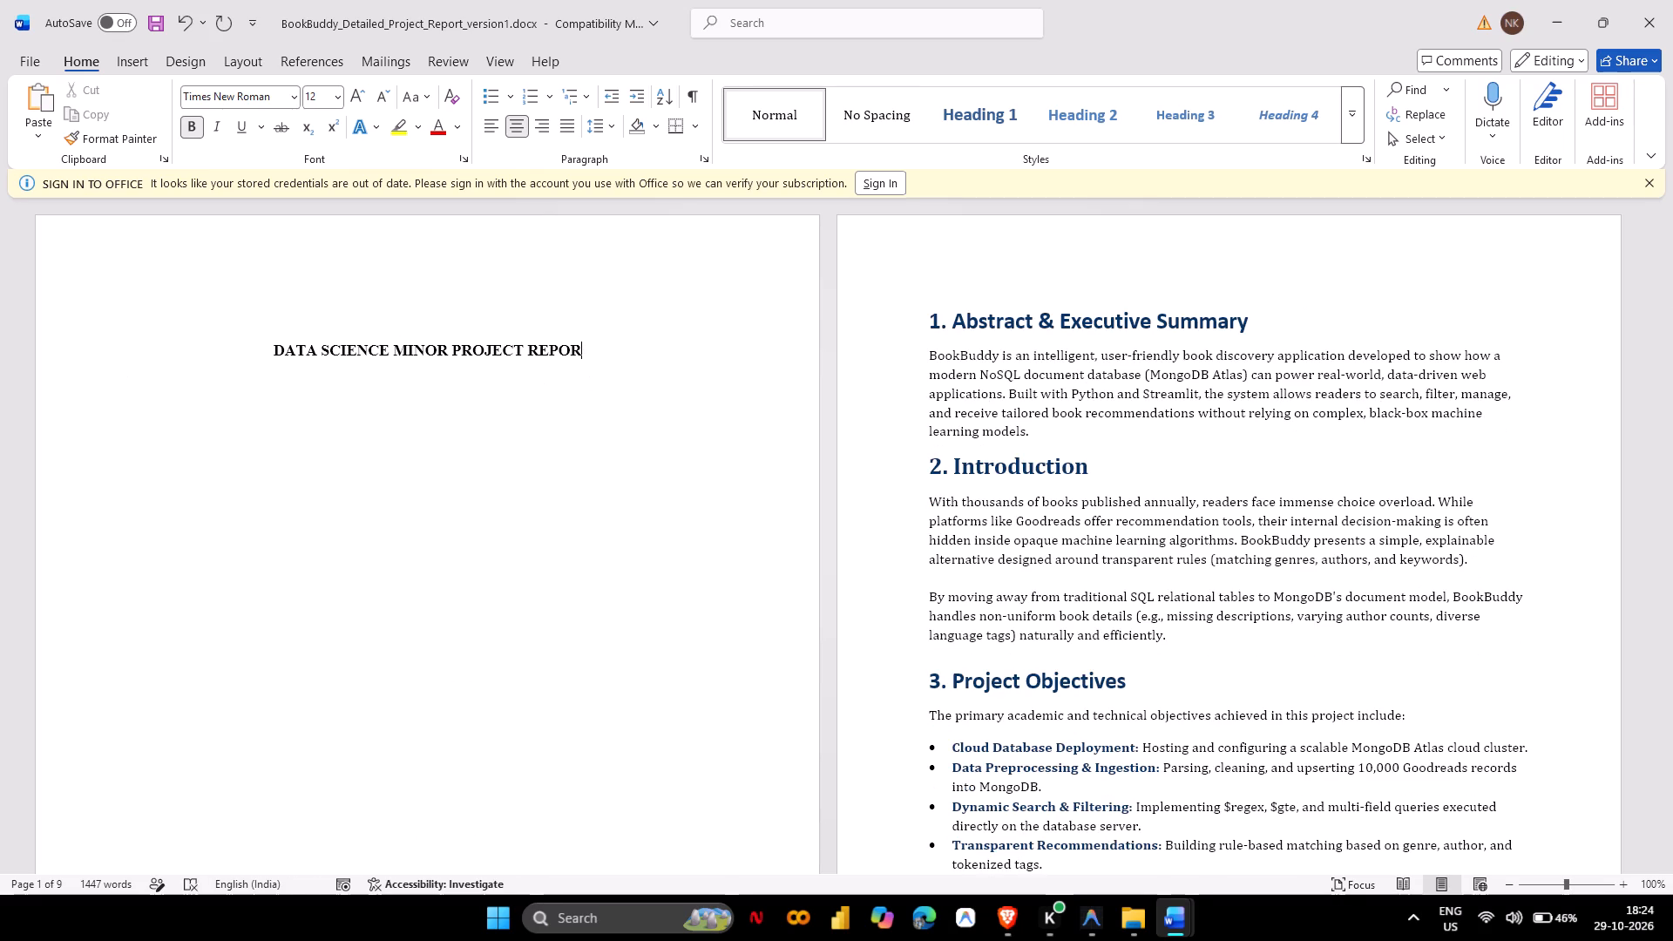
{"action": "key", "text": "shift+t"}
{"action": "key", "text": "Return"}
{"action": "key", "text": "ctrl+v"}
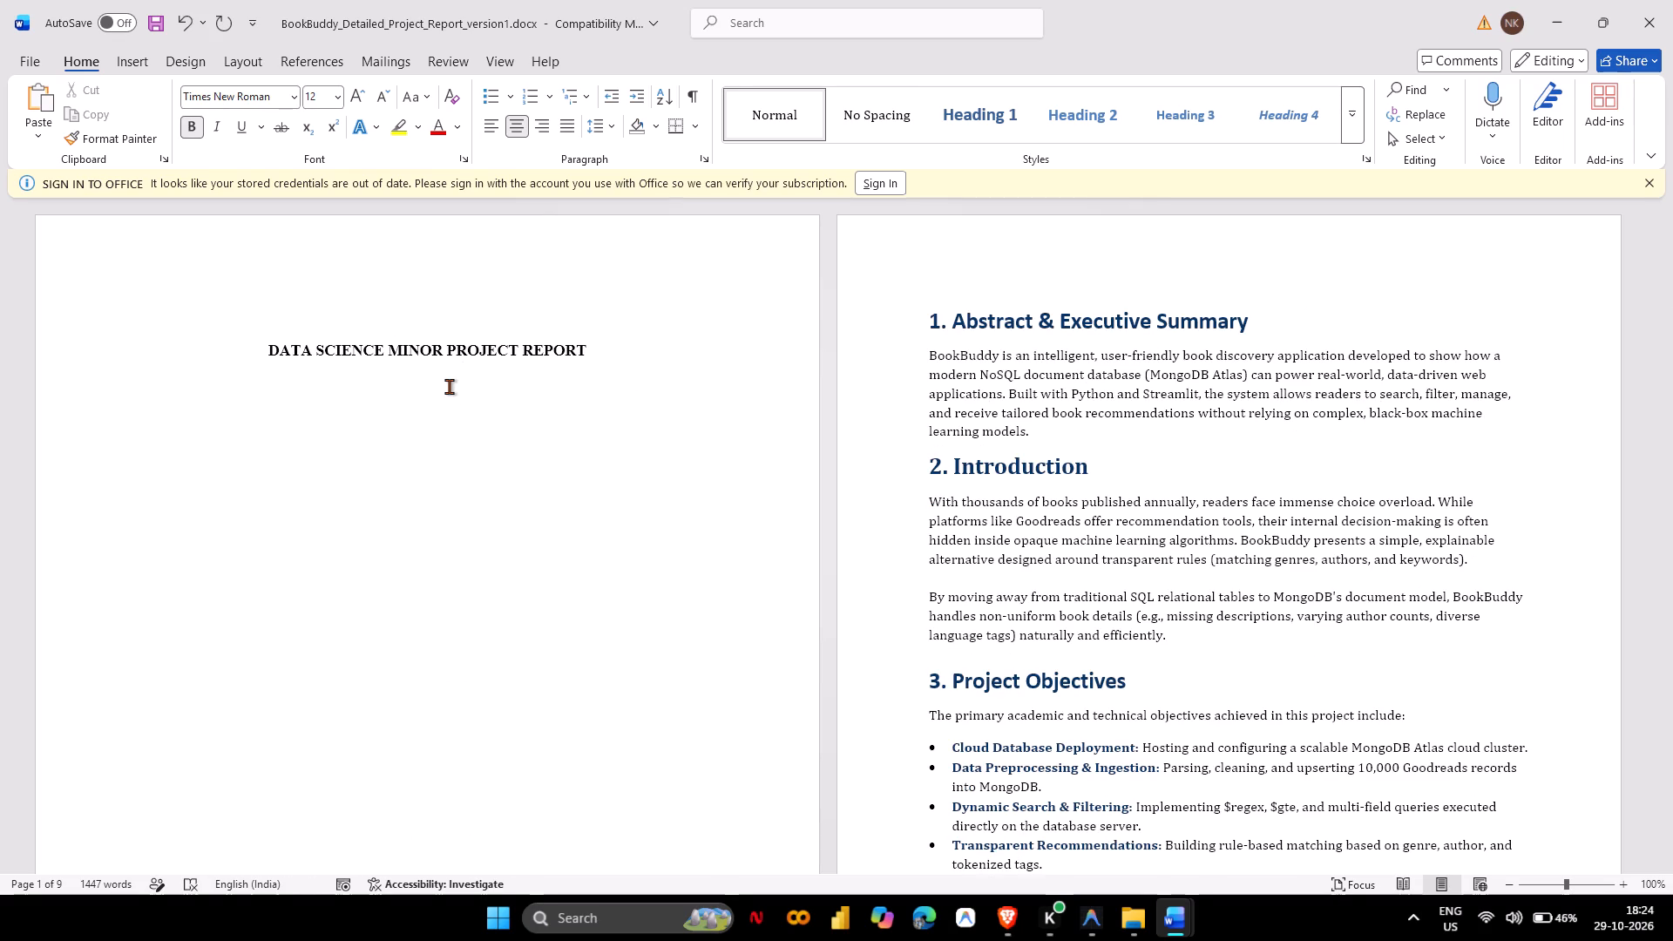
{"action": "key", "text": "Return"}
{"action": "key", "text": "Return"}
{"action": "key", "text": "Return"}
{"action": "key", "text": "BackSpace"}
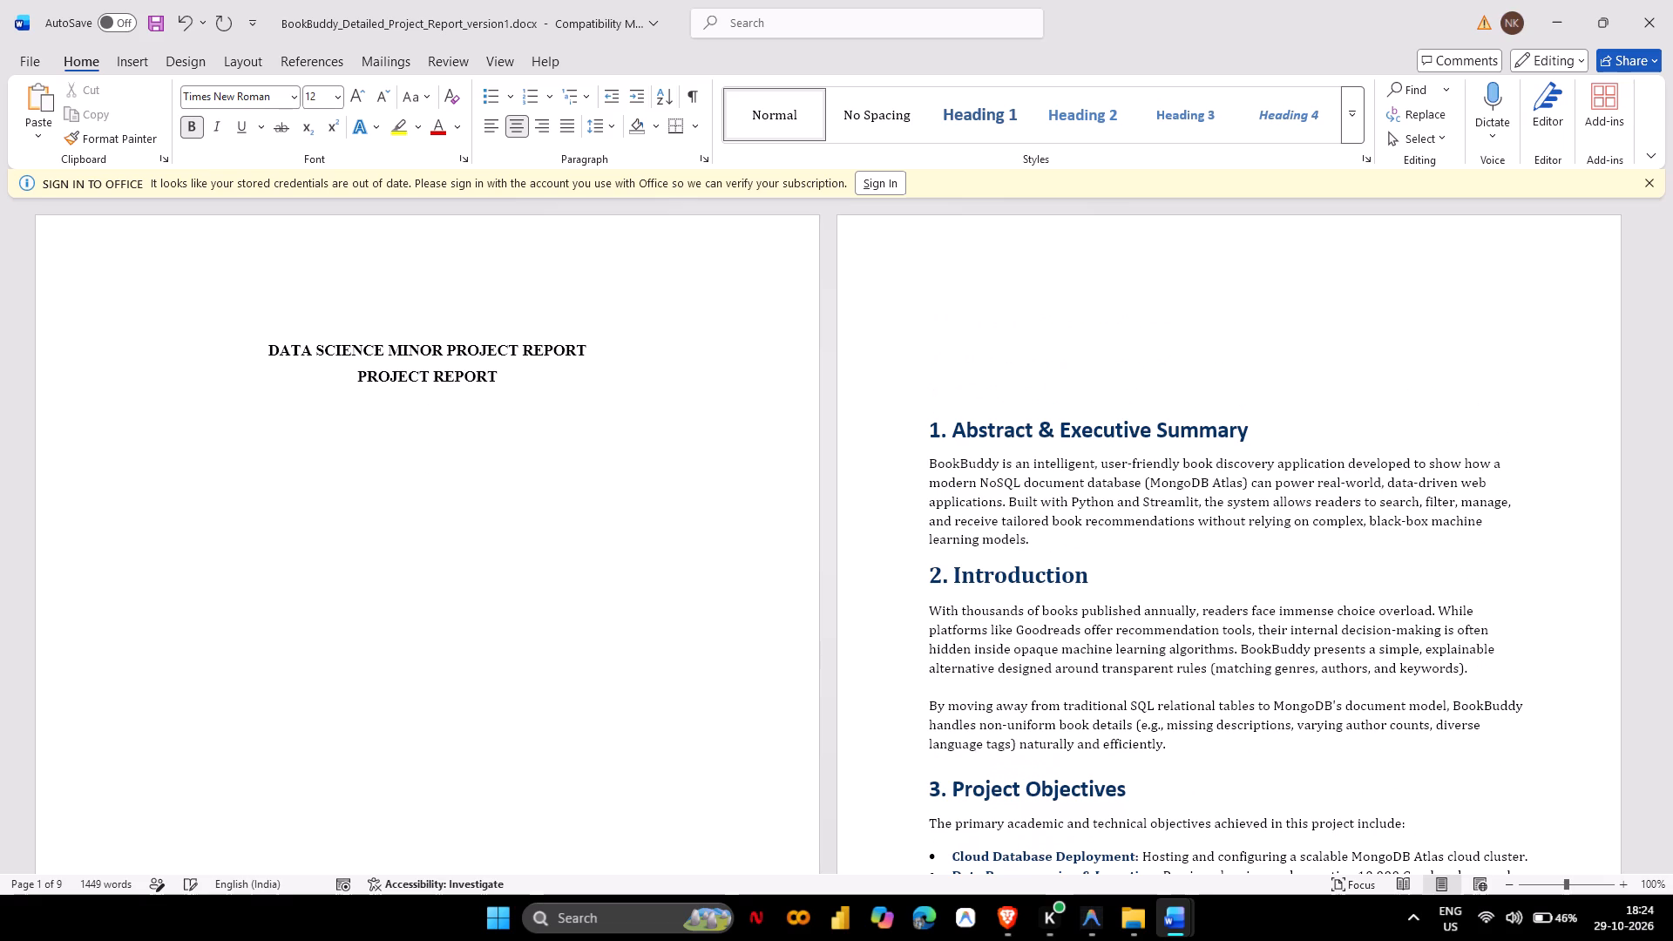
{"action": "key", "text": "BackSpace"}
{"action": "key", "text": "BackSpace"}
{"action": "key", "text": "Down"}
{"action": "key", "text": "Down"}
{"action": "key", "text": "Down"}
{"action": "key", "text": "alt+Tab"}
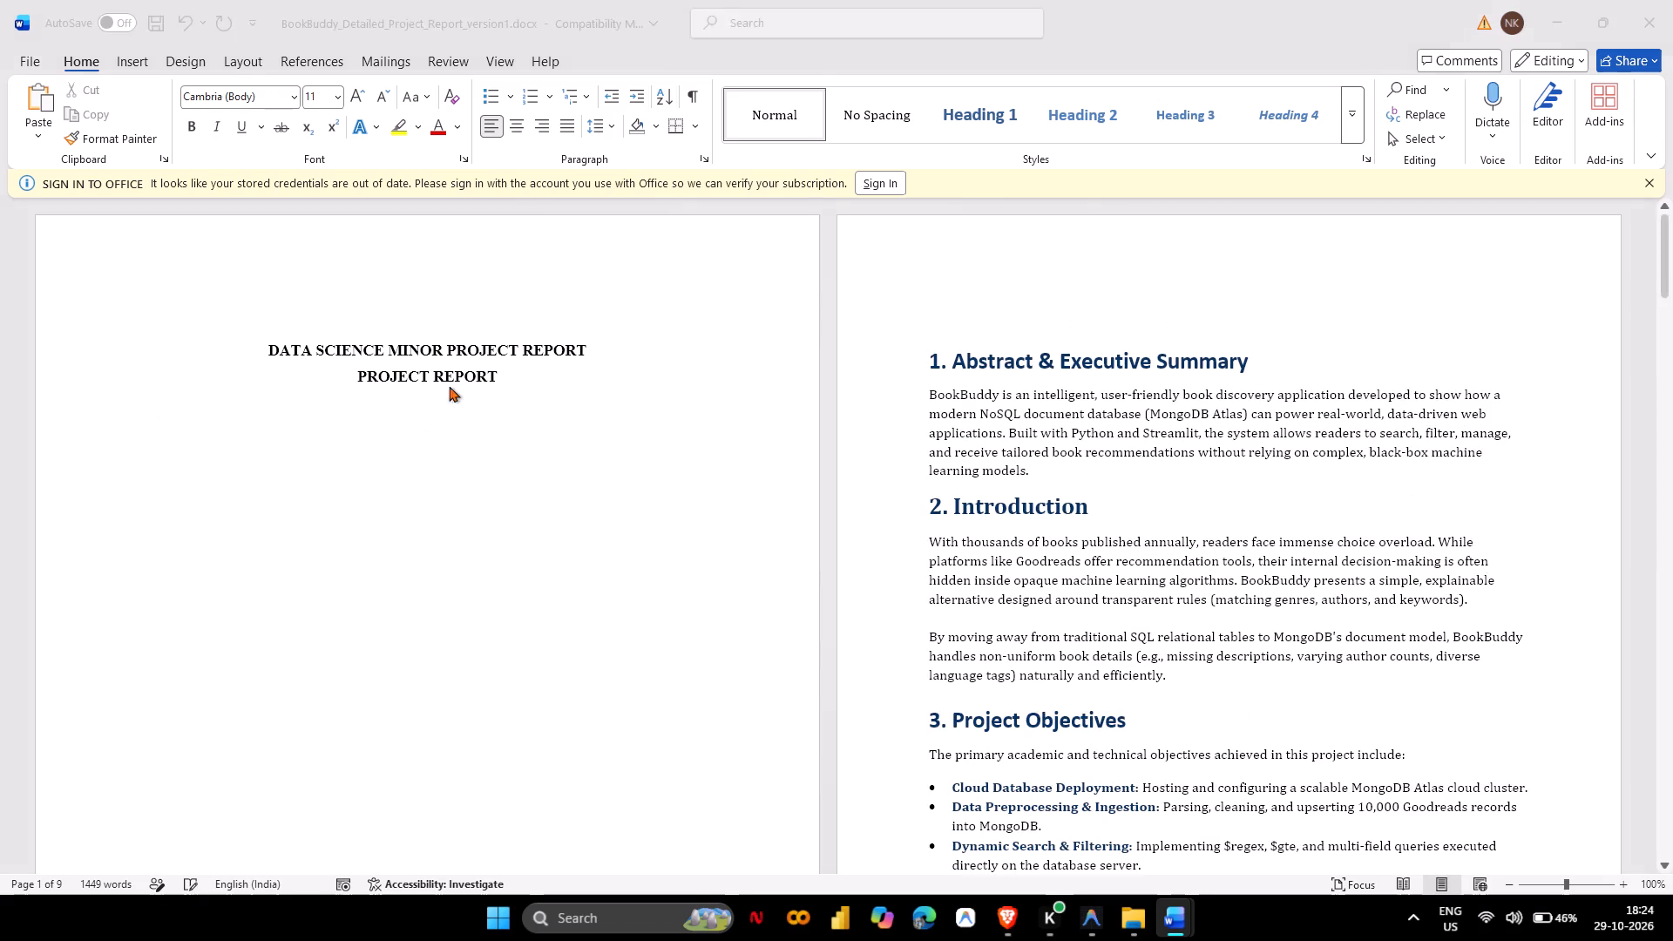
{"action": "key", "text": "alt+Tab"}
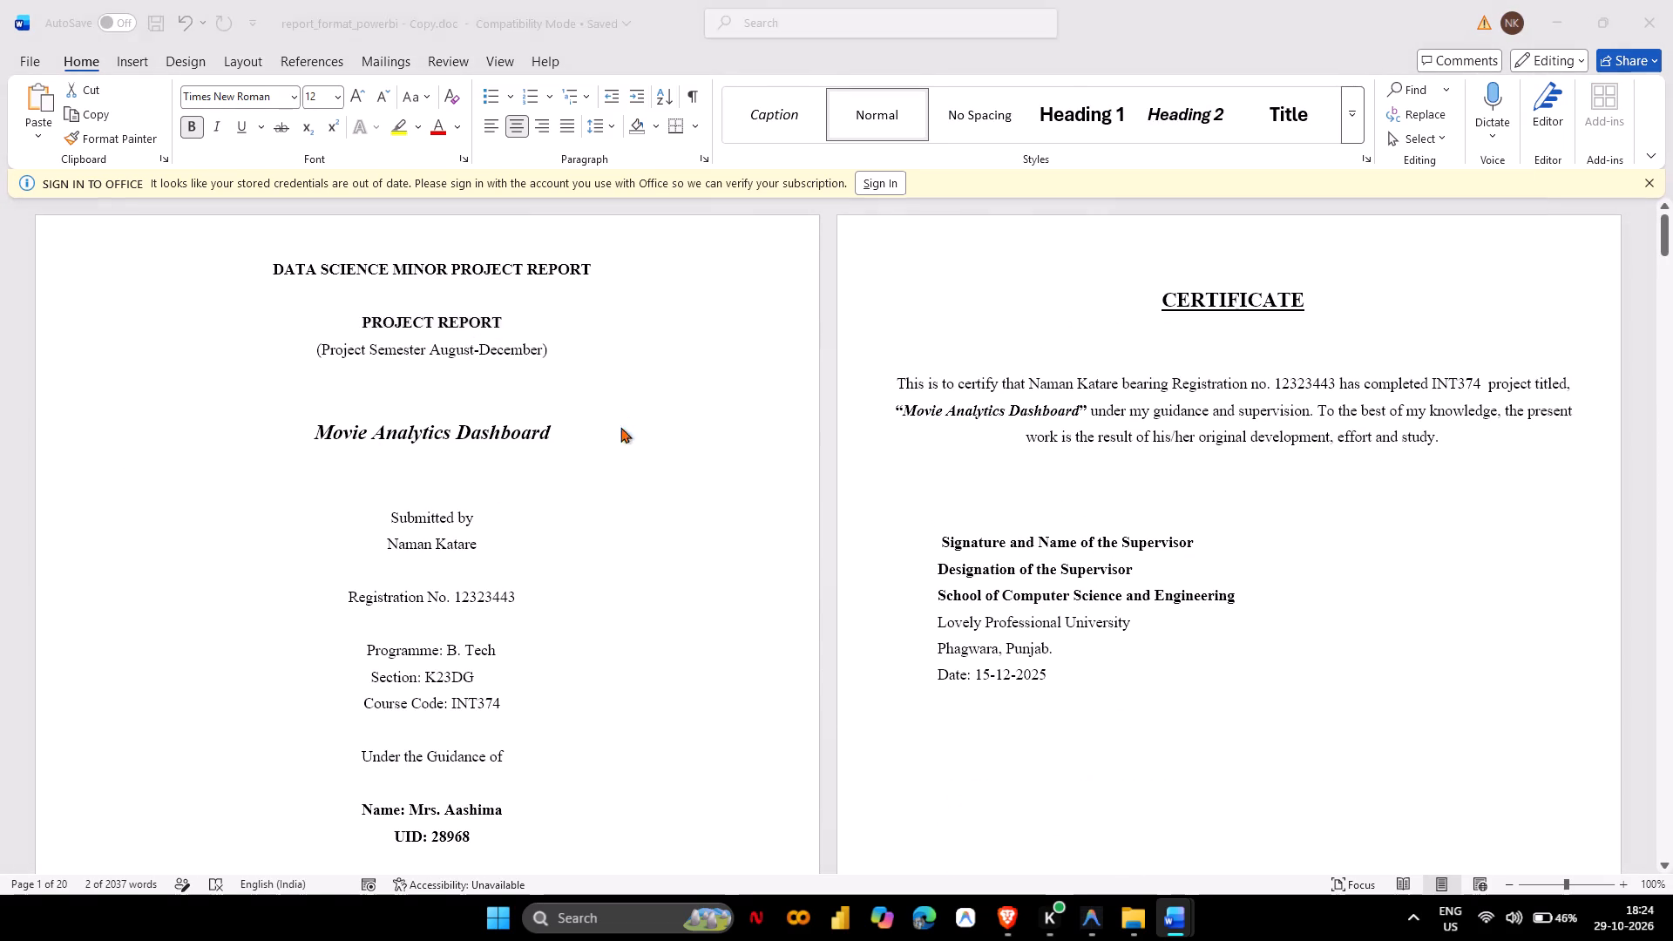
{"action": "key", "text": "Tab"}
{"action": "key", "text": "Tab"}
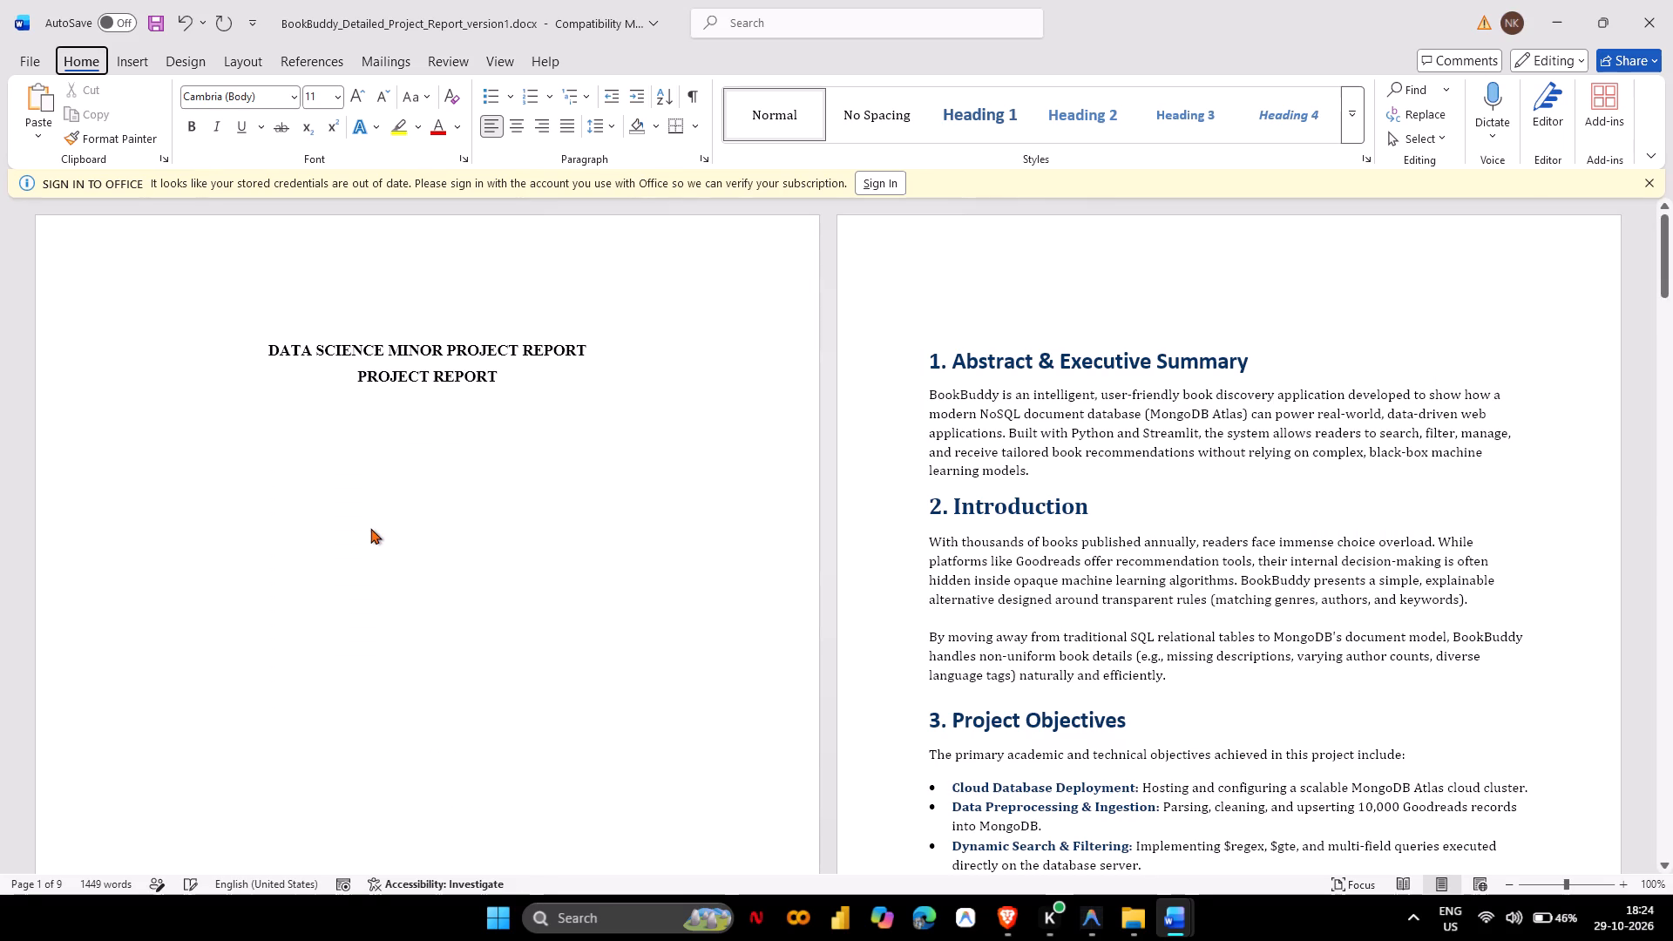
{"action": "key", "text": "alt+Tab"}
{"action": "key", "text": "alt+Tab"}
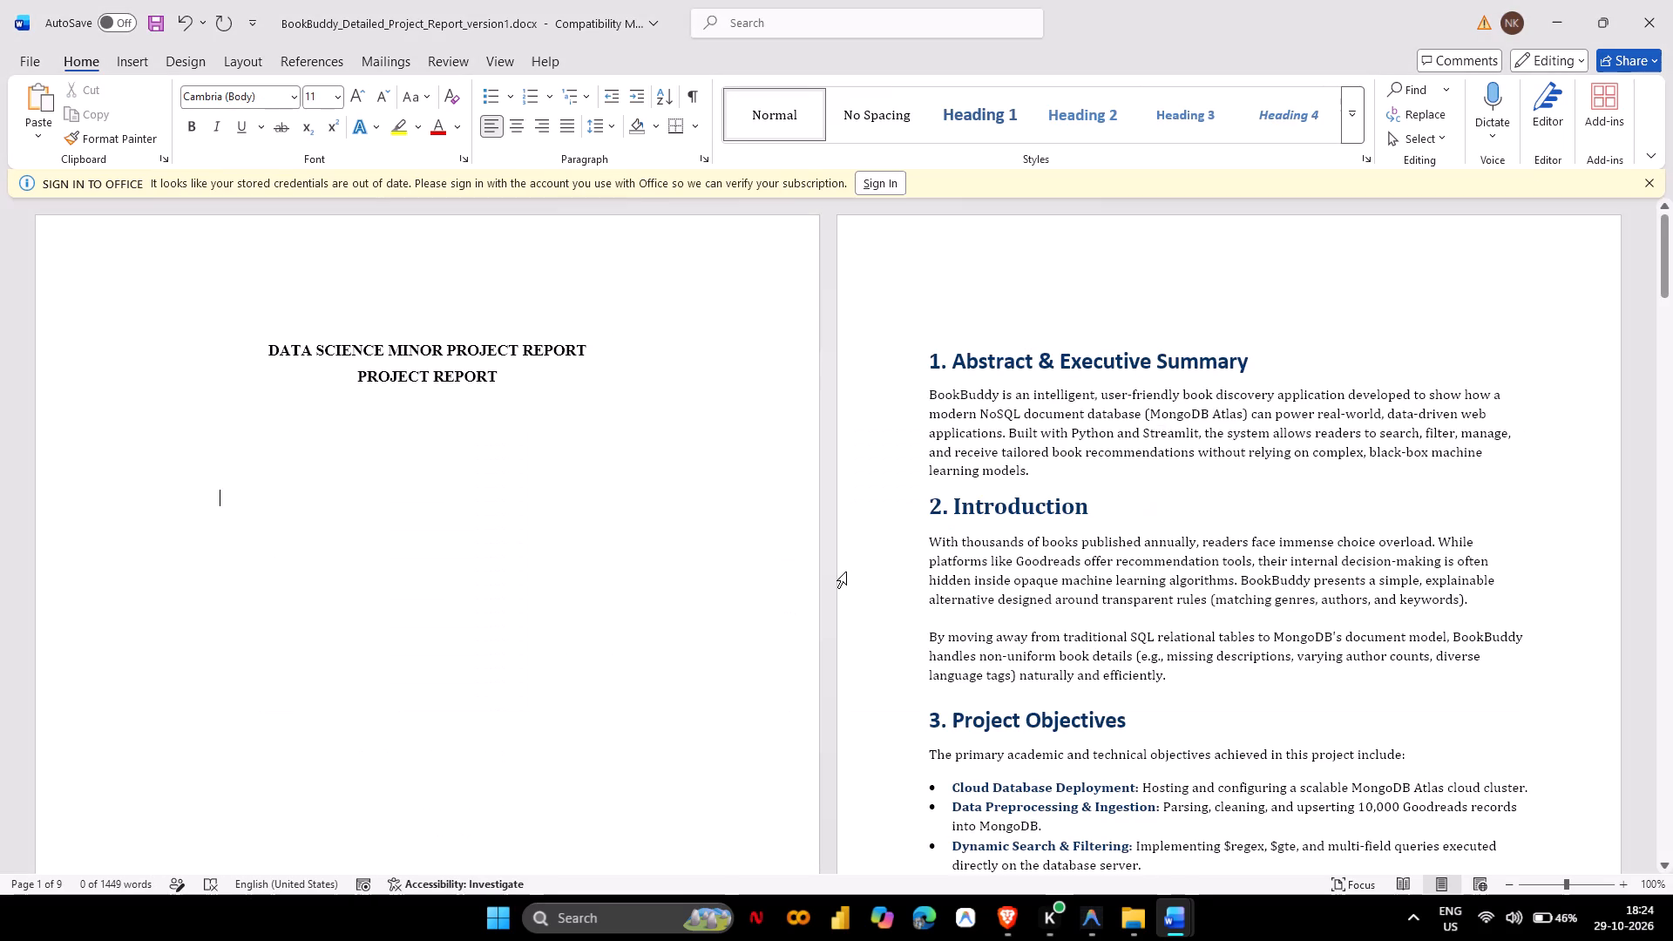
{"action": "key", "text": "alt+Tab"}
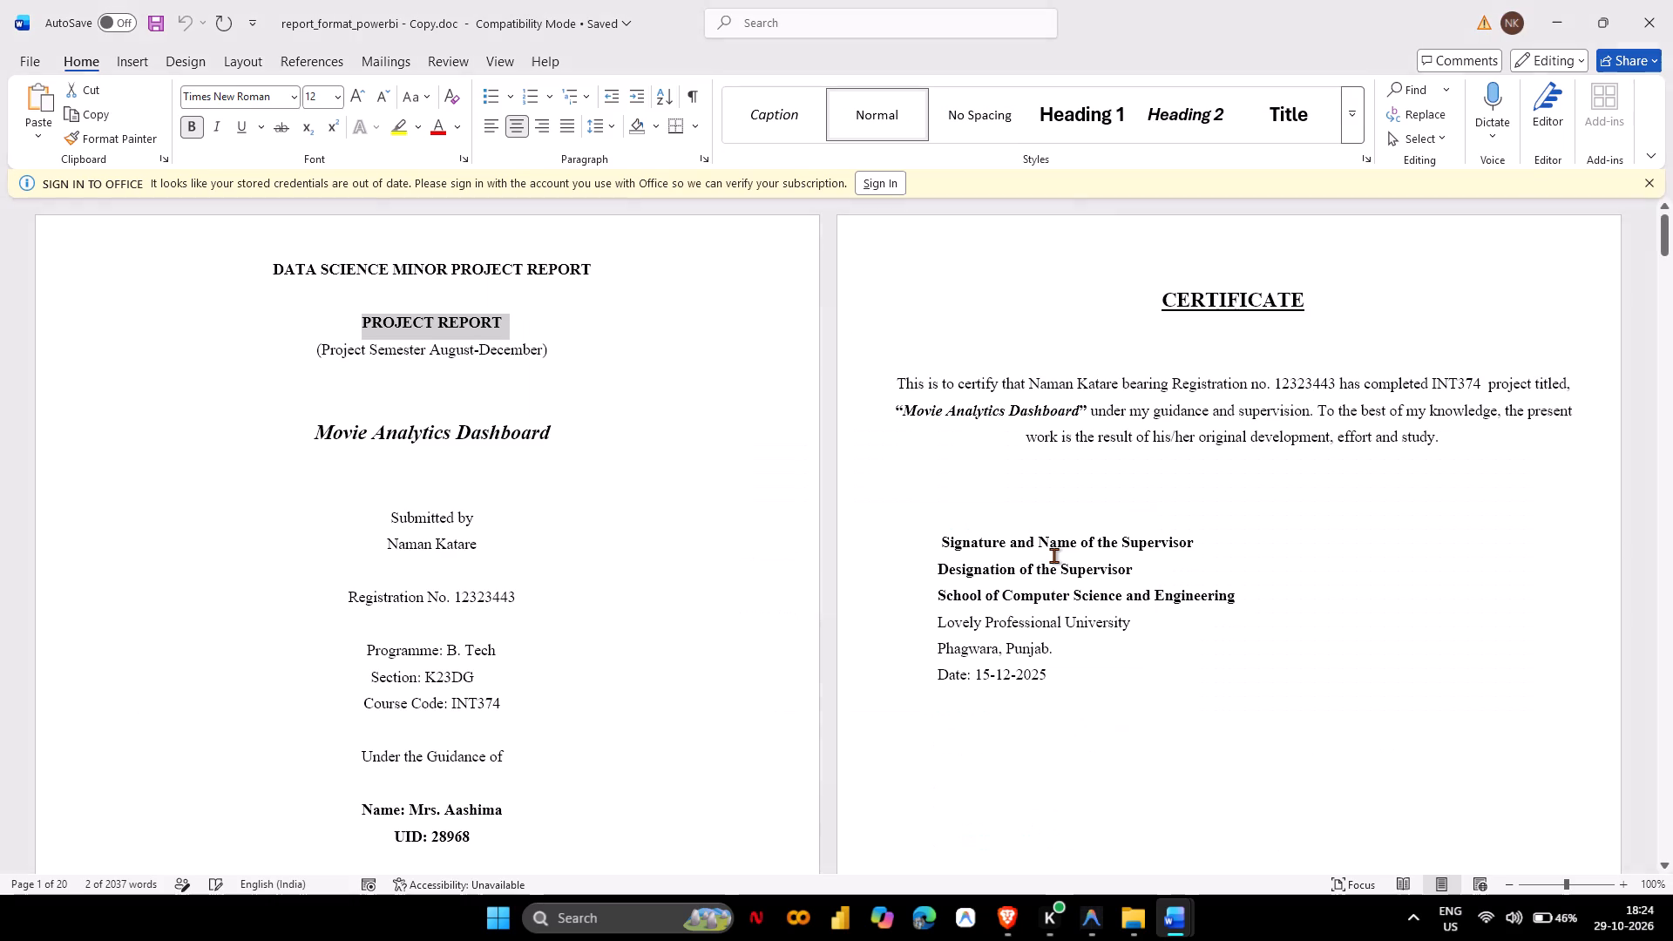
Open BookBuddy_Detailed_Project_Report_v2.docx and look through its sections, machine learning results and screenshots.
{"action": "key", "text": "alt+Tab"}
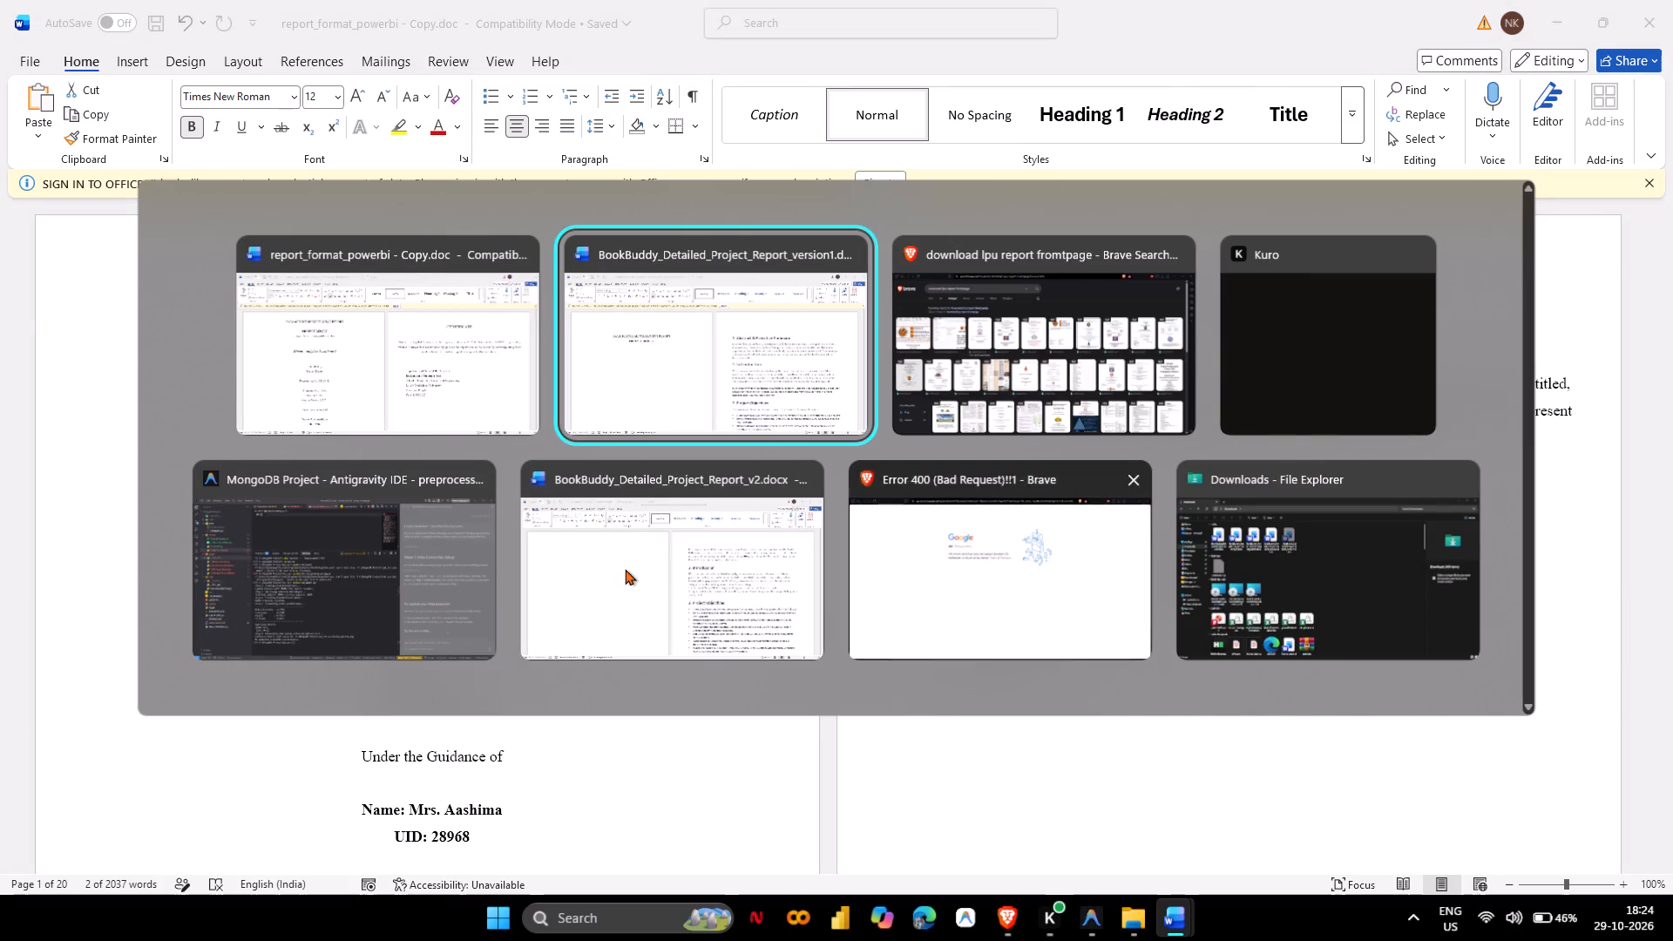
{"action": "left_click", "coordinate": [620, 565], "text": "alt"}
{"action": "scroll", "coordinate": [620, 565], "scroll_direction": "up", "scroll_amount": 4}
{"action": "scroll", "coordinate": [620, 565], "scroll_direction": "down", "scroll_amount": 2}
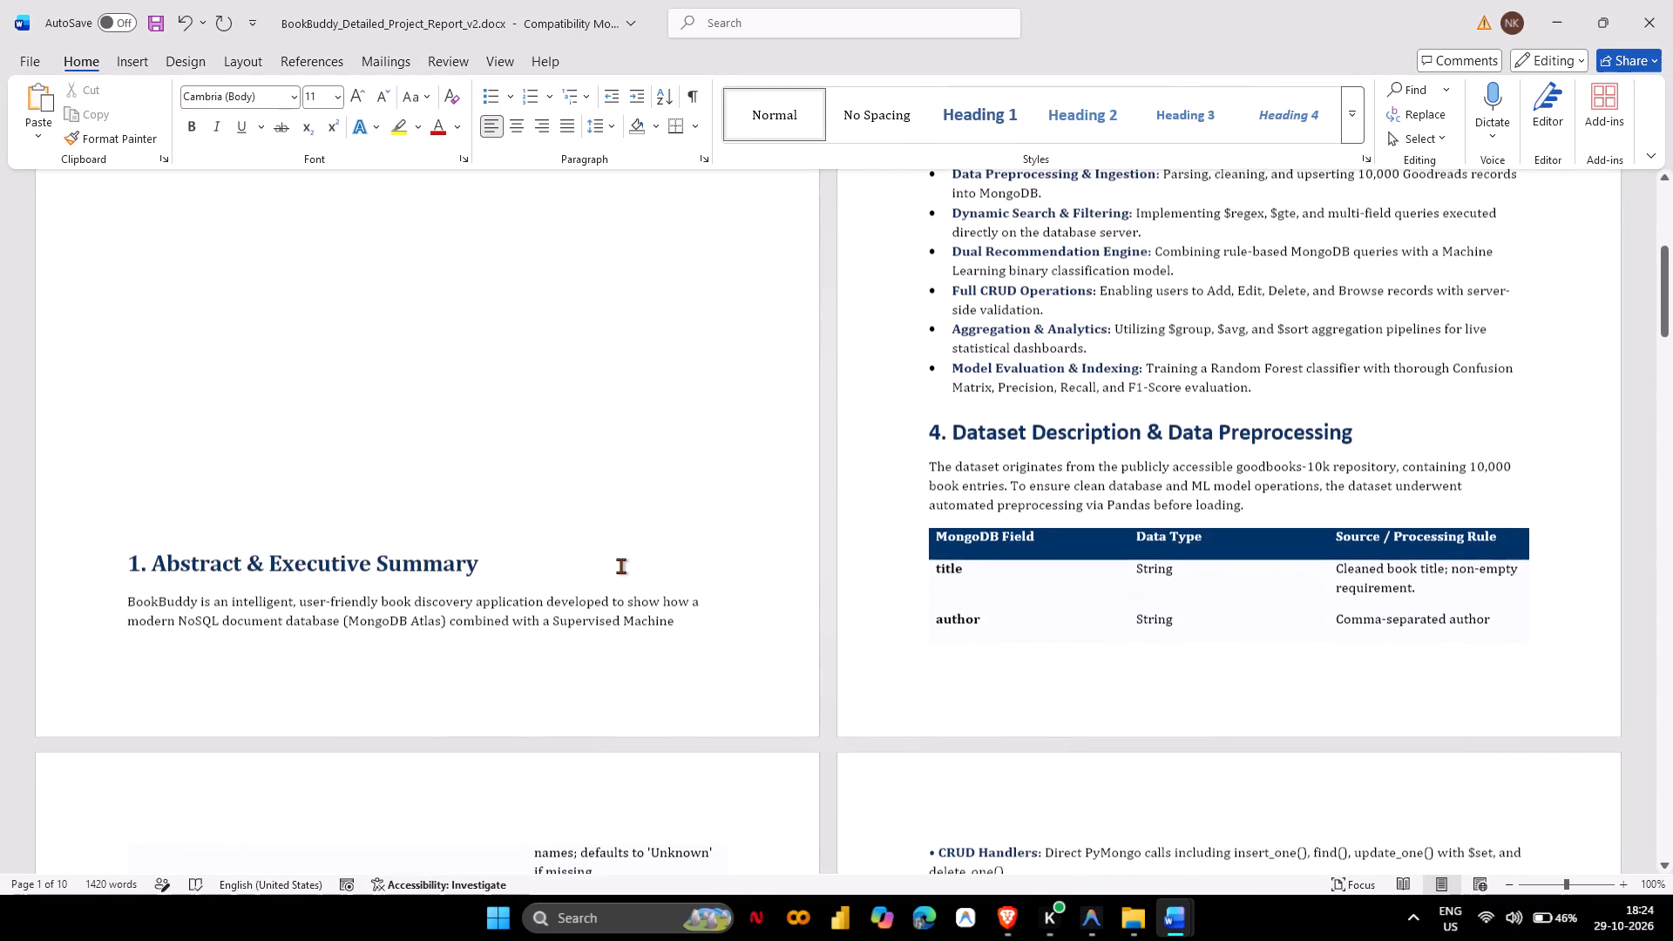
{"action": "scroll", "coordinate": [620, 565], "scroll_direction": "down", "scroll_amount": 1}
{"action": "scroll", "coordinate": [620, 565], "scroll_direction": "up", "scroll_amount": 6}
{"action": "scroll", "coordinate": [620, 565], "scroll_direction": "down", "scroll_amount": 3}
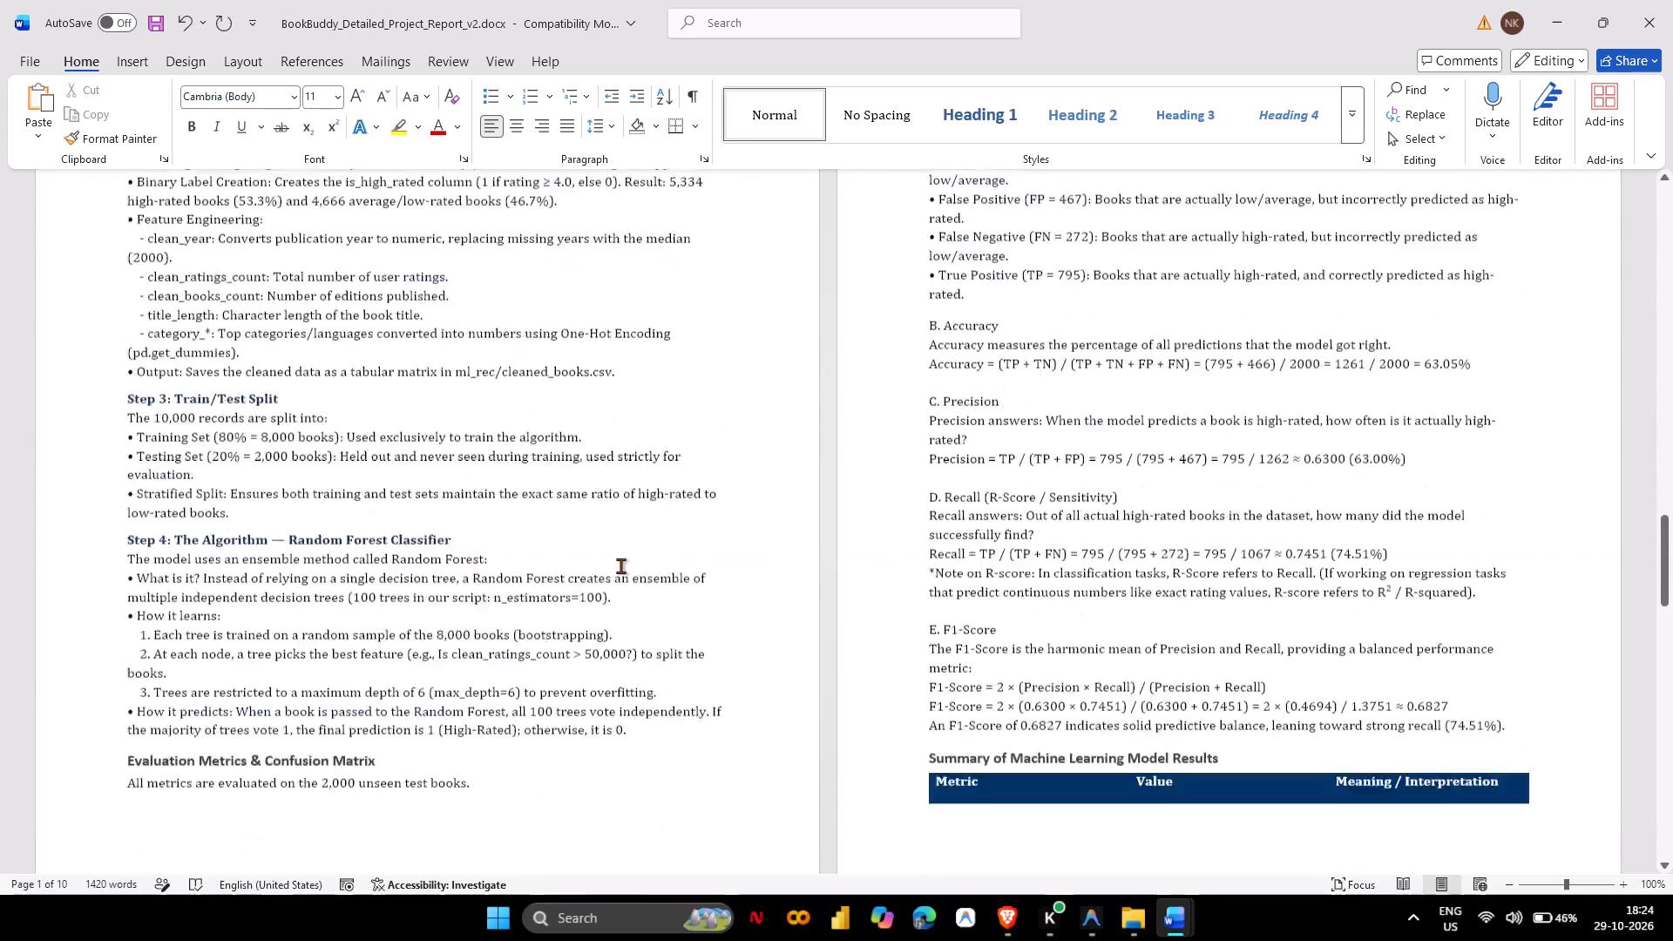
{"action": "scroll", "coordinate": [620, 565], "scroll_direction": "down", "scroll_amount": 7}
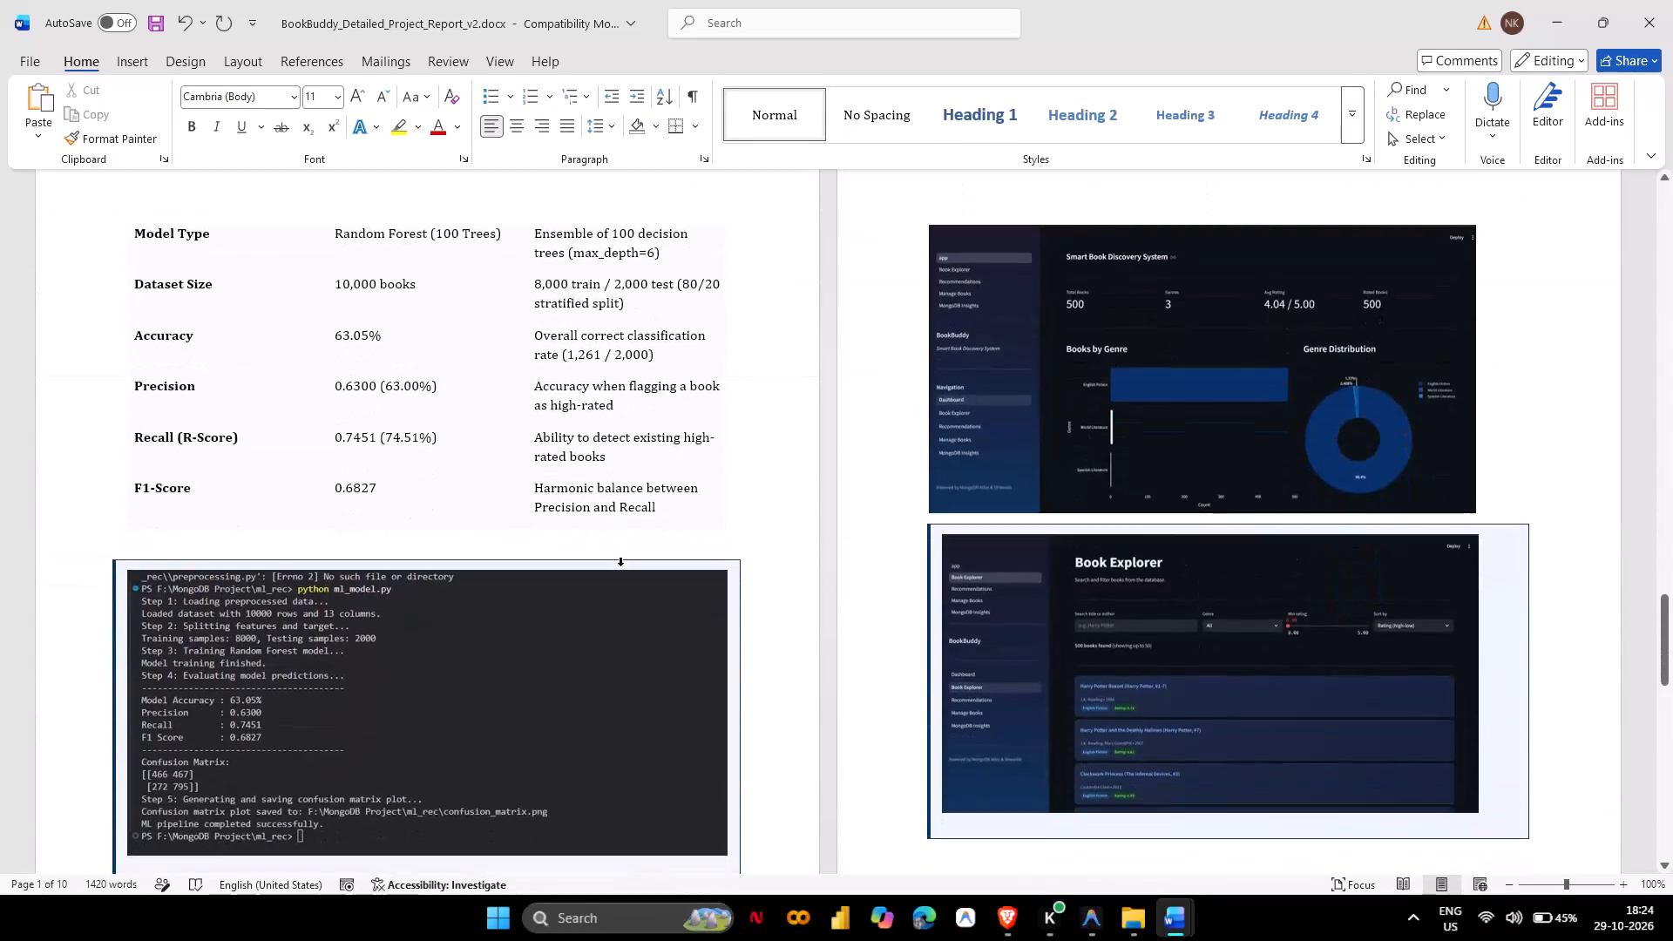
{"action": "scroll", "coordinate": [620, 565], "scroll_direction": "up", "scroll_amount": 15}
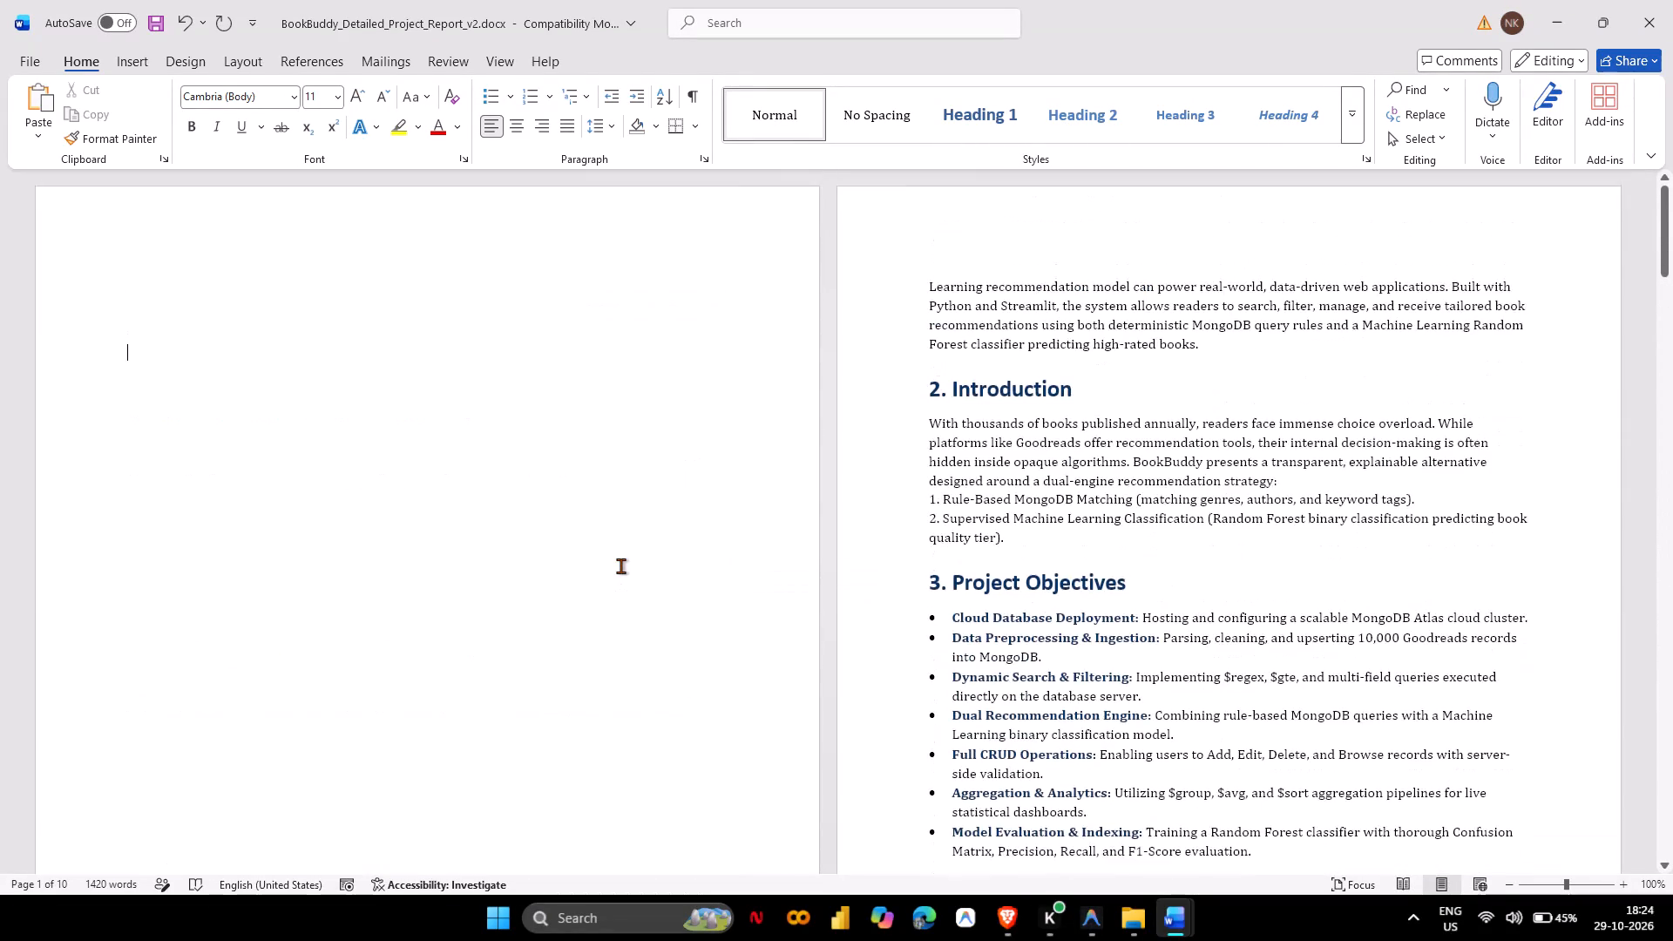
Return to BookBuddy_Detailed_Project_Report_version1.docx and review its content and layout, including the 6.2 Machine Learning Recommendation Model section.
{"action": "key", "text": "alt+Tab"}
{"action": "key", "text": "alt+Tab"}
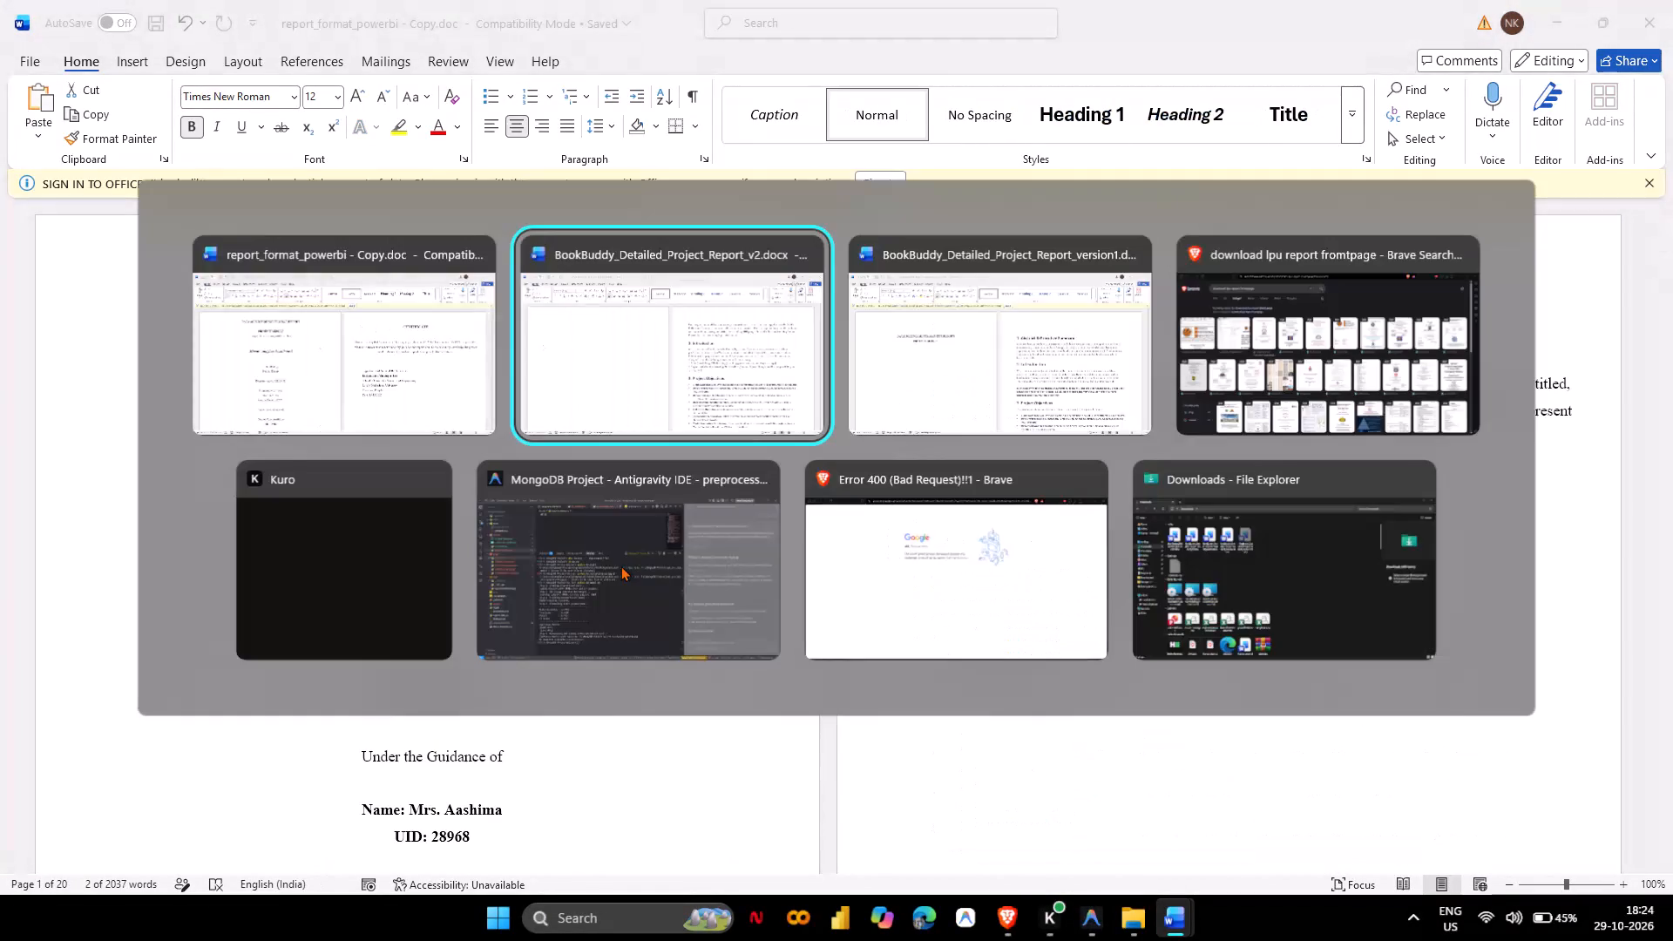
{"action": "key", "text": "alt+Tab"}
{"action": "scroll", "coordinate": [806, 563], "scroll_direction": "down", "scroll_amount": 7}
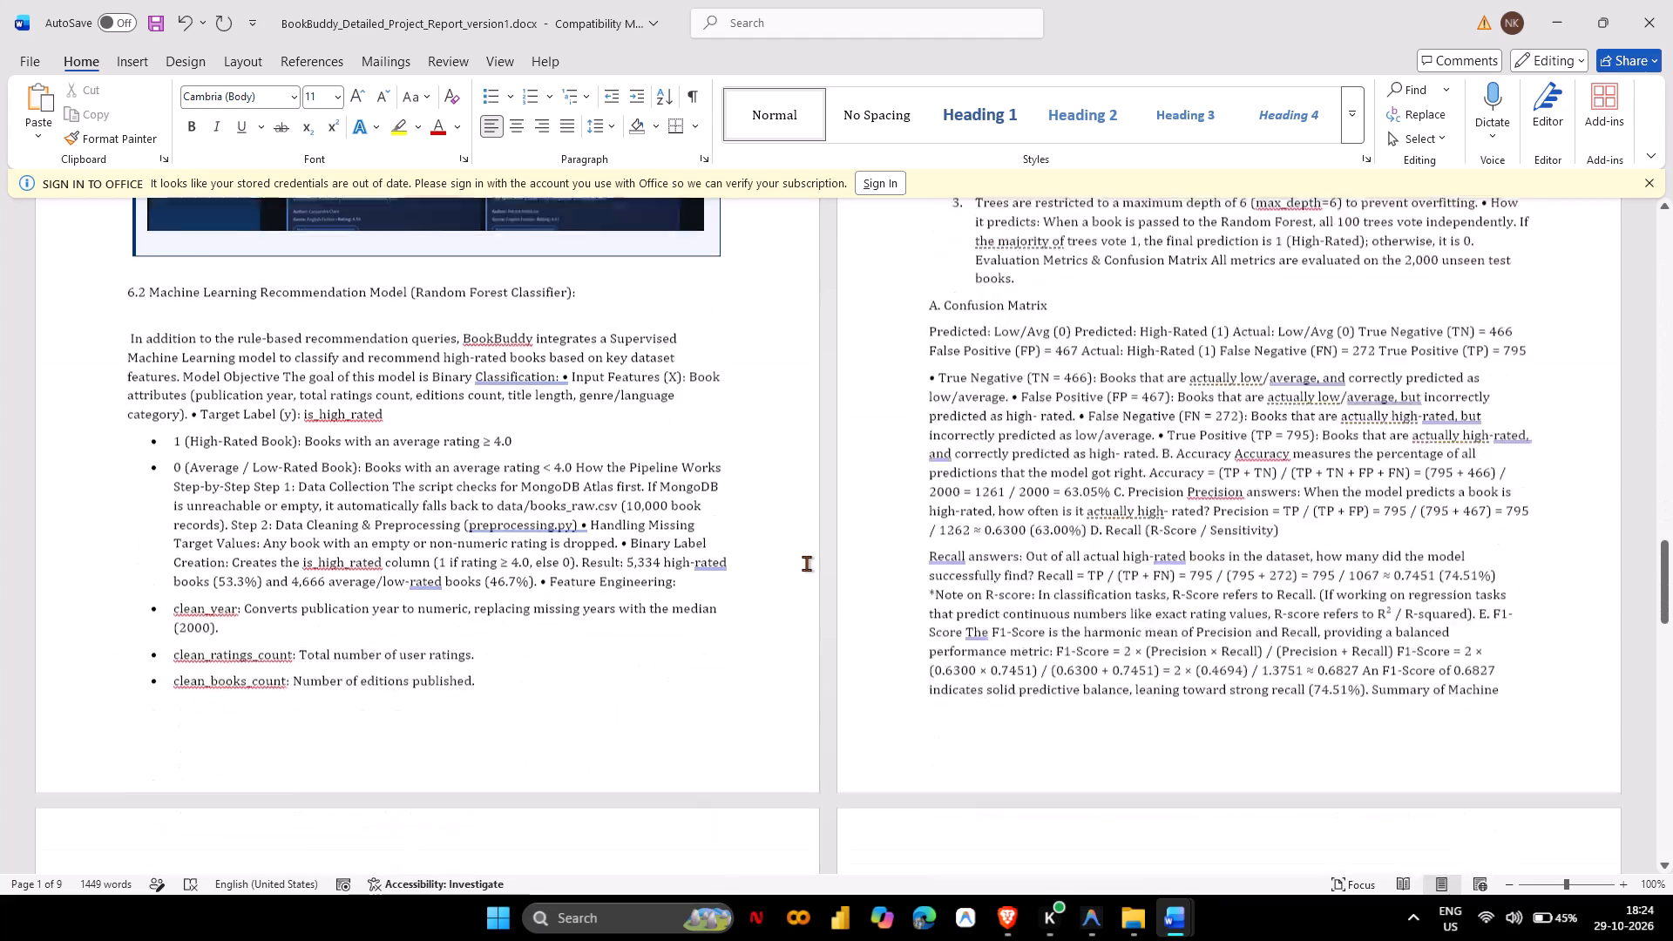
{"action": "scroll", "coordinate": [806, 563], "scroll_direction": "down", "scroll_amount": 4}
{"action": "scroll", "coordinate": [806, 563], "scroll_direction": "up", "scroll_amount": 2}
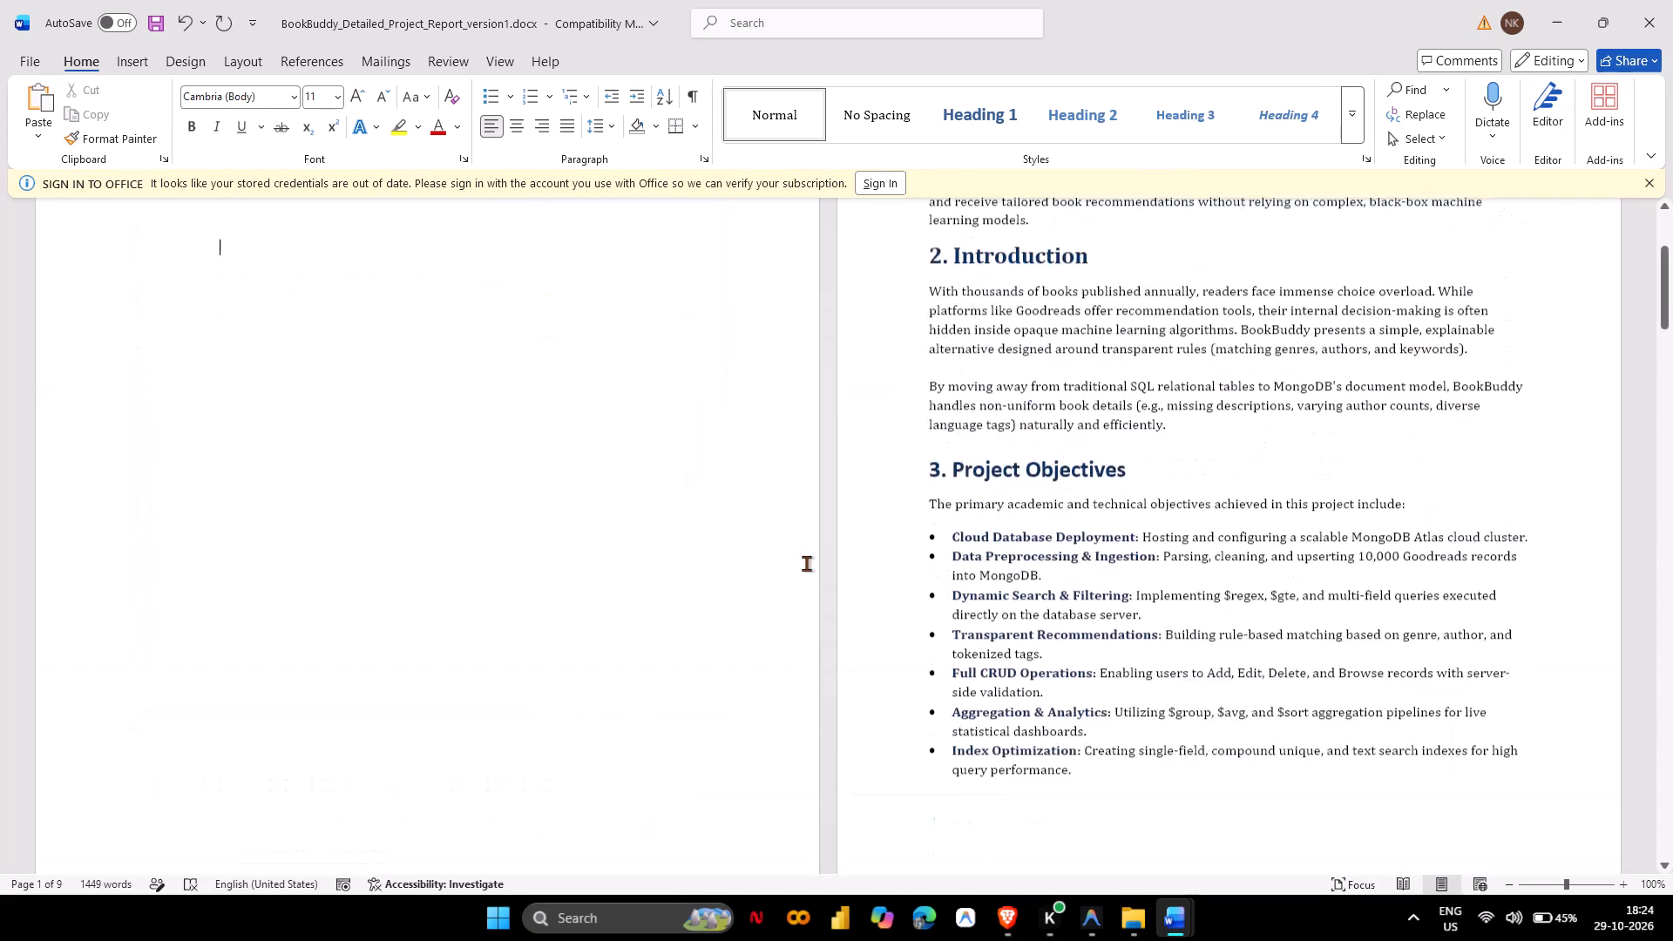
{"action": "scroll", "coordinate": [806, 563], "scroll_direction": "up", "scroll_amount": 1}
{"action": "scroll", "coordinate": [806, 563], "scroll_direction": "down", "scroll_amount": 1}
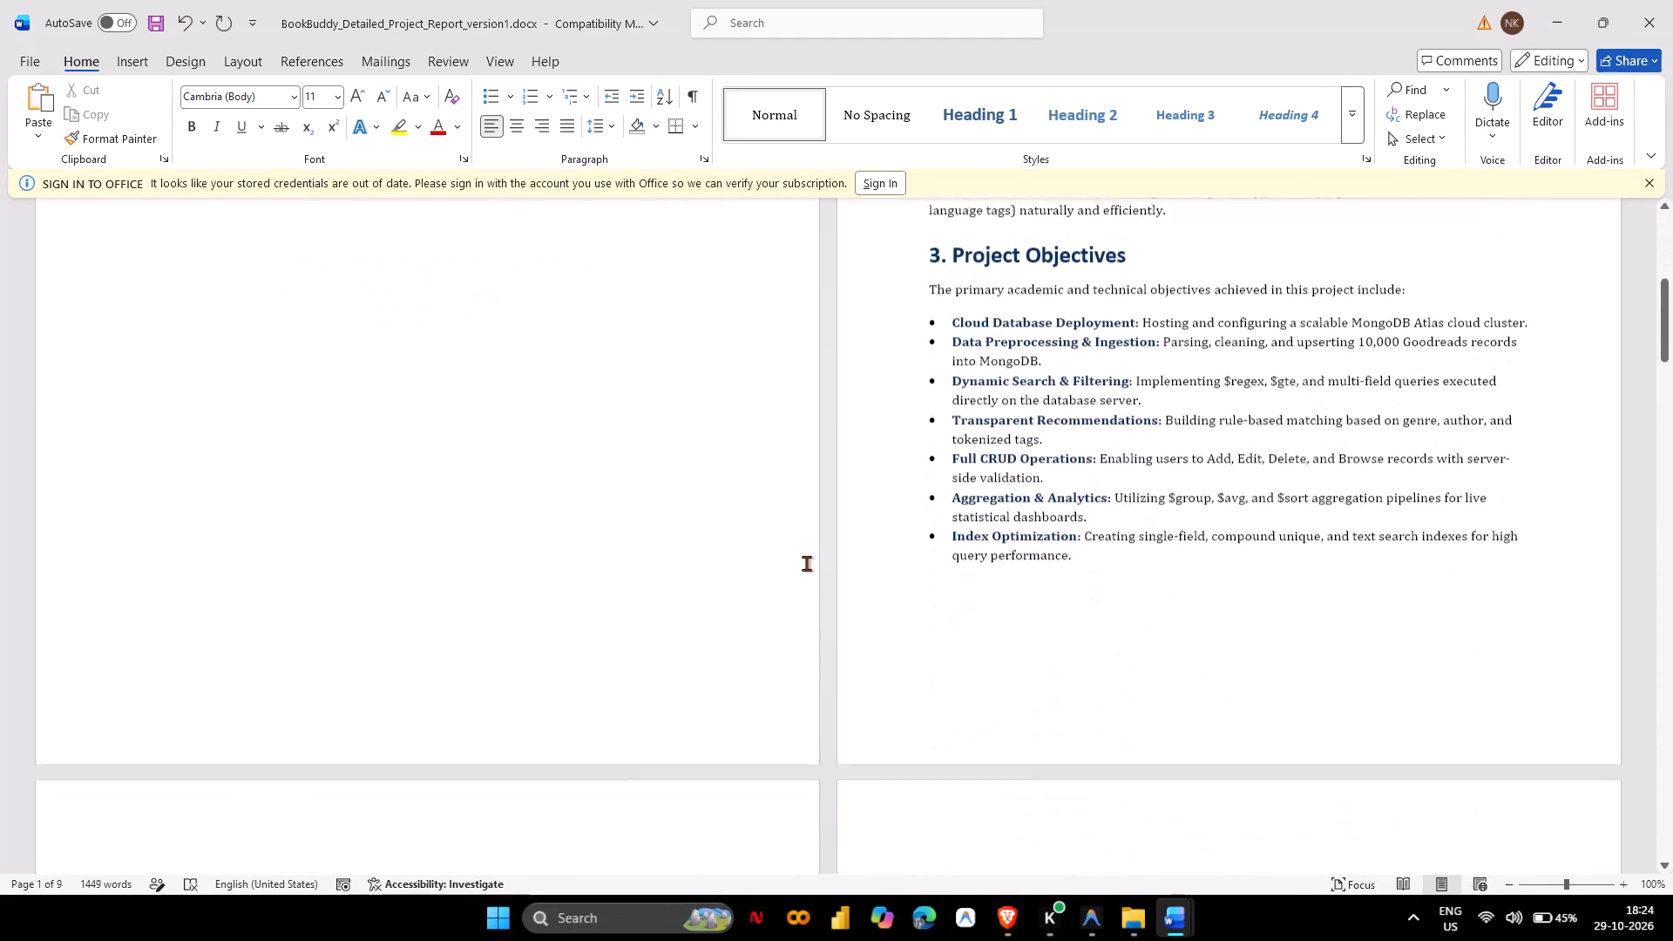
{"action": "scroll", "coordinate": [806, 563], "scroll_direction": "down", "scroll_amount": 3}
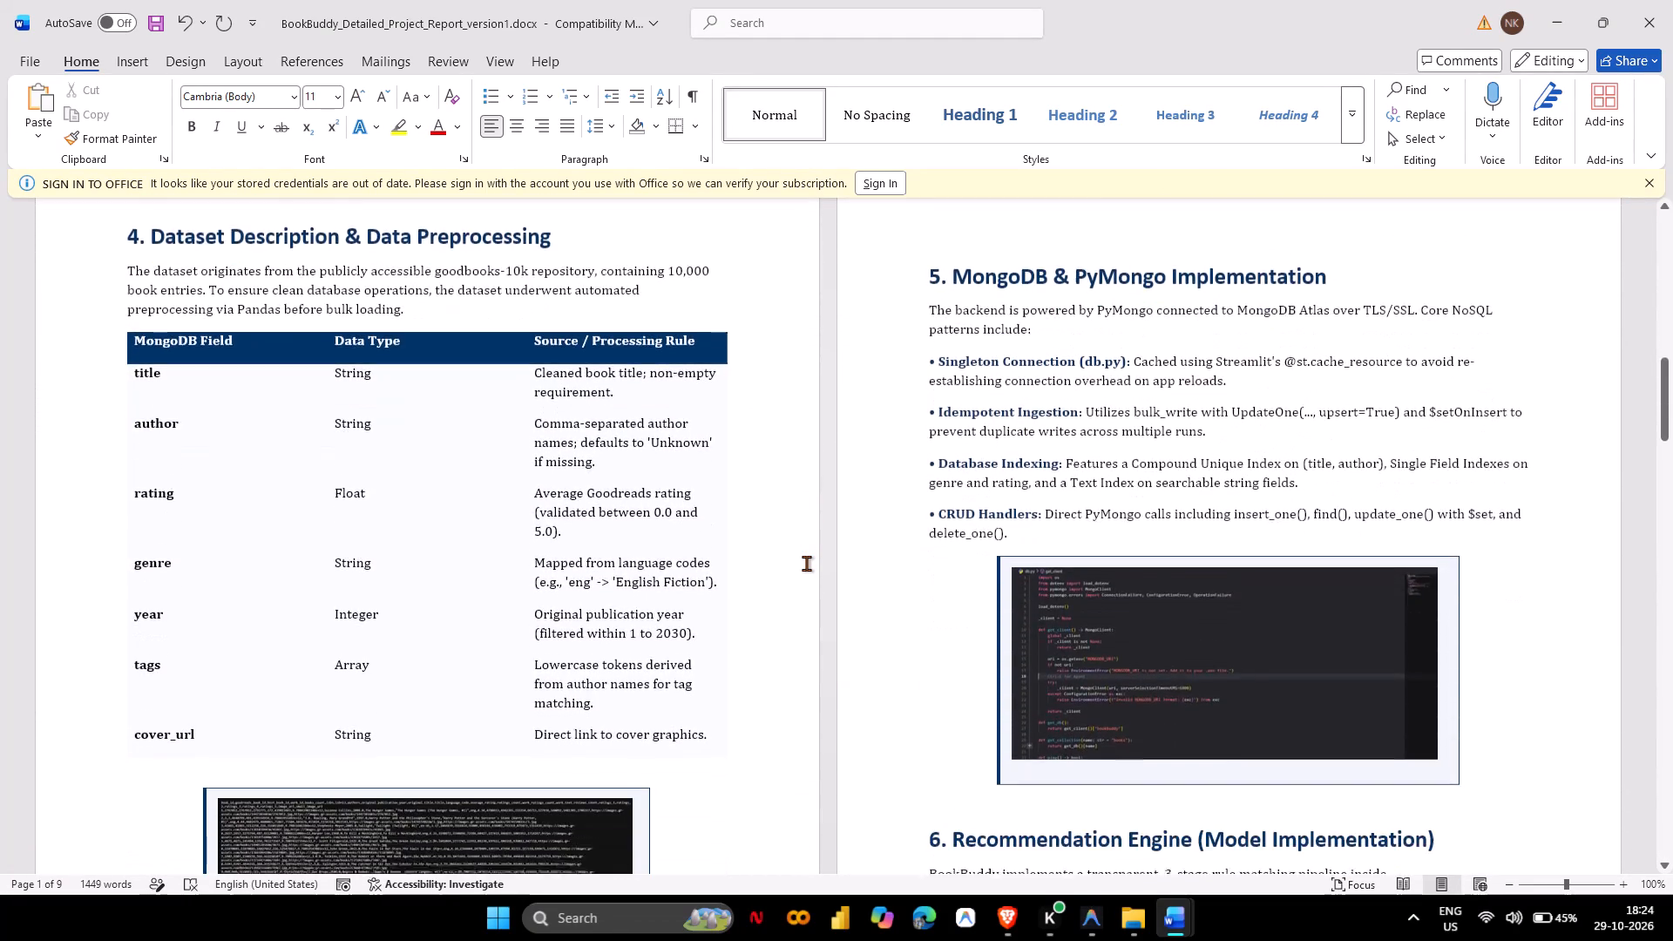
{"action": "scroll", "coordinate": [806, 563], "scroll_direction": "down", "scroll_amount": 3}
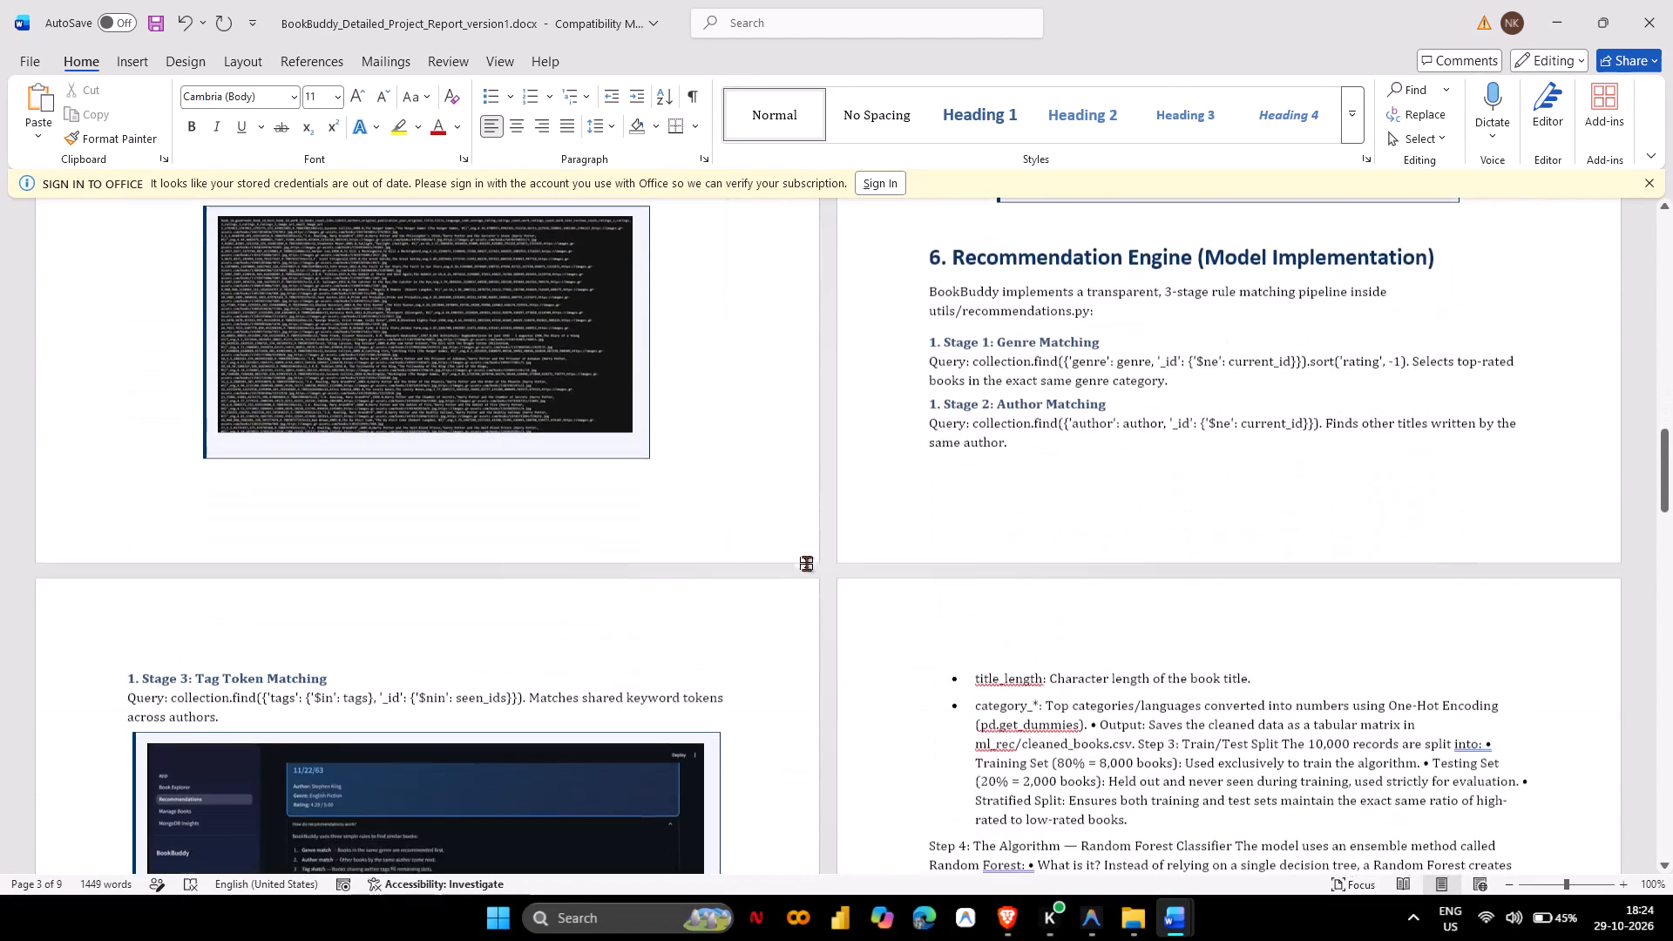
{"action": "scroll", "coordinate": [806, 563], "scroll_direction": "down", "scroll_amount": 3}
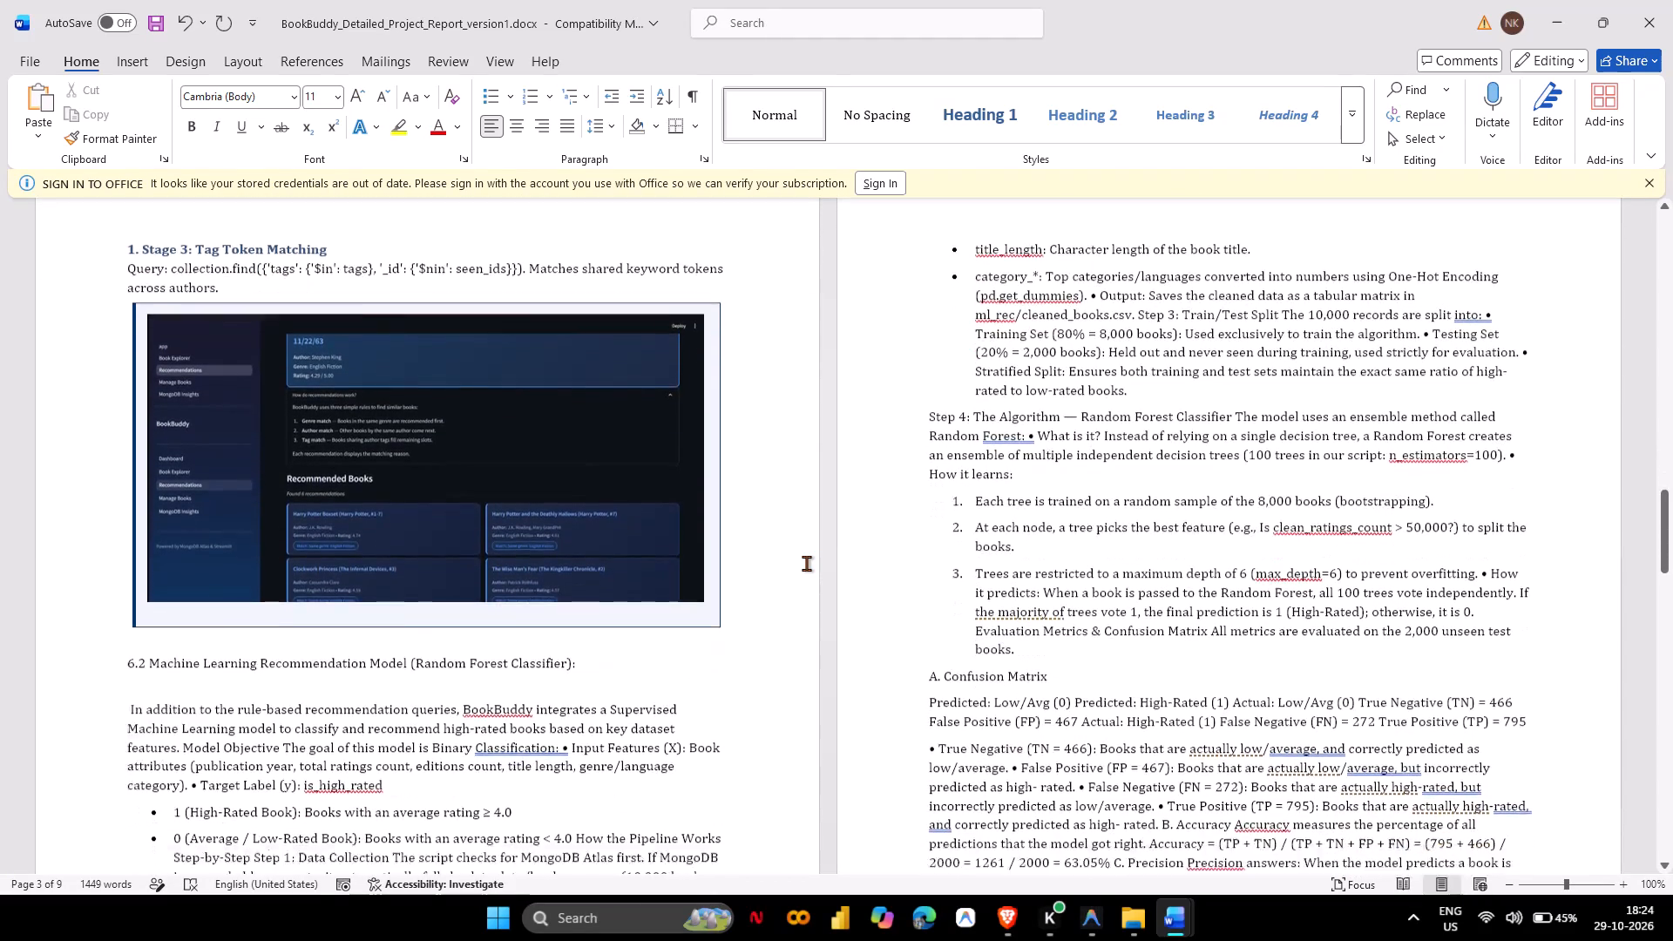
{"action": "scroll", "coordinate": [806, 563], "scroll_direction": "down", "scroll_amount": 3}
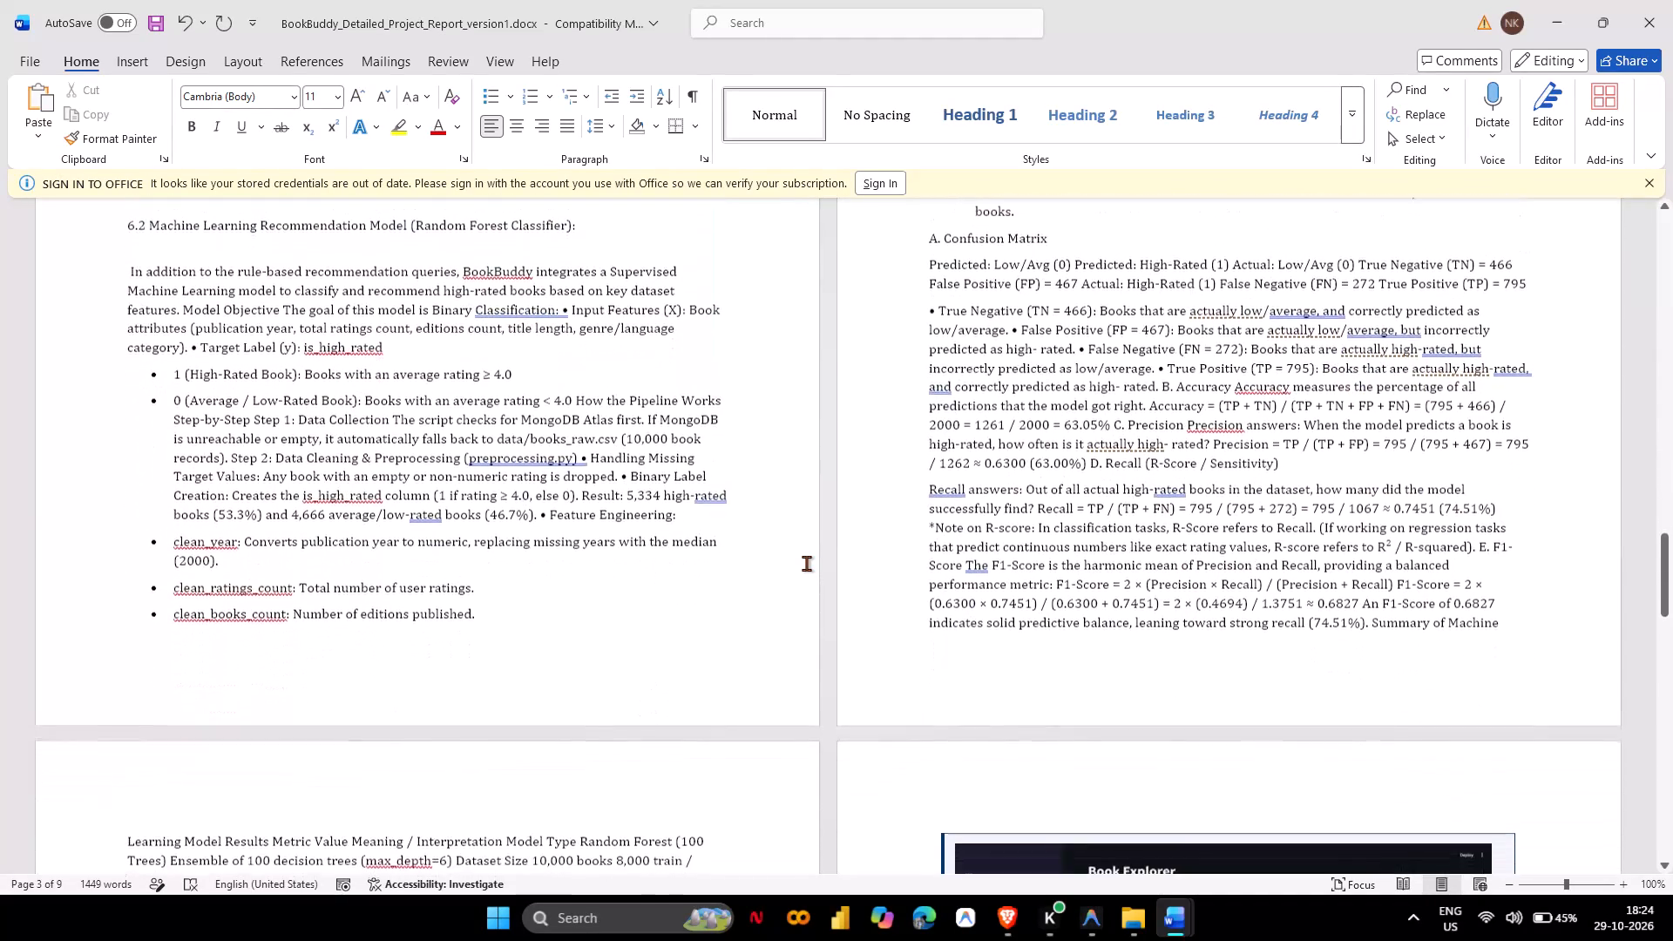
{"action": "scroll", "coordinate": [806, 563], "scroll_direction": "down", "scroll_amount": 2}
{"action": "scroll", "coordinate": [806, 563], "scroll_direction": "up", "scroll_amount": 19}
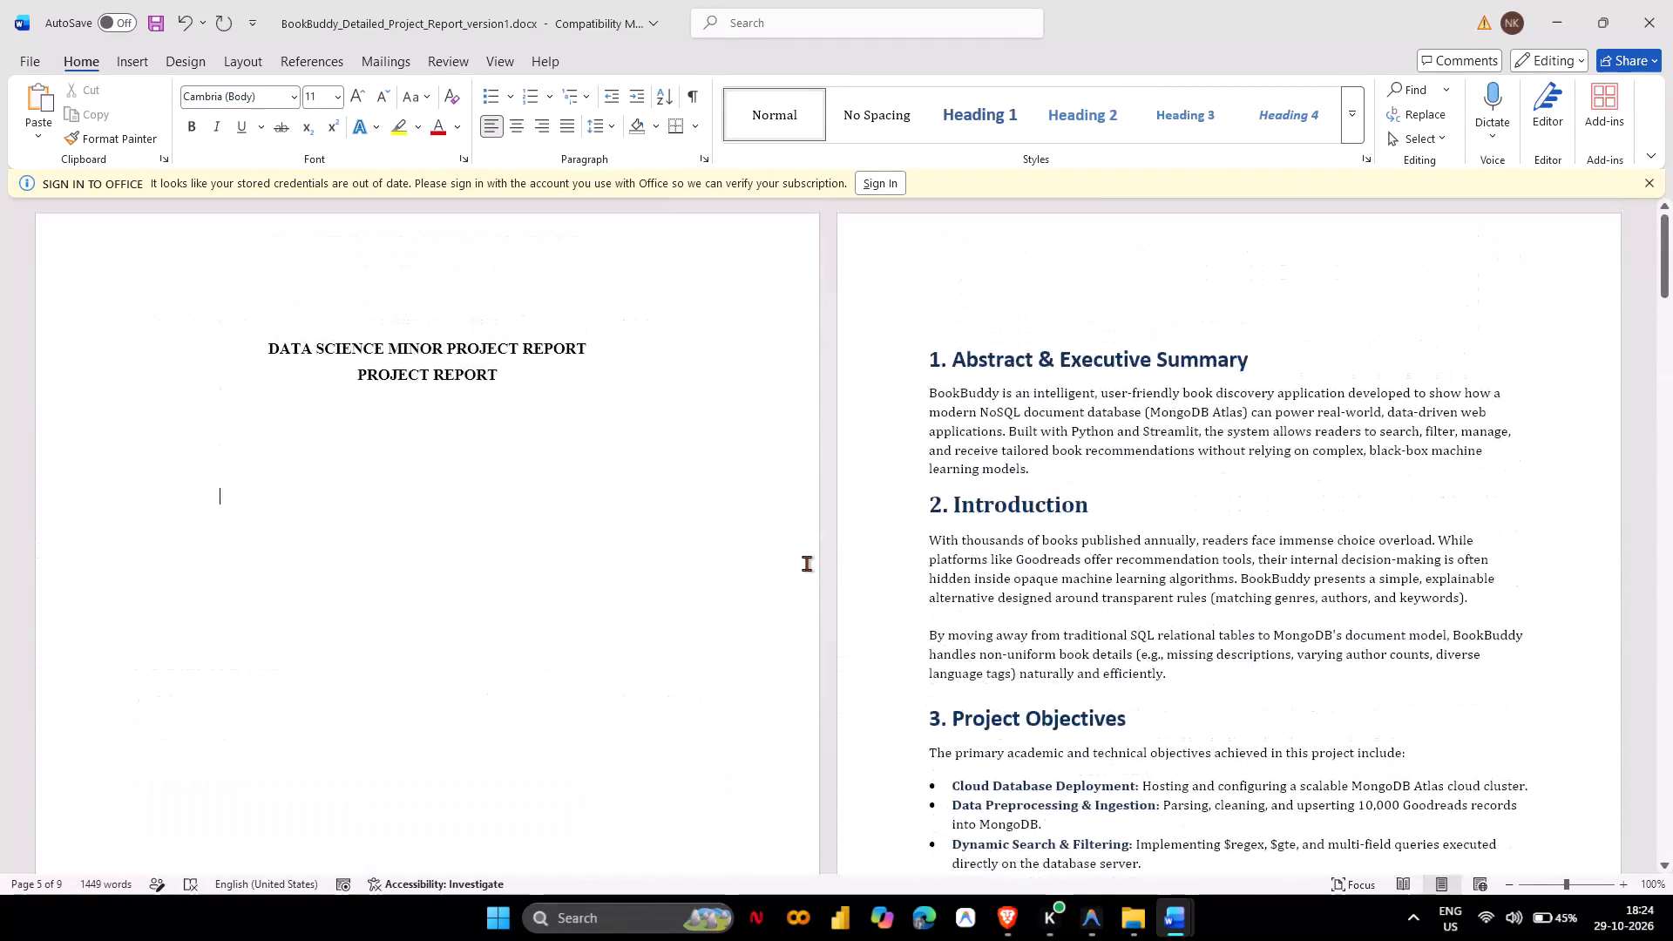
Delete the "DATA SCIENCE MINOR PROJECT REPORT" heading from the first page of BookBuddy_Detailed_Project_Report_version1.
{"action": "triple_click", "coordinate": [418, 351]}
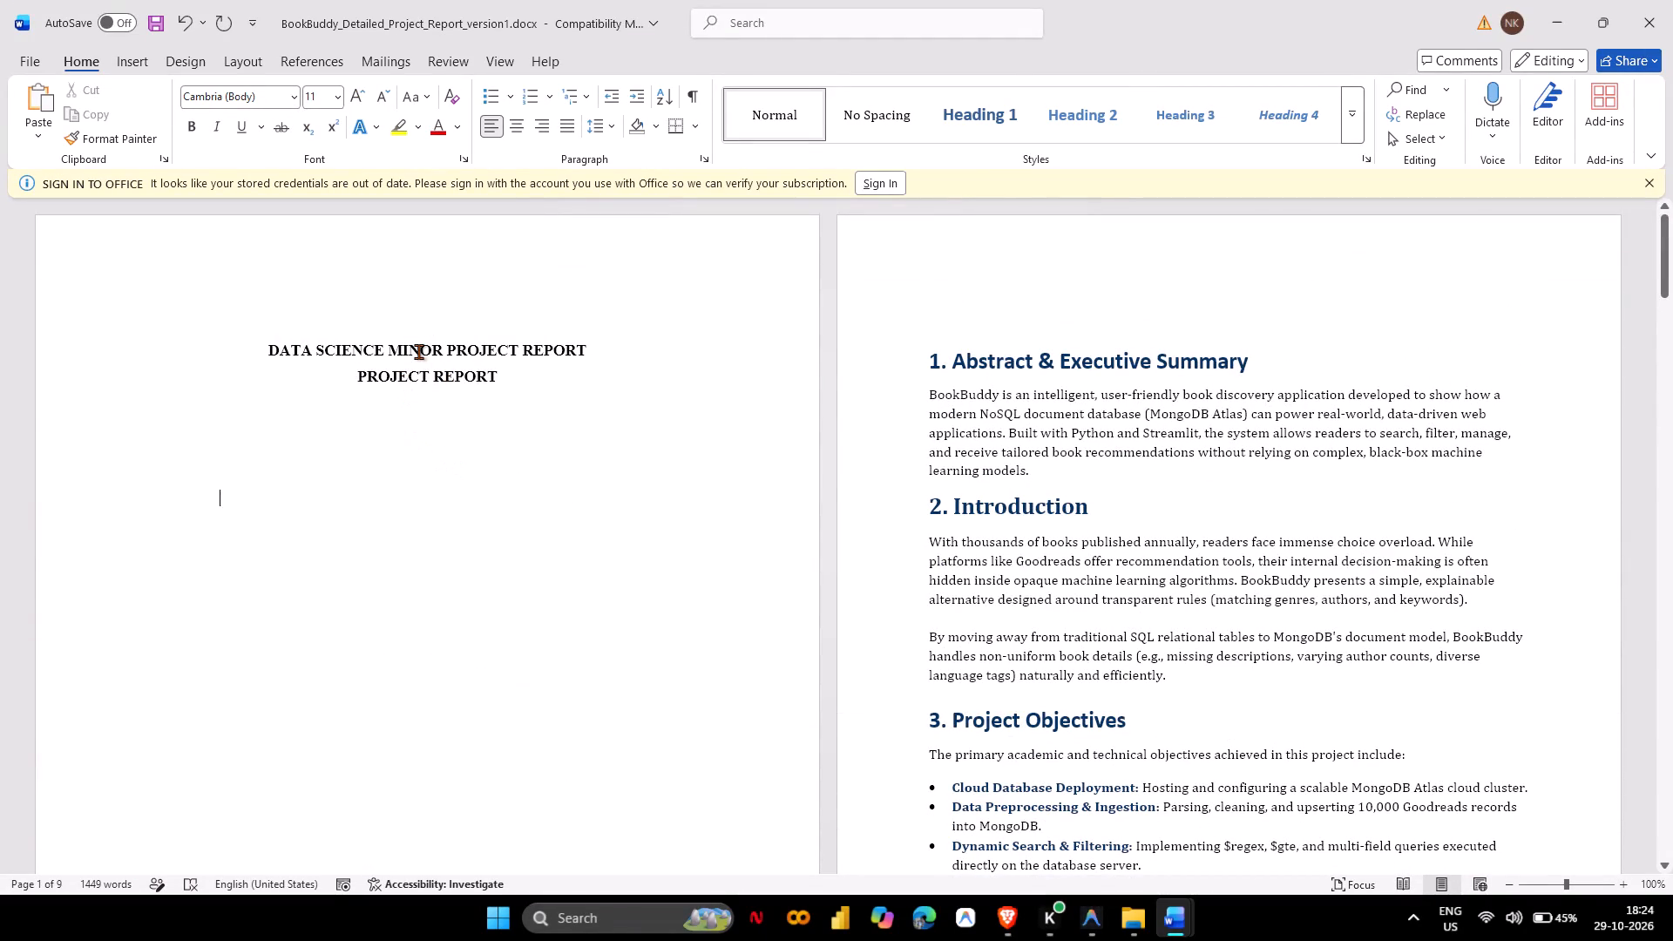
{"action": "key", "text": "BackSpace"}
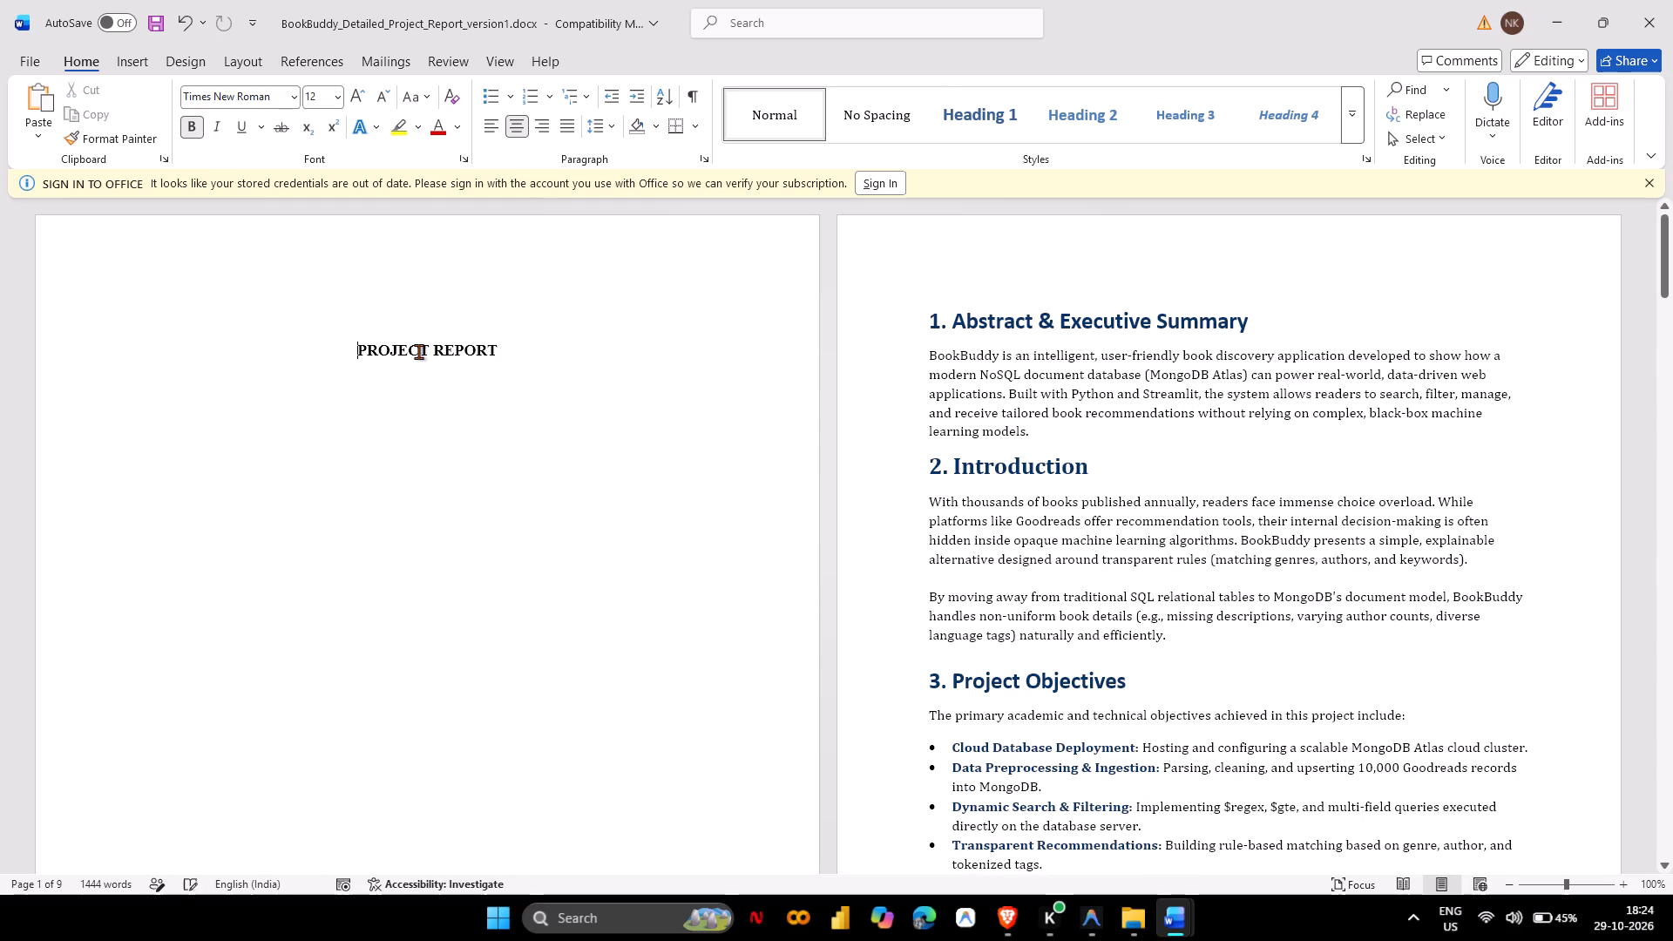
Undo the cover-page edits in BookBuddy_Detailed_Project_Report_version1 back to the original BookBuddy title, subtitle and four-row details table.
{"action": "key", "text": "alt+Tab"}
{"action": "key", "text": "alt+Tab"}
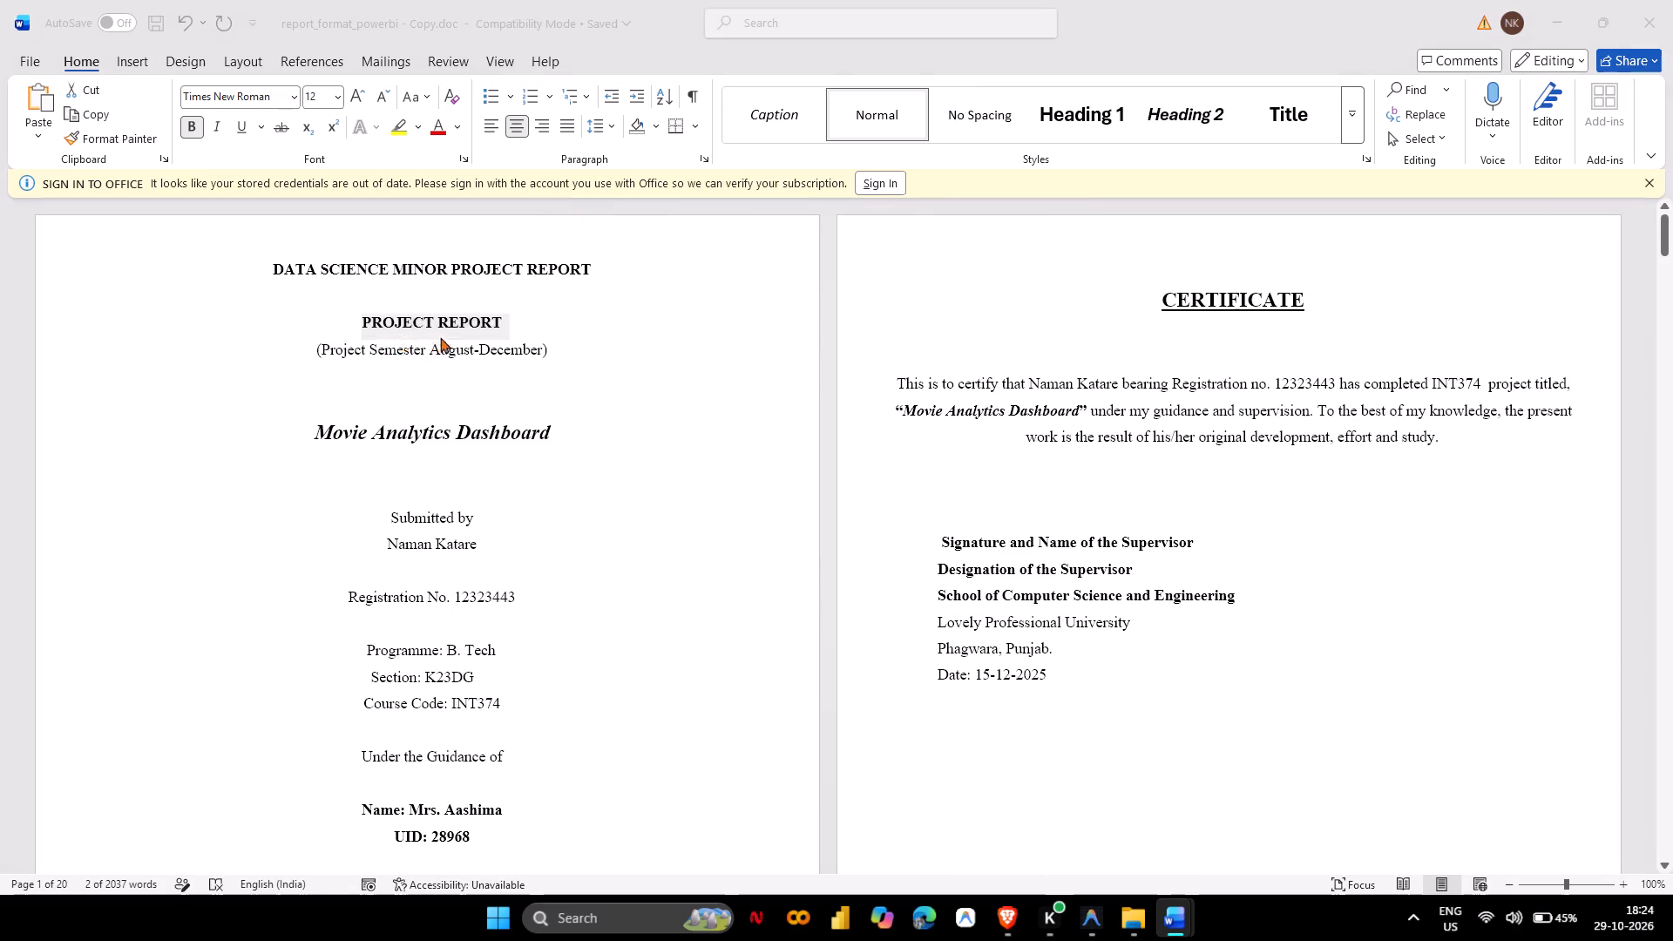
{"action": "key", "text": "alt+Tab"}
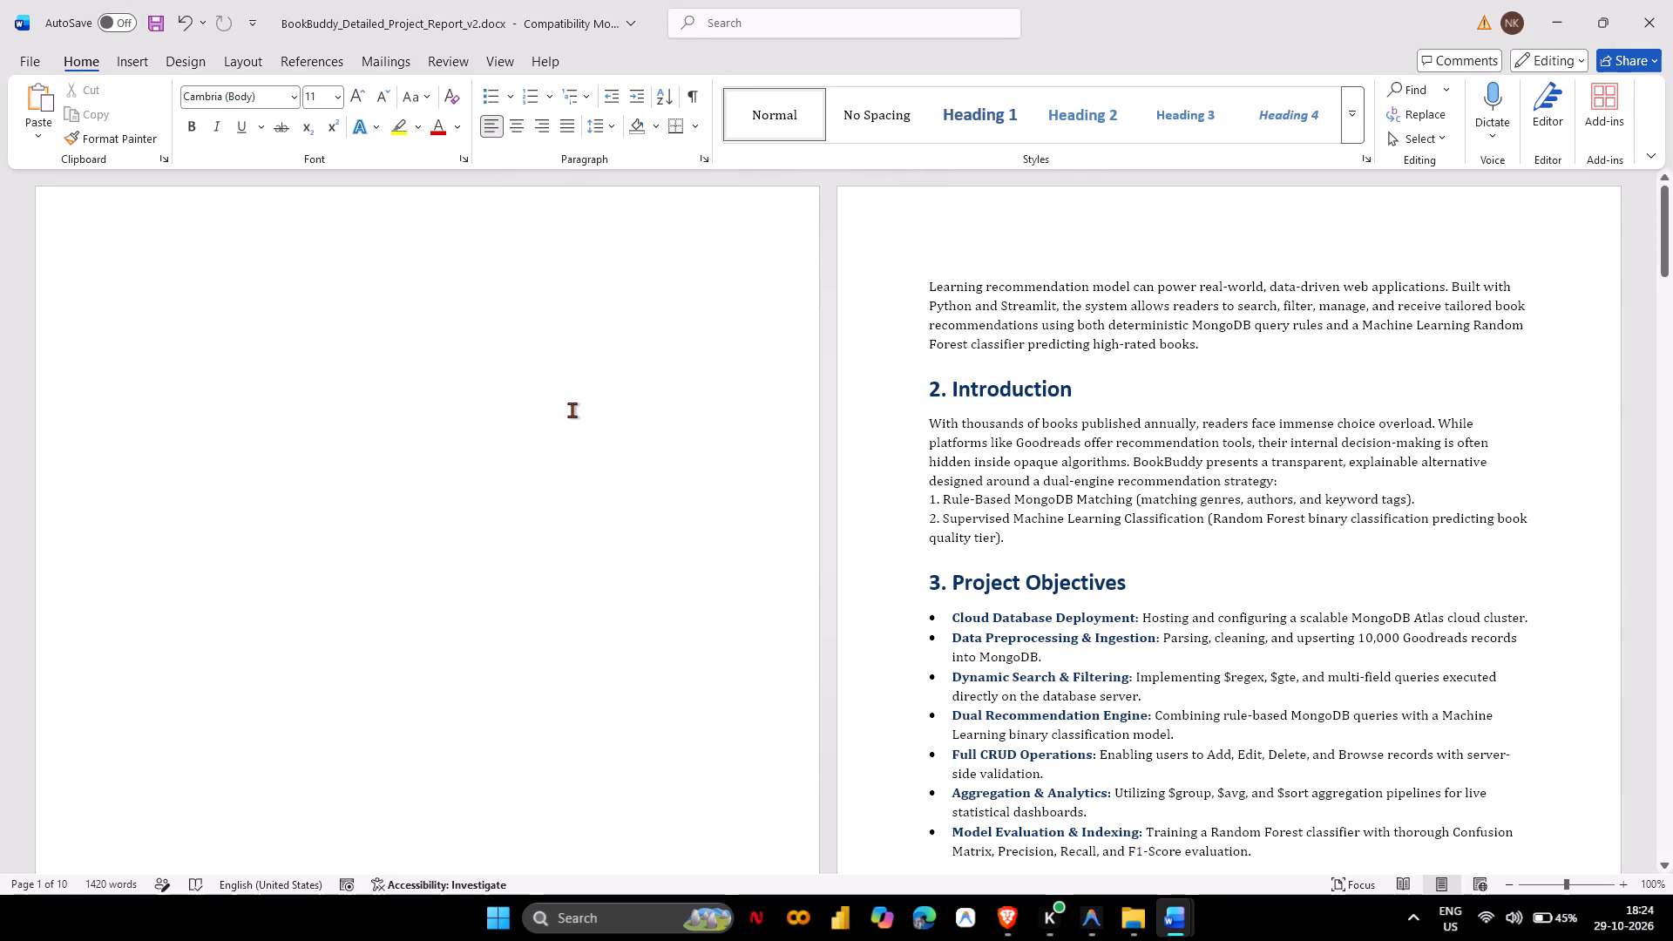
{"action": "key", "text": "ctrl+z"}
{"action": "key", "text": "alt+Tab"}
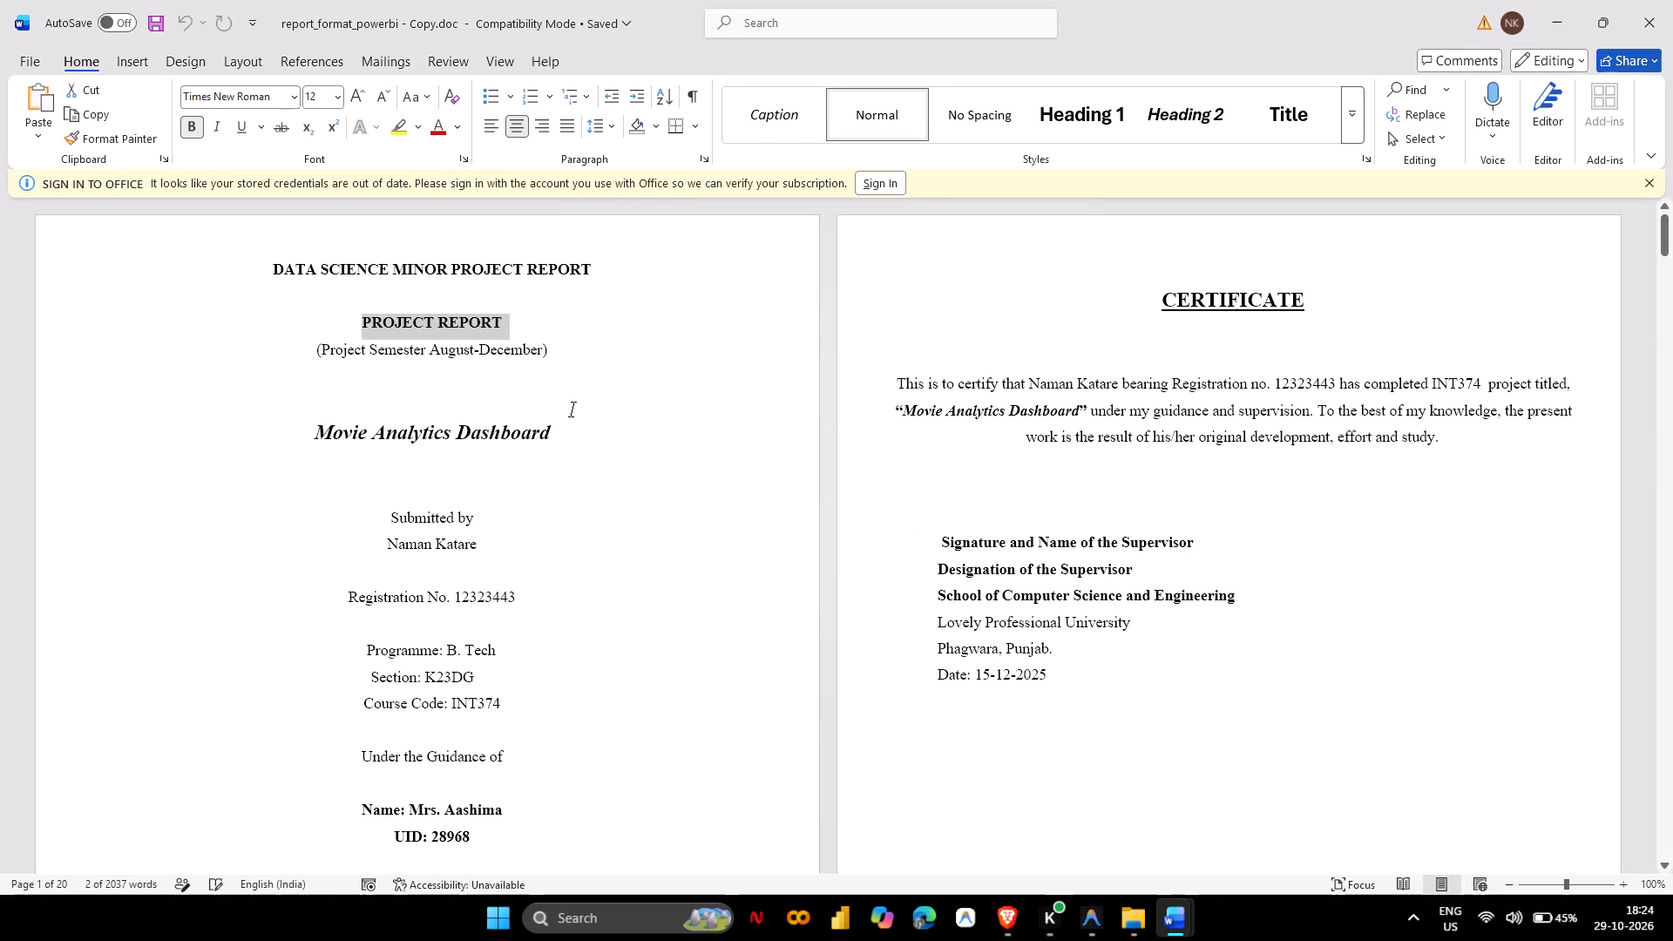
{"action": "key", "text": "alt+Tab"}
{"action": "key", "text": "alt+Tab"}
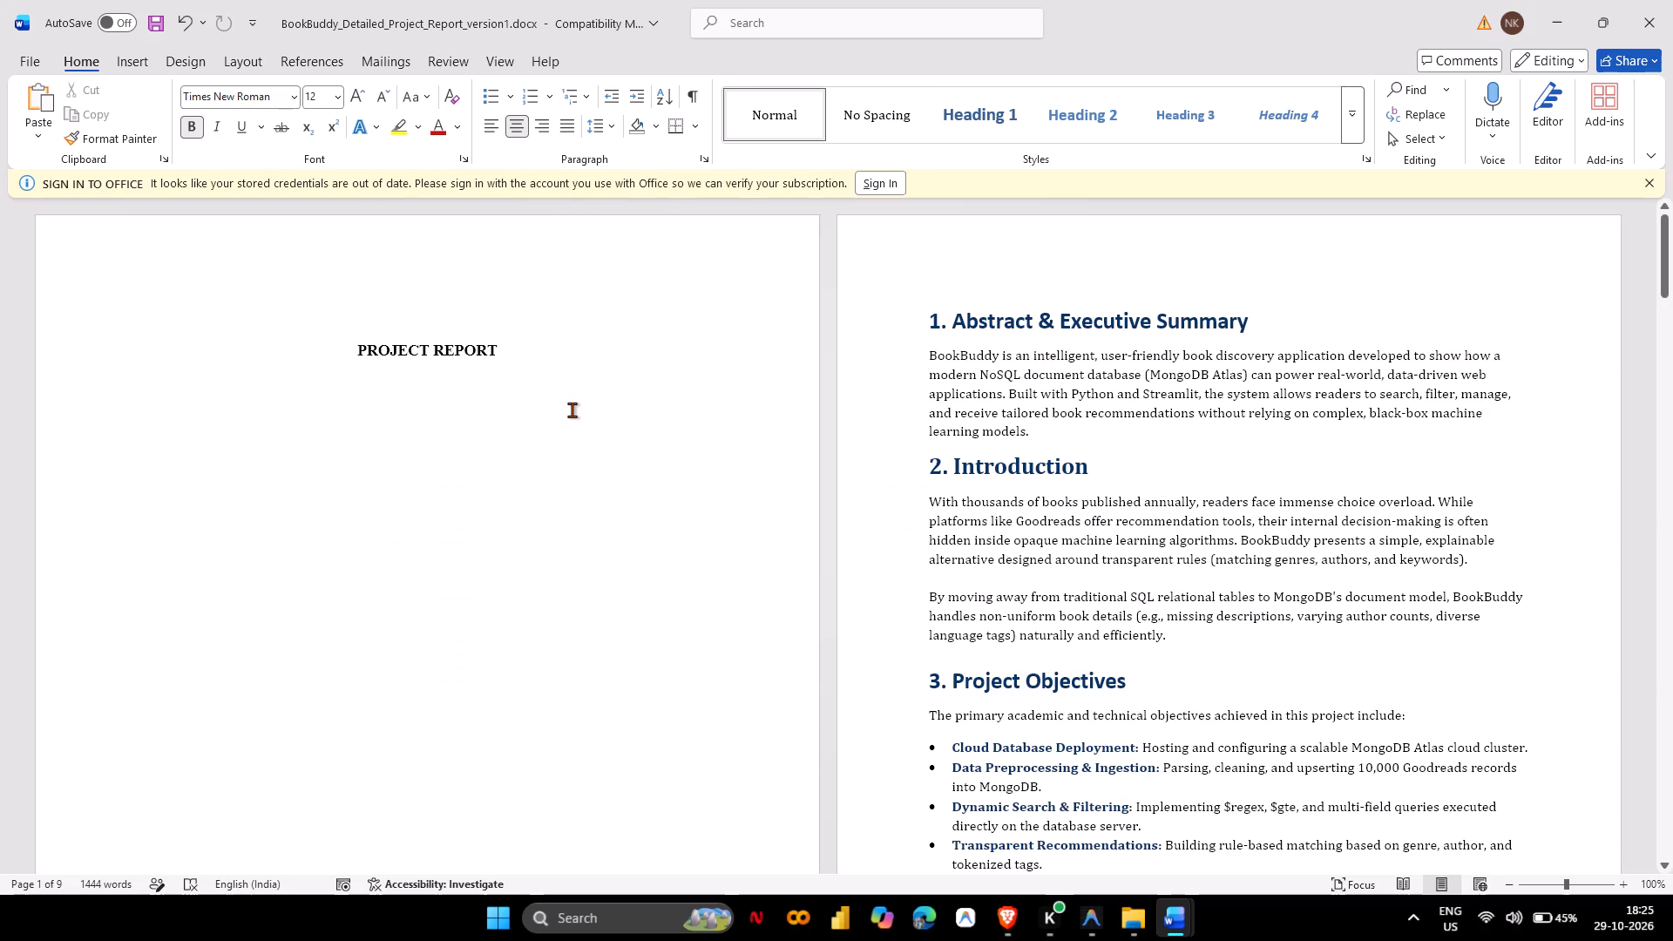
{"action": "key", "text": "ctrl+z"}
{"action": "key", "text": "ctrl+z"}
{"action": "key", "text": "ctrl+z"}
{"action": "key", "text": "ctrl+z"}
{"action": "key", "text": "ctrl+z"}
{"action": "key", "text": "ctrl+z"}
{"action": "key", "text": "ctrl+z"}
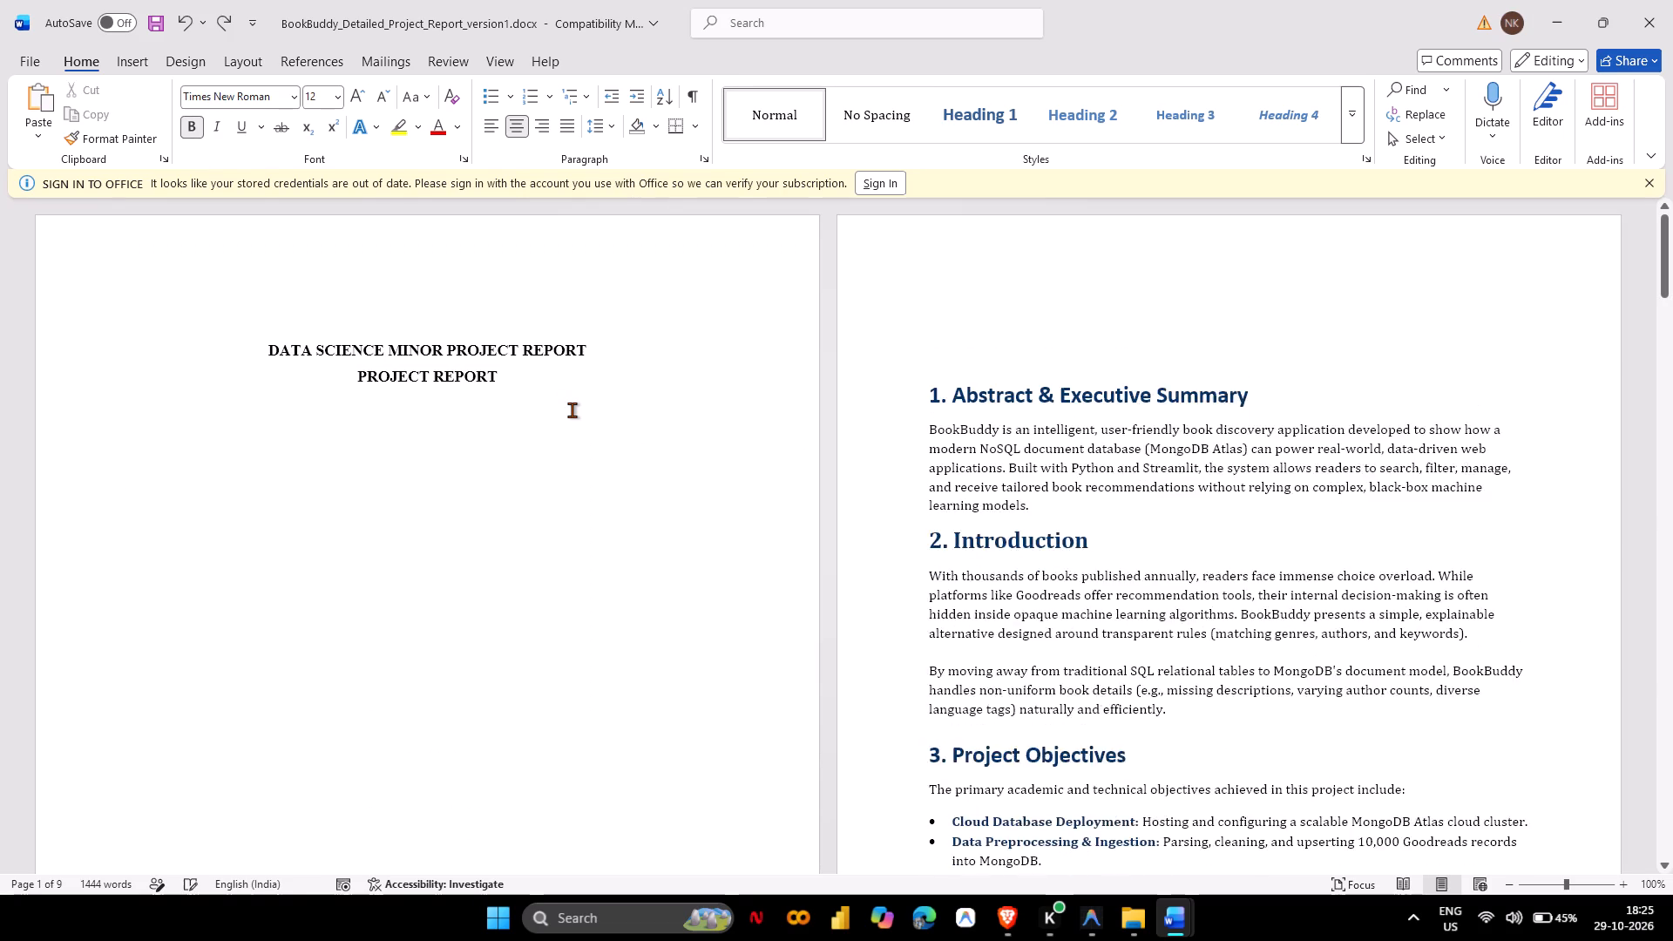
{"action": "key", "text": "ctrl+z"}
{"action": "key", "text": "ctrl+z"}
{"action": "key", "text": "ctrl+z"}
{"action": "key", "text": "ctrl+z"}
{"action": "key", "text": "ctrl+z"}
{"action": "key", "text": "ctrl+z"}
{"action": "key", "text": "ctrl+z"}
{"action": "key", "text": "ctrl+z"}
{"action": "key", "text": "ctrl+z"}
{"action": "key", "text": "ctrl+z"}
{"action": "key", "text": "ctrl+z"}
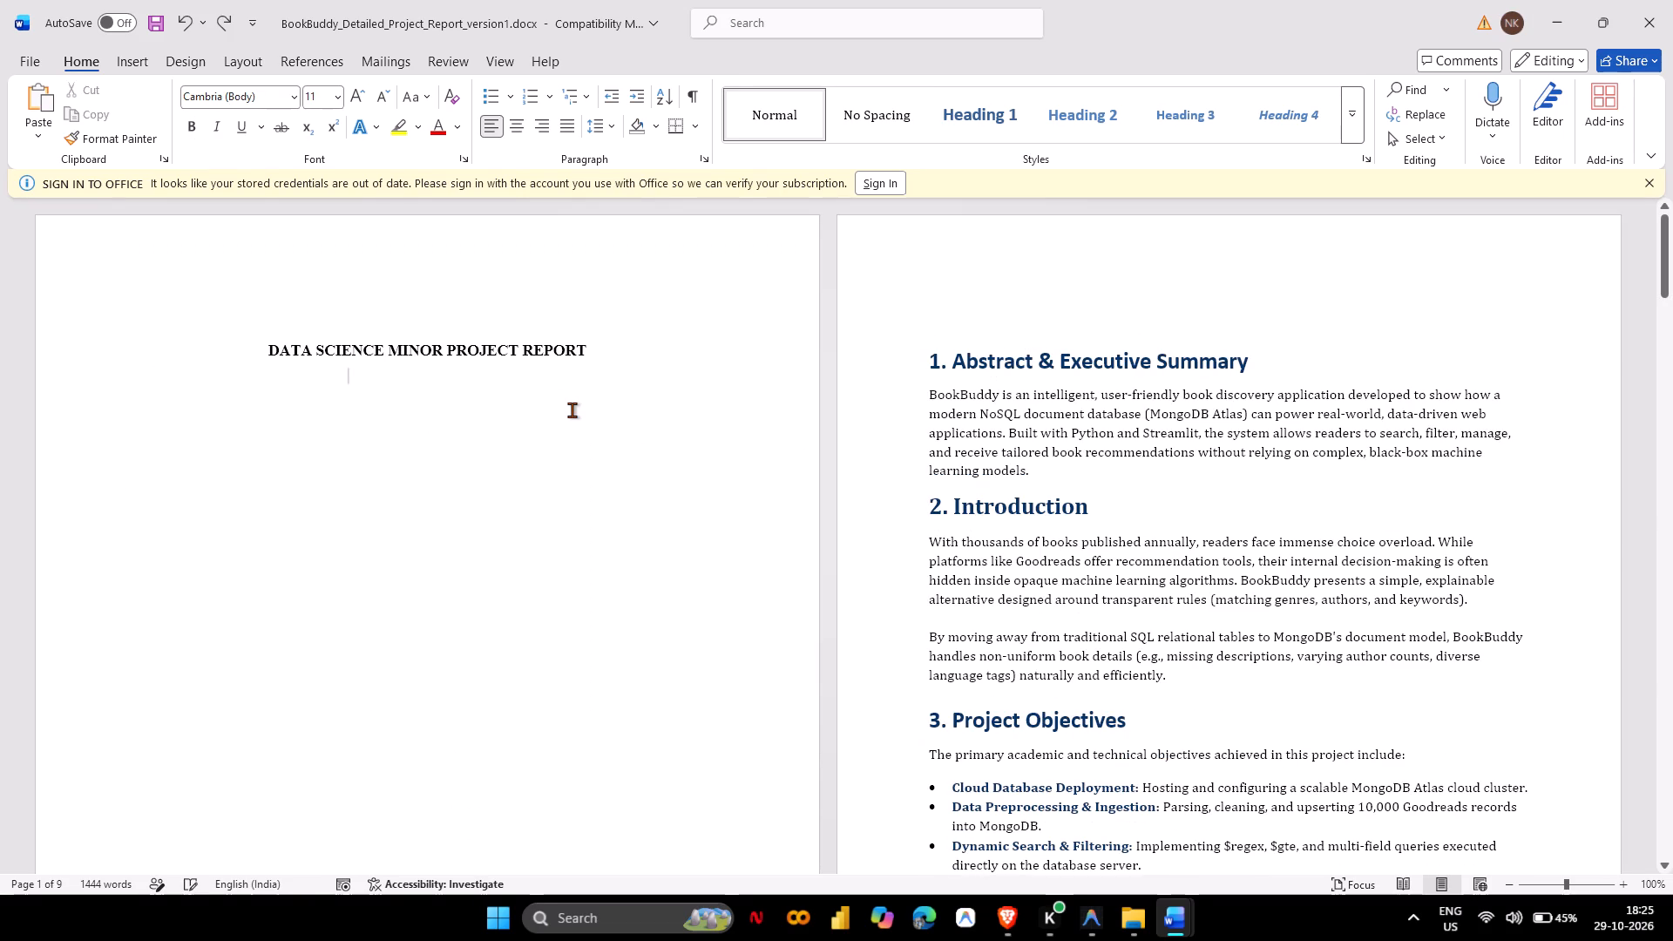
{"action": "key", "text": "ctrl+z"}
{"action": "key", "text": "ctrl+z"}
{"action": "key", "text": "ctrl+z"}
{"action": "key", "text": "ctrl+z"}
{"action": "key", "text": "ctrl+z"}
{"action": "key", "text": "ctrl+z"}
{"action": "key", "text": "ctrl+z"}
{"action": "key", "text": "ctrl+z"}
{"action": "key", "text": "ctrl+z"}
{"action": "key", "text": "ctrl+z"}
{"action": "key", "text": "ctrl+z"}
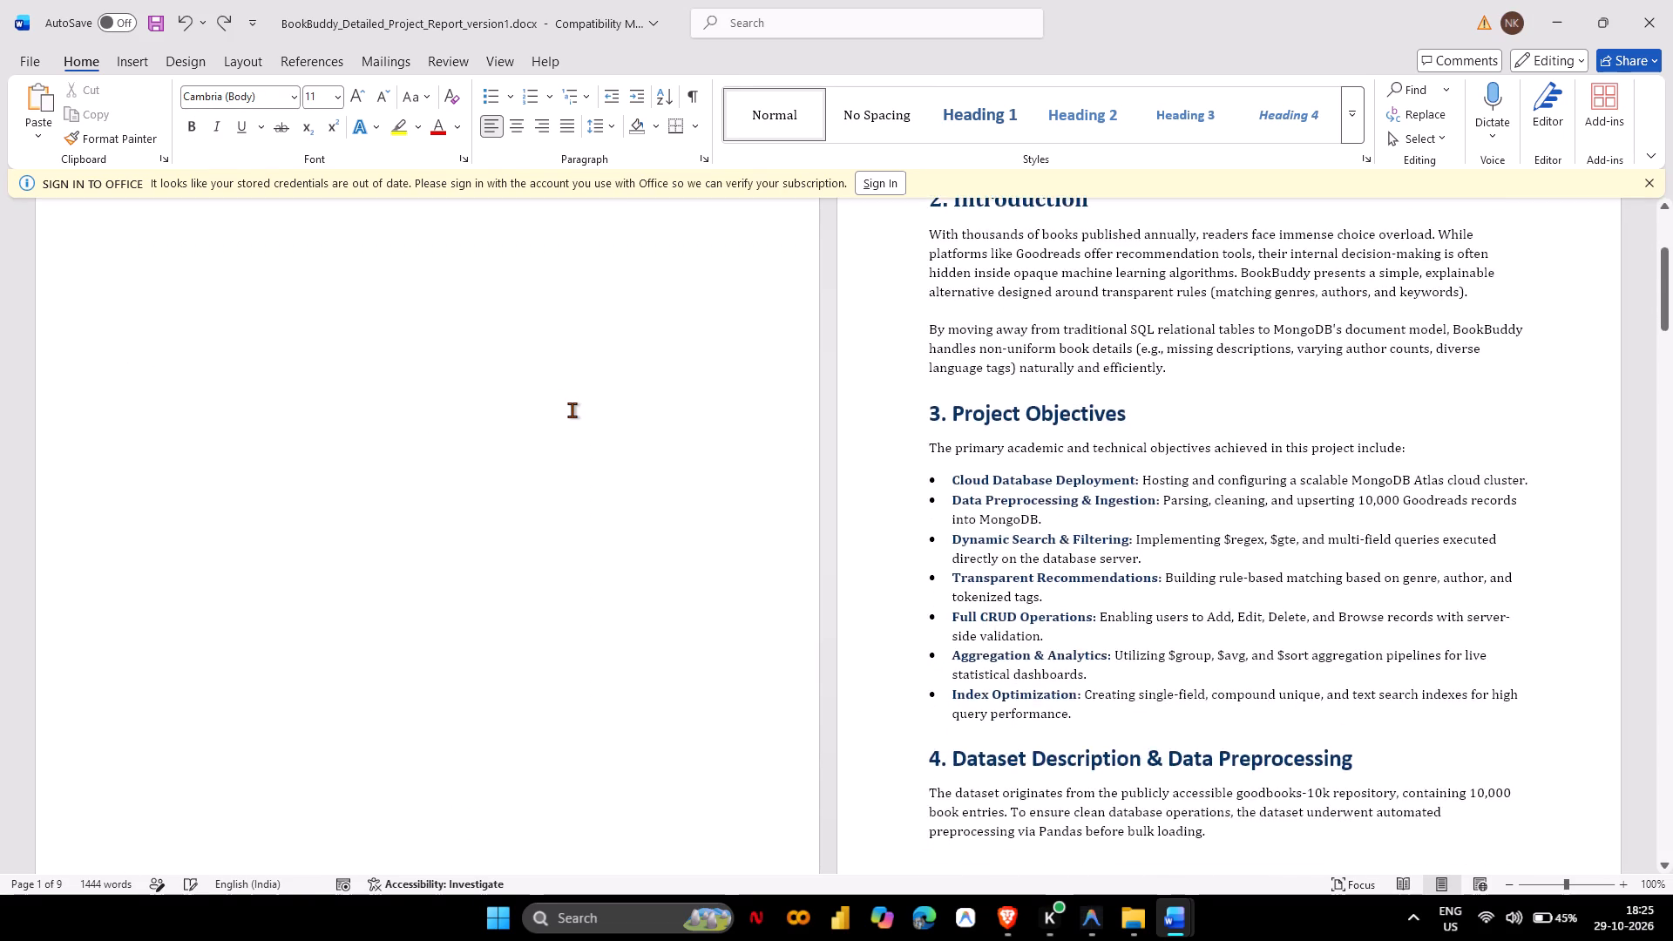
{"action": "key", "text": "ctrl+z"}
{"action": "key", "text": "ctrl+z"}
{"action": "key", "text": "ctrl+z"}
{"action": "key", "text": "ctrl+z"}
{"action": "key", "text": "ctrl+z"}
{"action": "key", "text": "ctrl+z"}
{"action": "key", "text": "ctrl+z"}
{"action": "key", "text": "ctrl+z"}
{"action": "key", "text": "ctrl+z"}
{"action": "key", "text": "ctrl+z"}
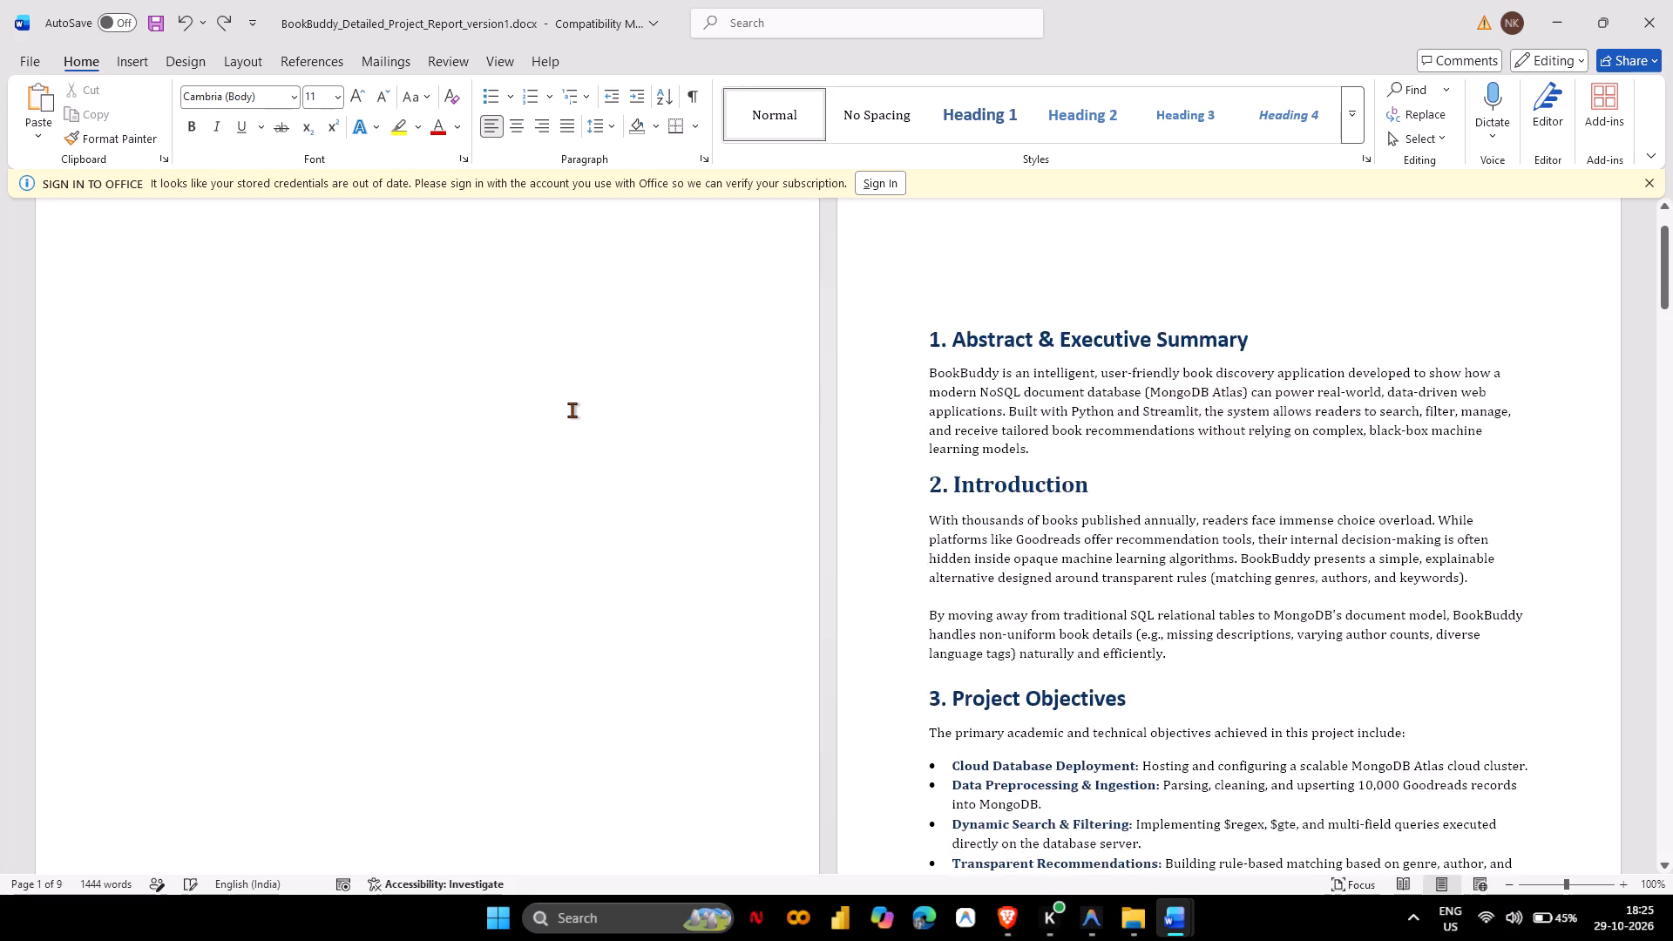
{"action": "key", "text": "ctrl+z"}
{"action": "key", "text": "ctrl+z"}
{"action": "key", "text": "ctrl+z"}
{"action": "key", "text": "ctrl+z"}
{"action": "key", "text": "ctrl+z"}
{"action": "key", "text": "ctrl+z"}
{"action": "key", "text": "ctrl+z"}
{"action": "key", "text": "ctrl+z"}
{"action": "key", "text": "ctrl+z"}
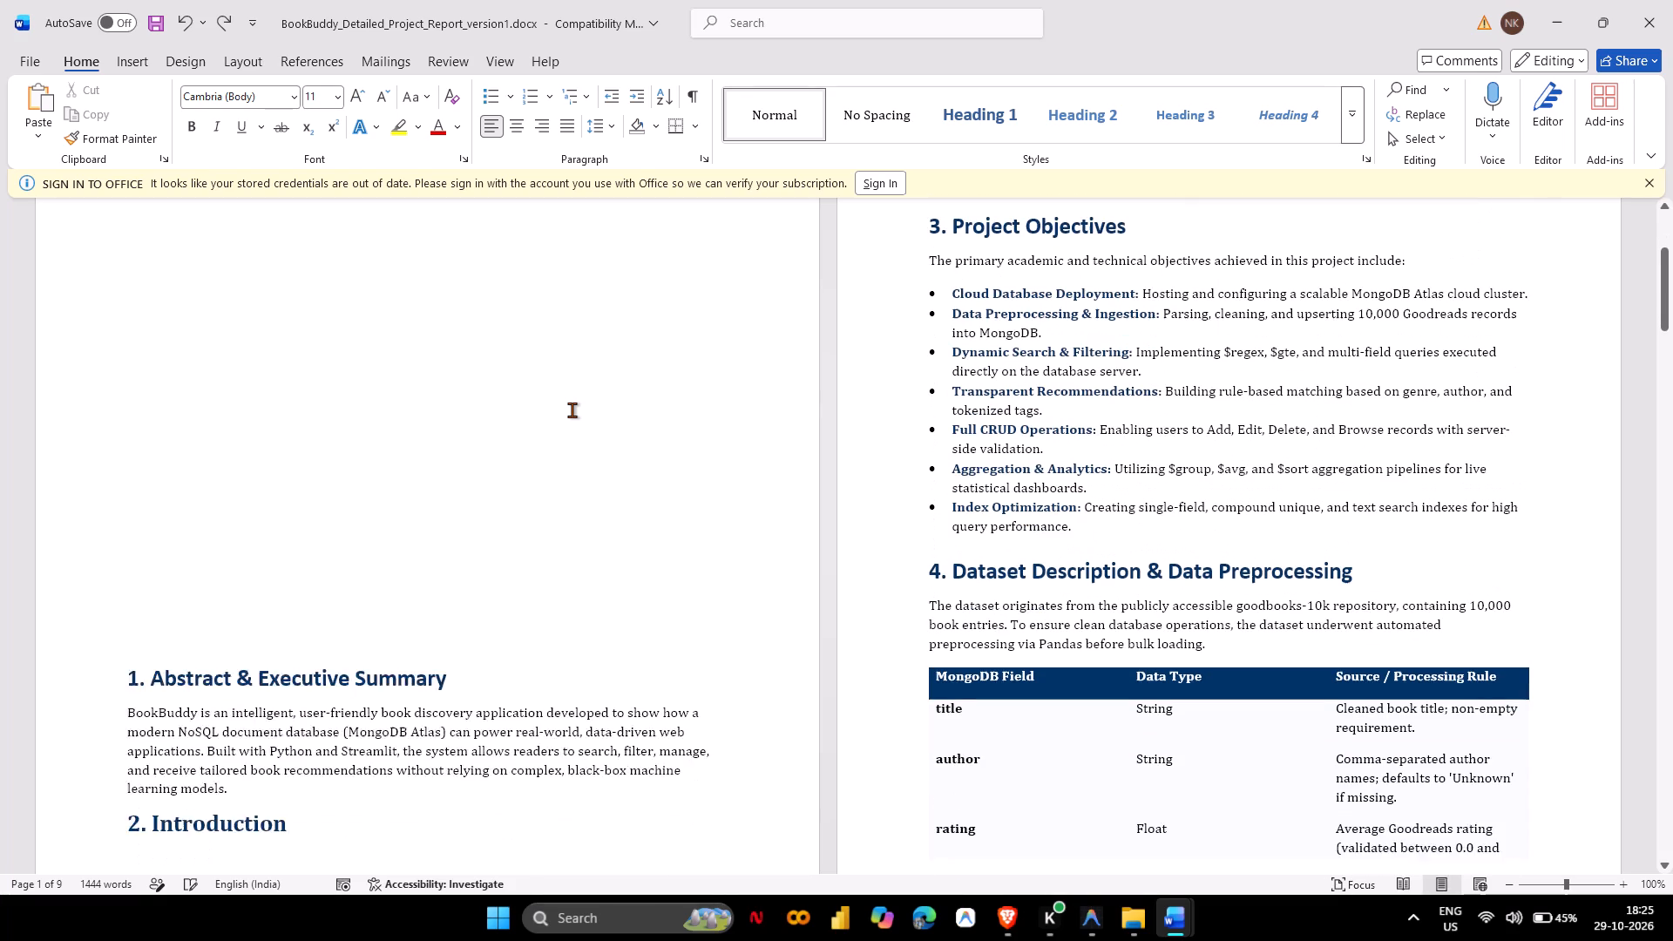
{"action": "key", "text": "ctrl+z"}
{"action": "key", "text": "ctrl+z"}
{"action": "key", "text": "ctrl+z"}
{"action": "key", "text": "ctrl+z"}
{"action": "key", "text": "ctrl+z"}
{"action": "key", "text": "ctrl+z"}
{"action": "key", "text": "ctrl+z"}
{"action": "key", "text": "ctrl+z"}
{"action": "key", "text": "ctrl+z"}
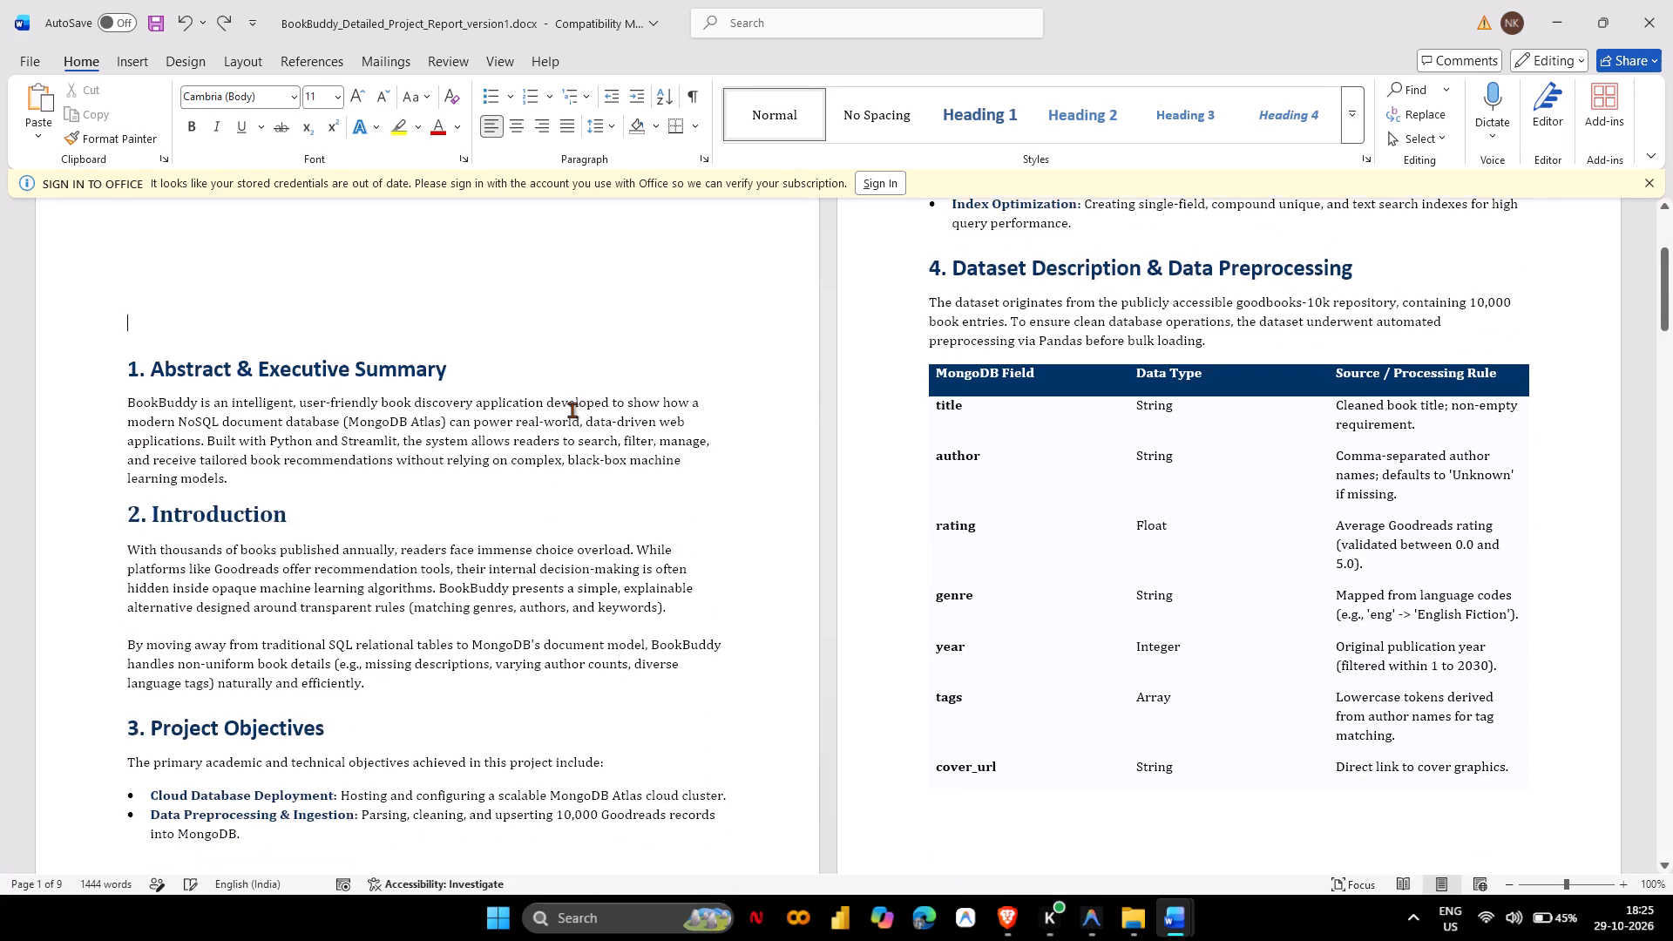
{"action": "key", "text": "ctrl+z"}
{"action": "key", "text": "ctrl+z"}
{"action": "key", "text": "ctrl+z"}
{"action": "key", "text": "ctrl+z"}
{"action": "key", "text": "ctrl+z"}
{"action": "key", "text": "ctrl+z"}
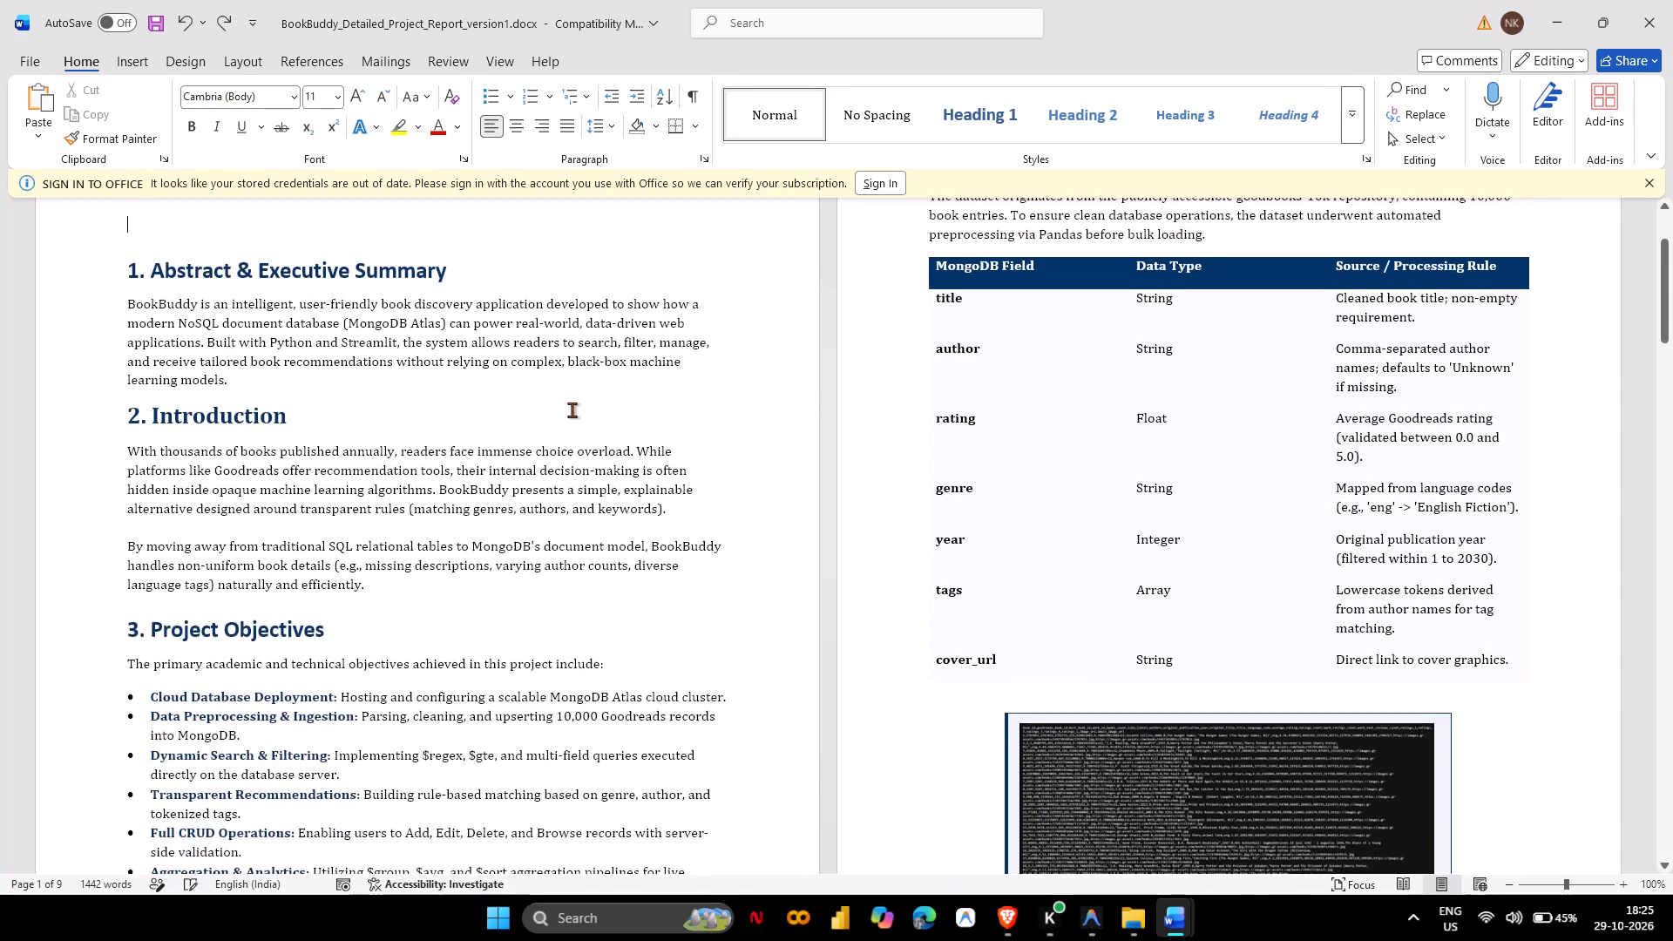
{"action": "key", "text": "ctrl+z"}
{"action": "key", "text": "ctrl+z"}
{"action": "key", "text": "ctrl+z"}
Add blank lines below the cover details table to move "1. Abstract & Executive Summary" to the top of page 2, trimming the excess lines.
{"action": "left_click", "coordinate": [390, 439]}
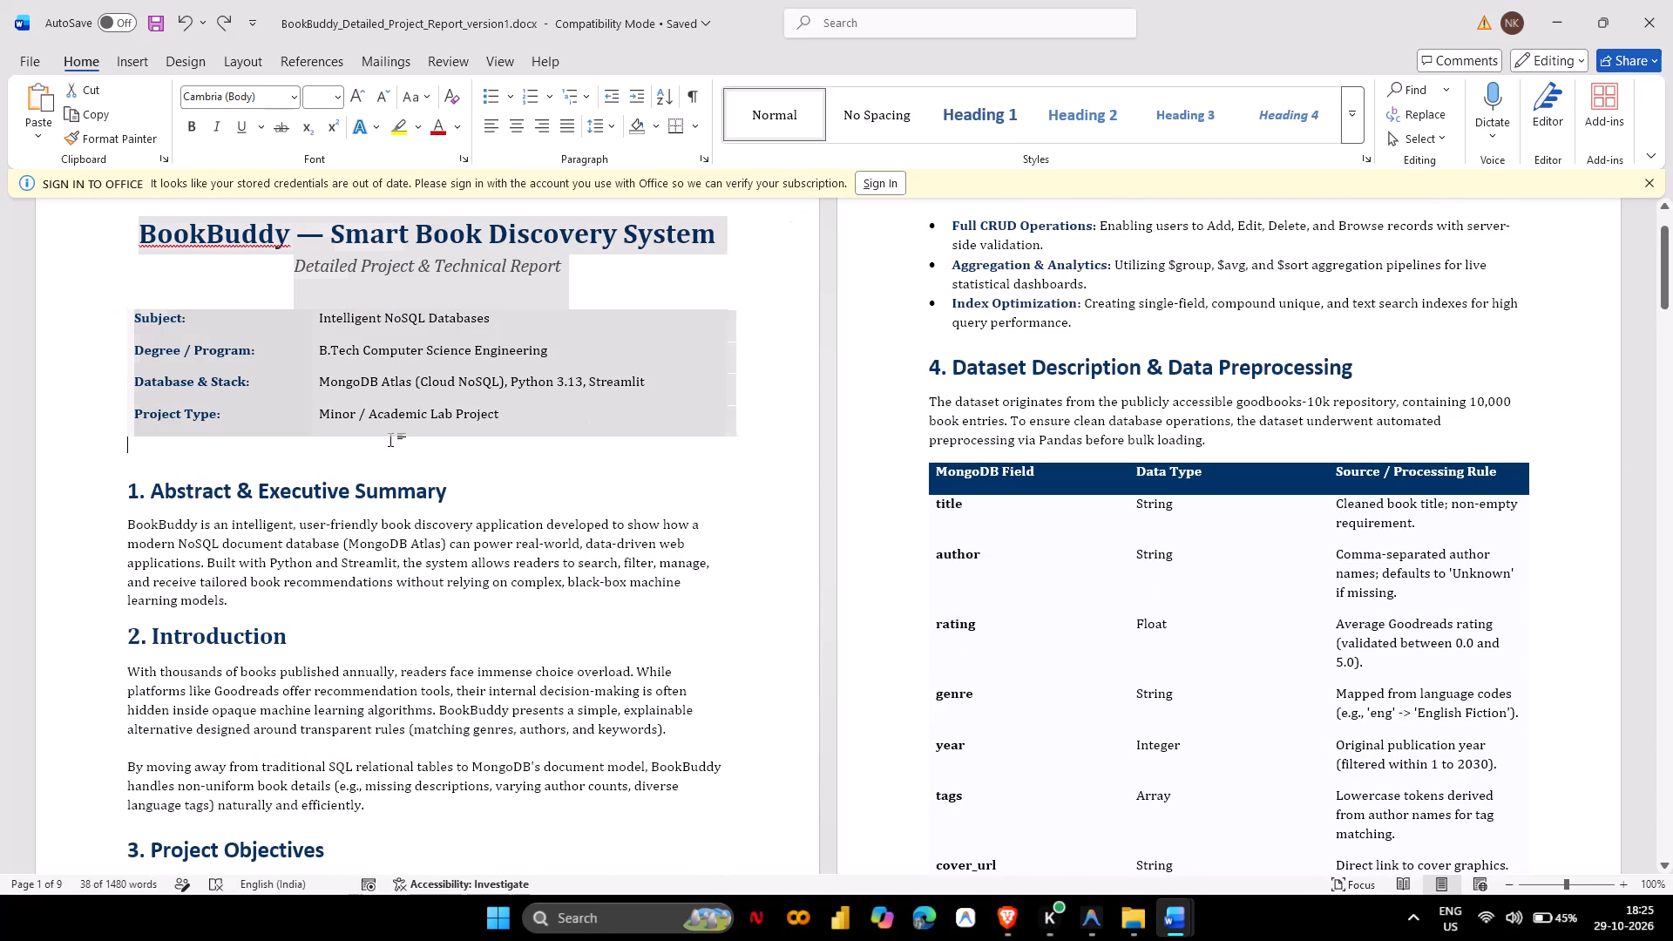
{"action": "key", "text": "Return"}
{"action": "key", "text": "Return"}
{"action": "key", "text": "Return"}
{"action": "key", "text": "Return"}
{"action": "key", "text": "Return"}
{"action": "key", "text": "Return"}
{"action": "key", "text": "Return"}
{"action": "key", "text": "Return"}
{"action": "key", "text": "Return"}
{"action": "key", "text": "Return"}
{"action": "key", "text": "Return"}
{"action": "key", "text": "Return"}
{"action": "key", "text": "Return"}
{"action": "key", "text": "Return"}
{"action": "key", "text": "Return"}
{"action": "key", "text": "Return"}
{"action": "key", "text": "Return"}
{"action": "key", "text": "Return"}
{"action": "key", "text": "Return"}
{"action": "key", "text": "Return"}
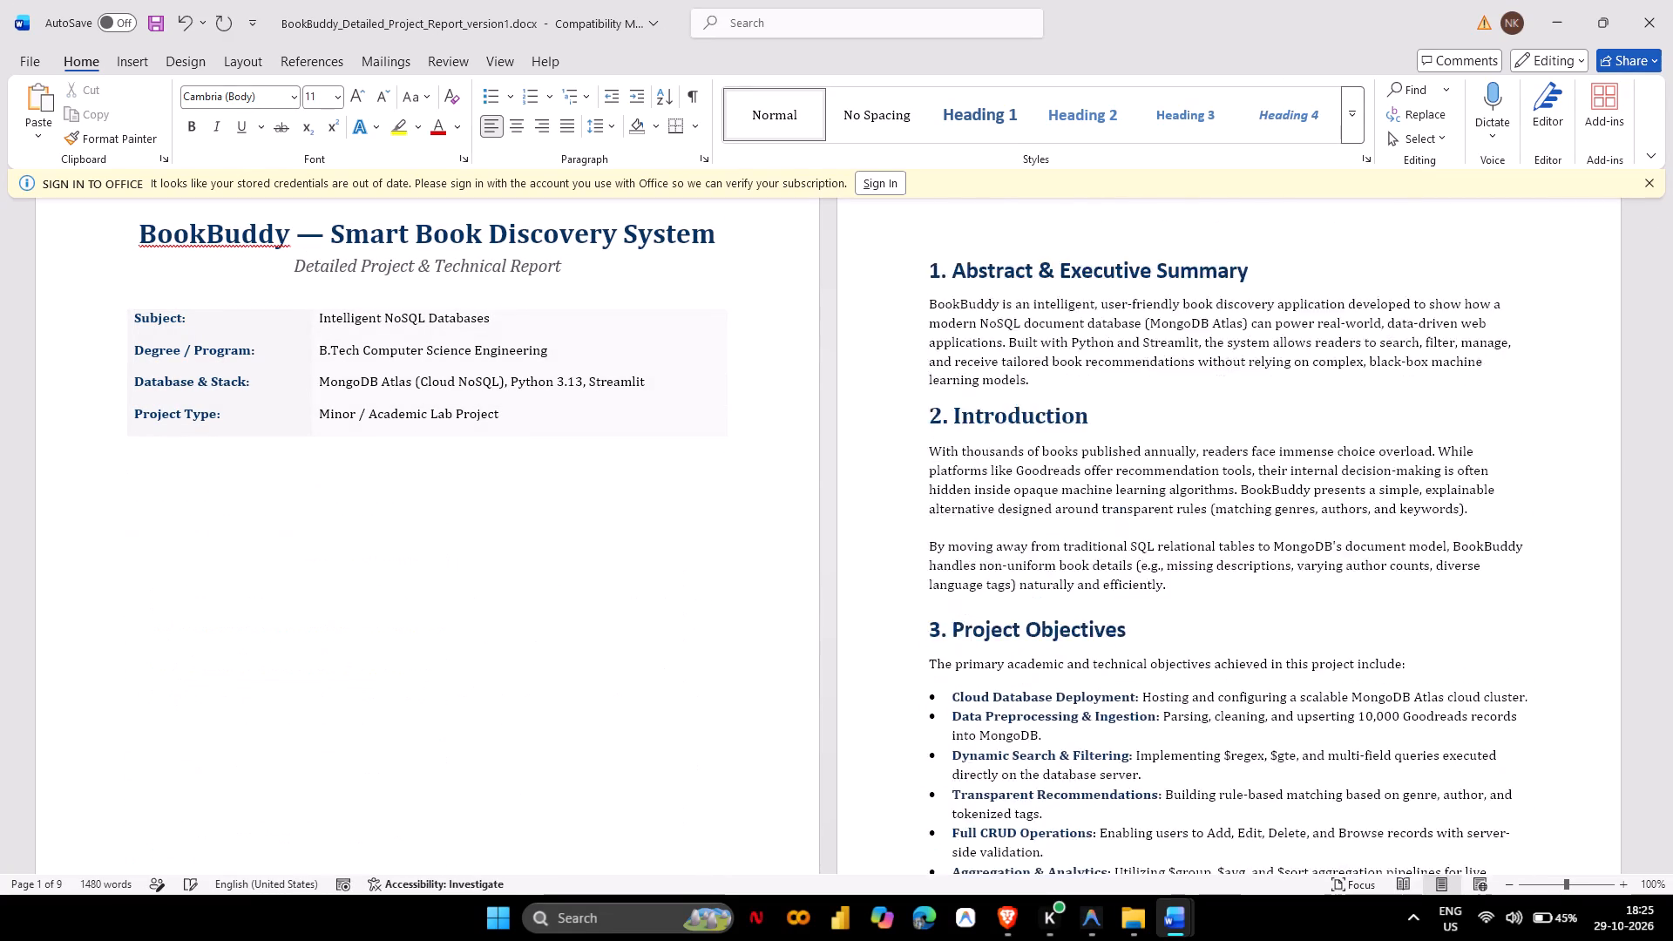
{"action": "key", "text": "BackSpace"}
{"action": "key", "text": "BackSpace"}
{"action": "key", "text": "BackSpace"}
{"action": "key", "text": "BackSpace"}
{"action": "key", "text": "BackSpace"}
{"action": "key", "text": "BackSpace"}
{"action": "key", "text": "BackSpace"}
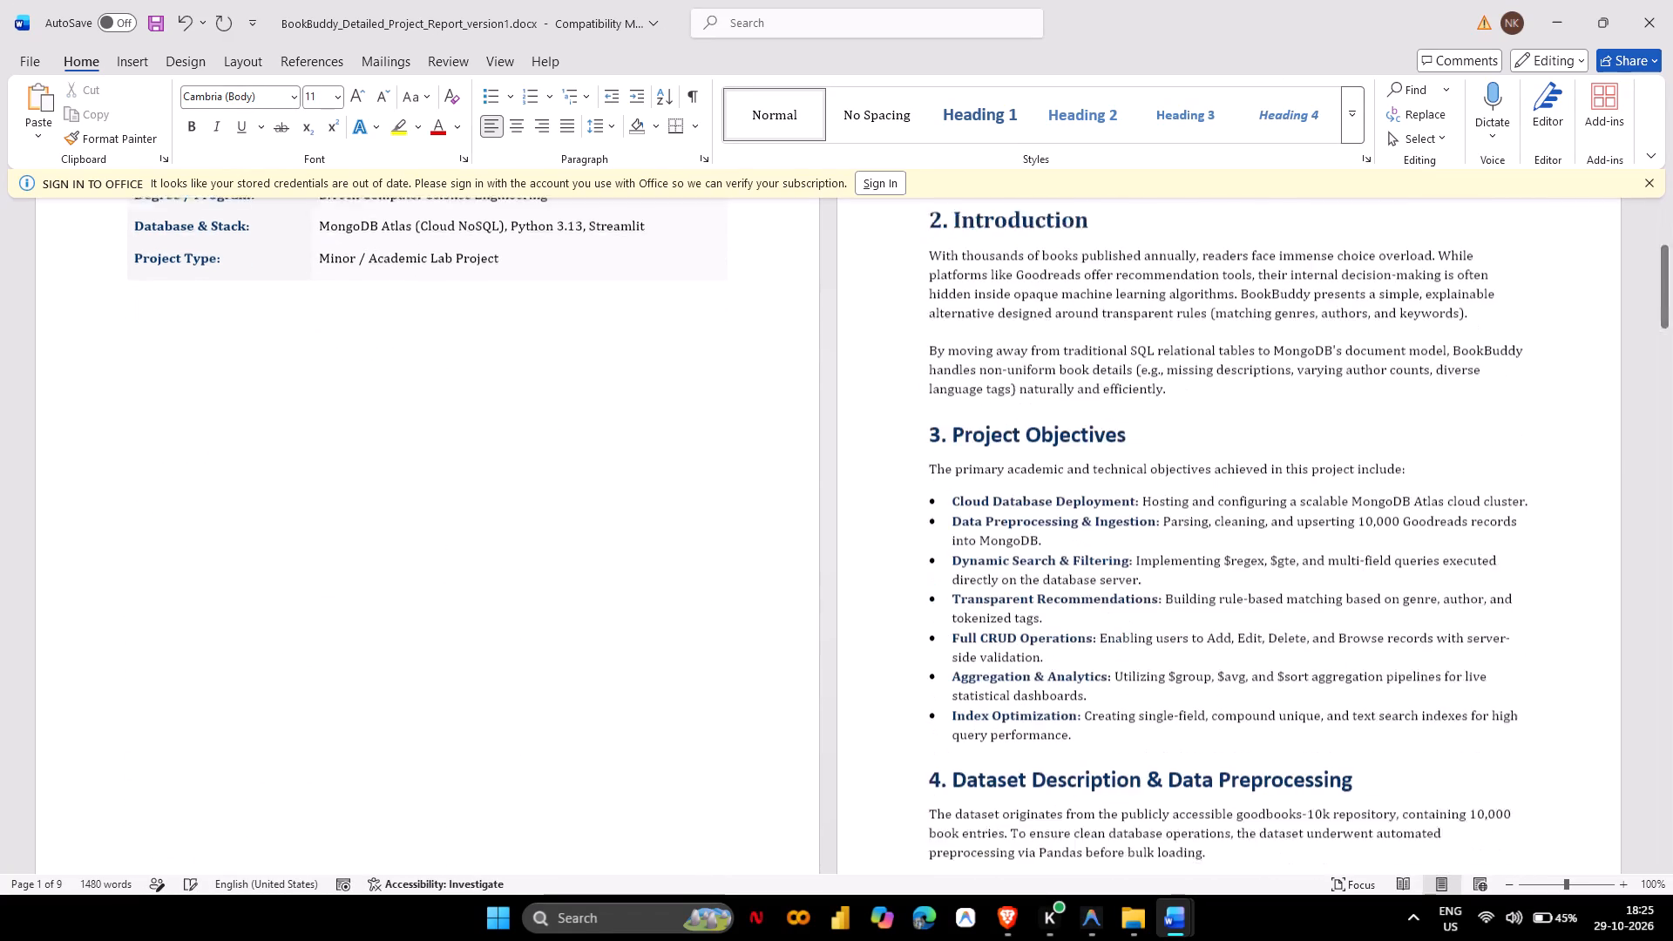
Remove the Project Type row from the cover details table, deleting both its "Minor / Academic Lab Project" cell and its label cell.
{"action": "scroll", "coordinate": [423, 448], "scroll_direction": "up", "scroll_amount": 3}
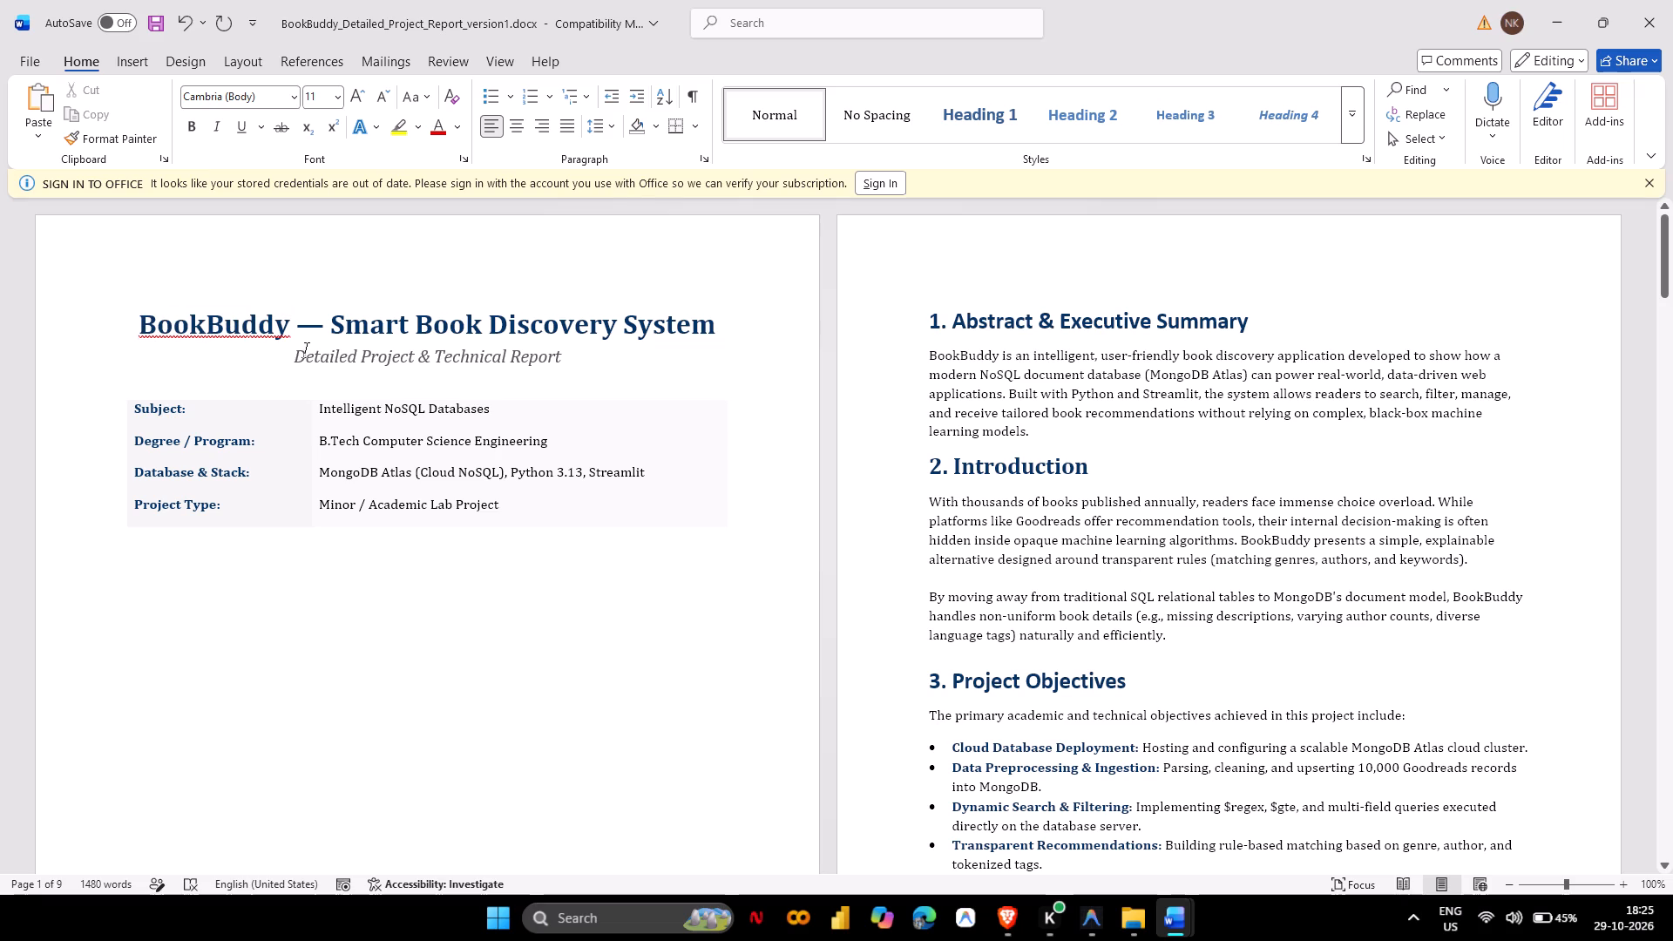
{"action": "triple_click", "coordinate": [470, 504]}
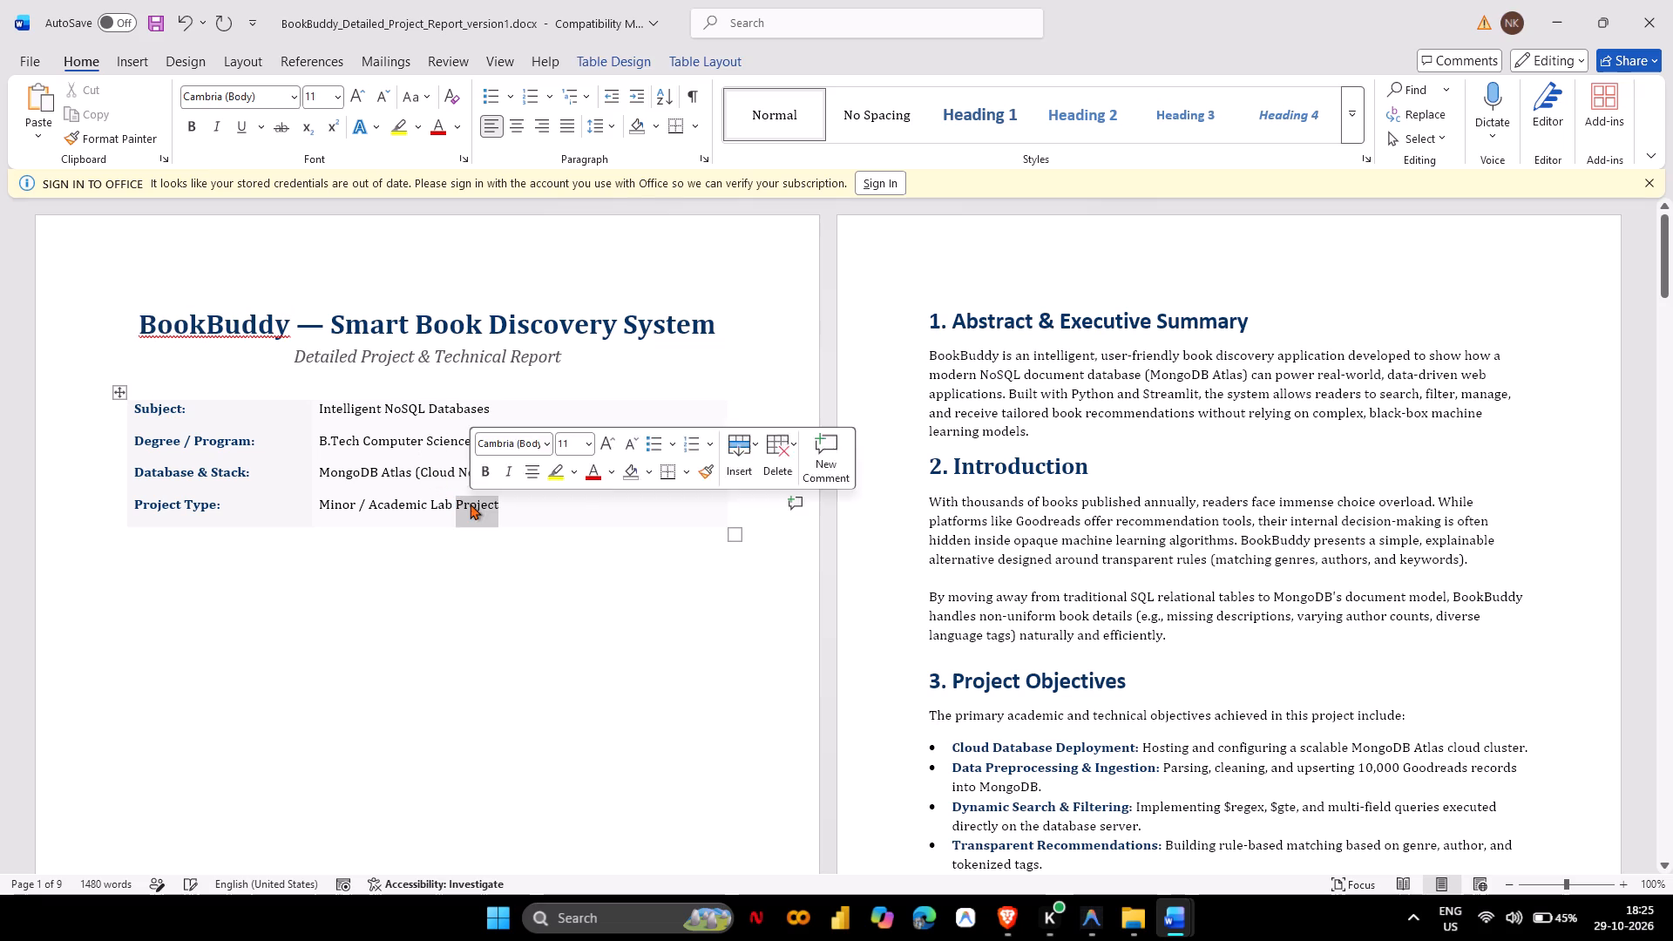
{"action": "key", "text": "BackSpace"}
{"action": "key", "text": "equal"}
{"action": "key", "text": "BackSpace"}
{"action": "key", "text": "BackSpace"}
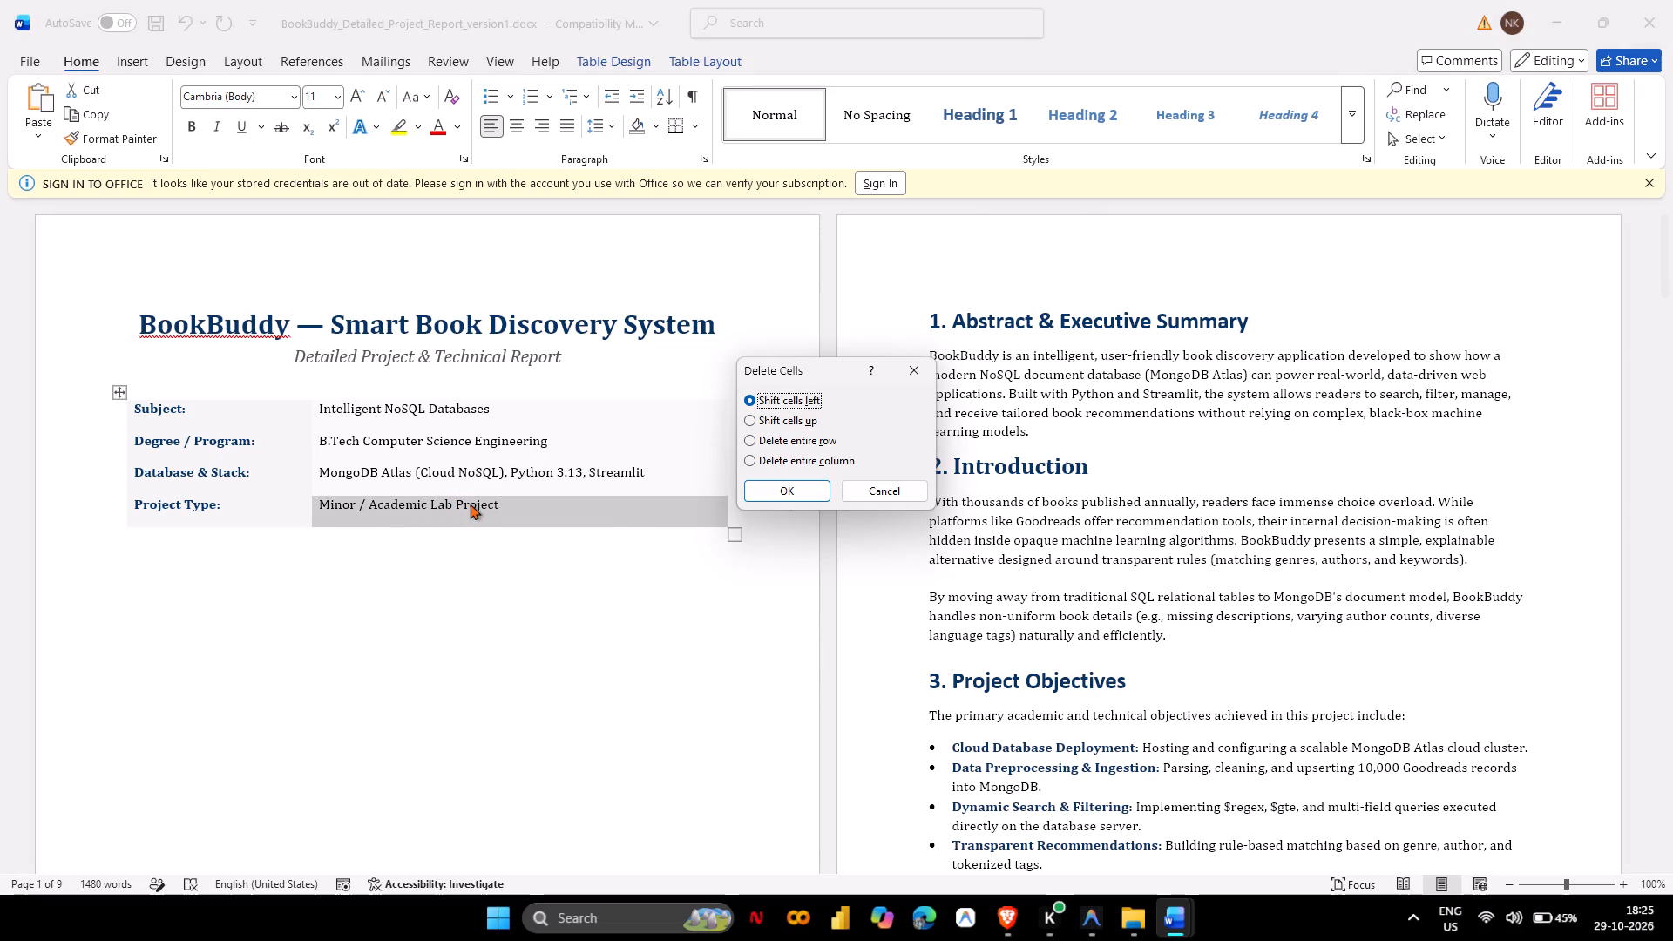
{"action": "left_click", "coordinate": [752, 462]}
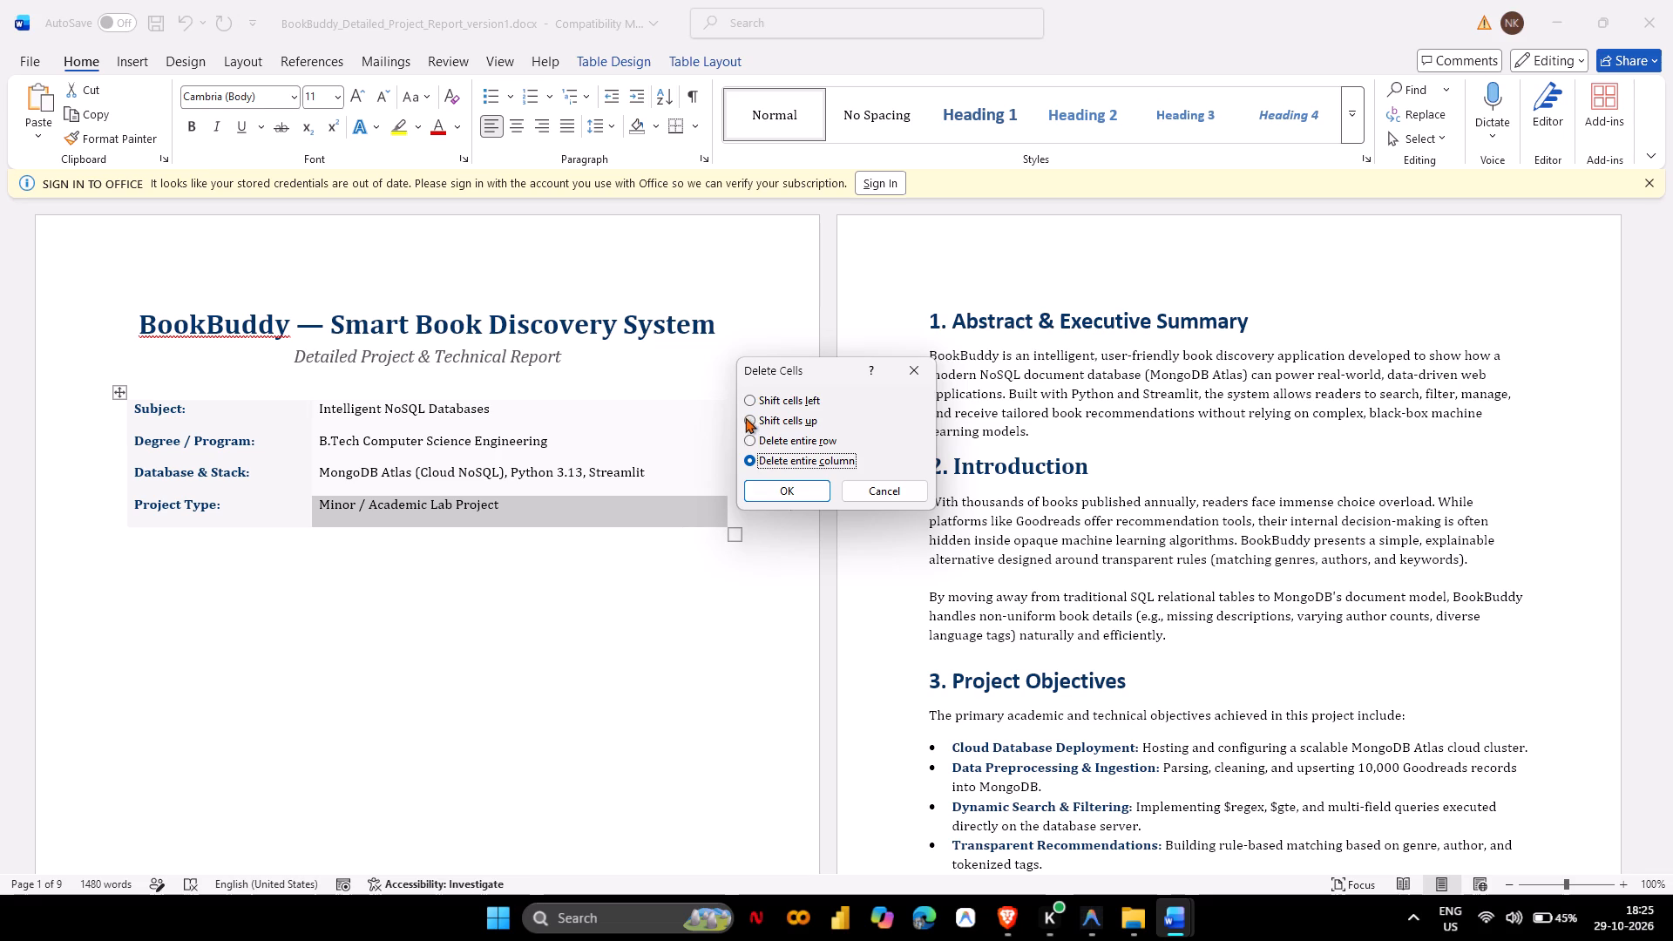
{"action": "left_click", "coordinate": [749, 415]}
{"action": "left_click", "coordinate": [751, 396]}
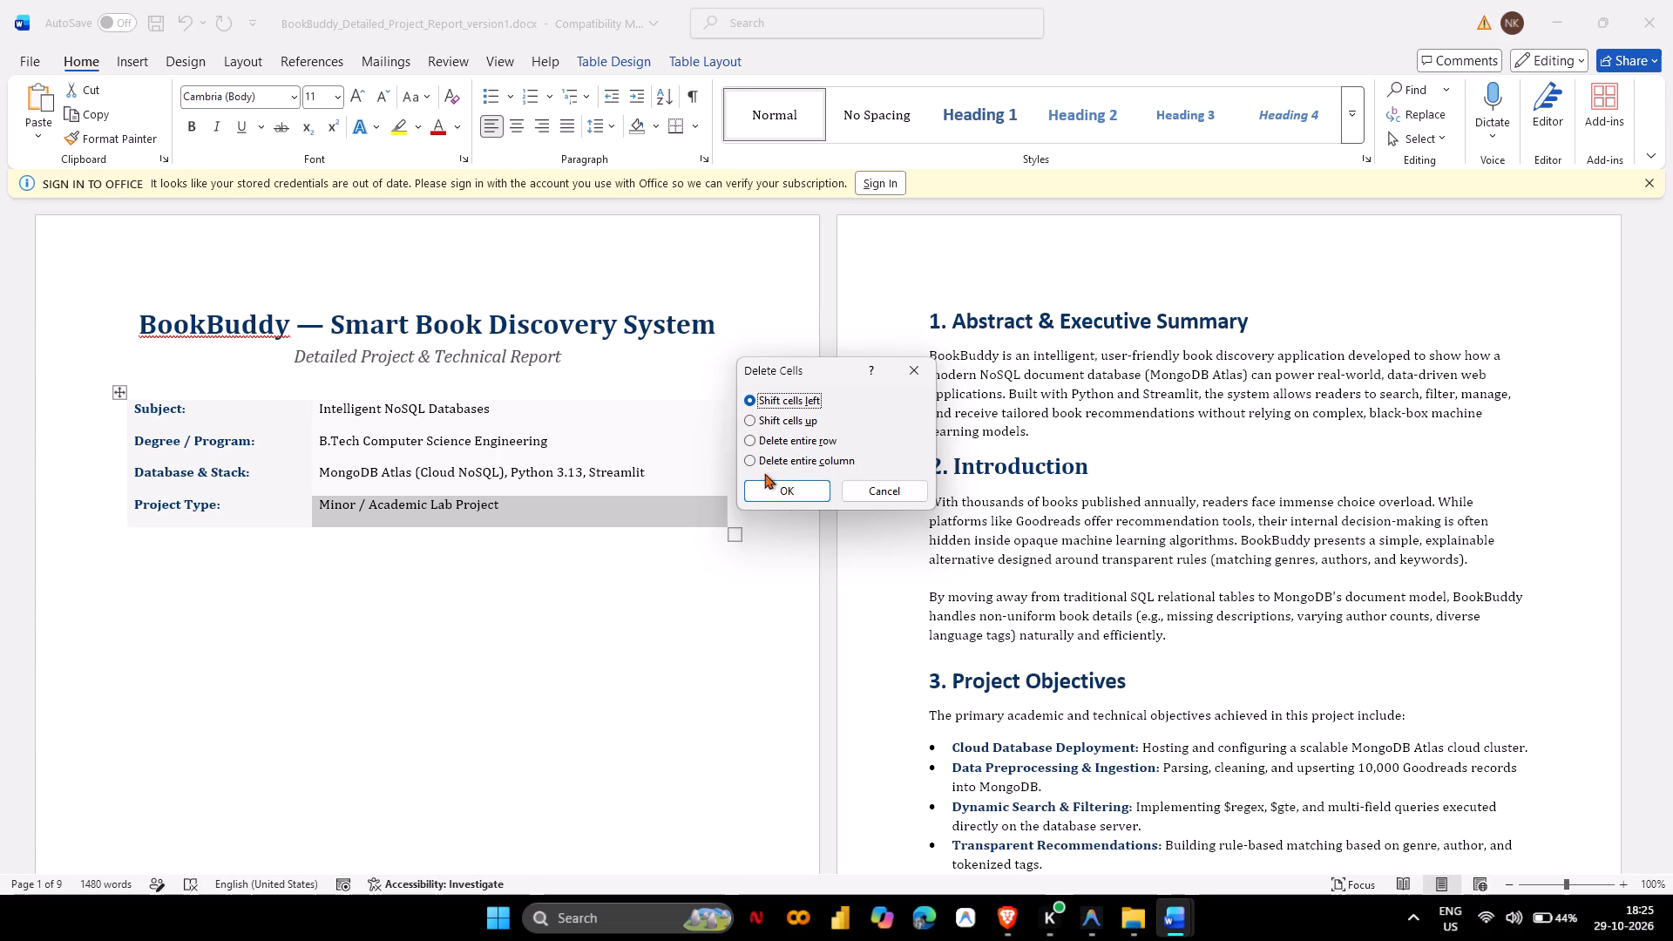
{"action": "left_click", "coordinate": [764, 485]}
{"action": "double_click", "coordinate": [209, 521]}
{"action": "left_click", "coordinate": [213, 517]}
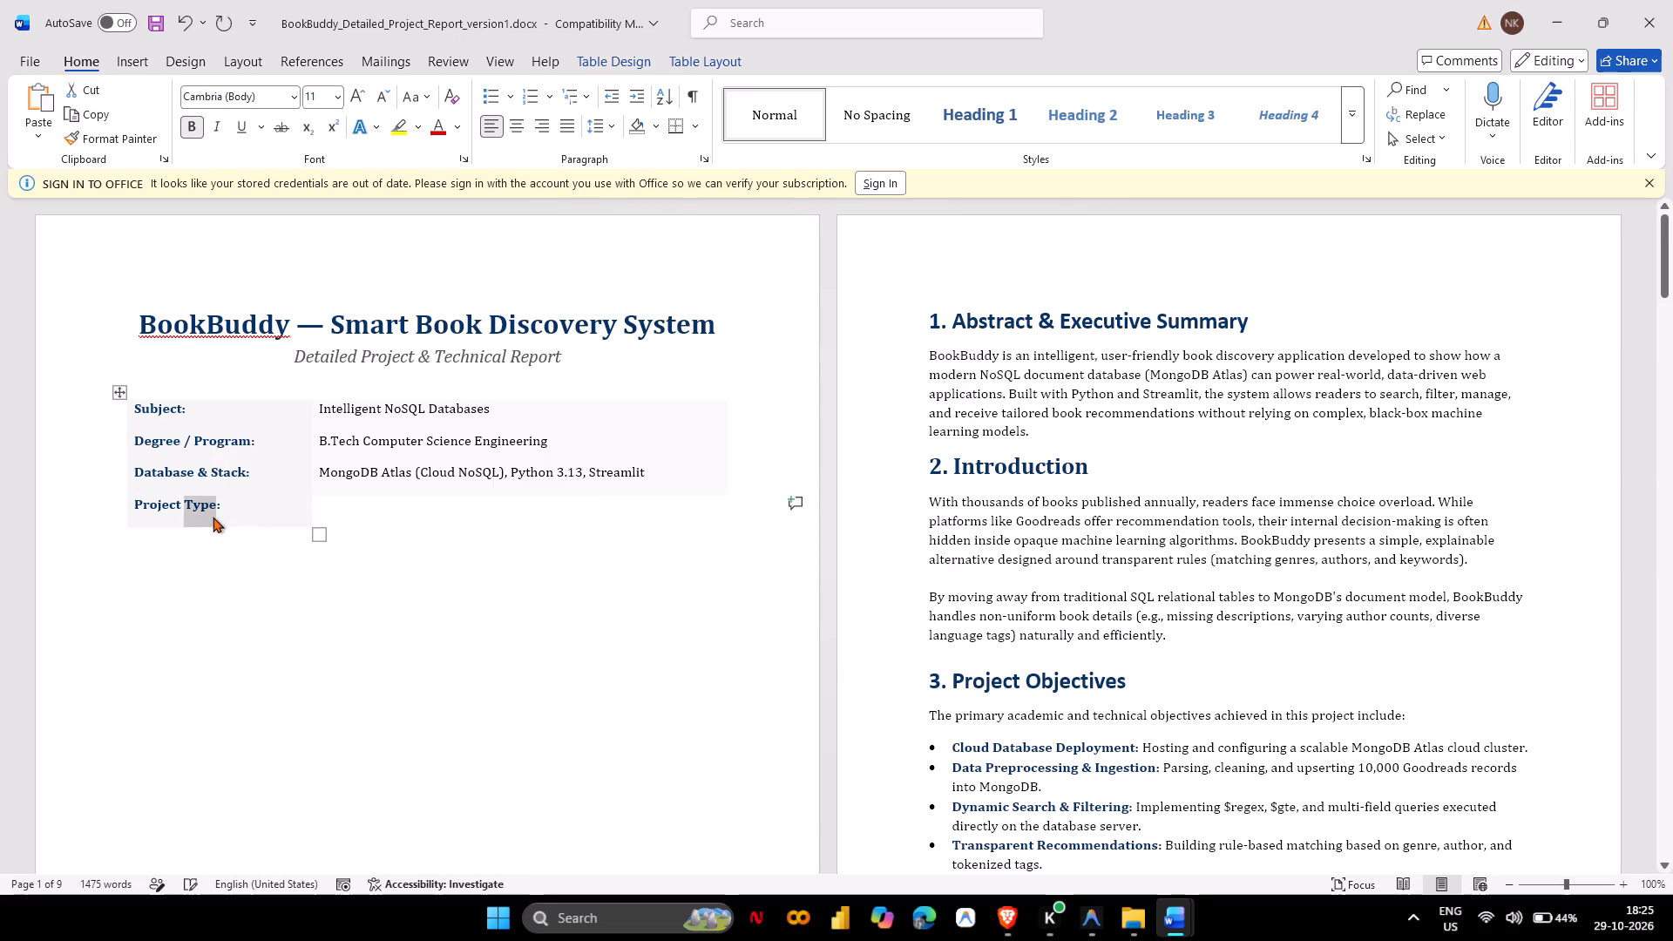
{"action": "triple_click", "coordinate": [195, 512]}
{"action": "key", "text": "BackSpace"}
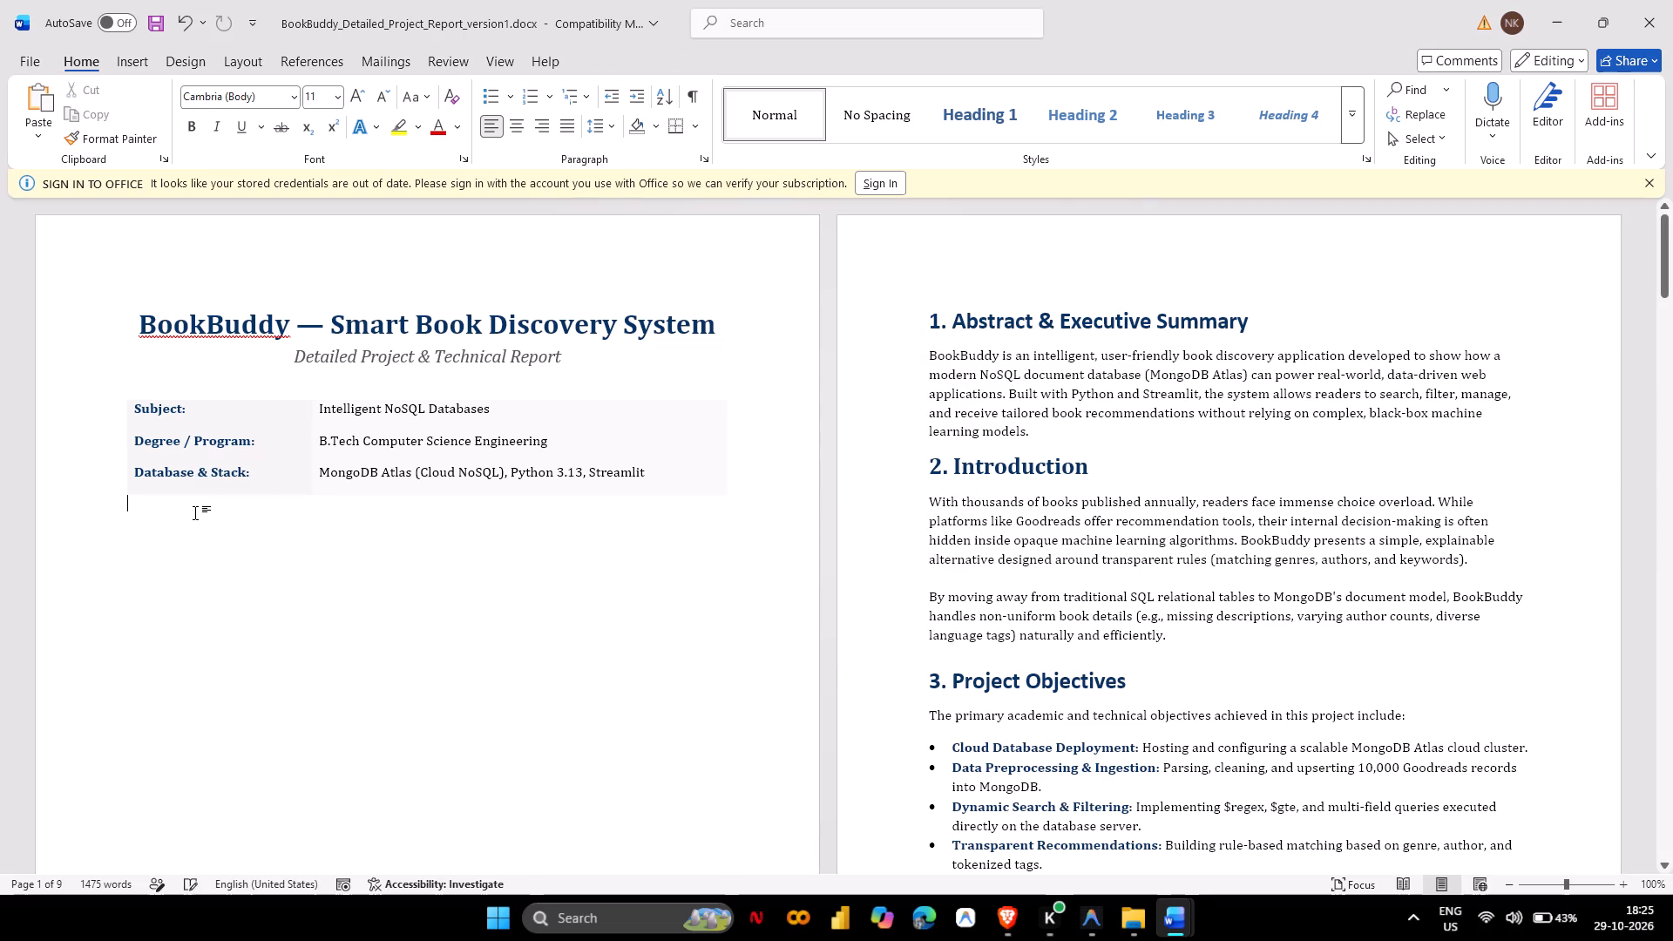
Stretch the three-row cover details table downward to more than three times its height, making it slightly narrower.
{"action": "left_click_drag", "start_coordinate": [735, 508], "coordinate": [694, 745]}
Insert four blank lines between the "Detailed Project & Technical Report" subtitle and the cover details table.
{"action": "scroll", "coordinate": [471, 749], "scroll_direction": "down", "scroll_amount": 1}
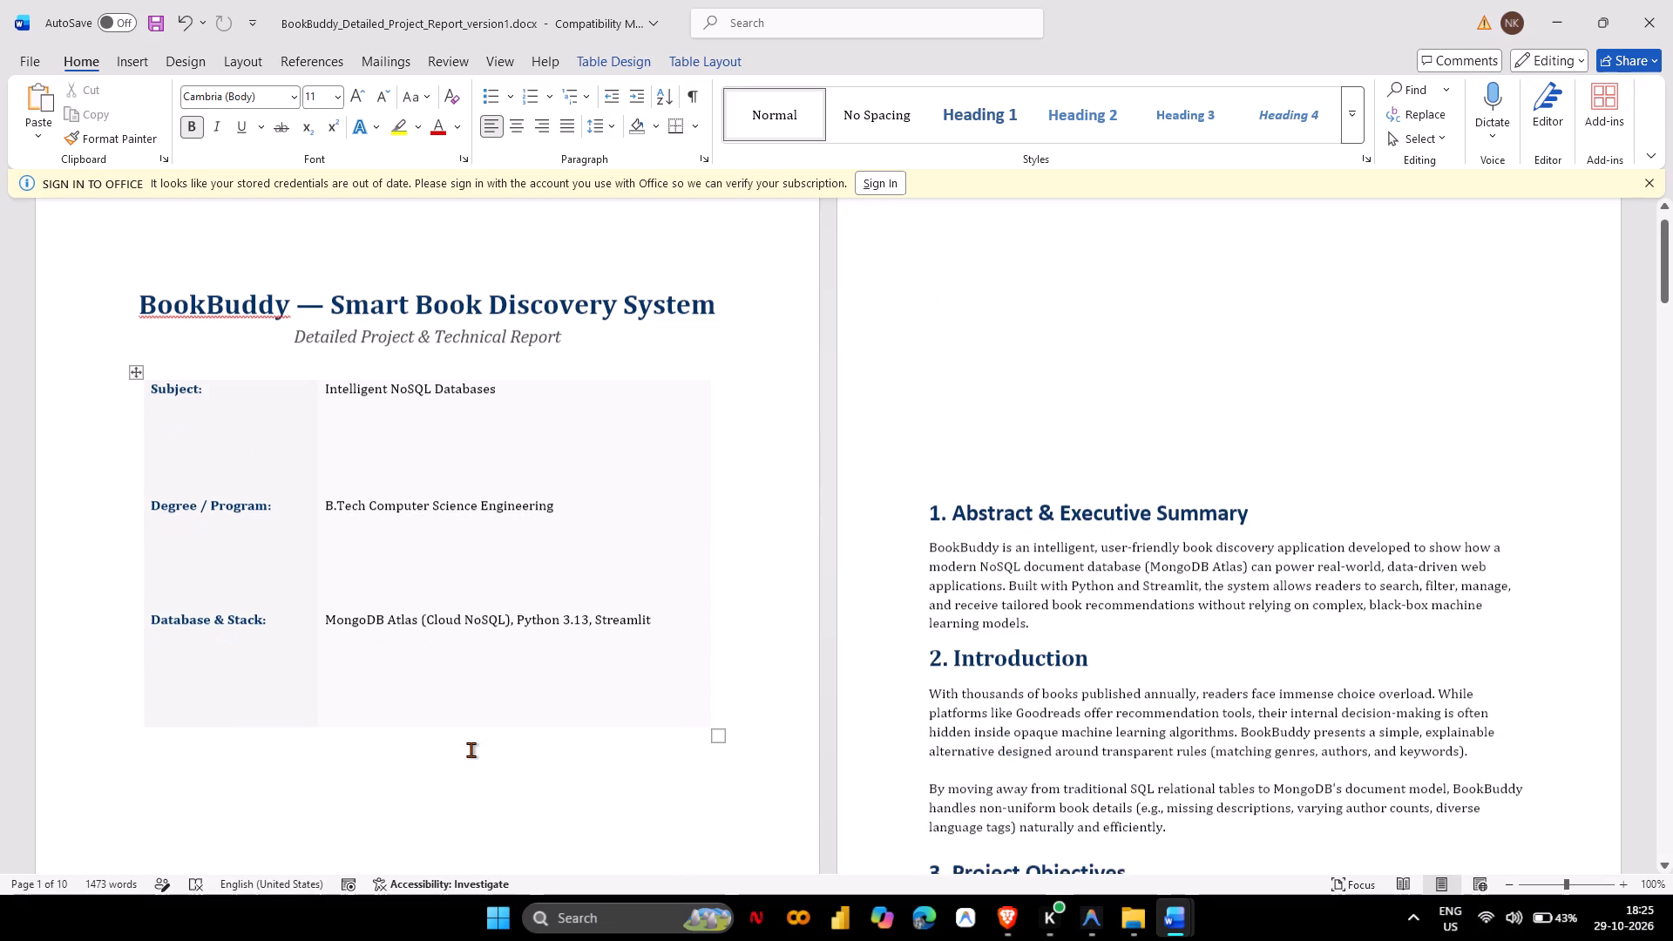
{"action": "scroll", "coordinate": [471, 749], "scroll_direction": "down", "scroll_amount": 1}
{"action": "left_click", "coordinate": [609, 308]}
{"action": "key", "text": "Return"}
{"action": "key", "text": "Return"}
{"action": "key", "text": "Return"}
{"action": "key", "text": "Return"}
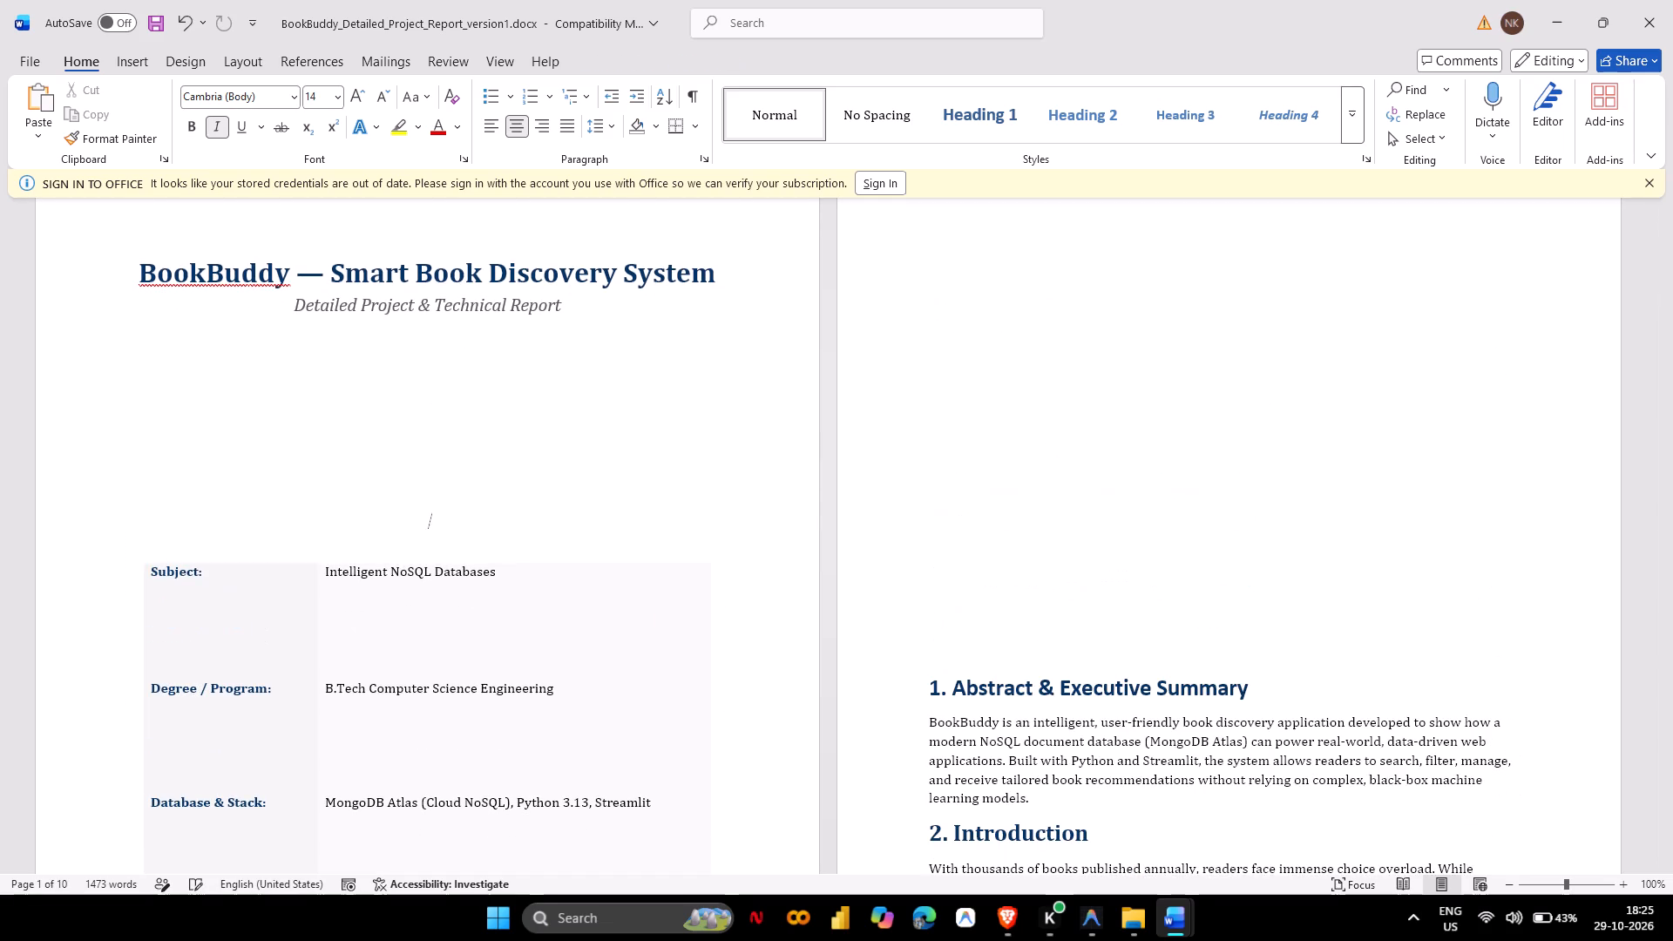
Delete the surplus blank lines above "1. Abstract & Executive Summary" so the heading starts at the top of page 2.
{"action": "left_click", "coordinate": [958, 663]}
{"action": "key", "text": "BackSpace"}
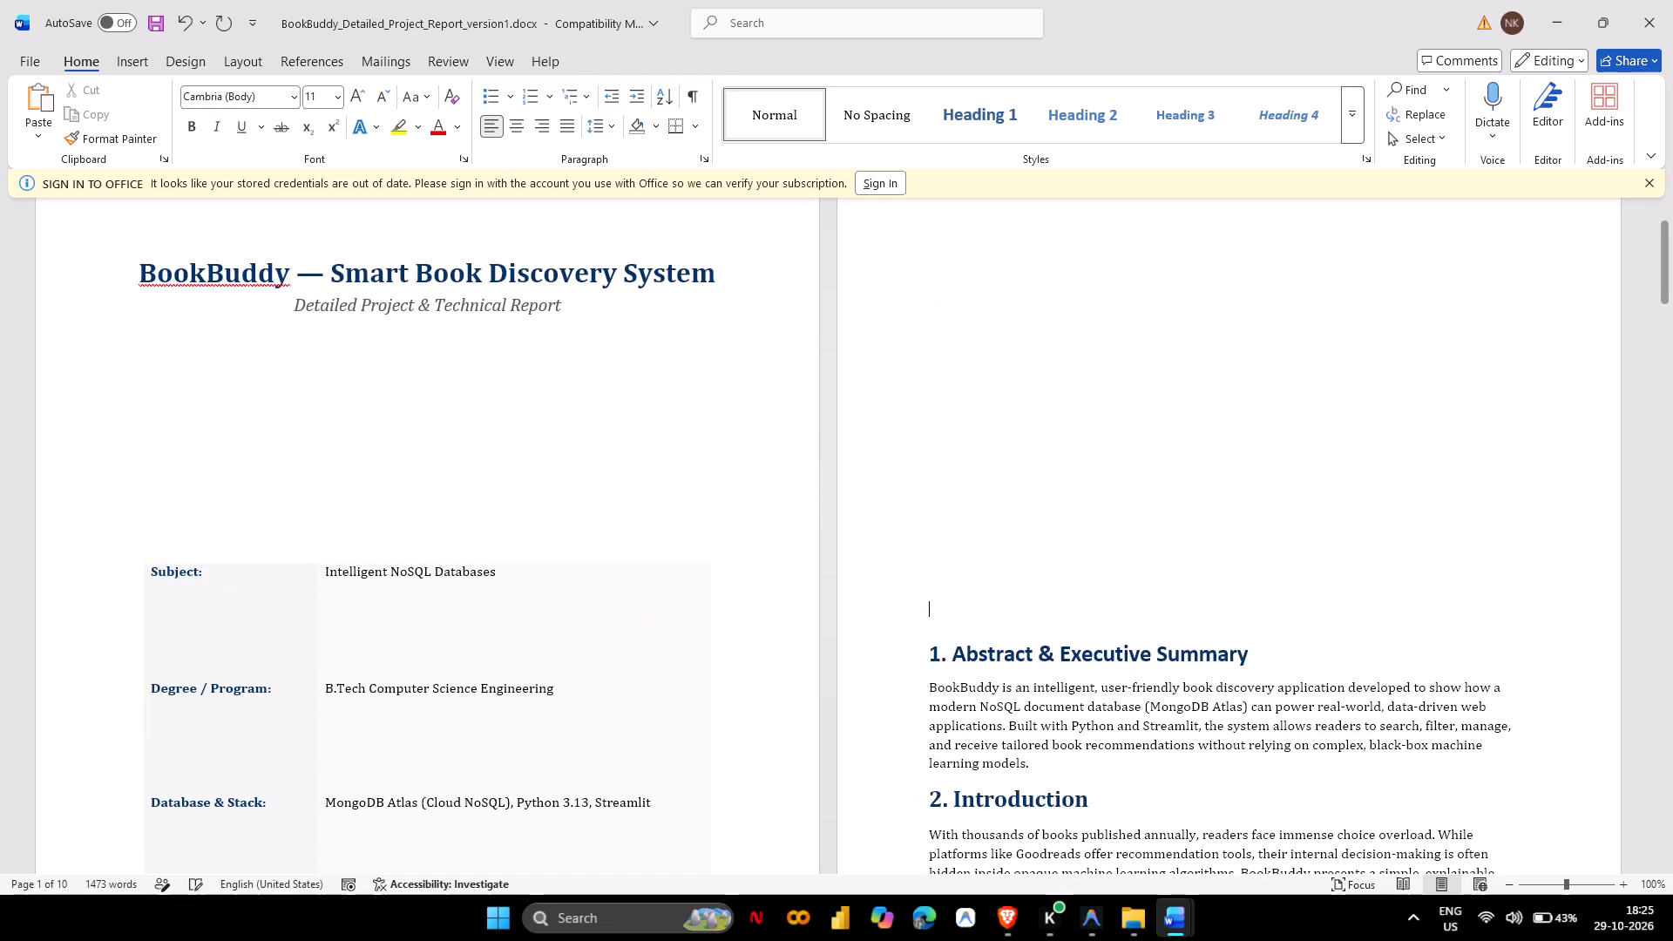
{"action": "key", "text": "BackSpace"}
{"action": "key", "text": "BackSpace"}
{"action": "key", "text": "BackSpace"}
{"action": "key", "text": "BackSpace"}
{"action": "key", "text": "BackSpace"}
{"action": "key", "text": "BackSpace"}
{"action": "key", "text": "BackSpace"}
{"action": "key", "text": "BackSpace"}
{"action": "key", "text": "BackSpace"}
{"action": "key", "text": "BackSpace"}
{"action": "key", "text": "BackSpace"}
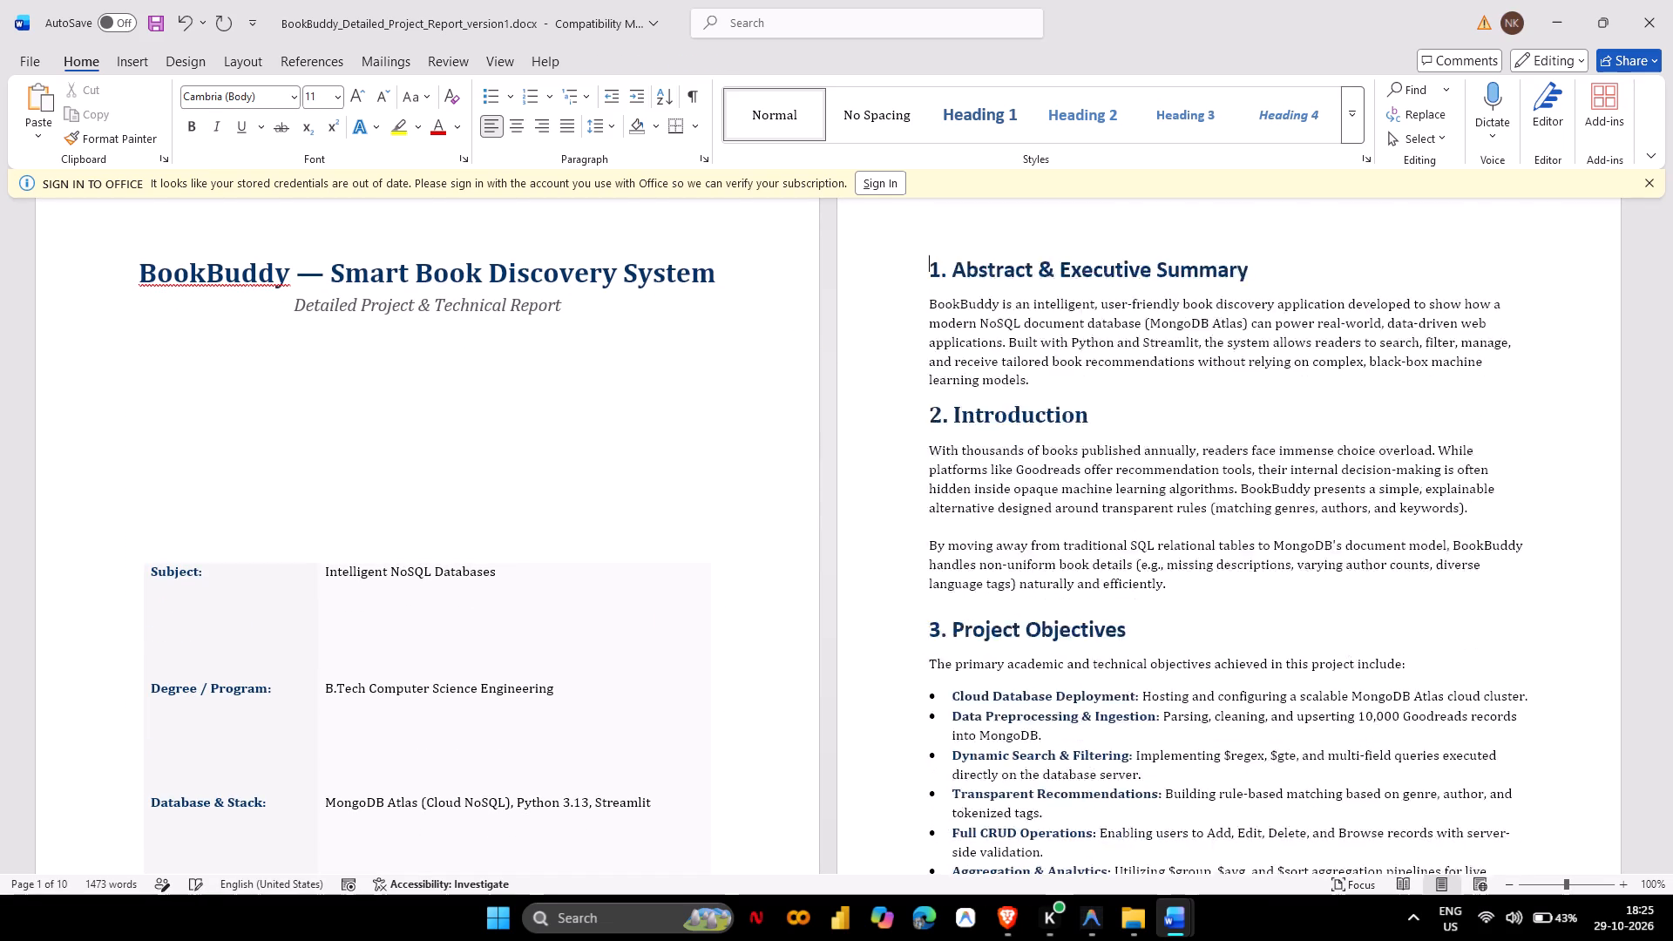
{"action": "key", "text": "BackSpace"}
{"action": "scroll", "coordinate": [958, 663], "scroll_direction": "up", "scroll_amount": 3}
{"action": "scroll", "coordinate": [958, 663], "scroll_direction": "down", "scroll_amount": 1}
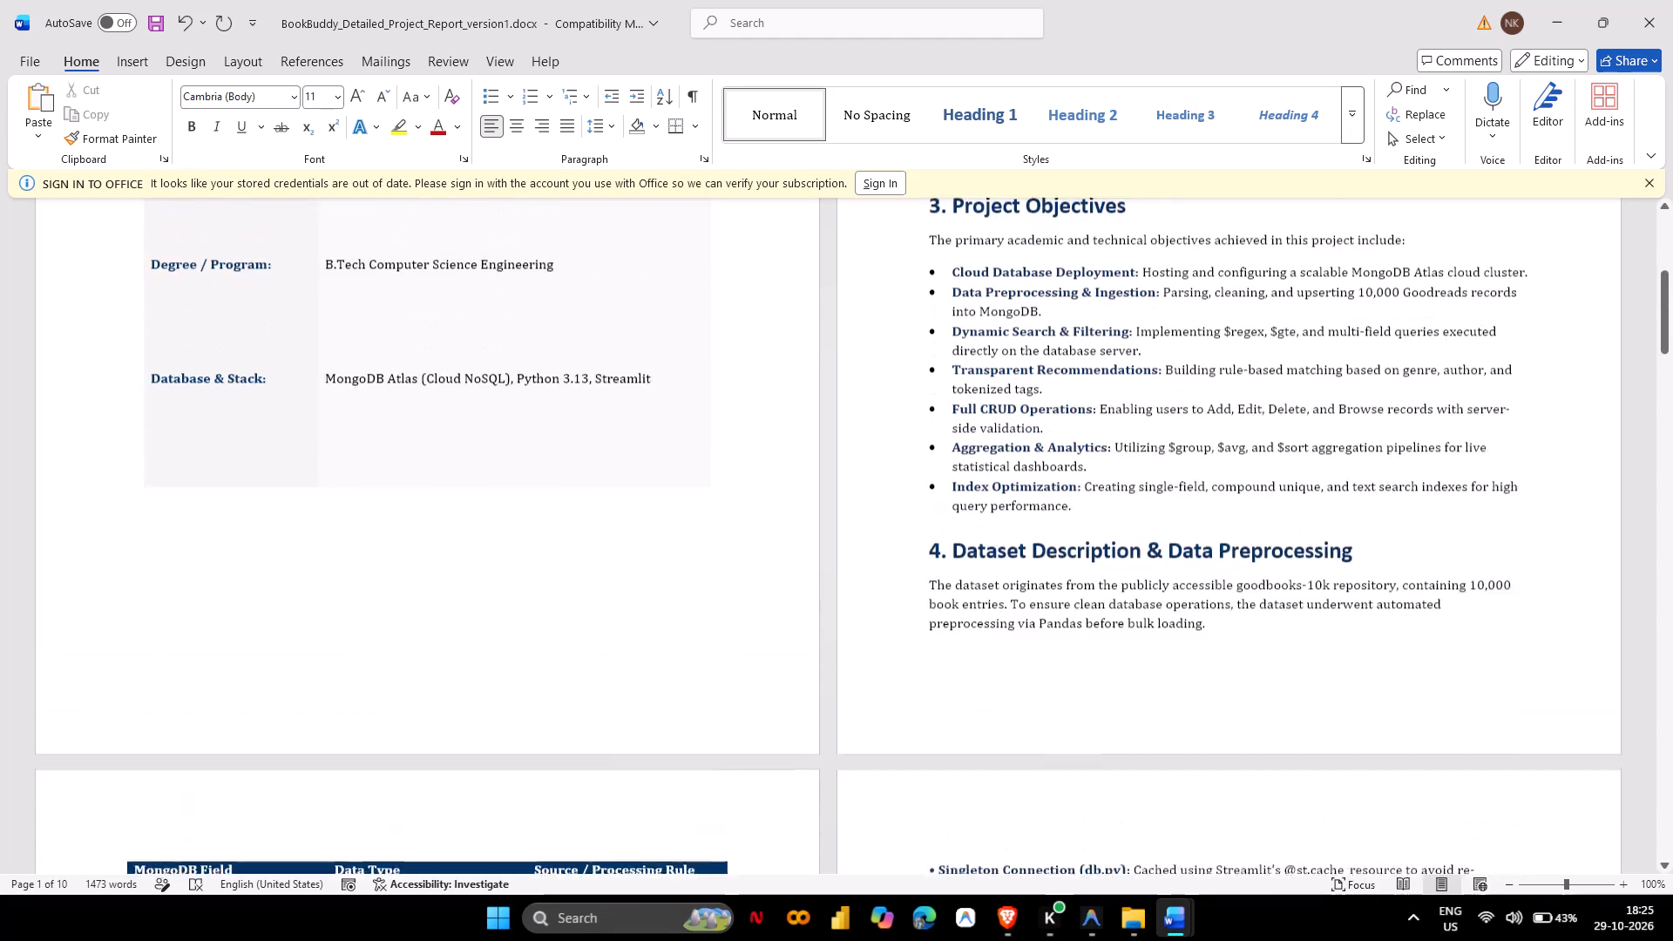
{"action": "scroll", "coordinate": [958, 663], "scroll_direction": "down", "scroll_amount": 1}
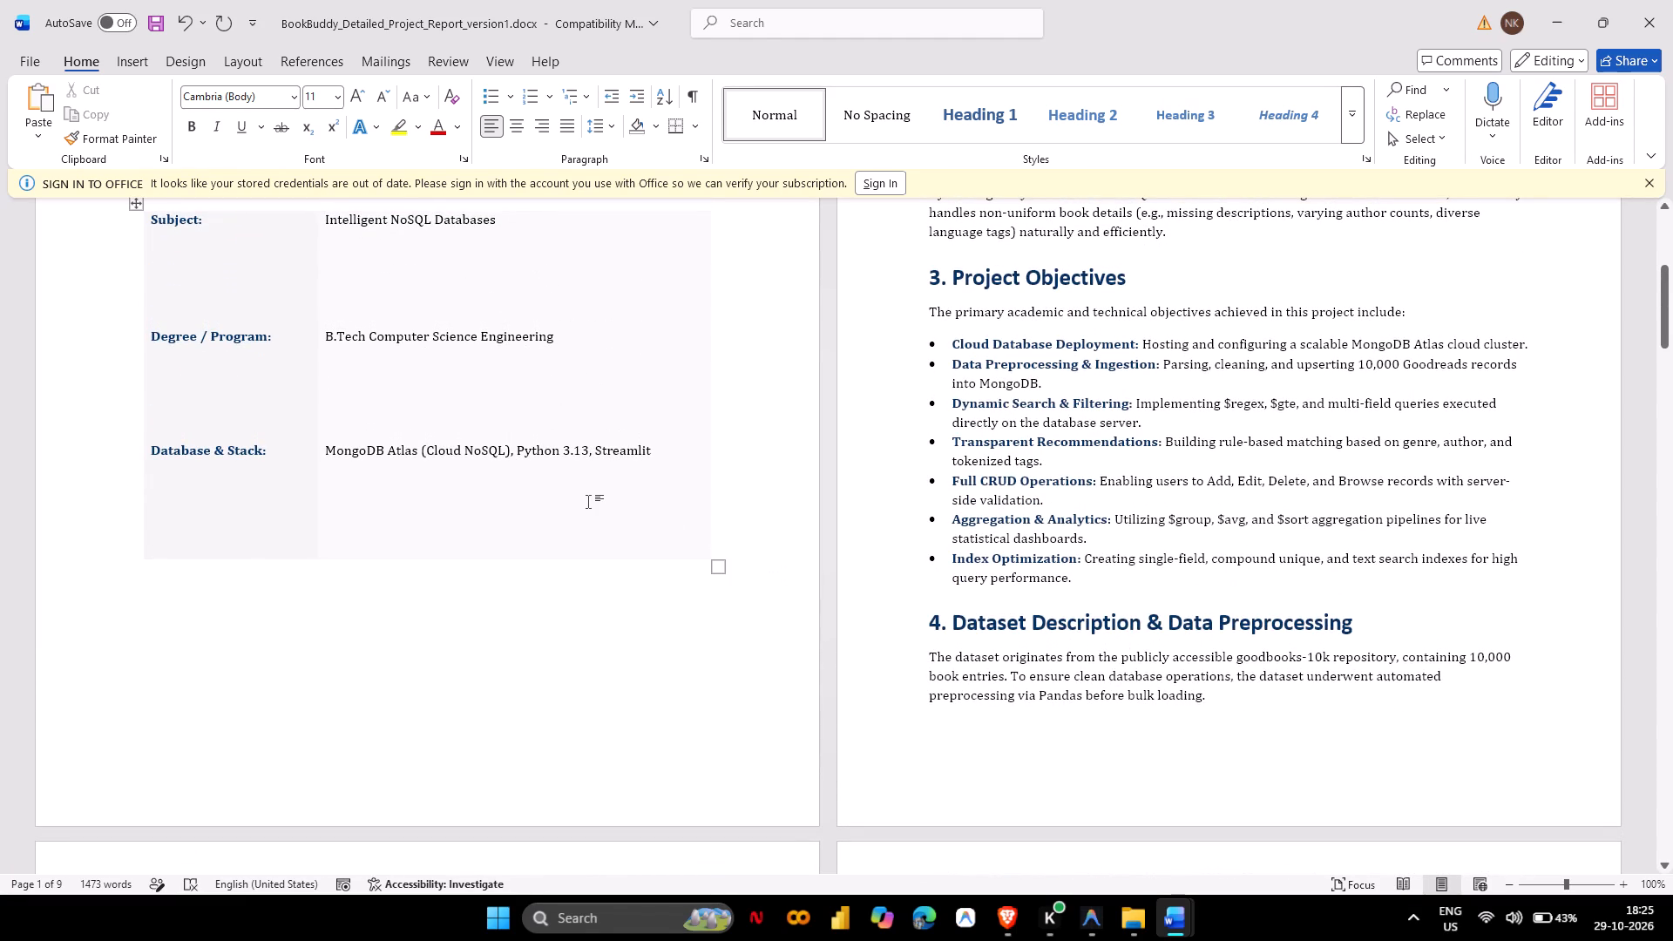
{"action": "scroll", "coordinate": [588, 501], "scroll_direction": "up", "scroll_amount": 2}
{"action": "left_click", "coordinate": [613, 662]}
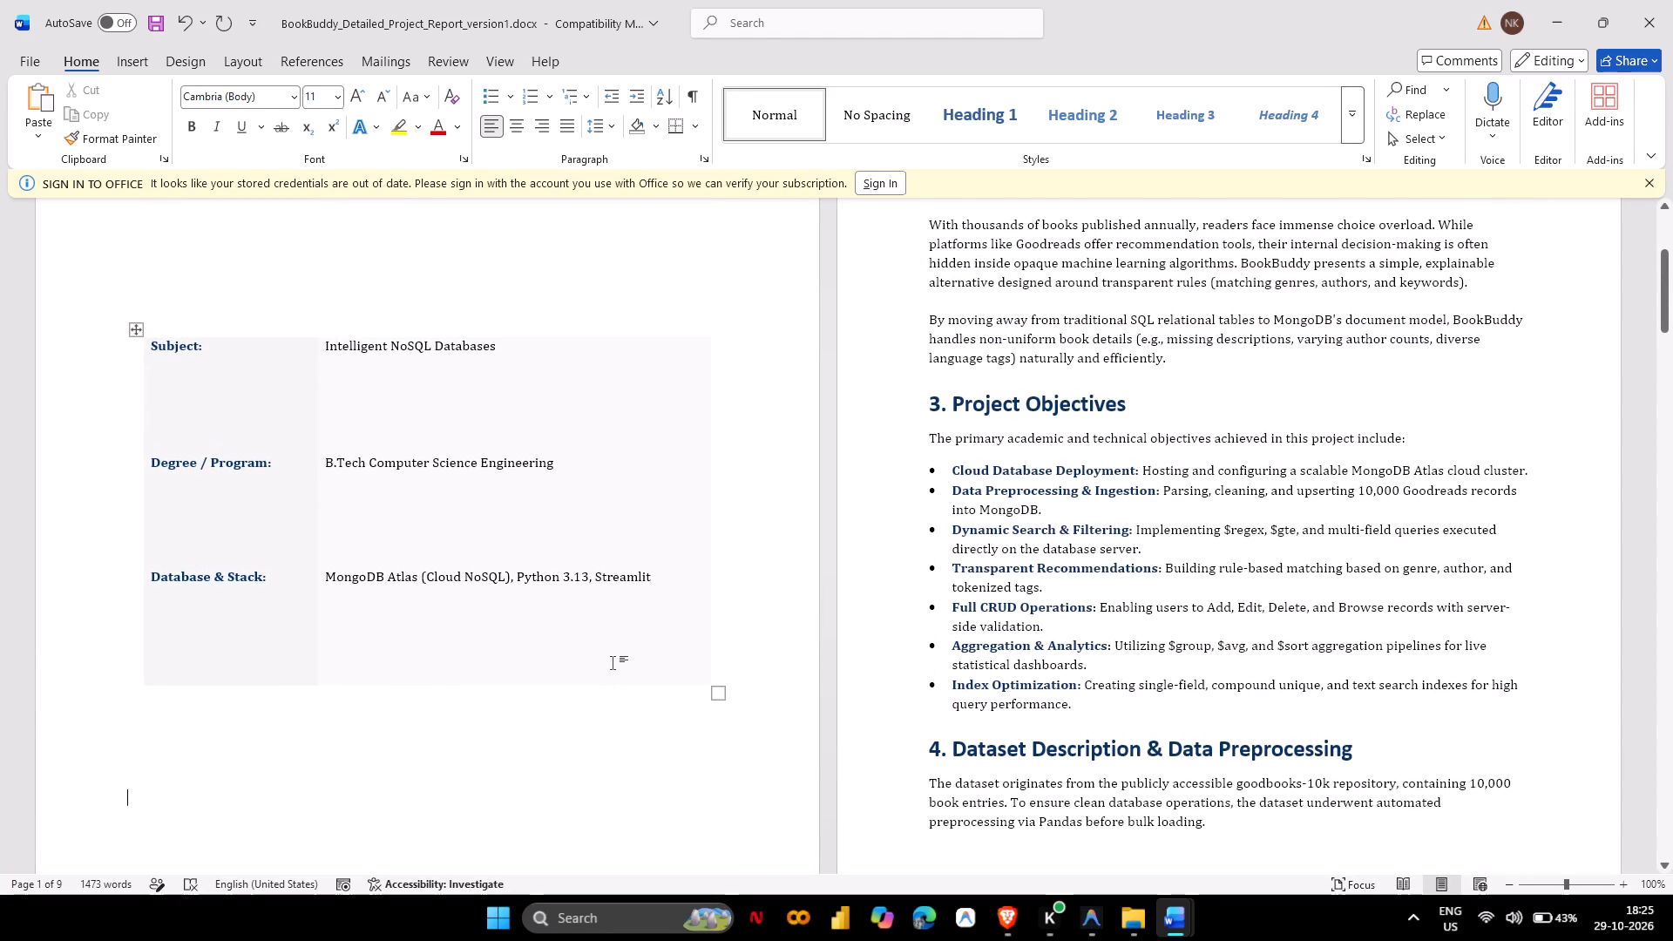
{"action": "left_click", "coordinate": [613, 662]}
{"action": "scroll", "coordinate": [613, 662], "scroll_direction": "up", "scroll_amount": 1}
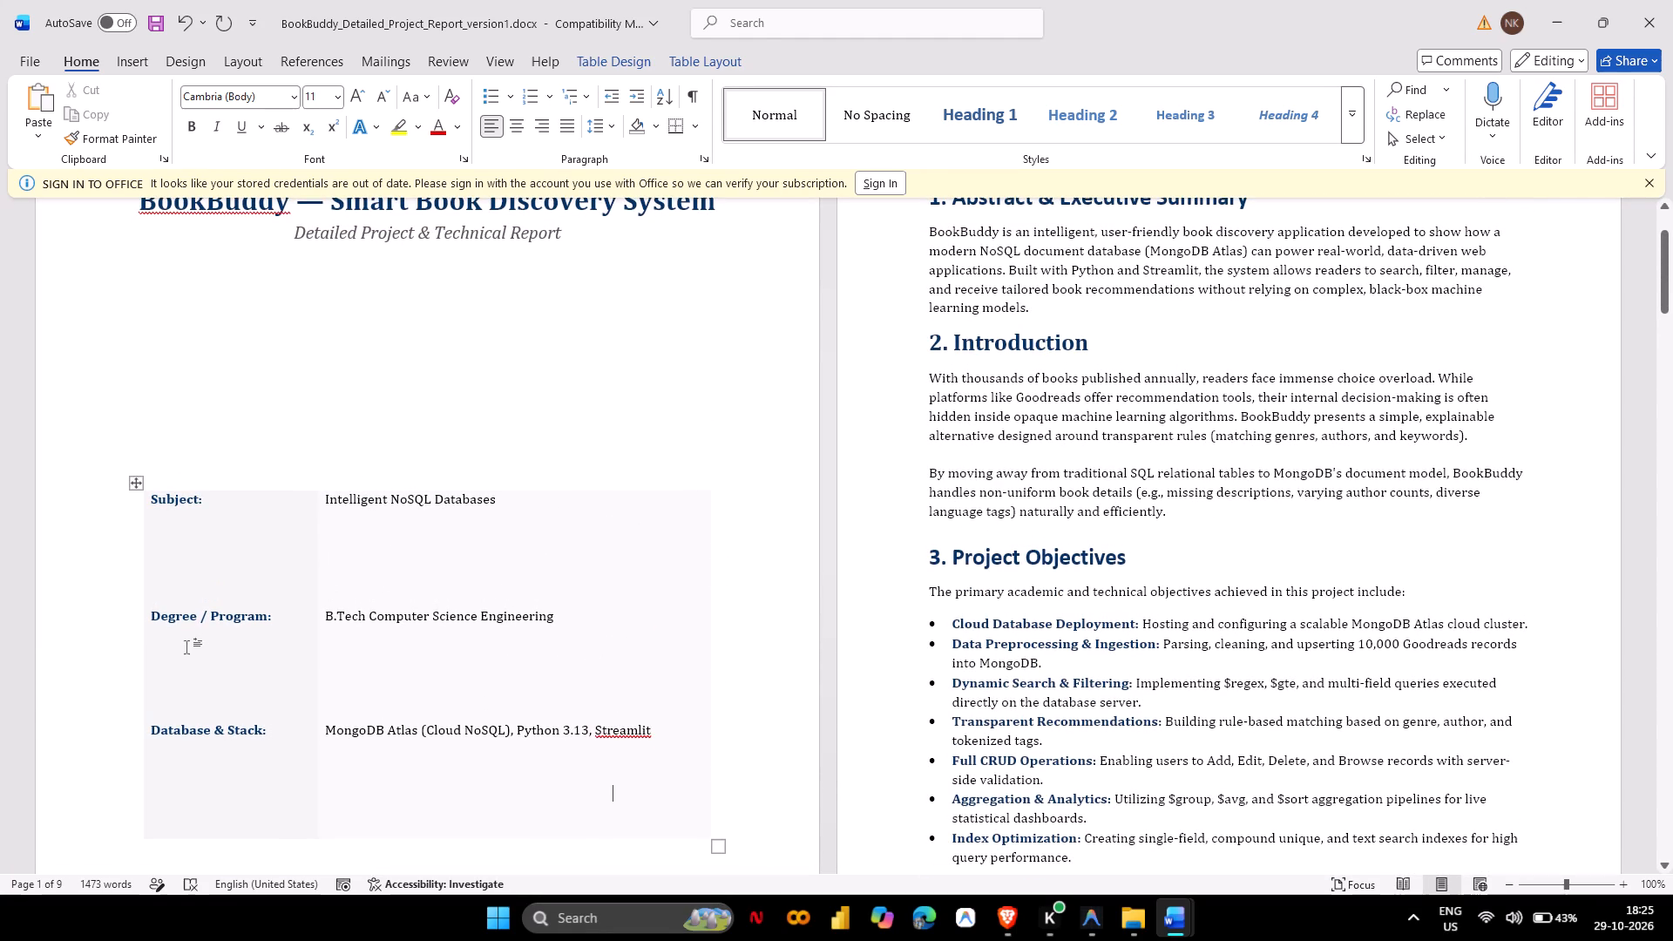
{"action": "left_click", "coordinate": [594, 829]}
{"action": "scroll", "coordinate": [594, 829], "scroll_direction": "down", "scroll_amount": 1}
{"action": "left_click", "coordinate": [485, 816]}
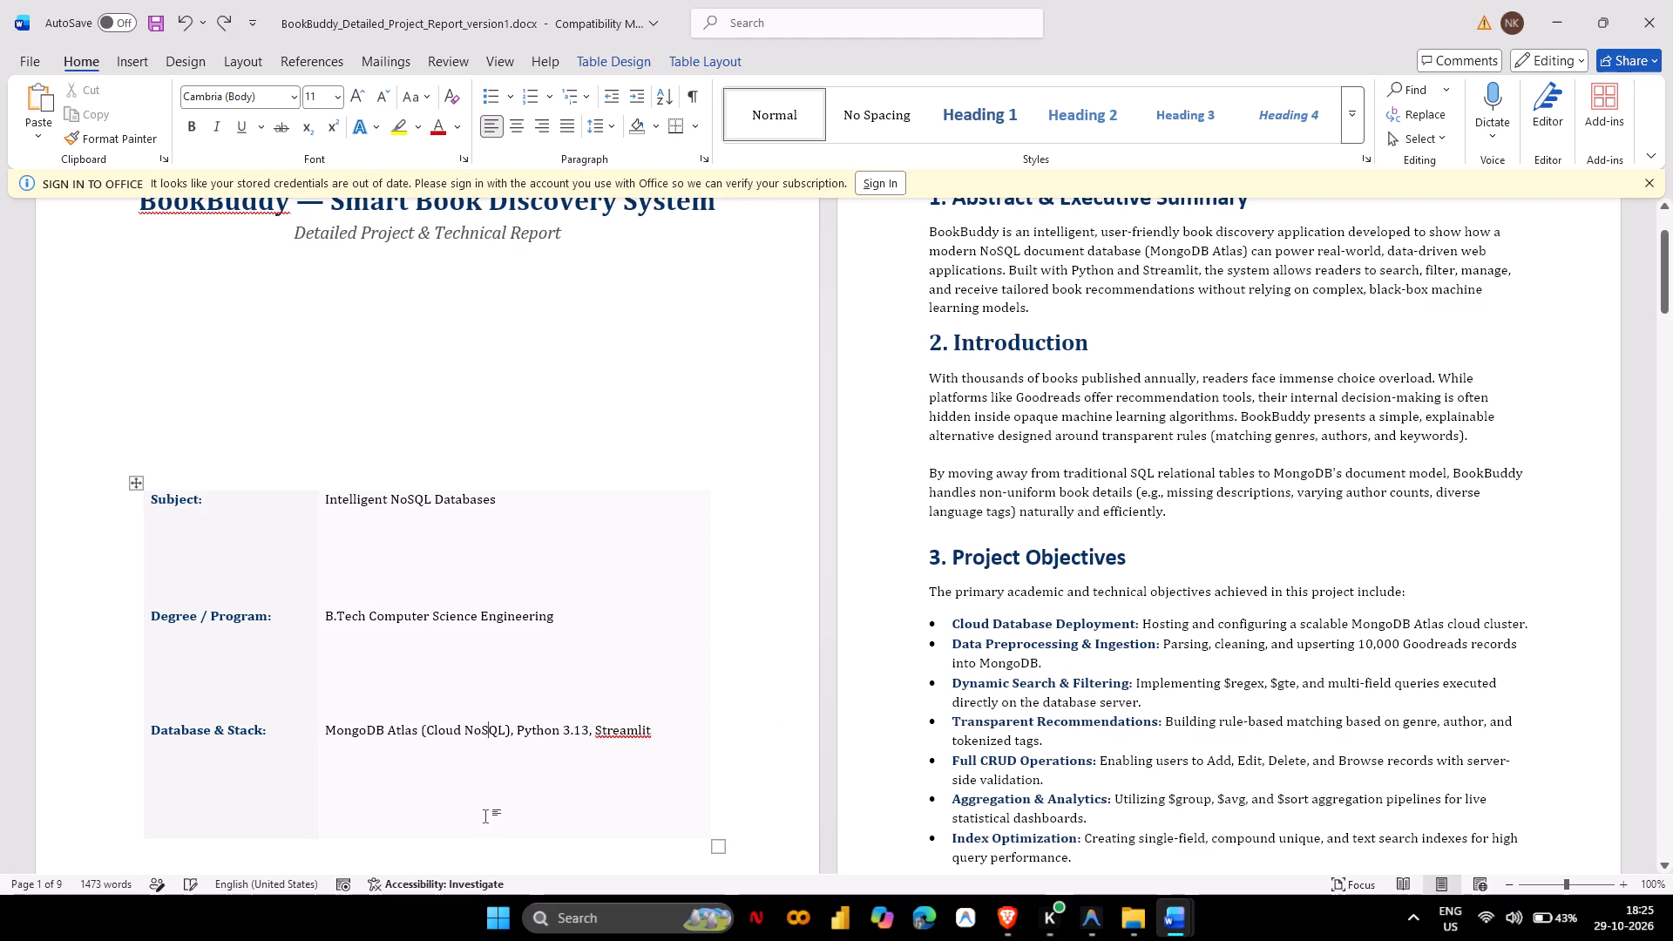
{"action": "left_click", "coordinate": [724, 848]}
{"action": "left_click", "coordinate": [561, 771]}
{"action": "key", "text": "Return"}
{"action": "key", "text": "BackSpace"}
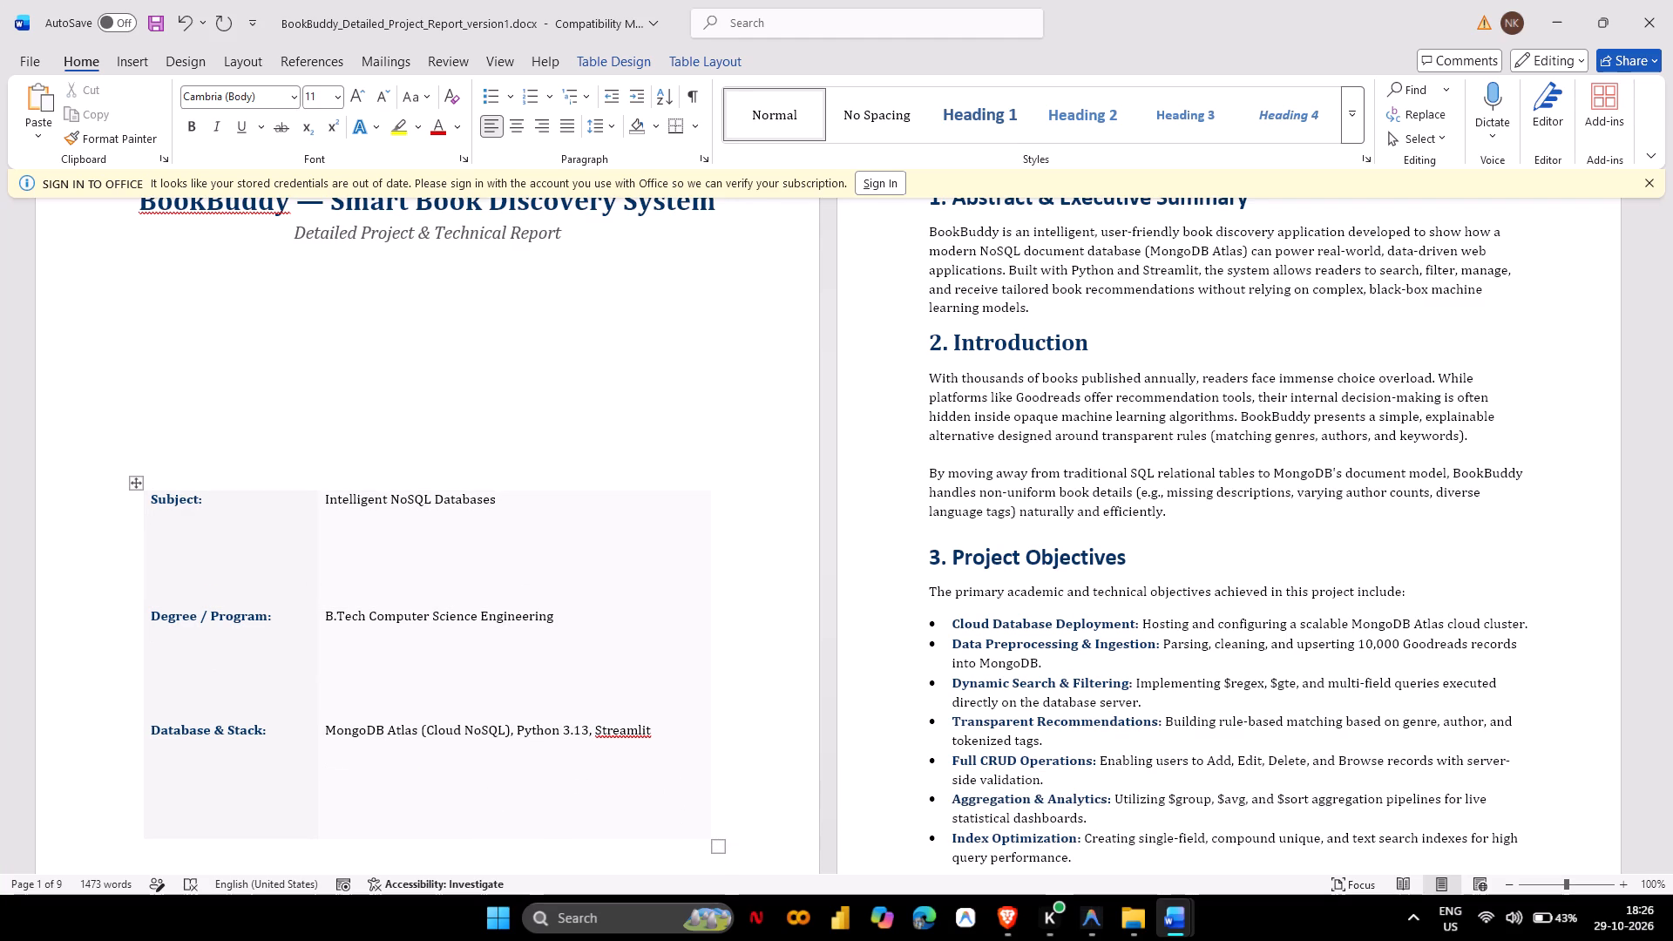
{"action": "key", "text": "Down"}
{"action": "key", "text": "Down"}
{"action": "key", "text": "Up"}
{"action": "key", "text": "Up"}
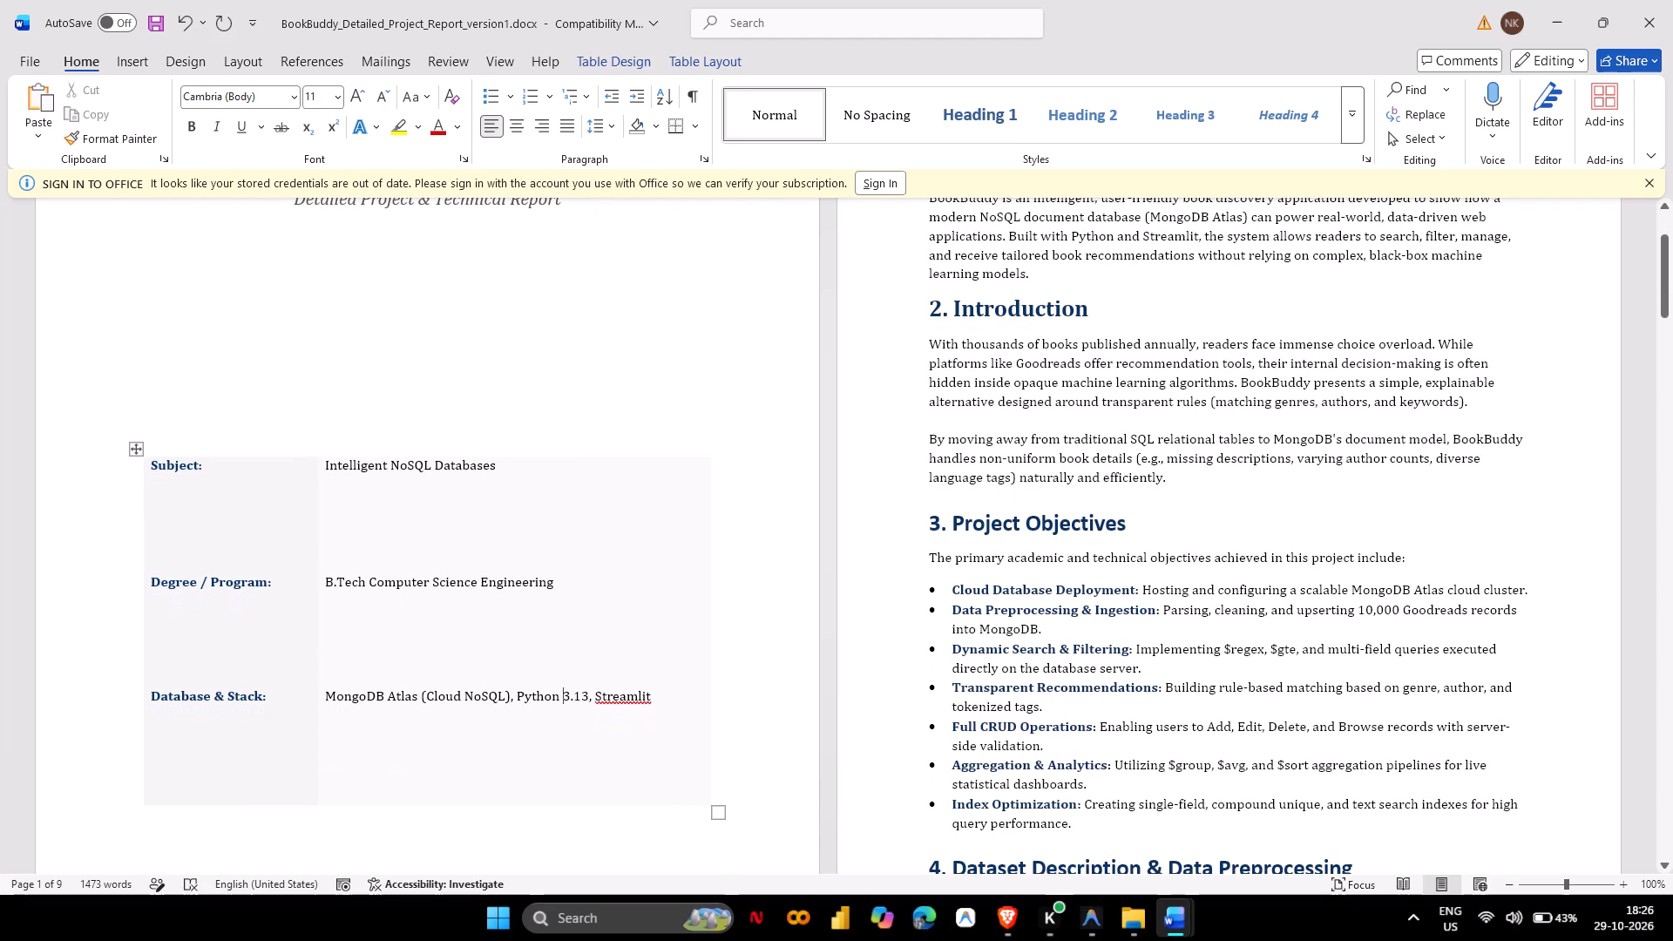
Add four blank lines after "MongoDB Atlas (Cloud NoSQL), Python 3.13, Streamlit" in the Database & Stack row.
{"action": "left_click", "coordinate": [674, 692]}
{"action": "key", "text": "Return"}
{"action": "key", "text": "Return"}
{"action": "key", "text": "Return"}
{"action": "key", "text": "Return"}
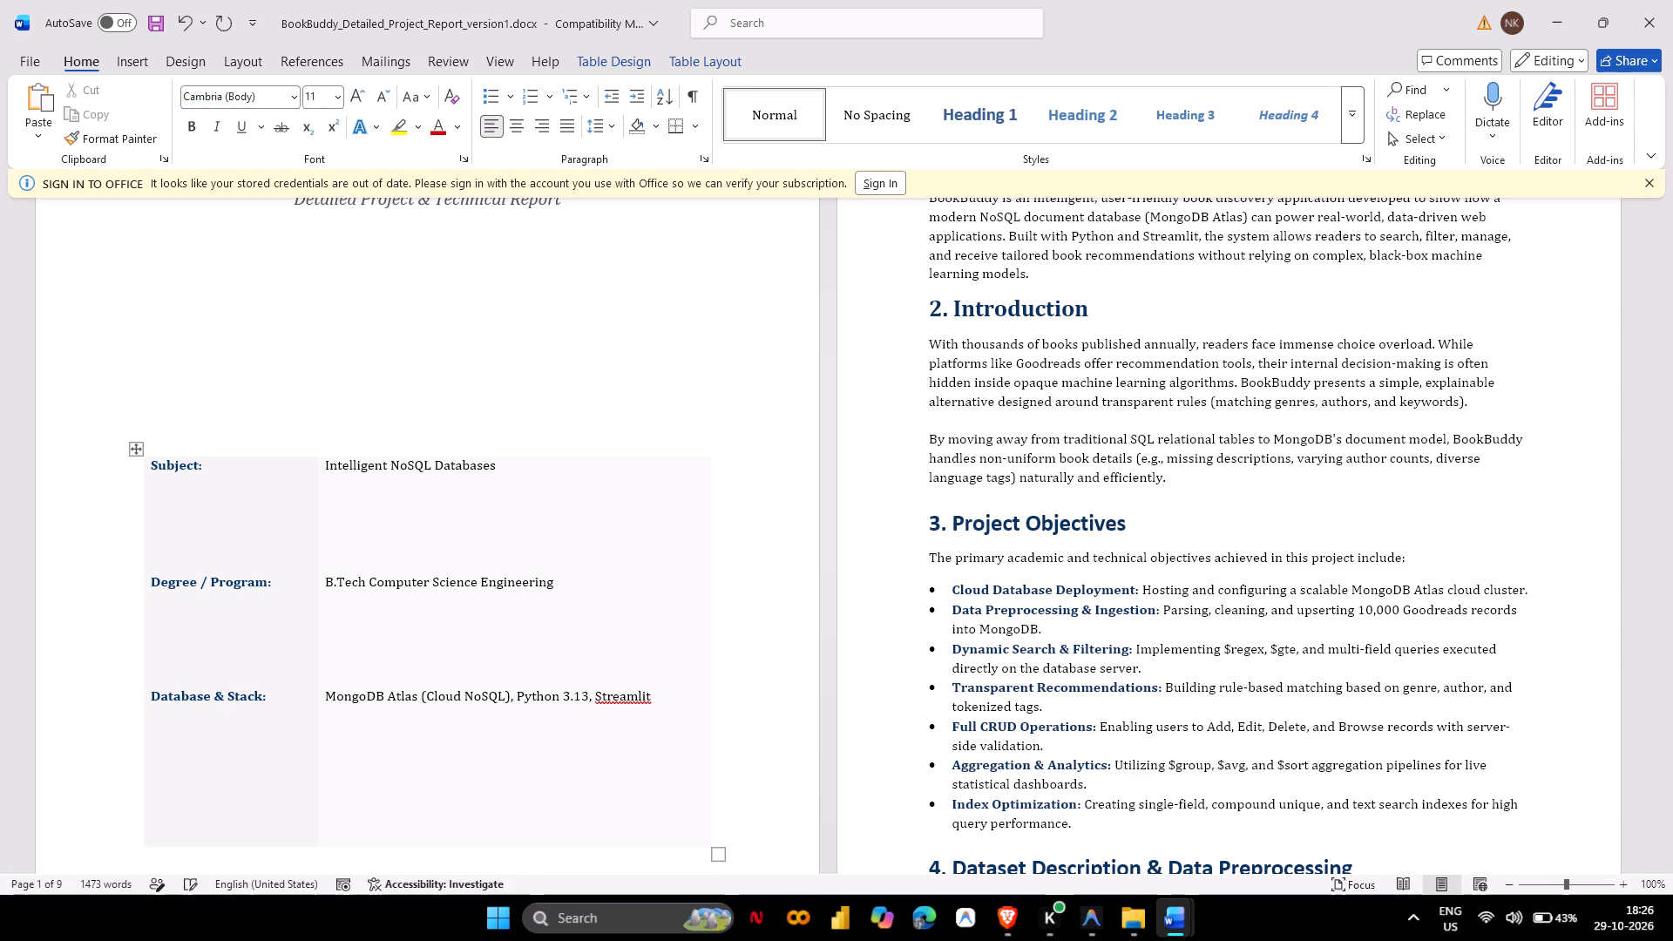
Remove the blank lines after "MongoDB Atlas (Cloud NoSQL), Python 3.13, Streamlit" in the Database & Stack row.
{"action": "key", "text": "BackSpace"}
{"action": "key", "text": "BackSpace"}
{"action": "key", "text": "BackSpace"}
{"action": "key", "text": "BackSpace"}
{"action": "key", "text": "Down"}
{"action": "key", "text": "BackSpace"}
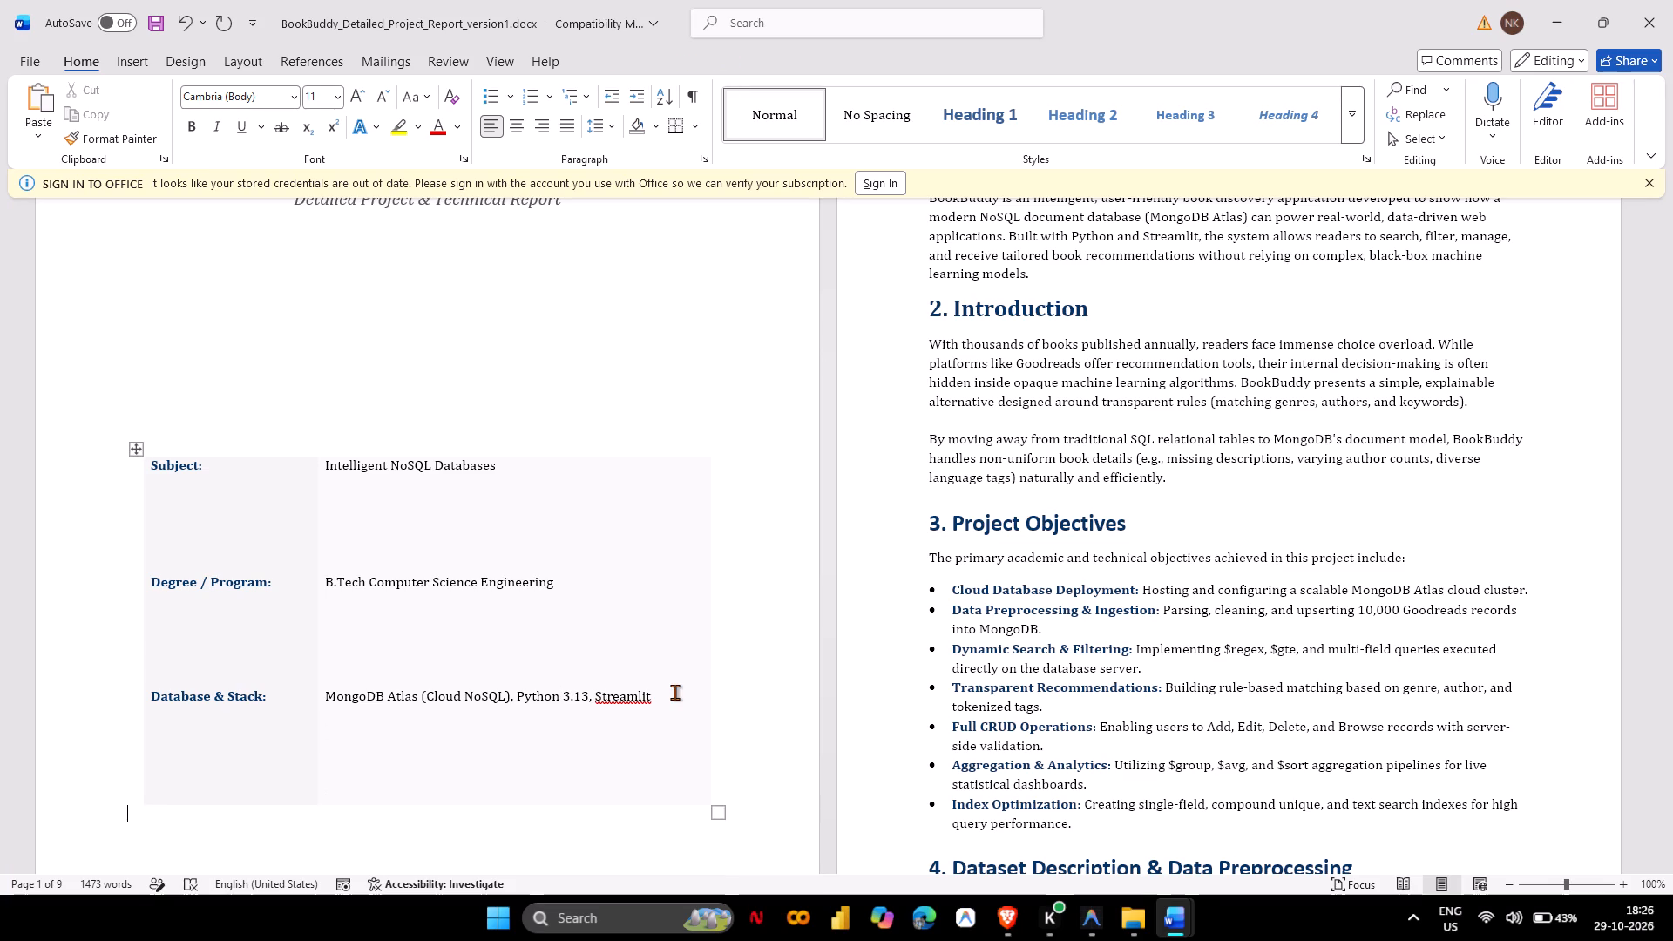
Shrink the three-row cover details table slightly in height.
{"action": "left_click_drag", "start_coordinate": [716, 815], "coordinate": [707, 782]}
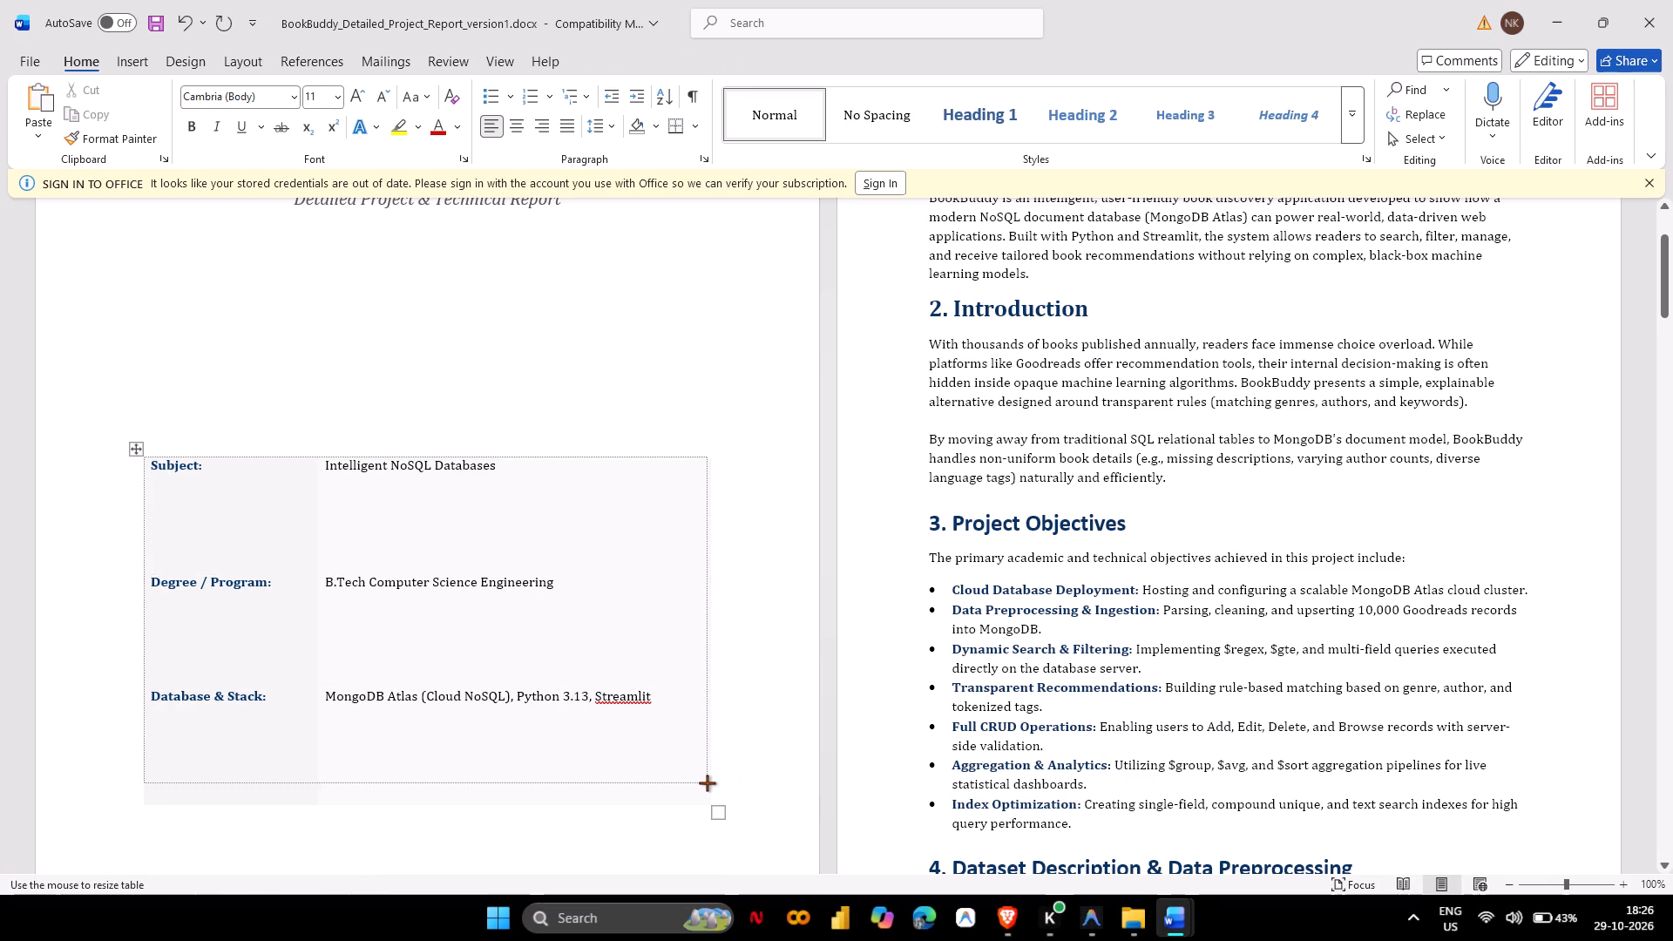
{"action": "left_click_drag", "start_coordinate": [707, 782], "coordinate": [705, 781]}
Insert three blank rows below the Database & Stack row of the cover details table.
{"action": "left_click", "coordinate": [140, 446]}
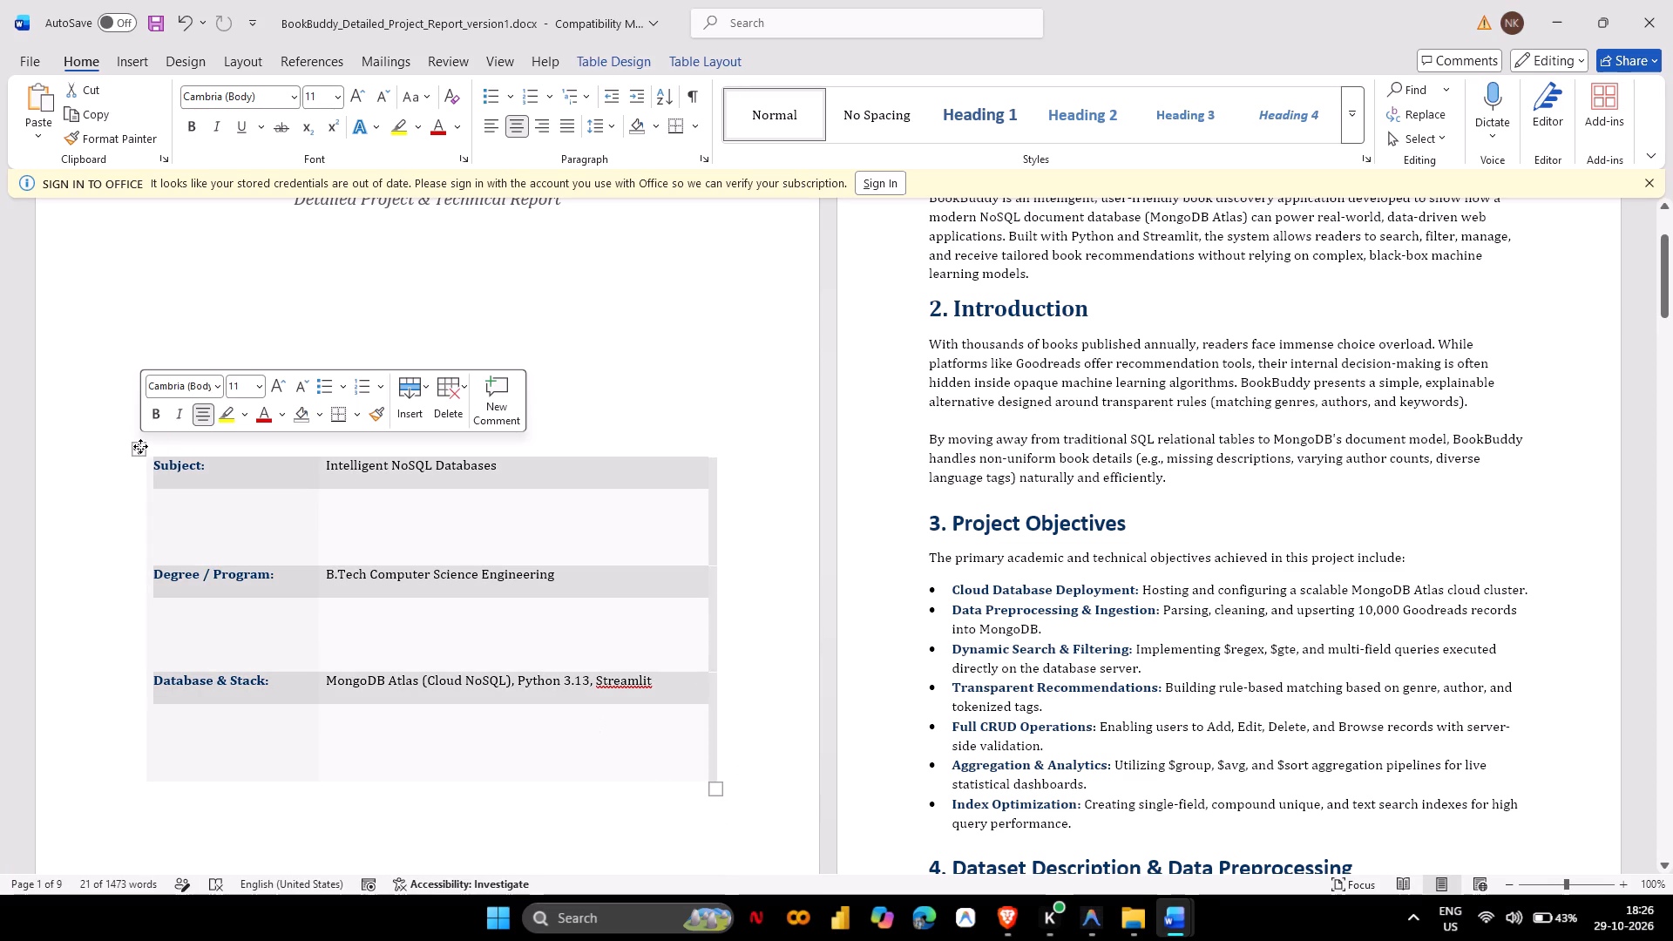
{"action": "left_click", "coordinate": [416, 396]}
{"action": "left_click", "coordinate": [468, 468]}
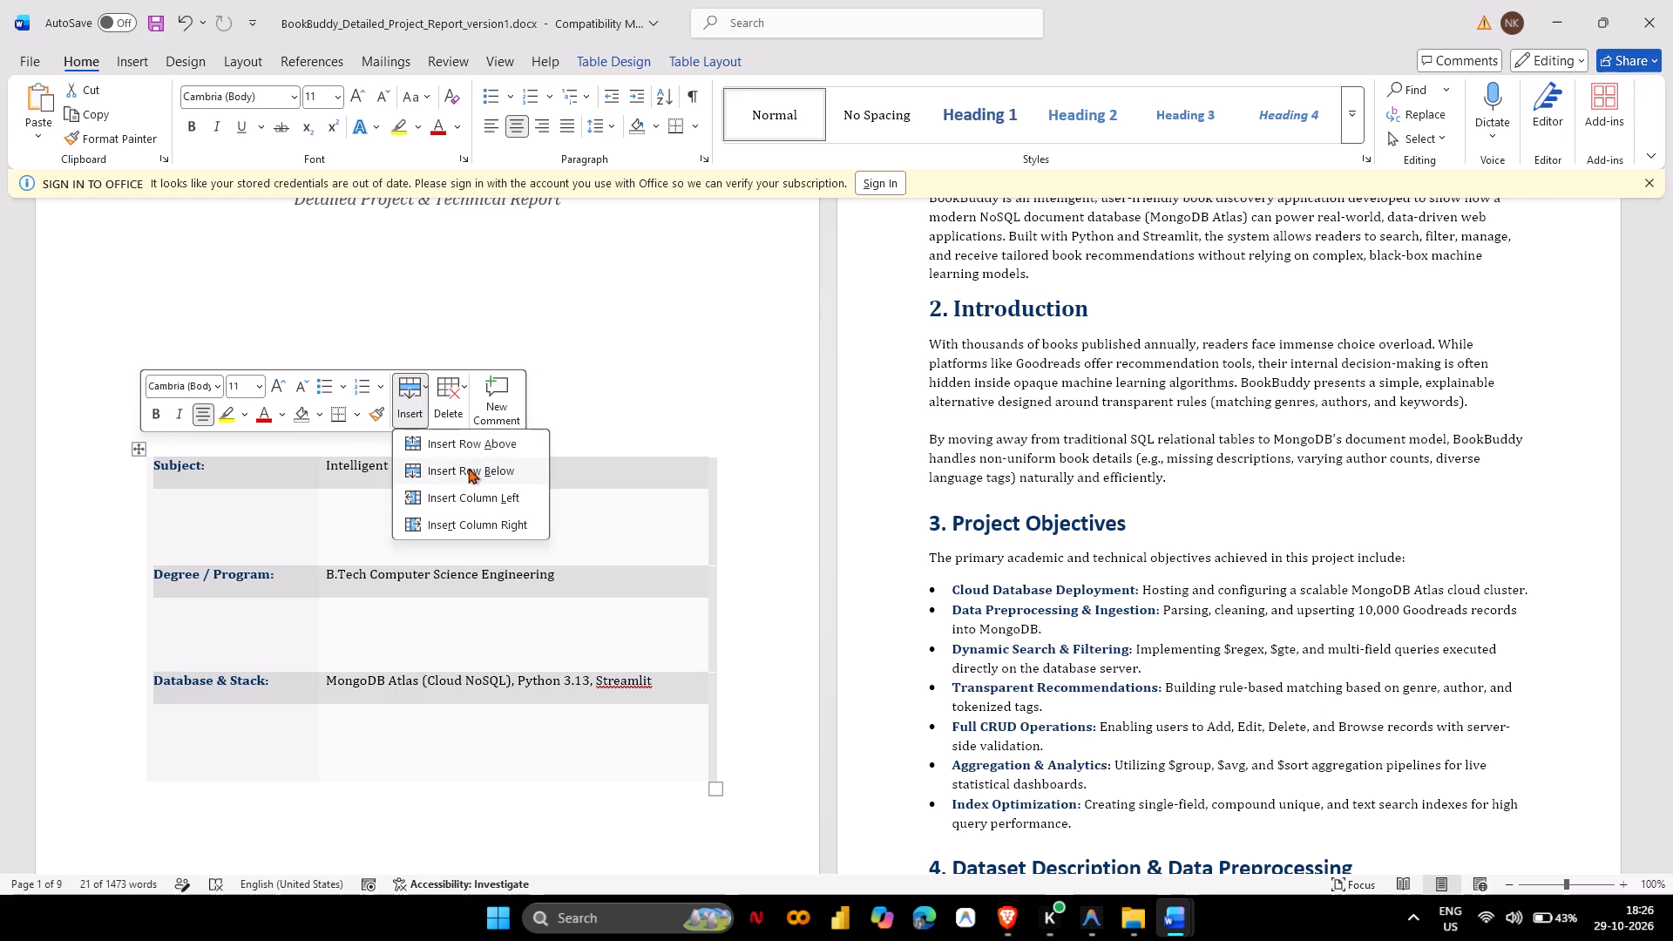
Label the first new row "Submitted To:" with the spelling corrected.
{"action": "scroll", "coordinate": [534, 631], "scroll_direction": "down", "scroll_amount": 1}
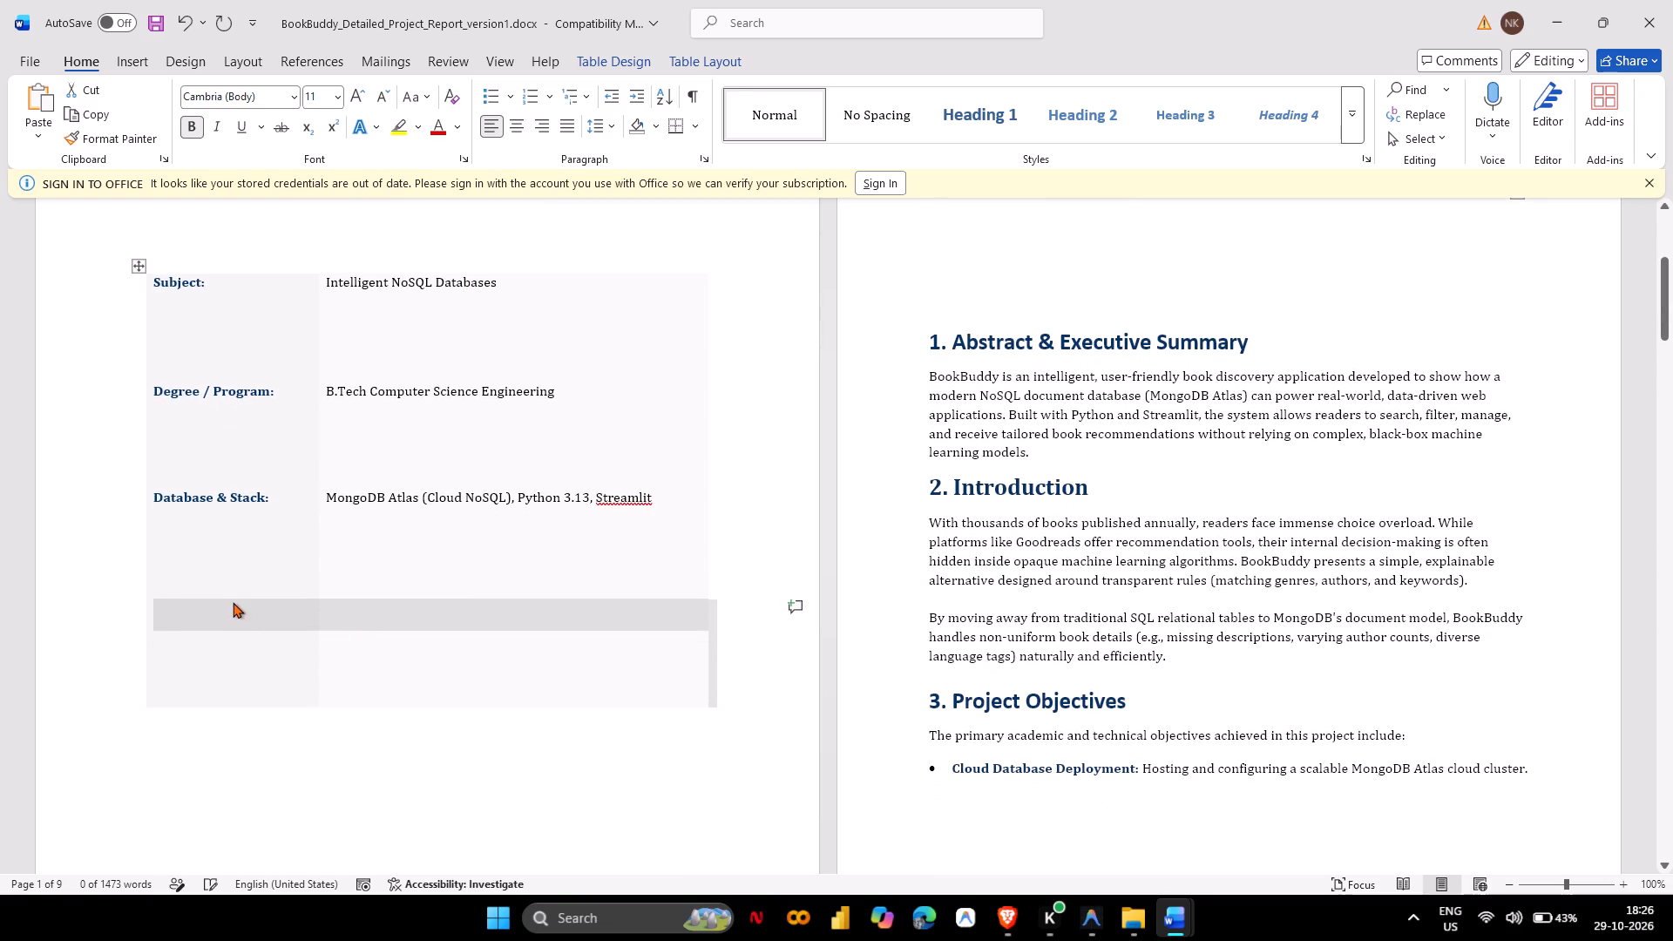
{"action": "left_click", "coordinate": [233, 602]}
{"action": "type", "text": "Subl"}
{"action": "key", "text": "BackSpace"}
{"action": "type", "text": "itter"}
{"action": "key", "text": "space"}
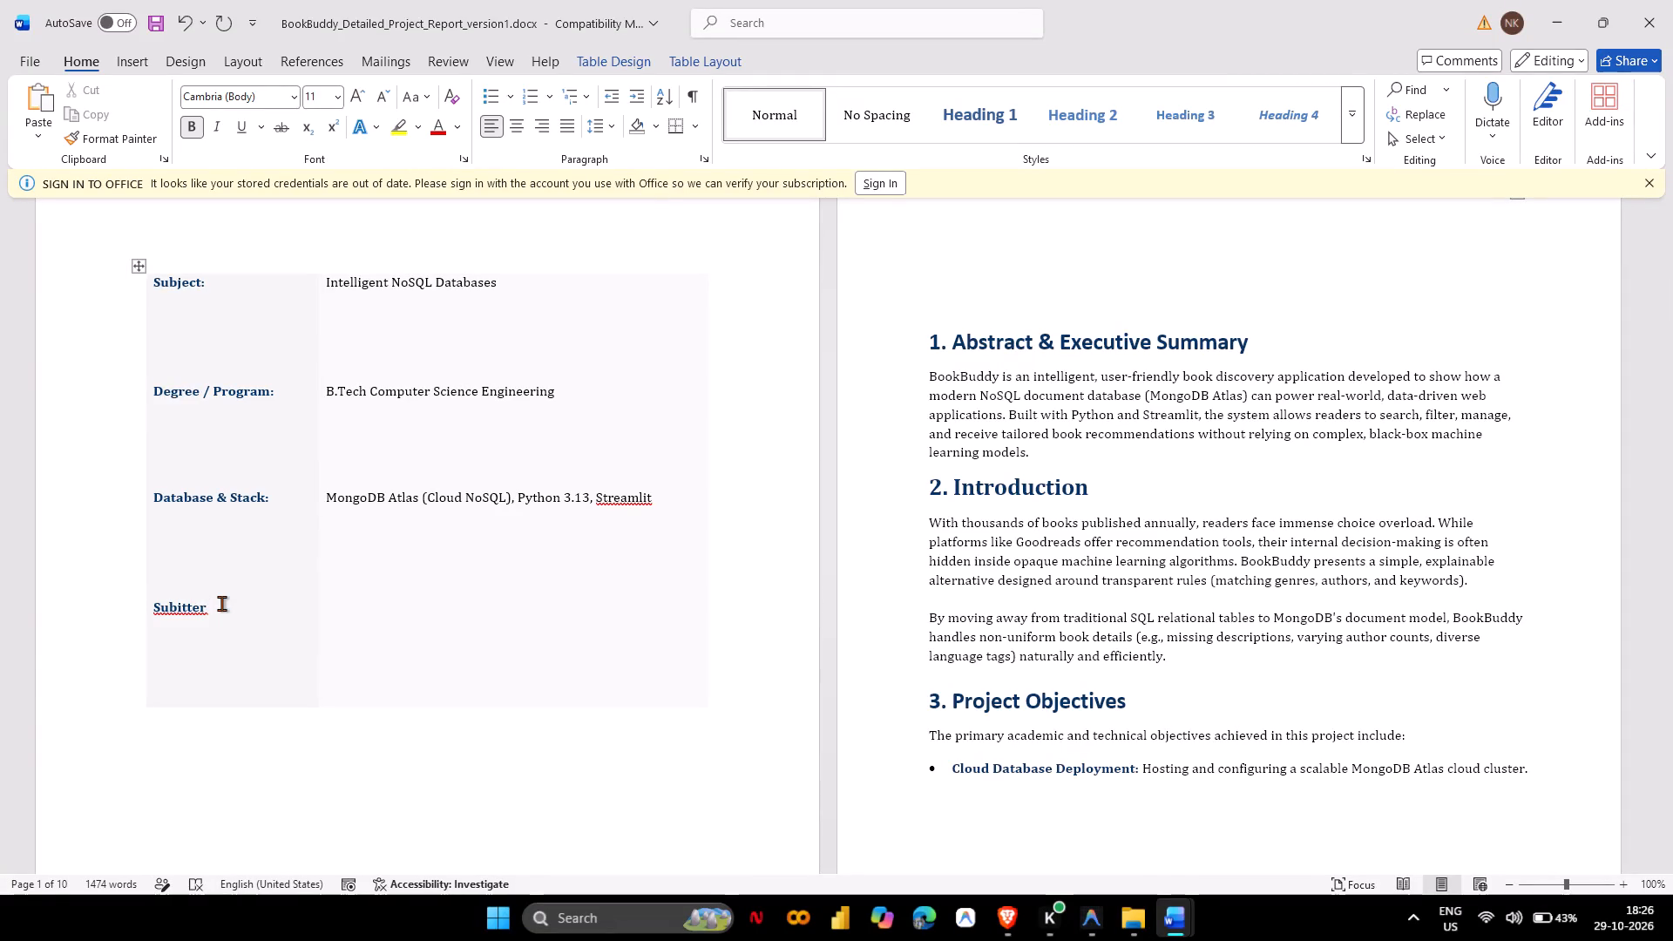
{"action": "key", "text": "BackSpace"}
{"action": "key", "text": "BackSpace"}
{"action": "type", "text": "d ToL"}
{"action": "key", "text": "BackSpace"}
{"action": "key", "text": "shift+colon"}
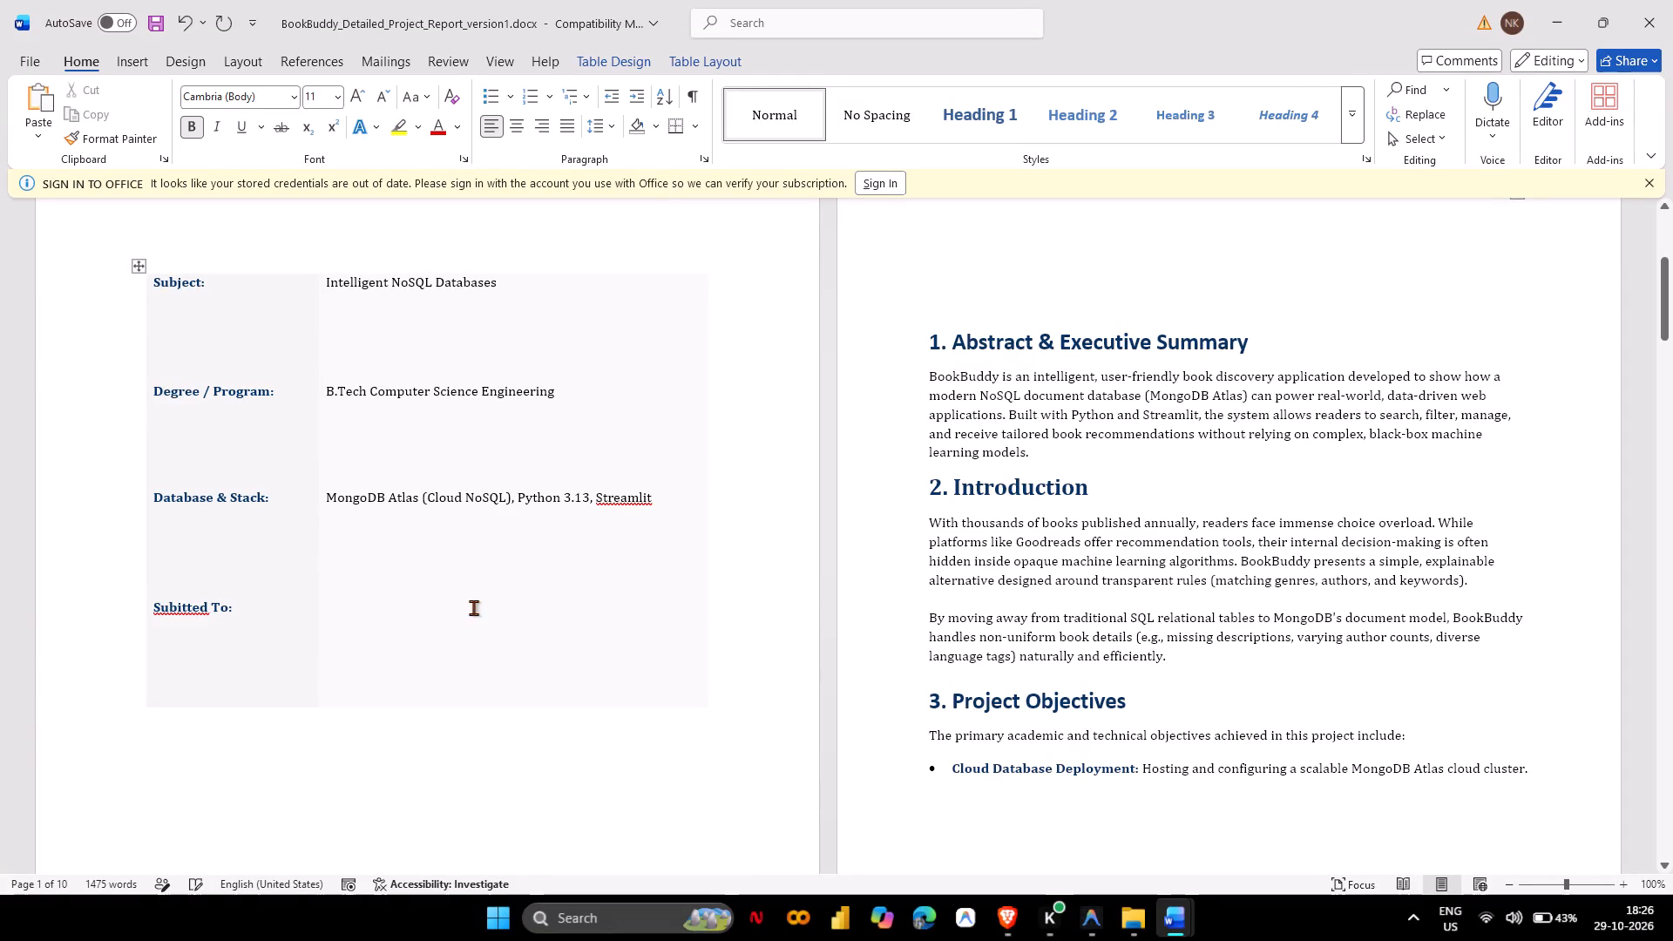
{"action": "double_click", "coordinate": [166, 607]}
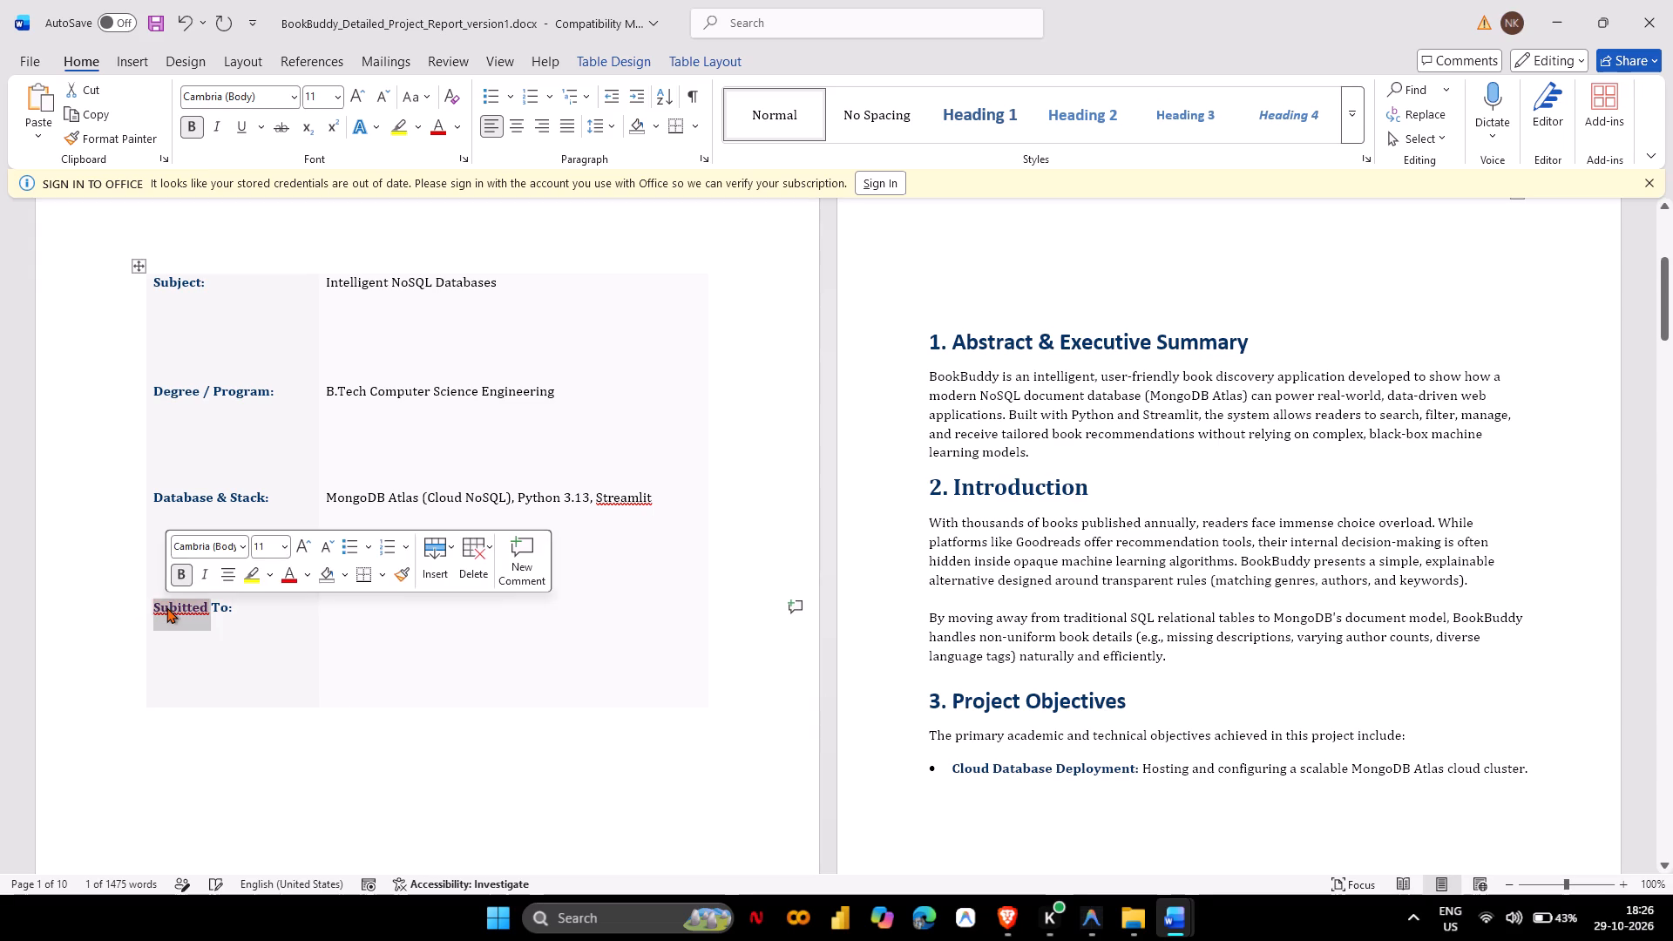
{"action": "right_click", "coordinate": [166, 607]}
{"action": "left_click", "coordinate": [293, 329]}
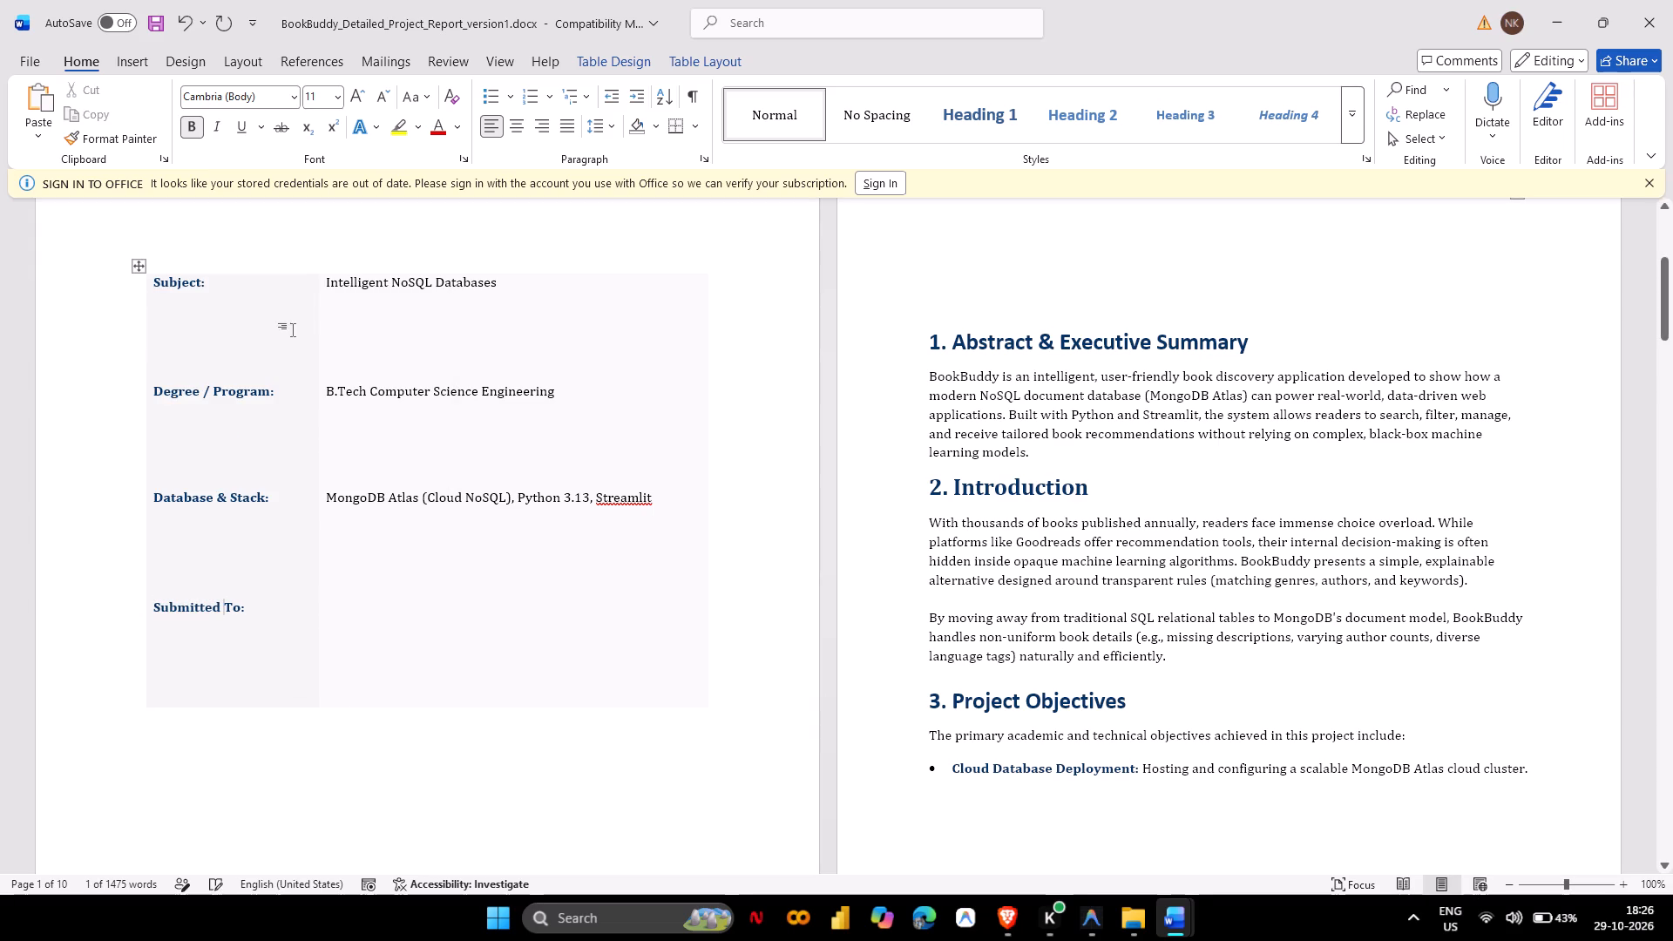
Switch to the Brave browser, open the university's UMS portal and log in with the saved student account.
{"action": "left_click", "coordinate": [410, 617]}
{"action": "key", "text": "alt+Tab"}
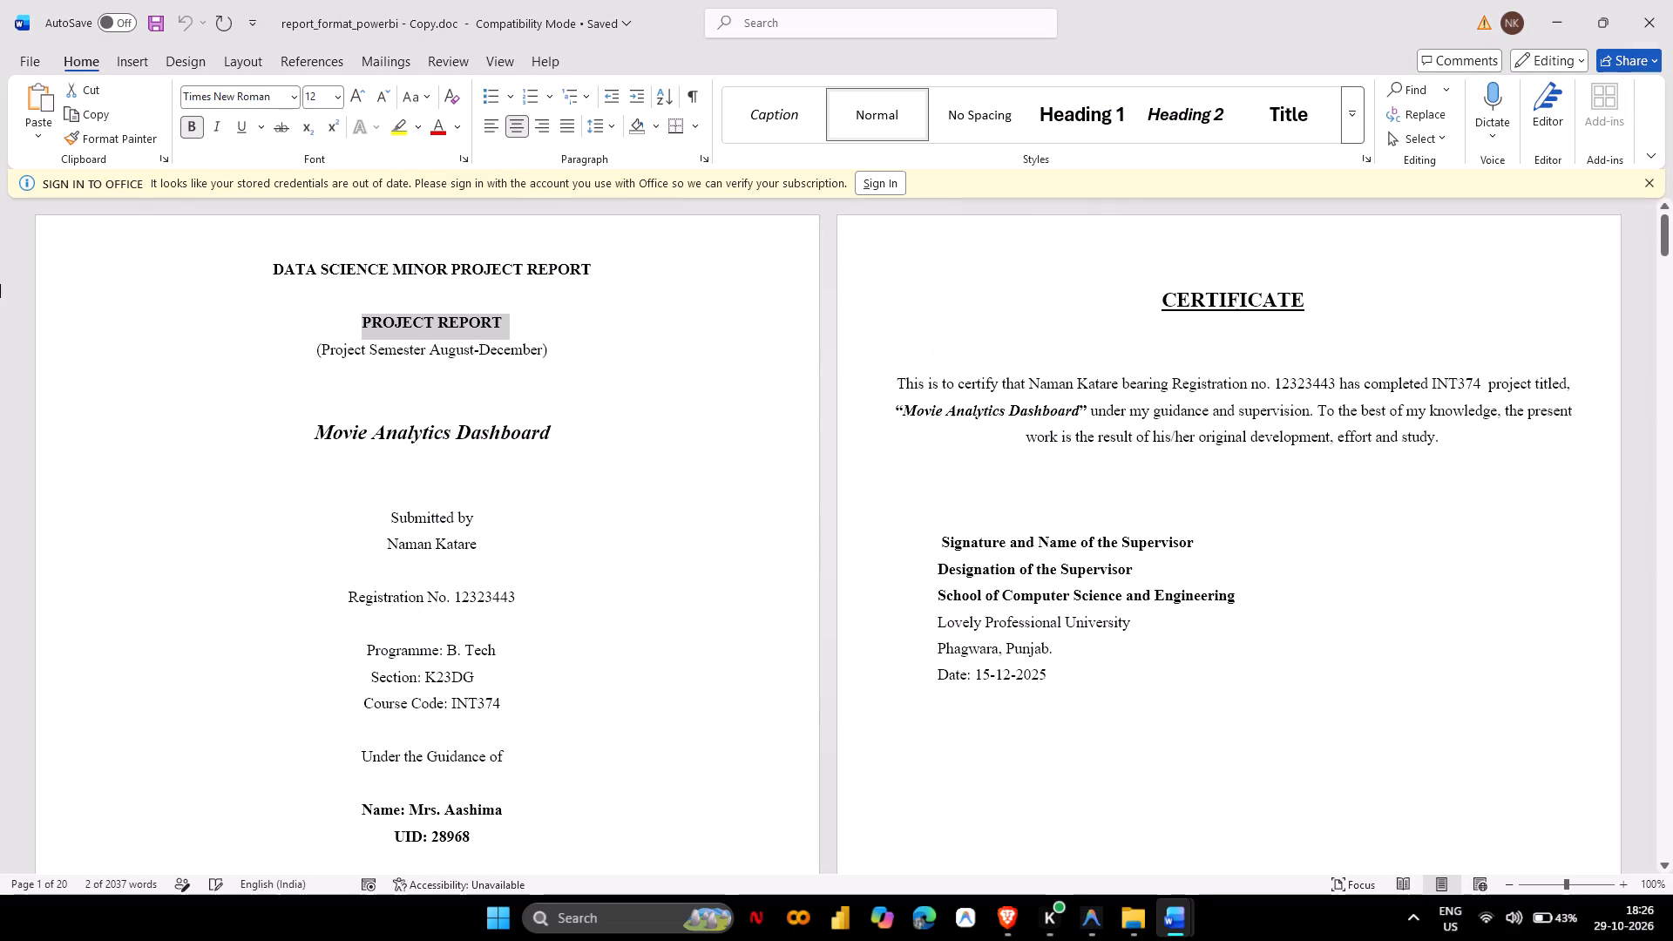
{"action": "key", "text": "alt+Tab"}
{"action": "key", "text": "alt+Tab"}
{"action": "key", "text": "alt+Tab"}
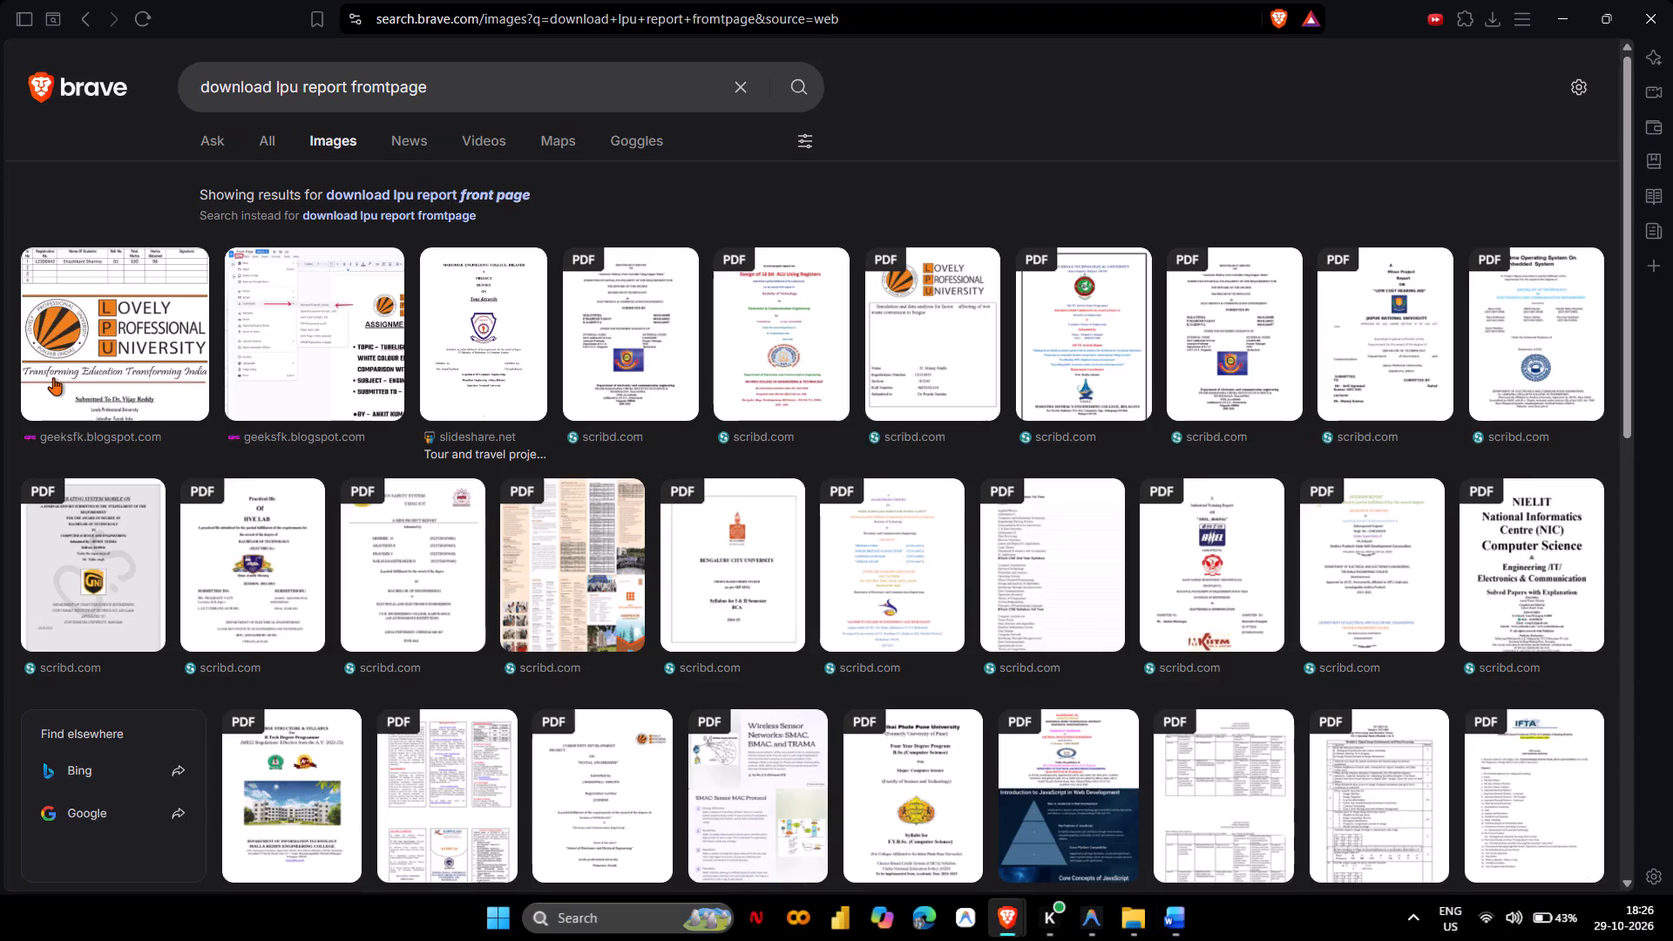
{"action": "key", "text": "ctrl+t"}
{"action": "key", "text": "ctrl+t"}
{"action": "type", "text": "ums"}
{"action": "key", "text": "Return"}
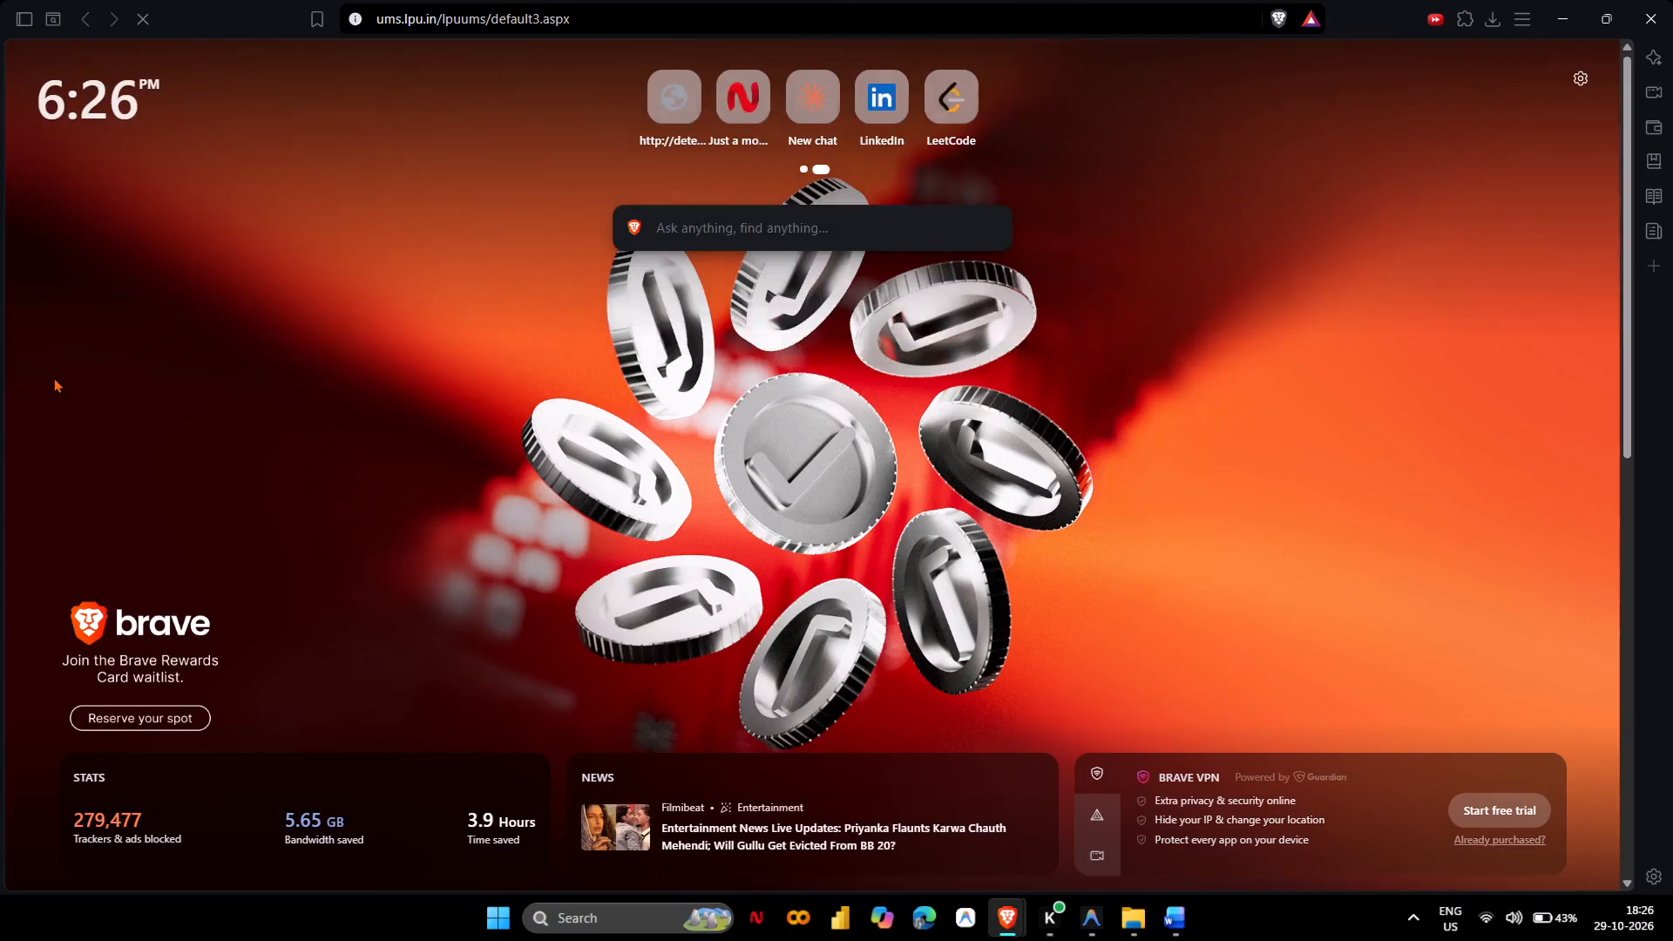
{"action": "left_click", "coordinate": [1189, 487]}
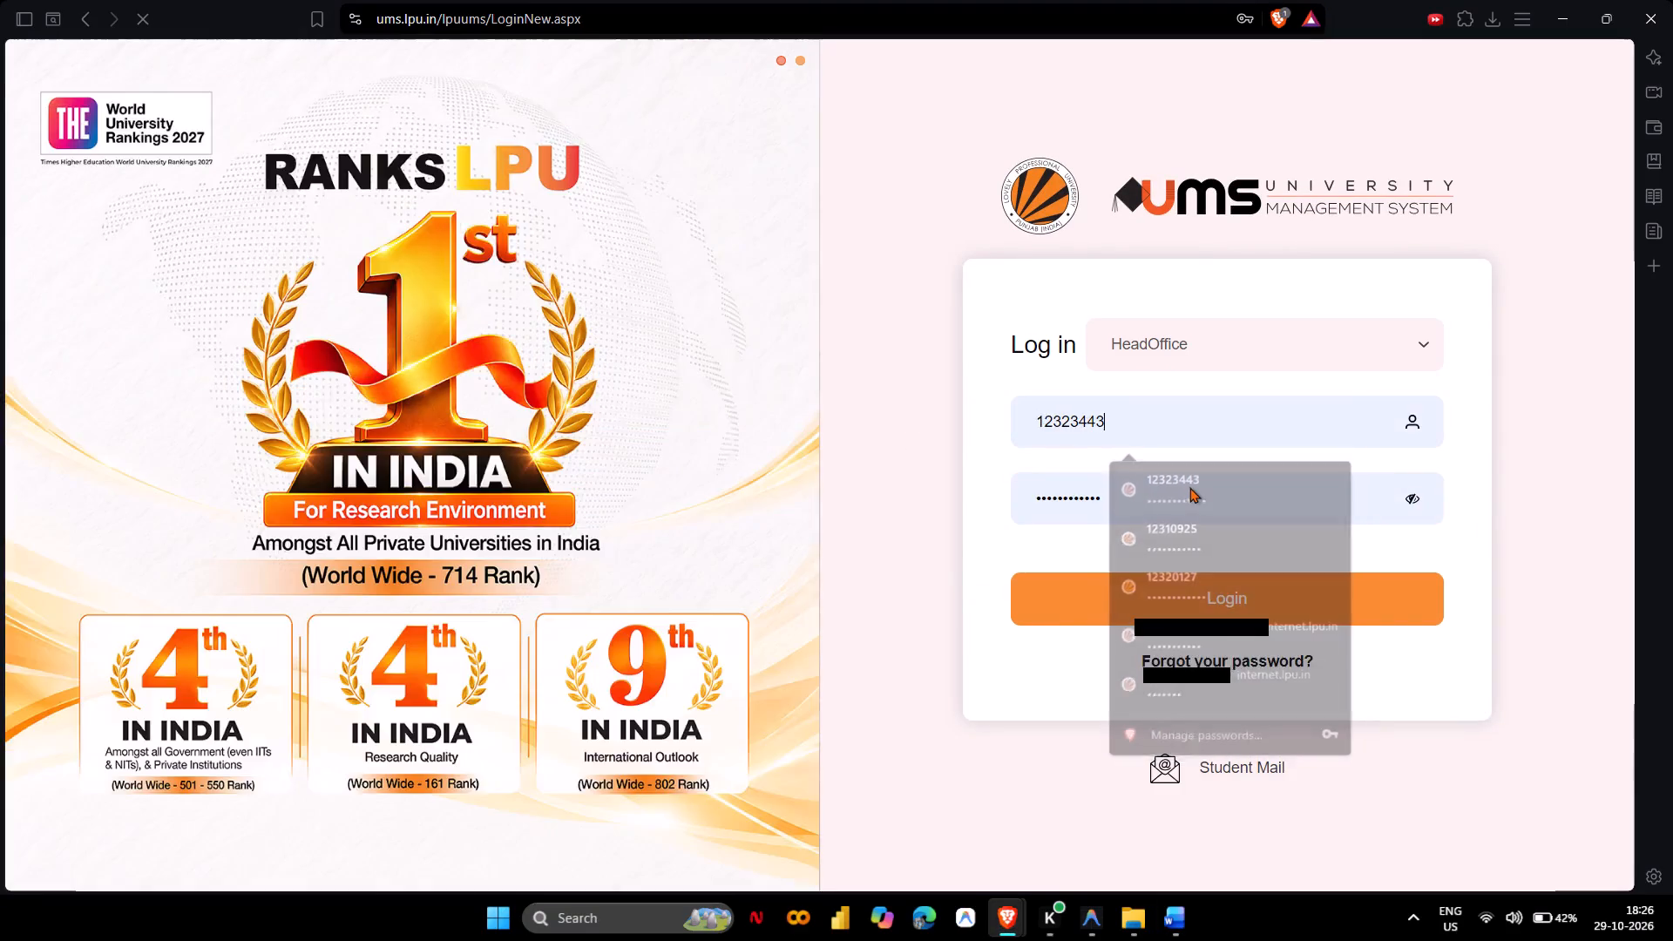
{"action": "left_click", "coordinate": [1180, 437]}
{"action": "left_click", "coordinate": [1219, 466]}
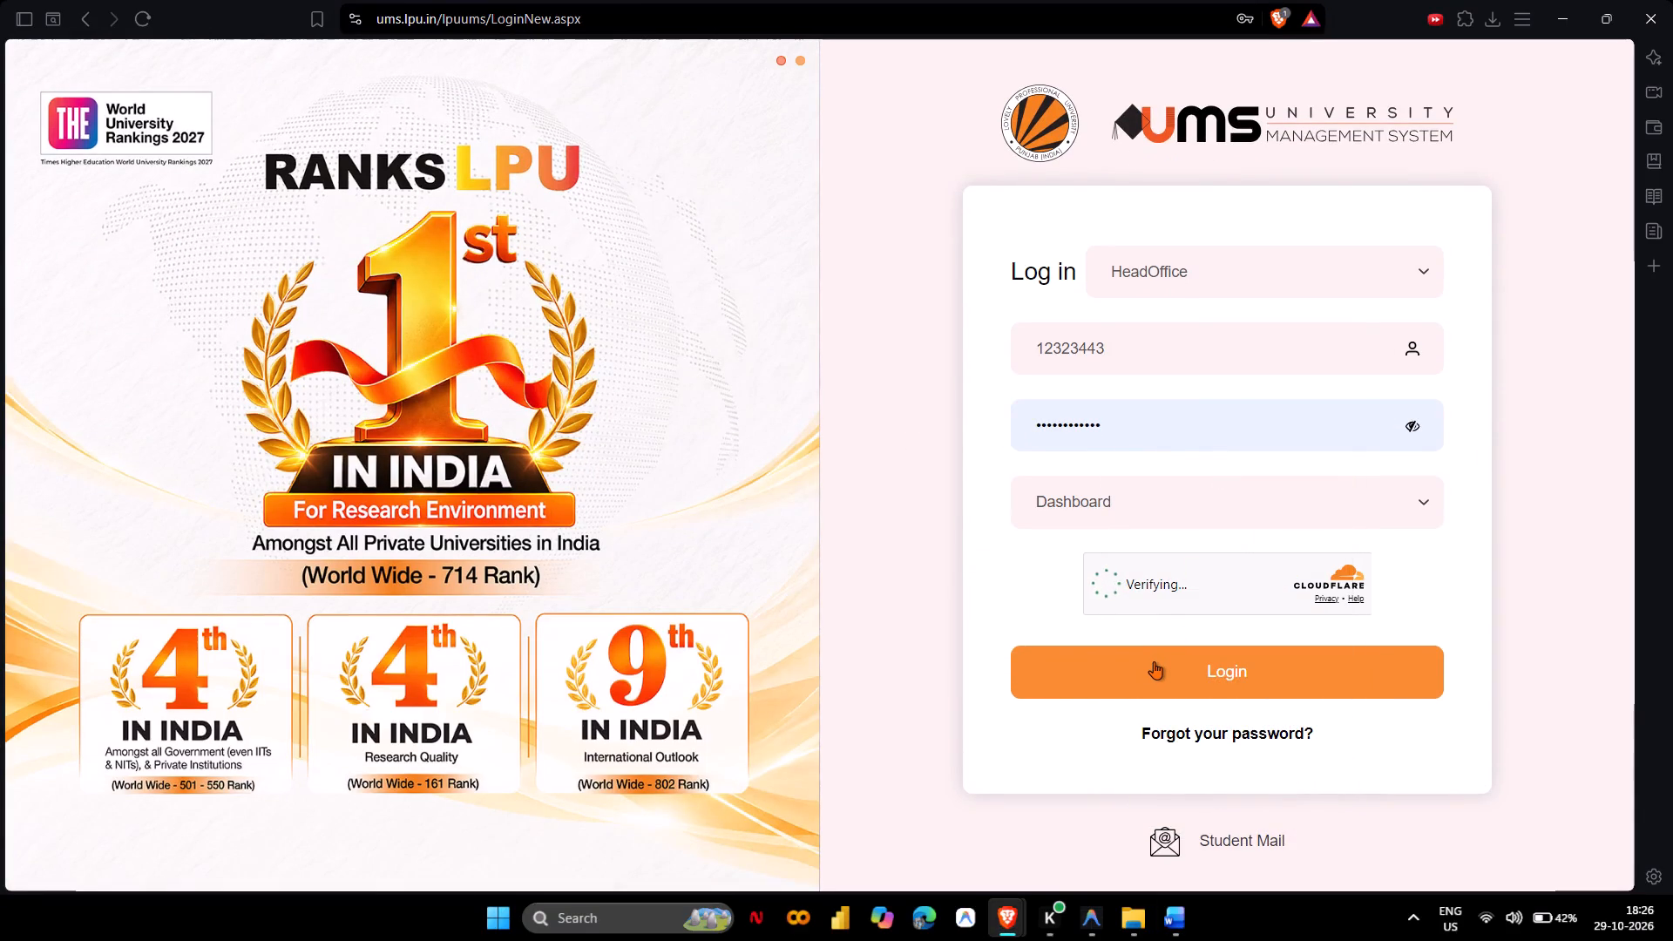
{"action": "left_click", "coordinate": [1154, 661]}
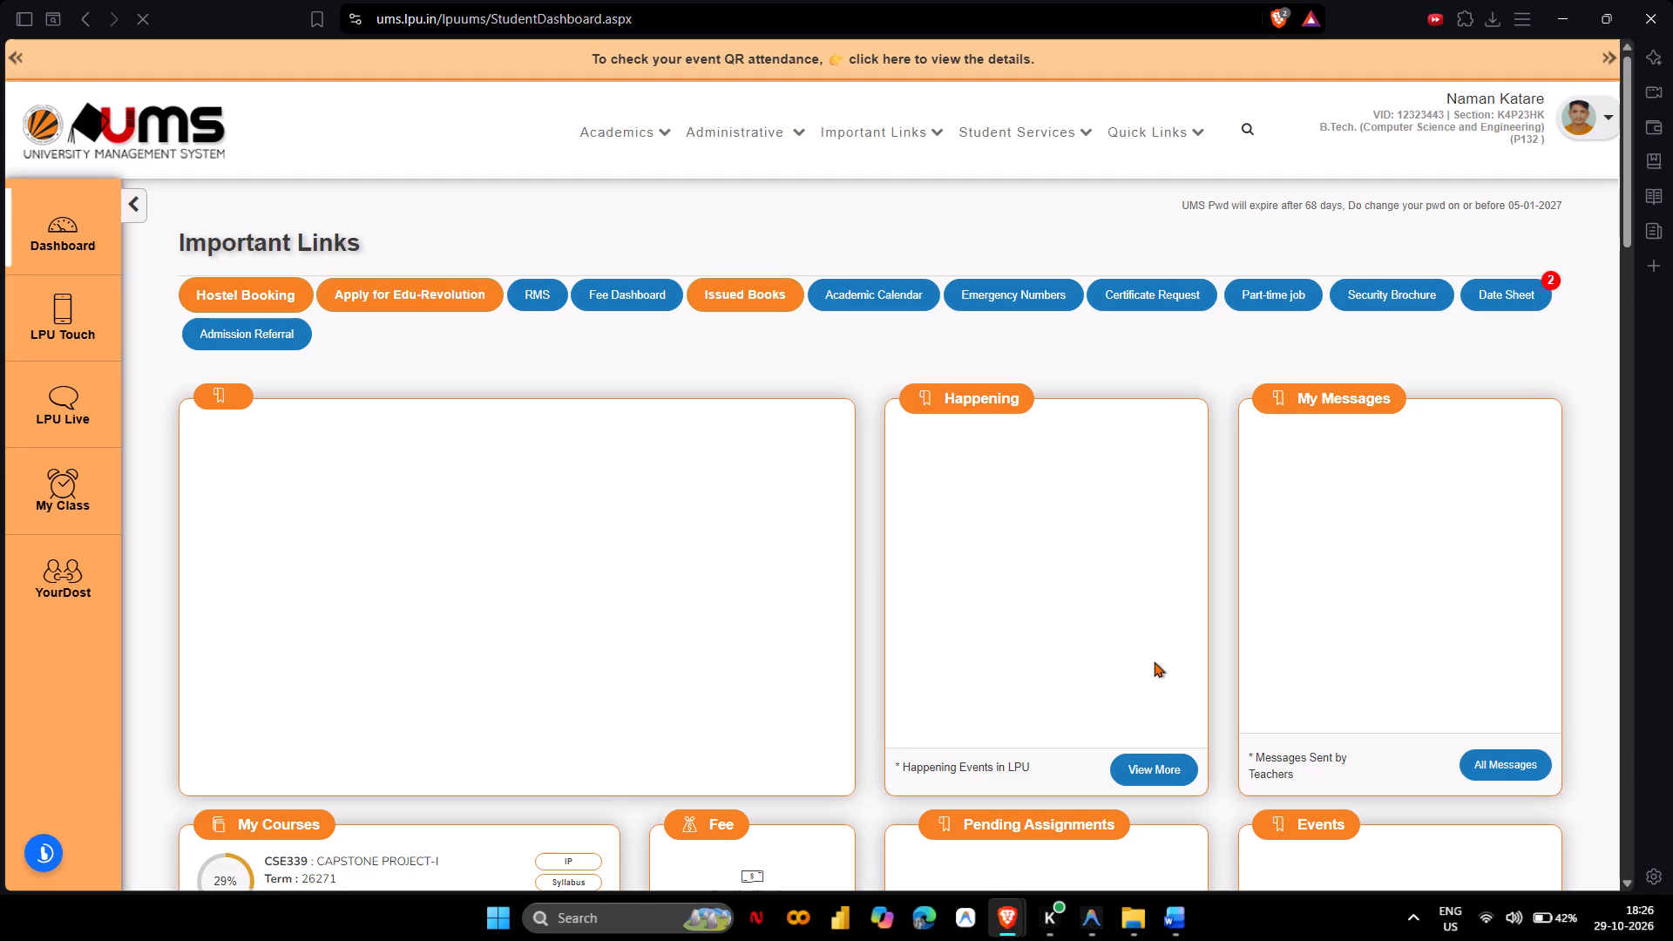
Open the CSE494 project's assignment upload page and look up the course teacher's name.
{"action": "scroll", "coordinate": [1098, 476], "scroll_direction": "down", "scroll_amount": 1}
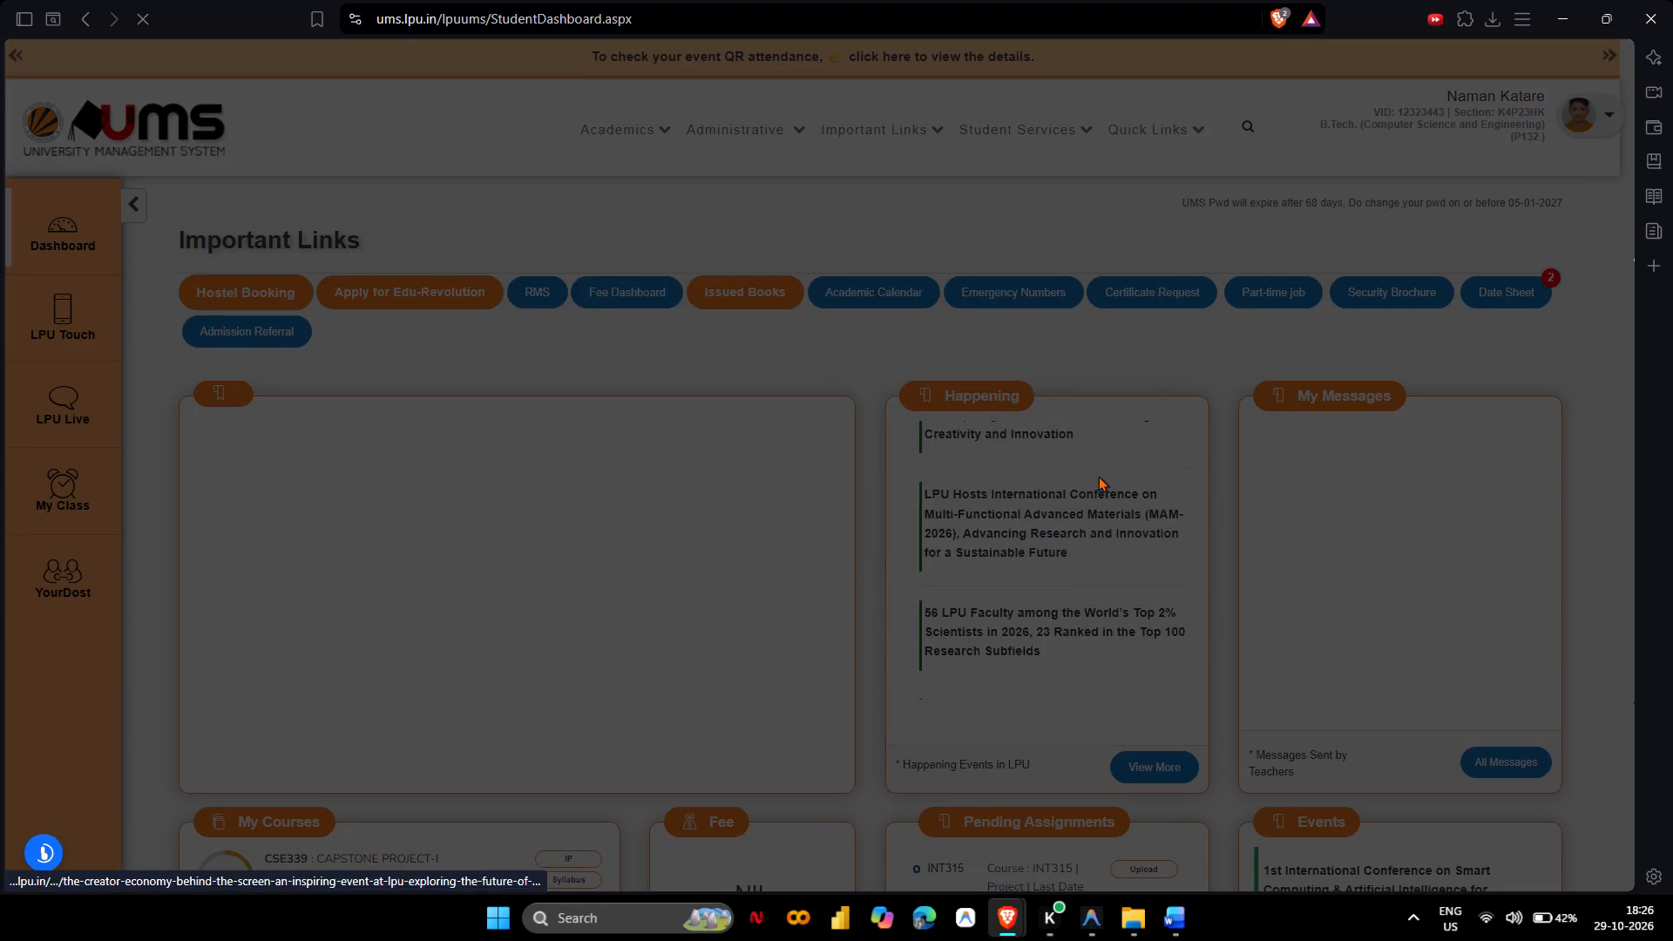
{"action": "scroll", "coordinate": [1098, 476], "scroll_direction": "down", "scroll_amount": 1}
{"action": "left_click", "coordinate": [864, 637]}
{"action": "scroll", "coordinate": [864, 637], "scroll_direction": "down", "scroll_amount": 1}
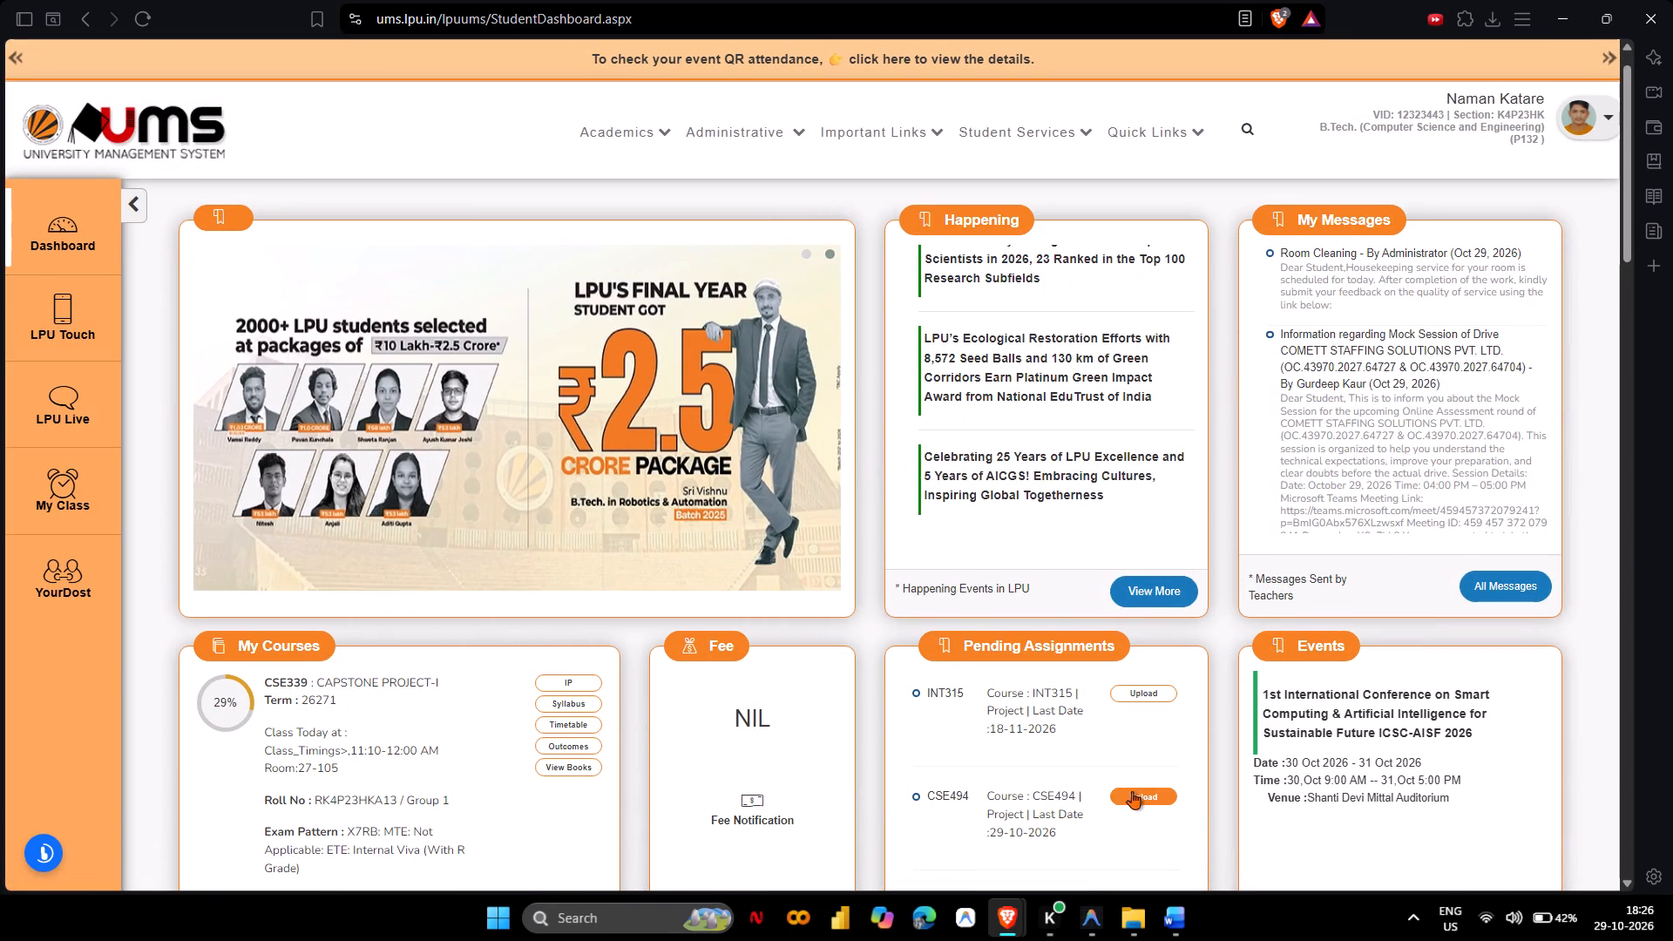
{"action": "left_click", "coordinate": [1132, 793]}
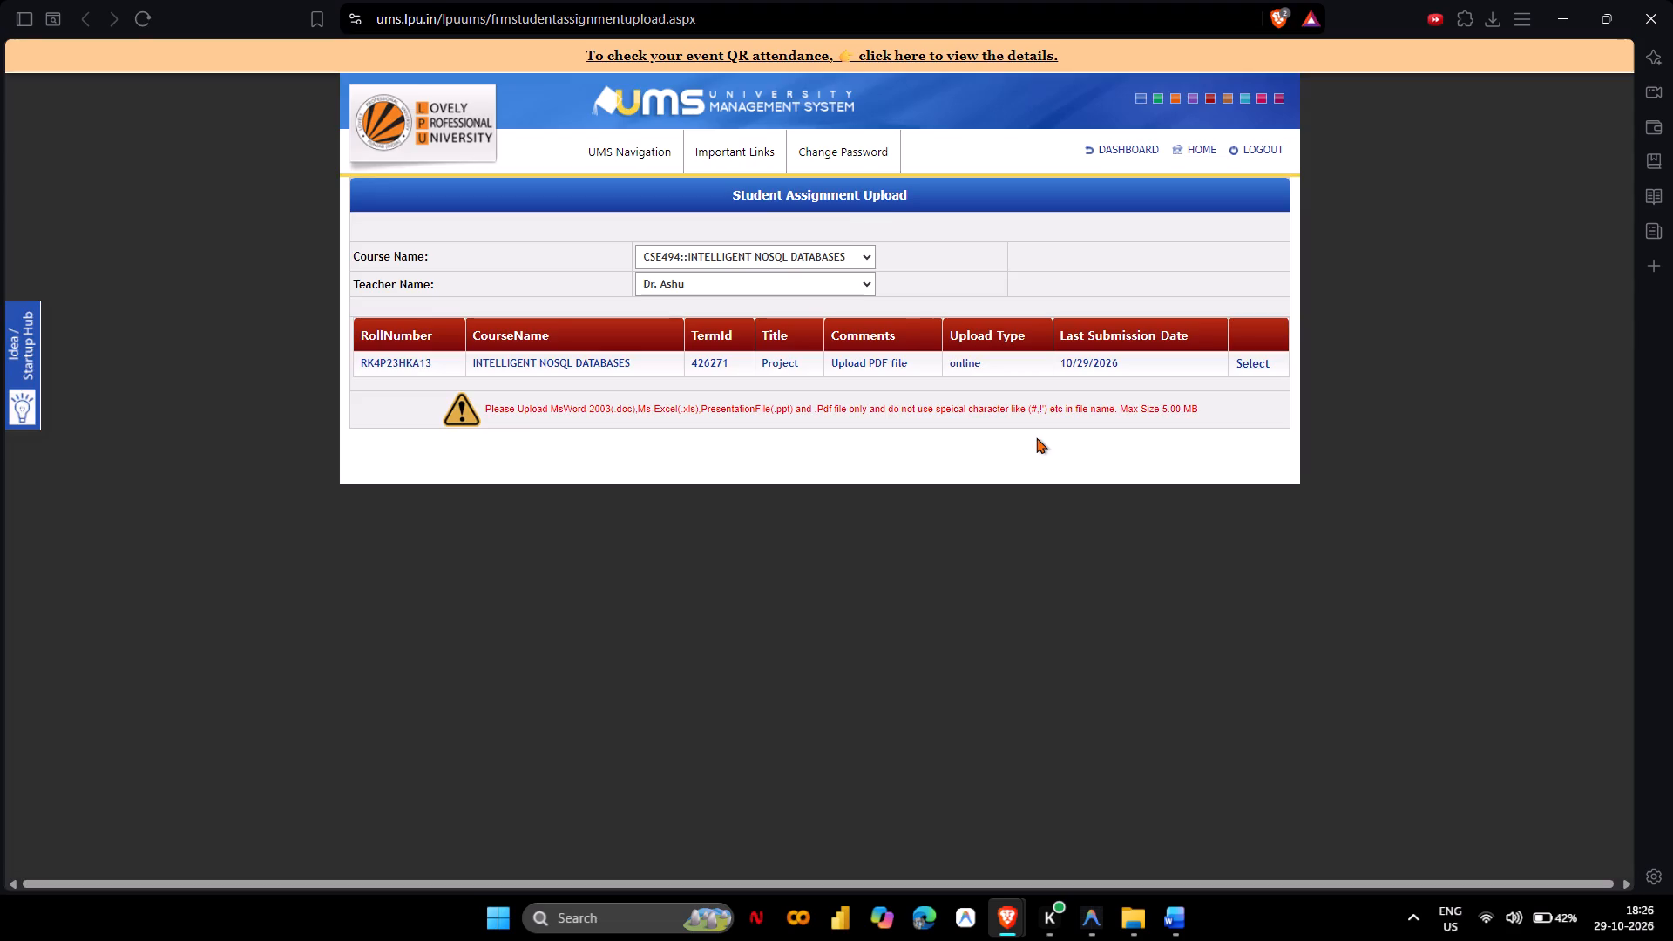
{"action": "left_click_drag", "start_coordinate": [701, 286], "coordinate": [651, 290]}
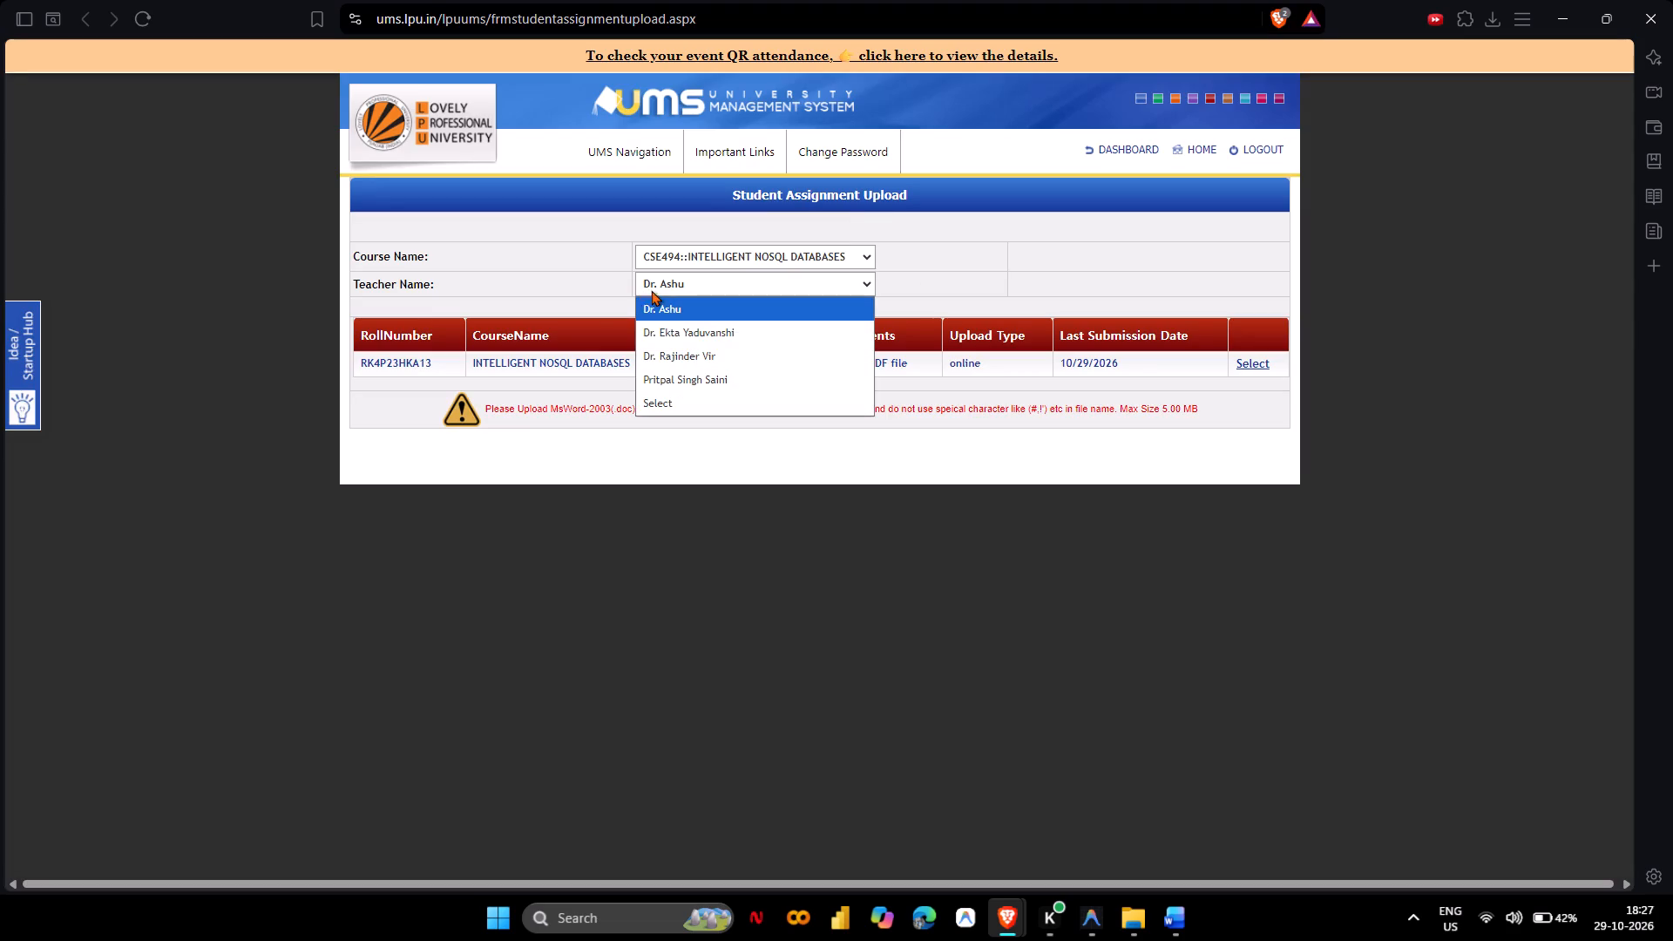
{"action": "left_click_drag", "start_coordinate": [651, 290], "coordinate": [683, 304]}
{"action": "left_click", "coordinate": [683, 304]}
{"action": "left_click_drag", "start_coordinate": [683, 304], "coordinate": [633, 309]}
Close the reference document report_format_powerbi - Copy.doc and return to the BookBuddy version1 report in Word.
{"action": "key", "text": "alt+Tab"}
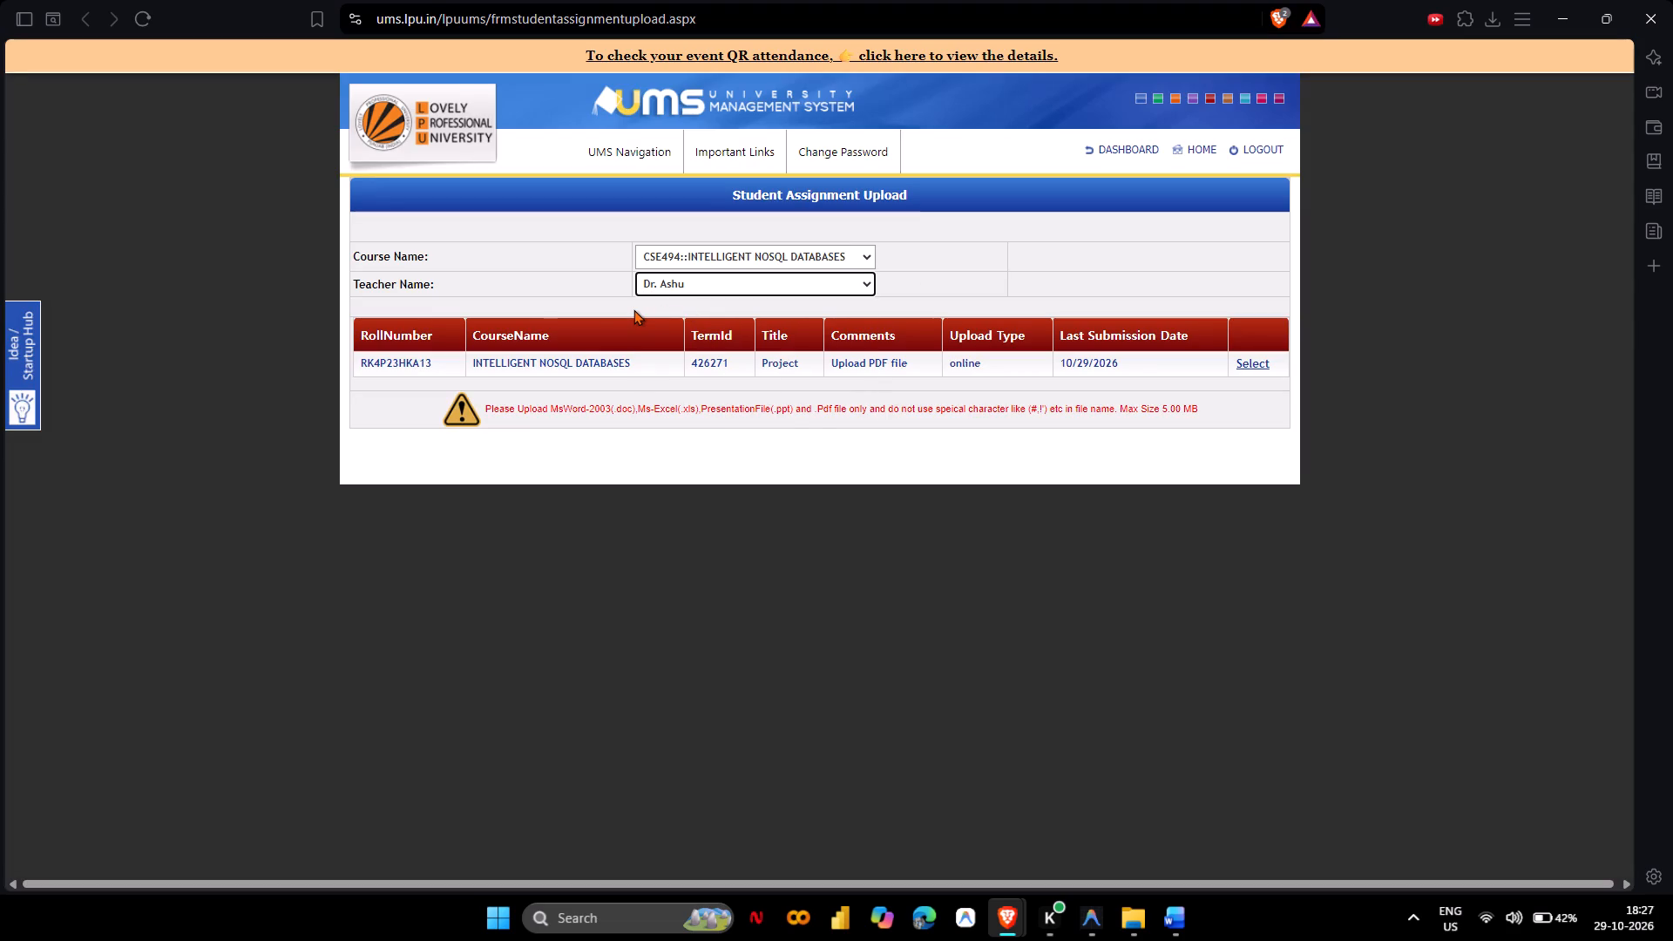
{"action": "scroll", "coordinate": [573, 570], "scroll_direction": "down", "scroll_amount": 2}
{"action": "key", "text": "alt+Tab"}
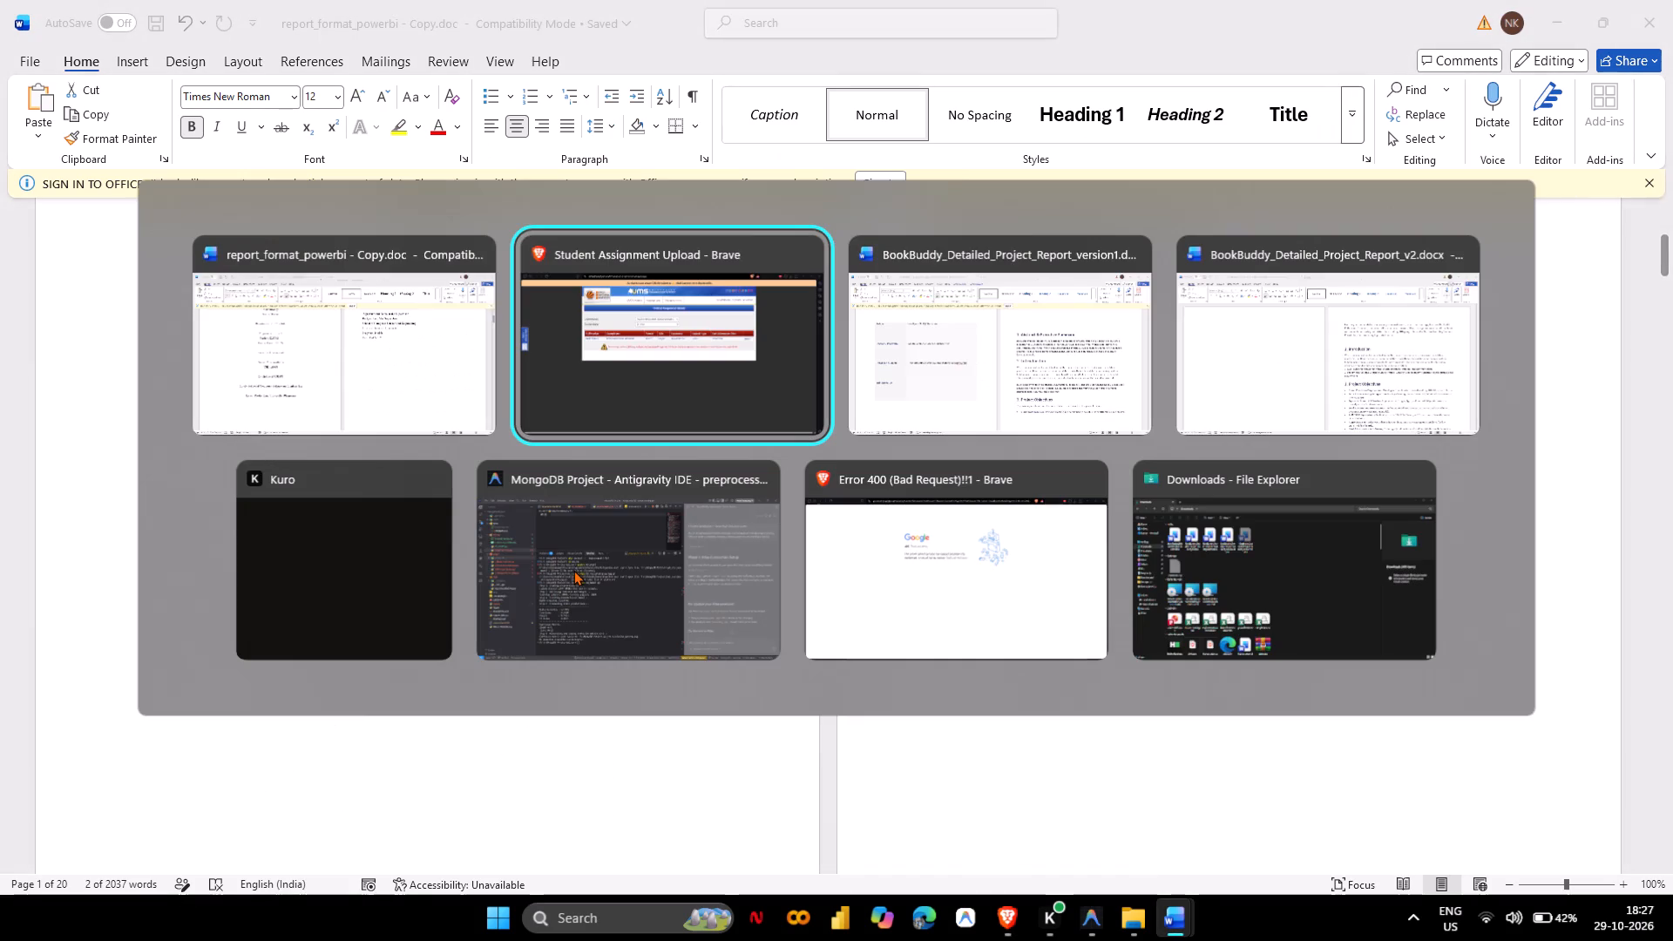
{"action": "left_click", "coordinate": [480, 256], "text": "alt"}
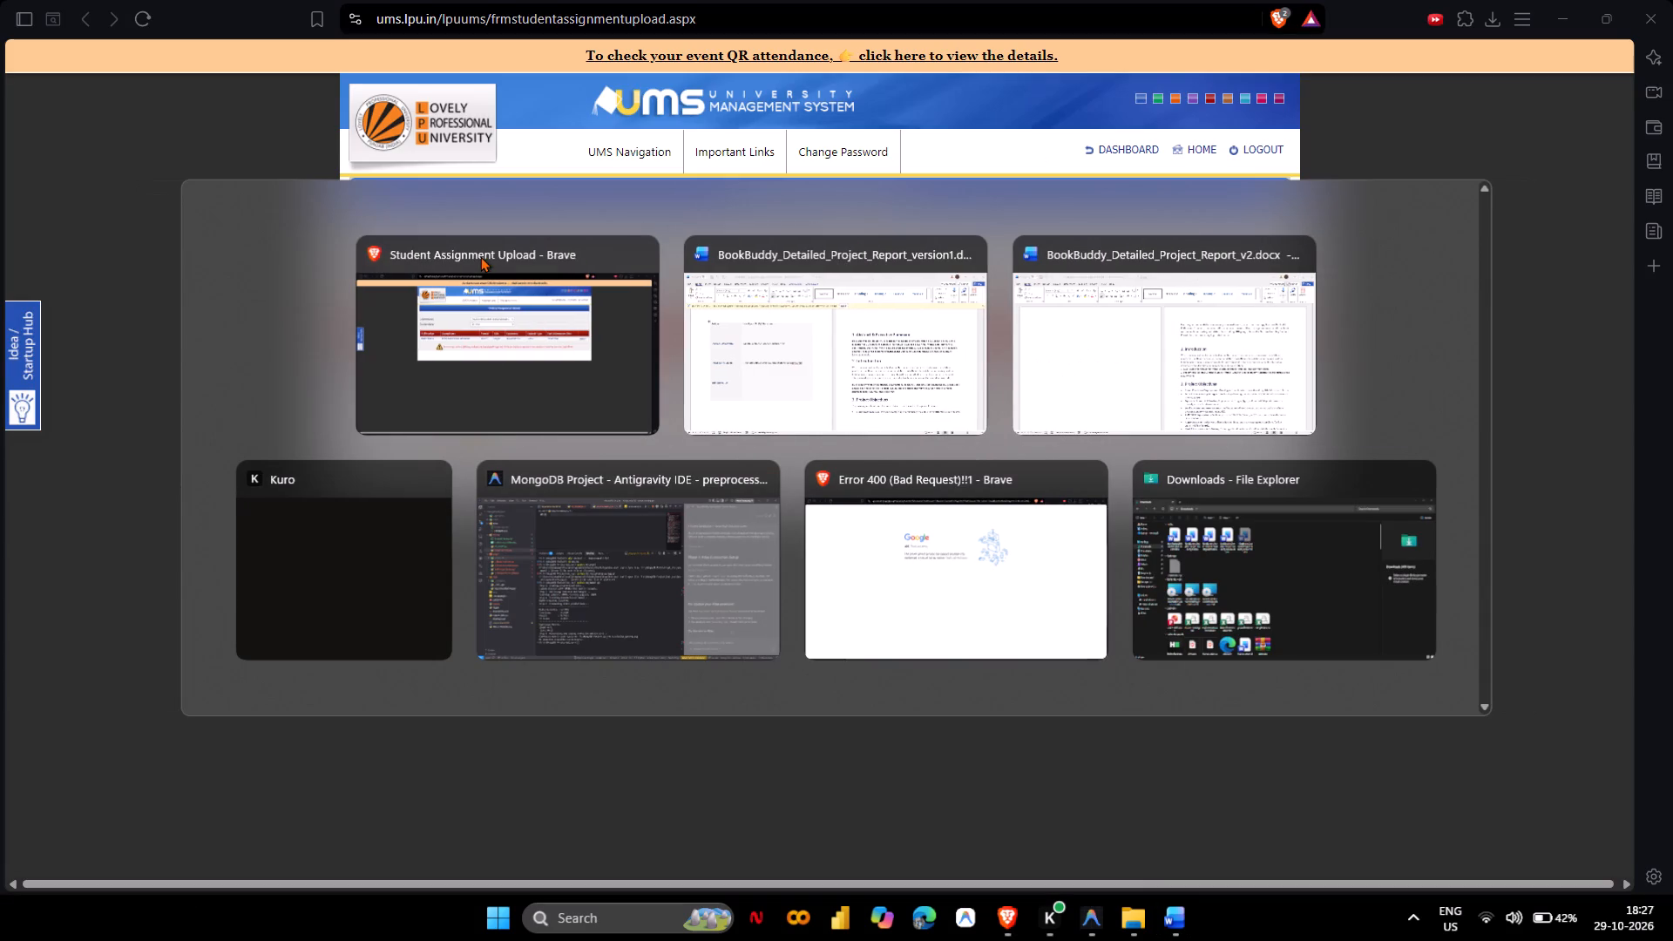
{"action": "left_click", "coordinate": [831, 303], "text": "alt"}
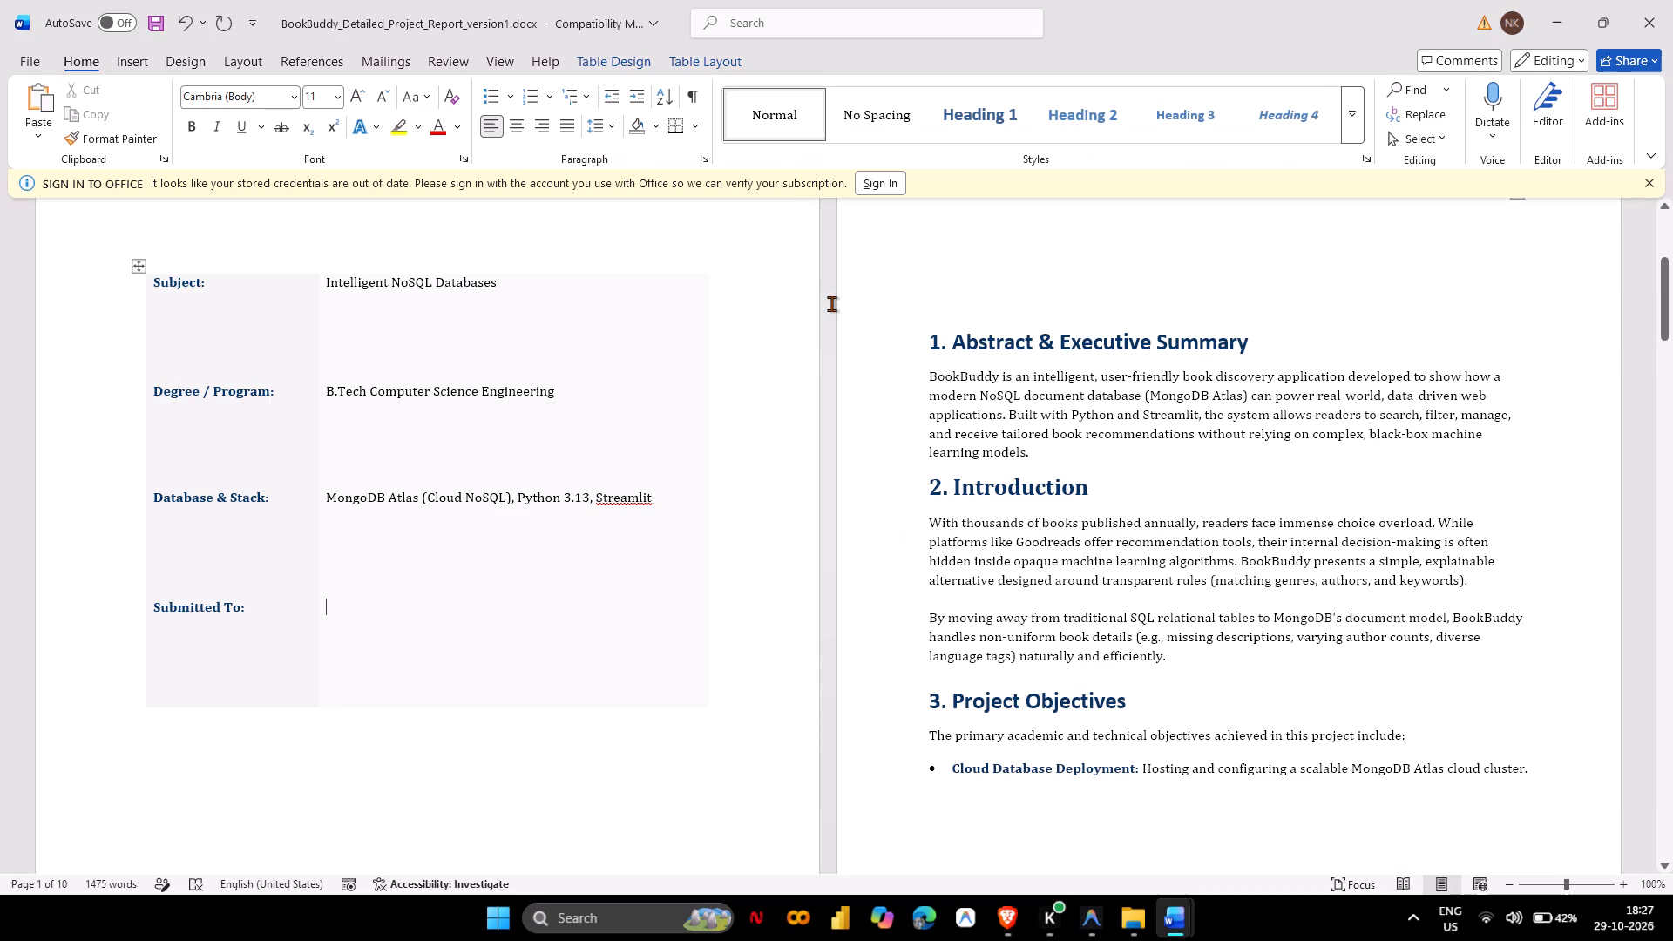
Close BookBuddy_Detailed_Project_Report_v2.docx without saving its changes.
{"action": "key", "text": "alt+Tab"}
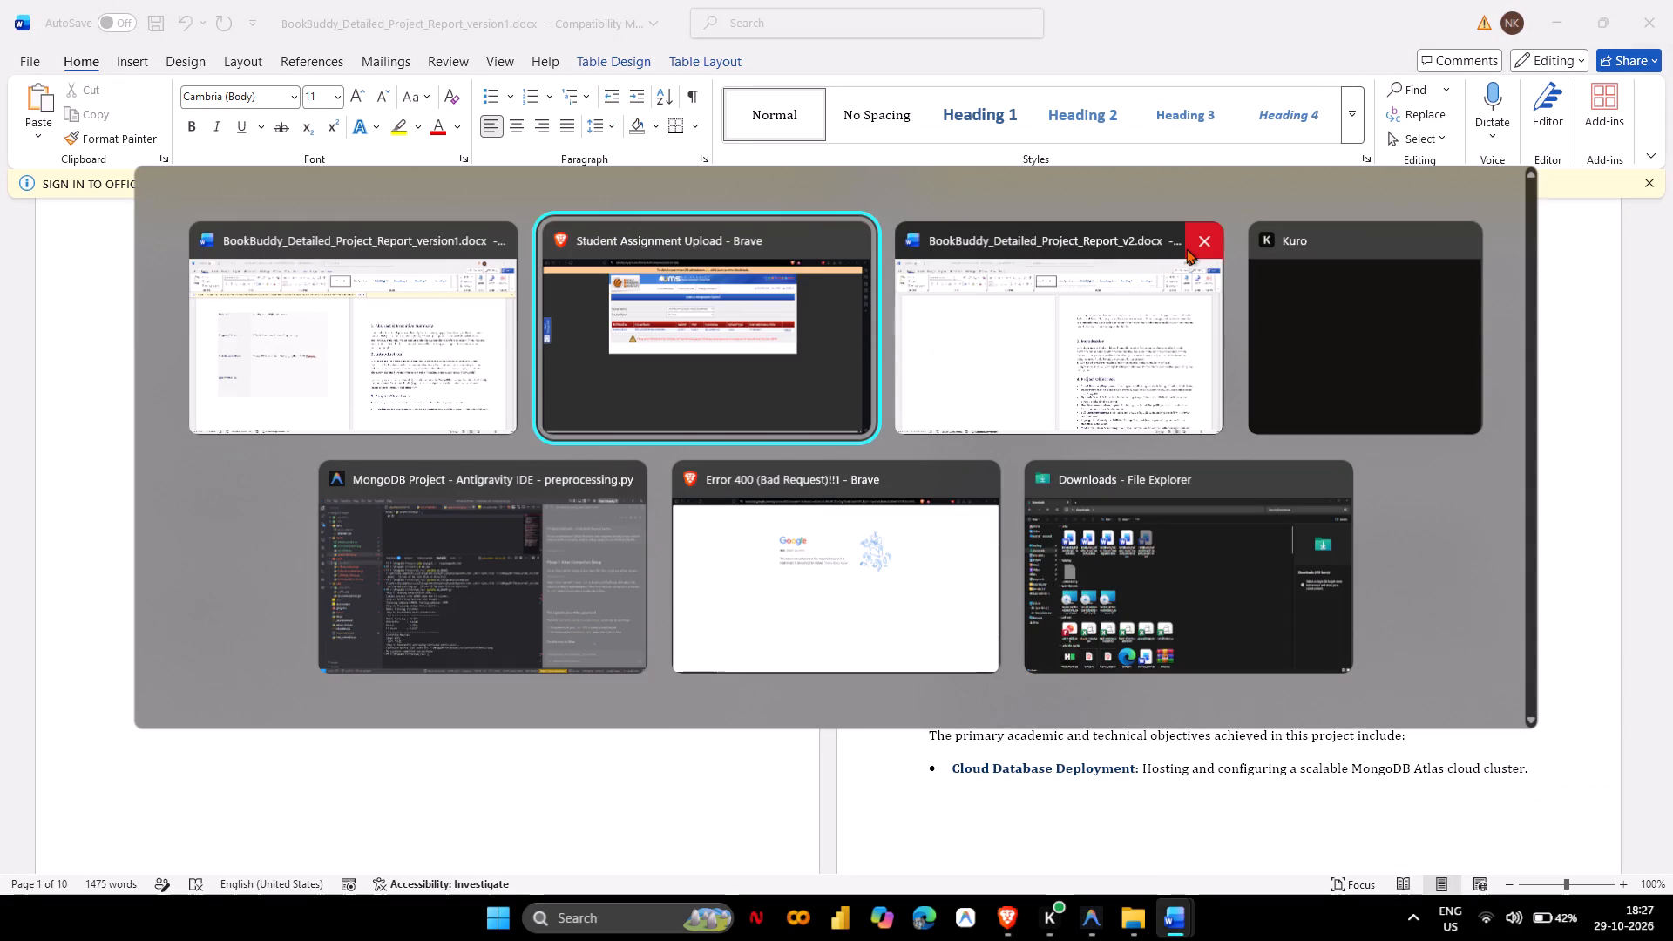
{"action": "left_click", "coordinate": [1192, 244], "text": "alt"}
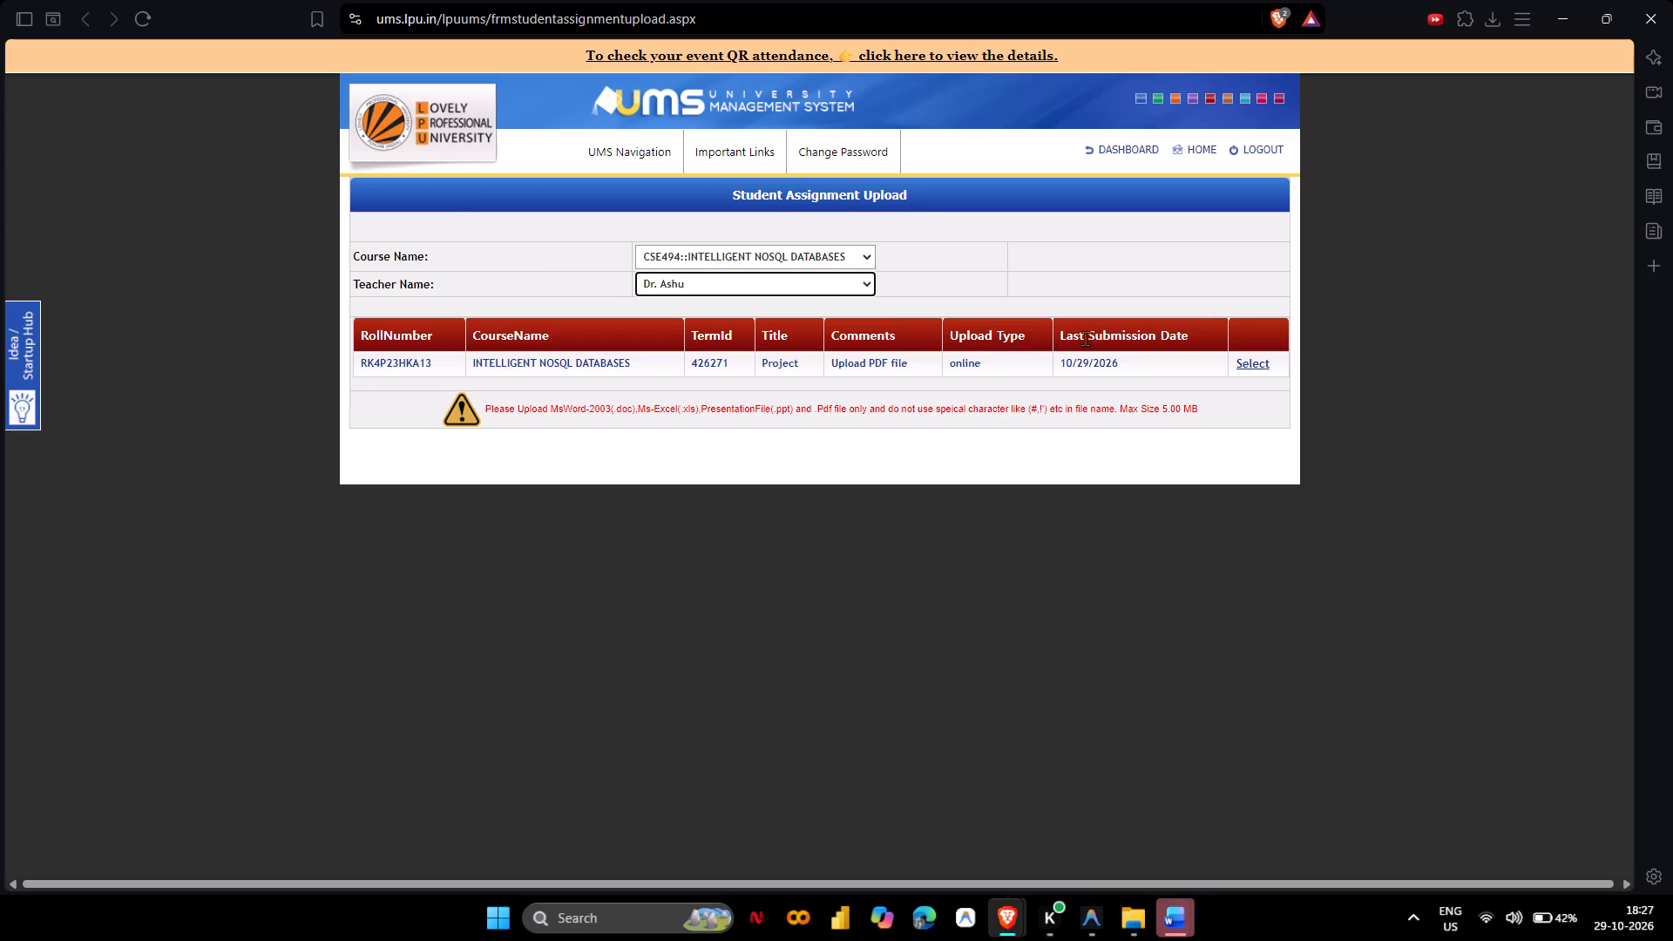
{"action": "key", "text": "alt+Tab"}
{"action": "left_click", "coordinate": [1053, 338]}
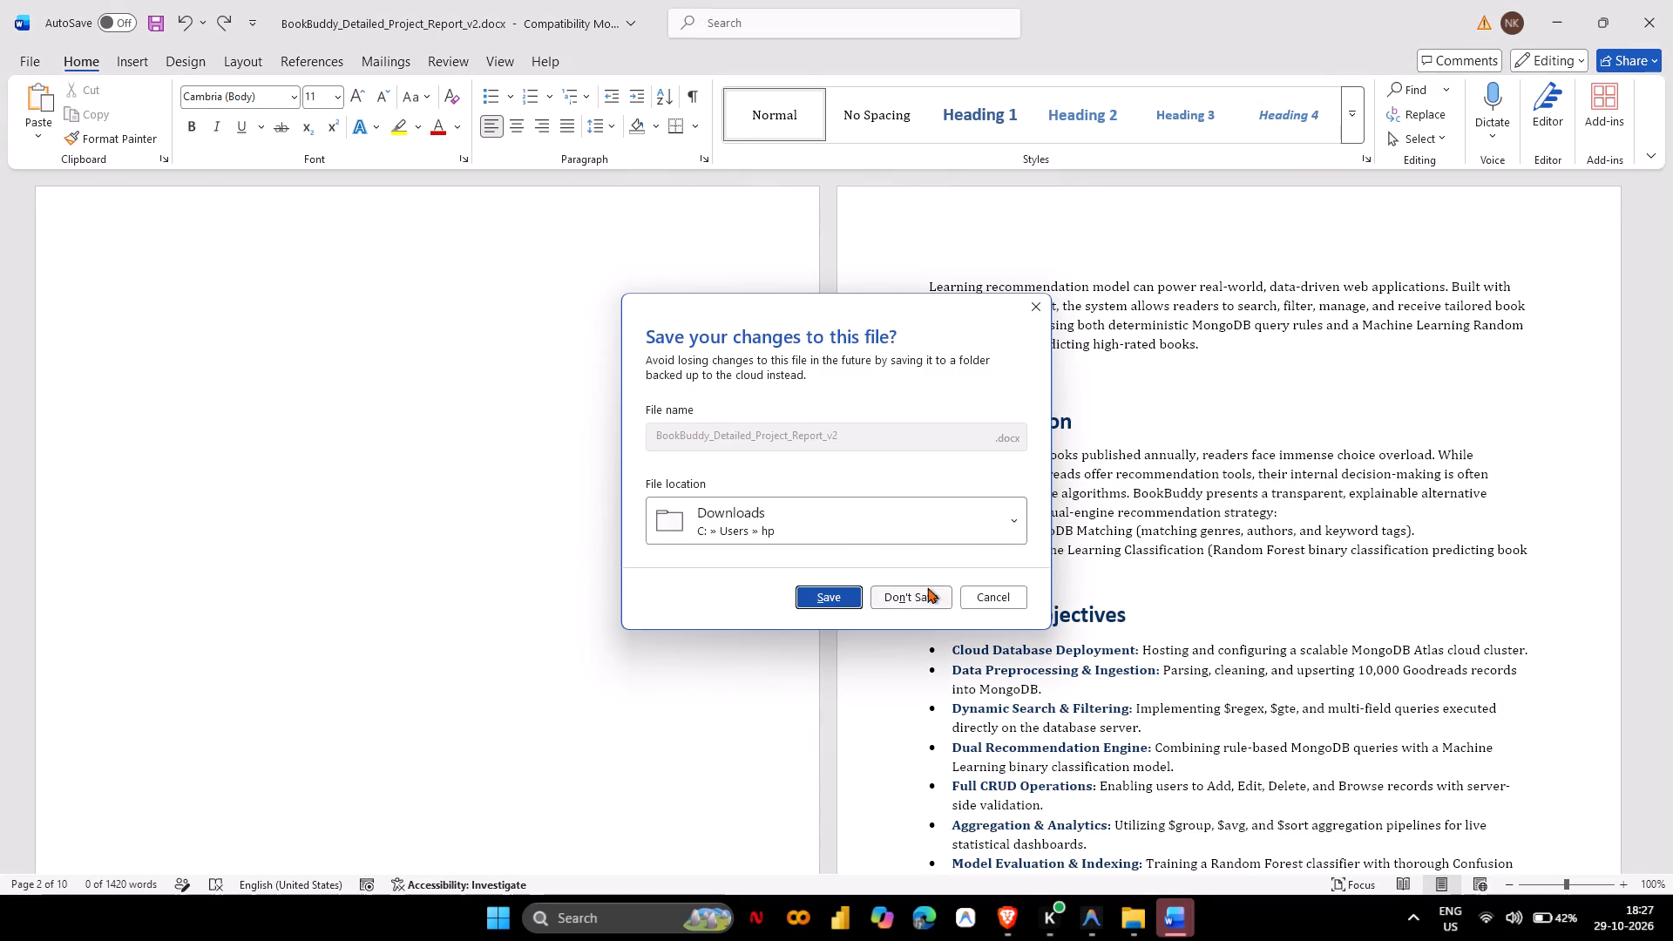
{"action": "left_click", "coordinate": [927, 587]}
Enter the course teacher's name, with the title Dr., beside "Submitted To:" in the cover details table.
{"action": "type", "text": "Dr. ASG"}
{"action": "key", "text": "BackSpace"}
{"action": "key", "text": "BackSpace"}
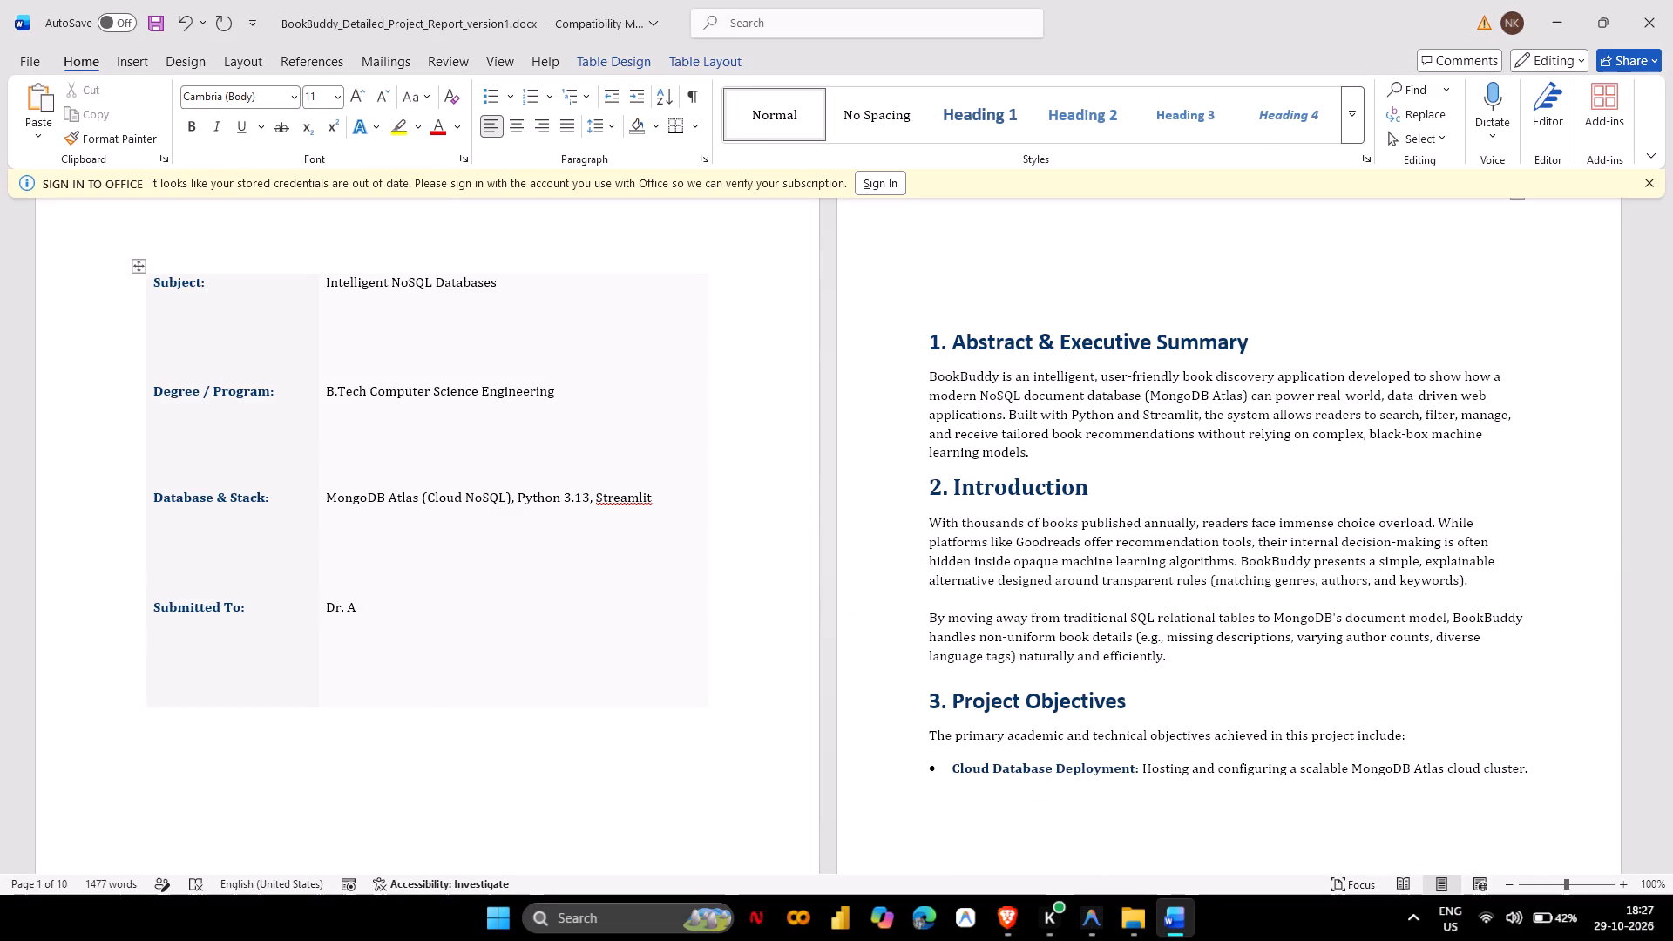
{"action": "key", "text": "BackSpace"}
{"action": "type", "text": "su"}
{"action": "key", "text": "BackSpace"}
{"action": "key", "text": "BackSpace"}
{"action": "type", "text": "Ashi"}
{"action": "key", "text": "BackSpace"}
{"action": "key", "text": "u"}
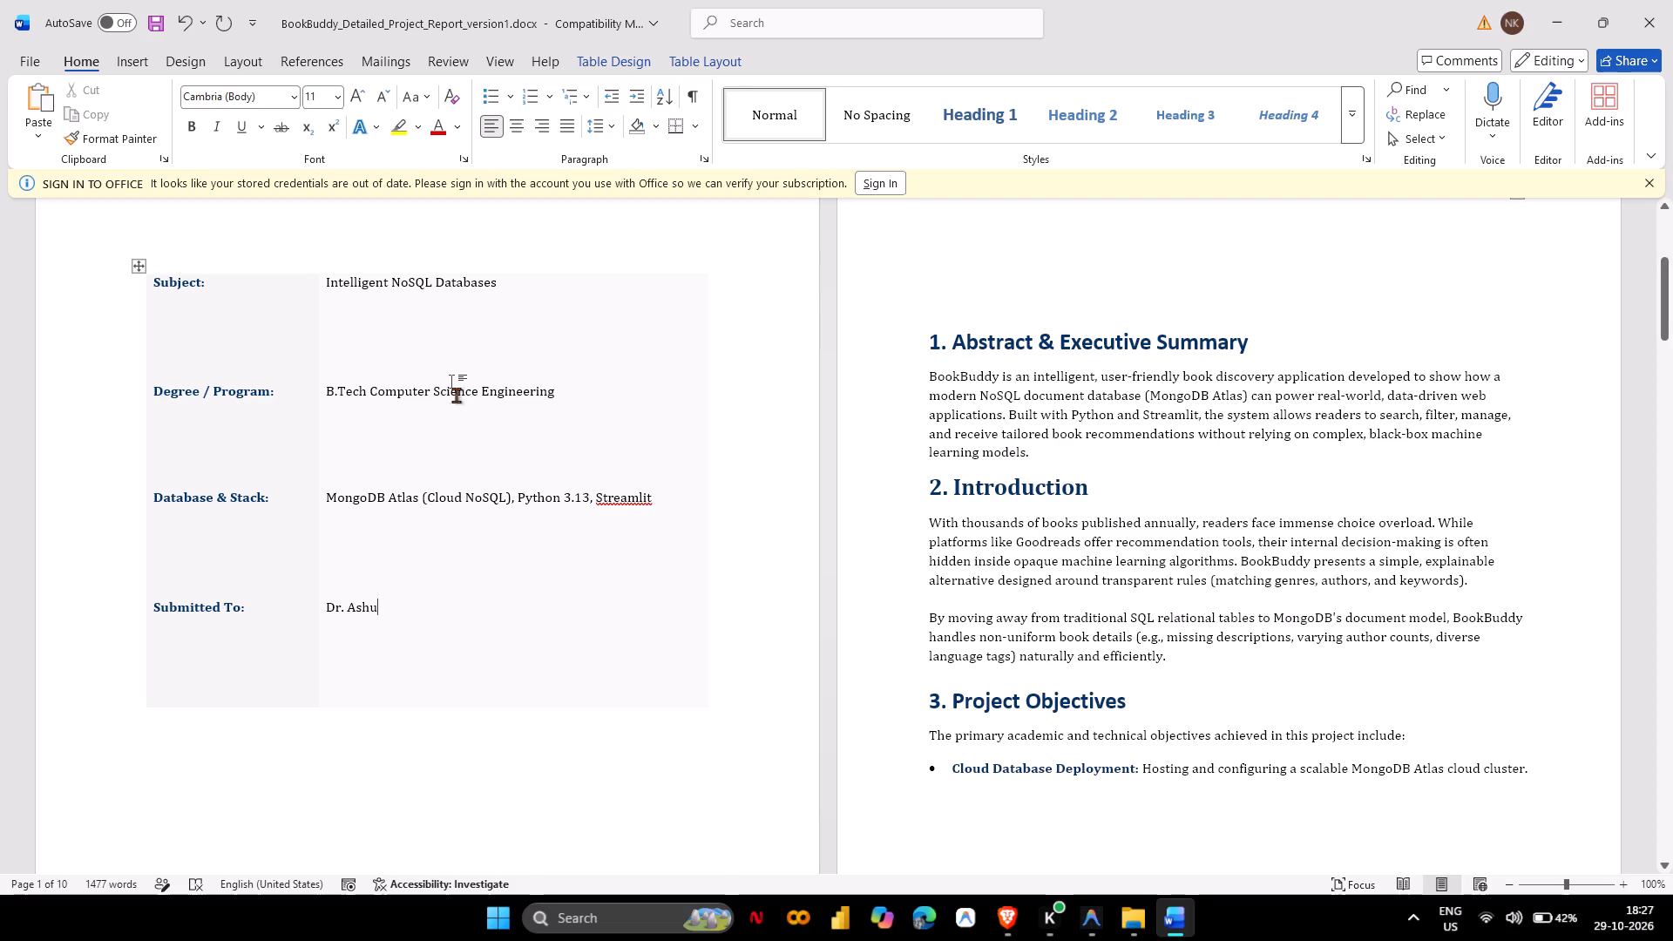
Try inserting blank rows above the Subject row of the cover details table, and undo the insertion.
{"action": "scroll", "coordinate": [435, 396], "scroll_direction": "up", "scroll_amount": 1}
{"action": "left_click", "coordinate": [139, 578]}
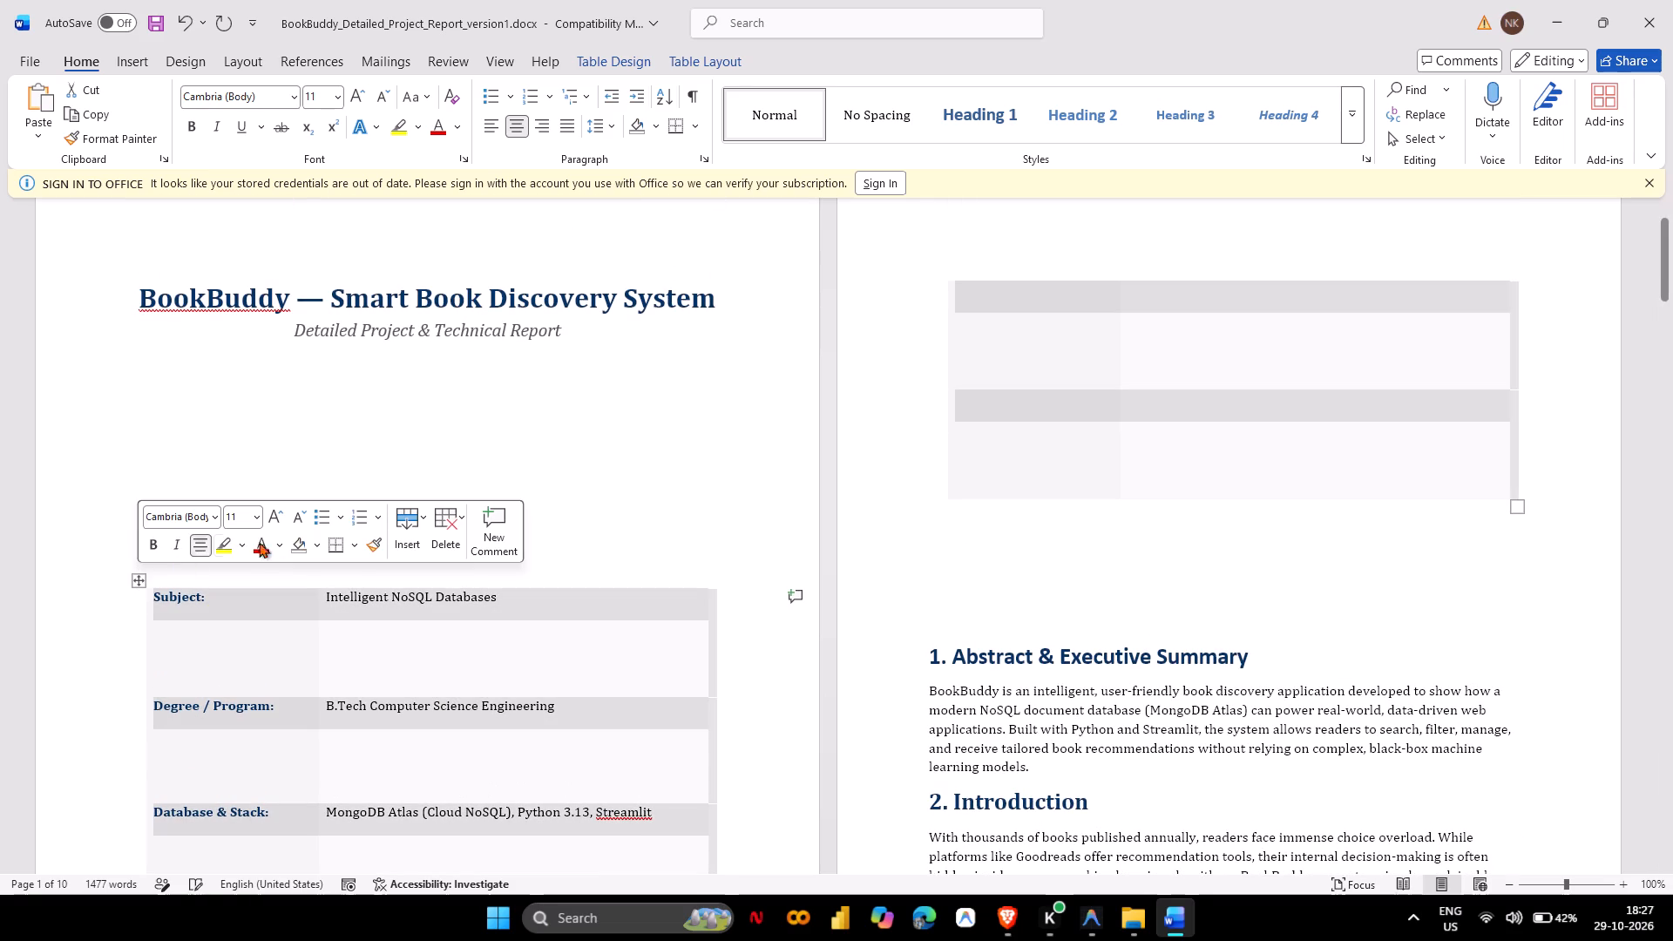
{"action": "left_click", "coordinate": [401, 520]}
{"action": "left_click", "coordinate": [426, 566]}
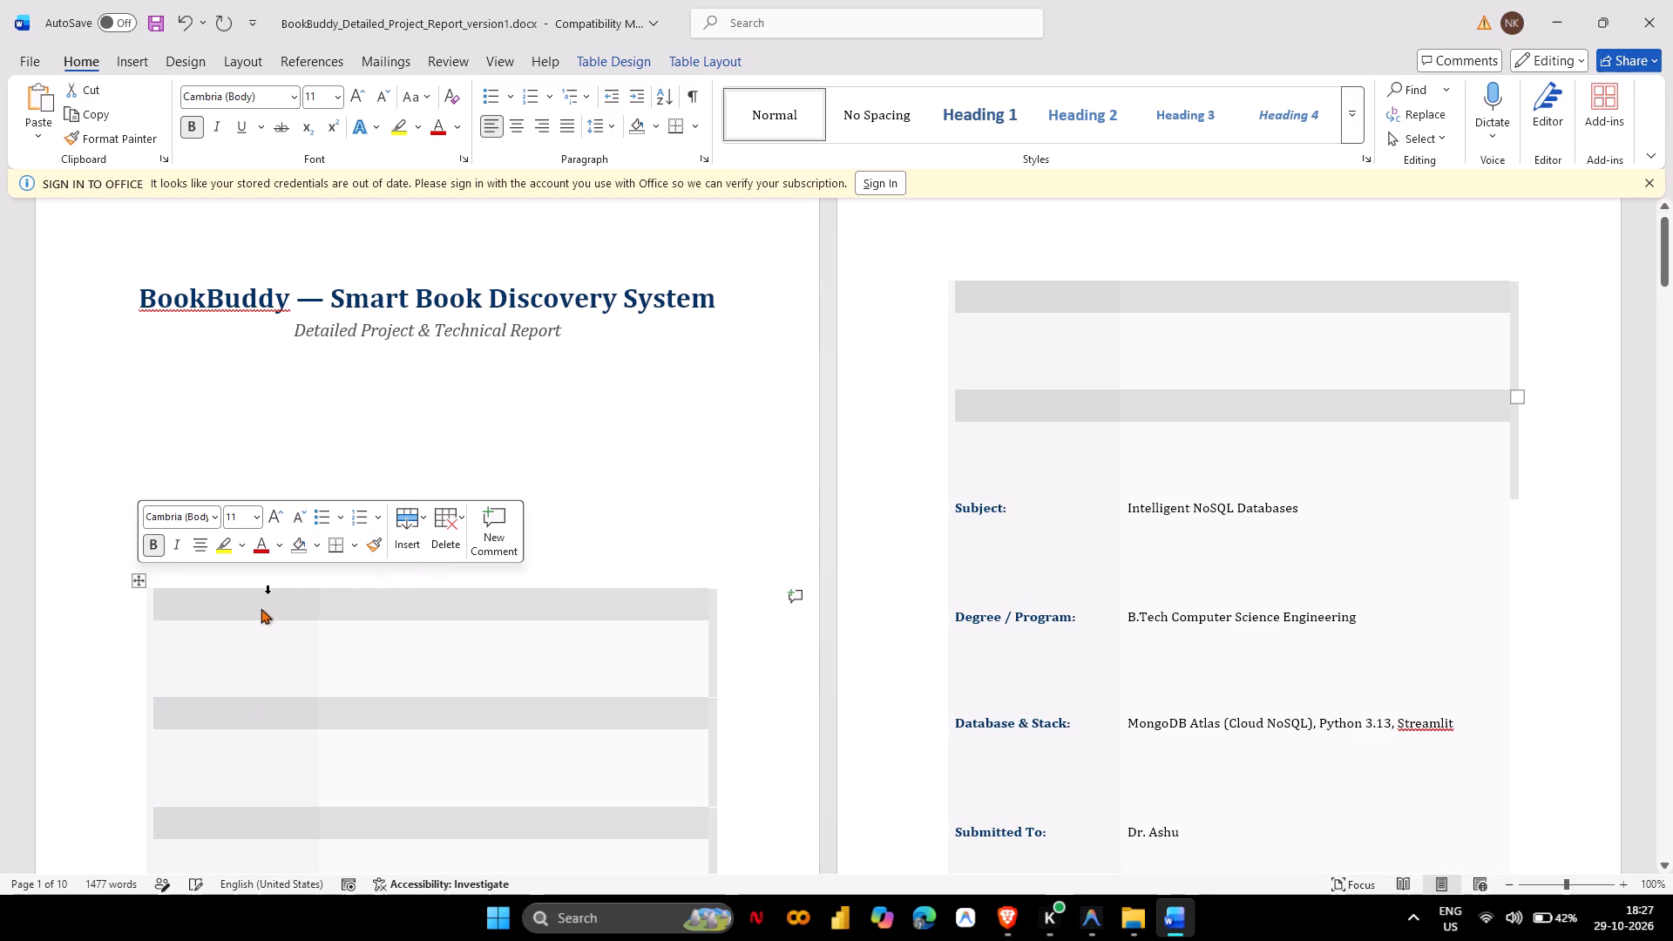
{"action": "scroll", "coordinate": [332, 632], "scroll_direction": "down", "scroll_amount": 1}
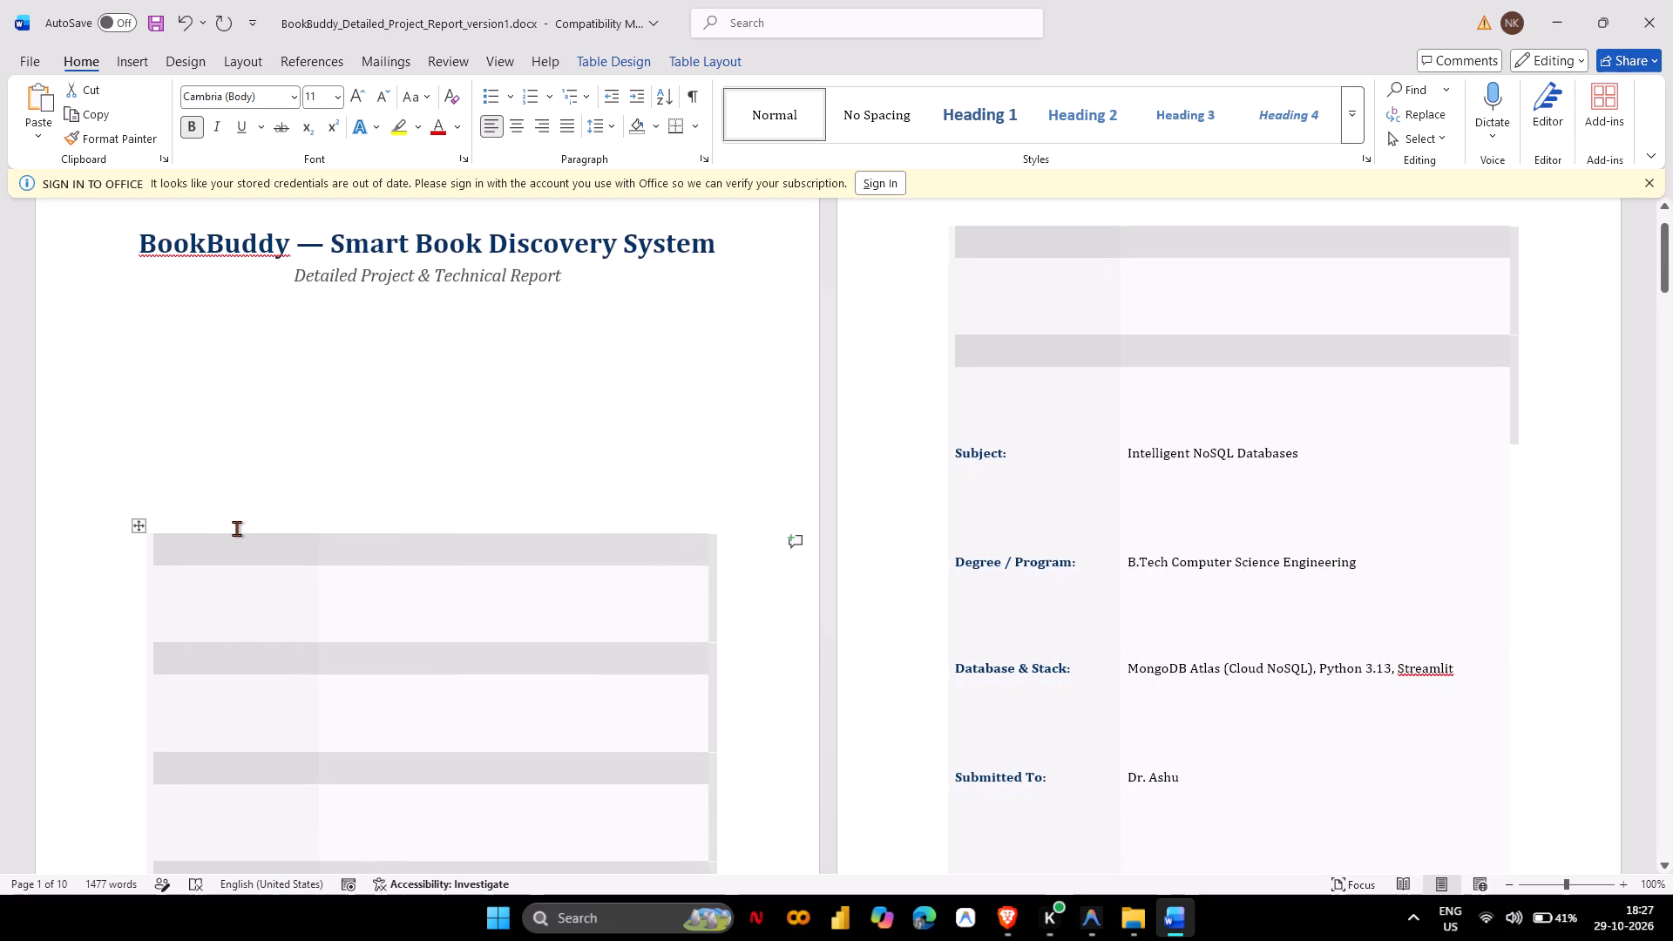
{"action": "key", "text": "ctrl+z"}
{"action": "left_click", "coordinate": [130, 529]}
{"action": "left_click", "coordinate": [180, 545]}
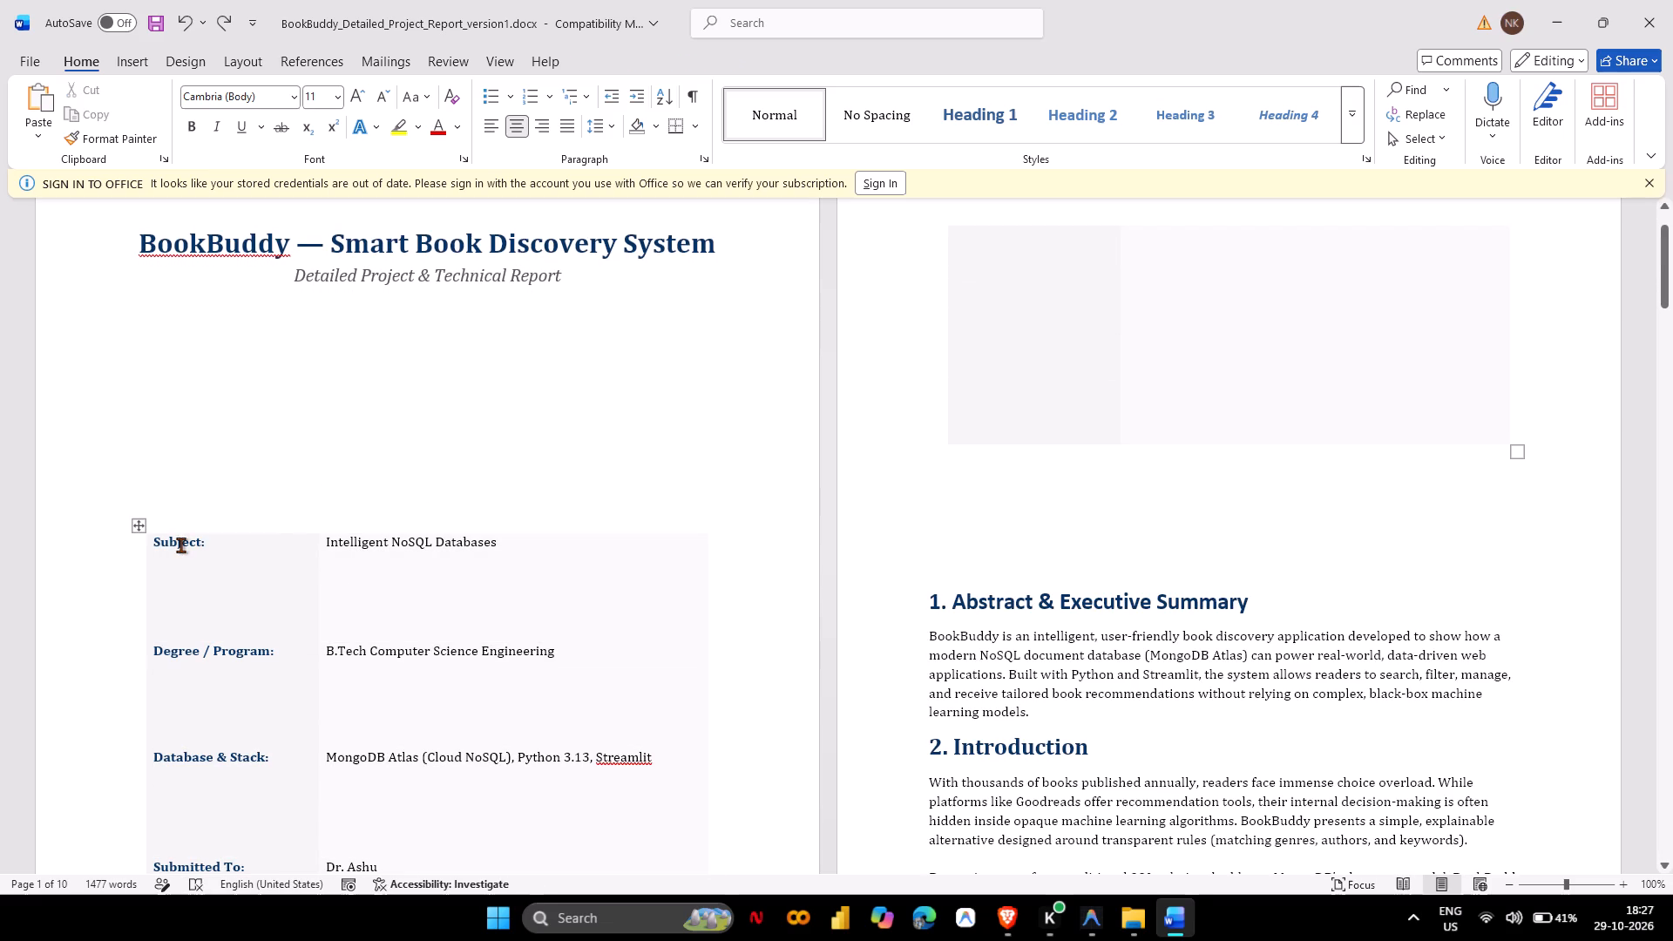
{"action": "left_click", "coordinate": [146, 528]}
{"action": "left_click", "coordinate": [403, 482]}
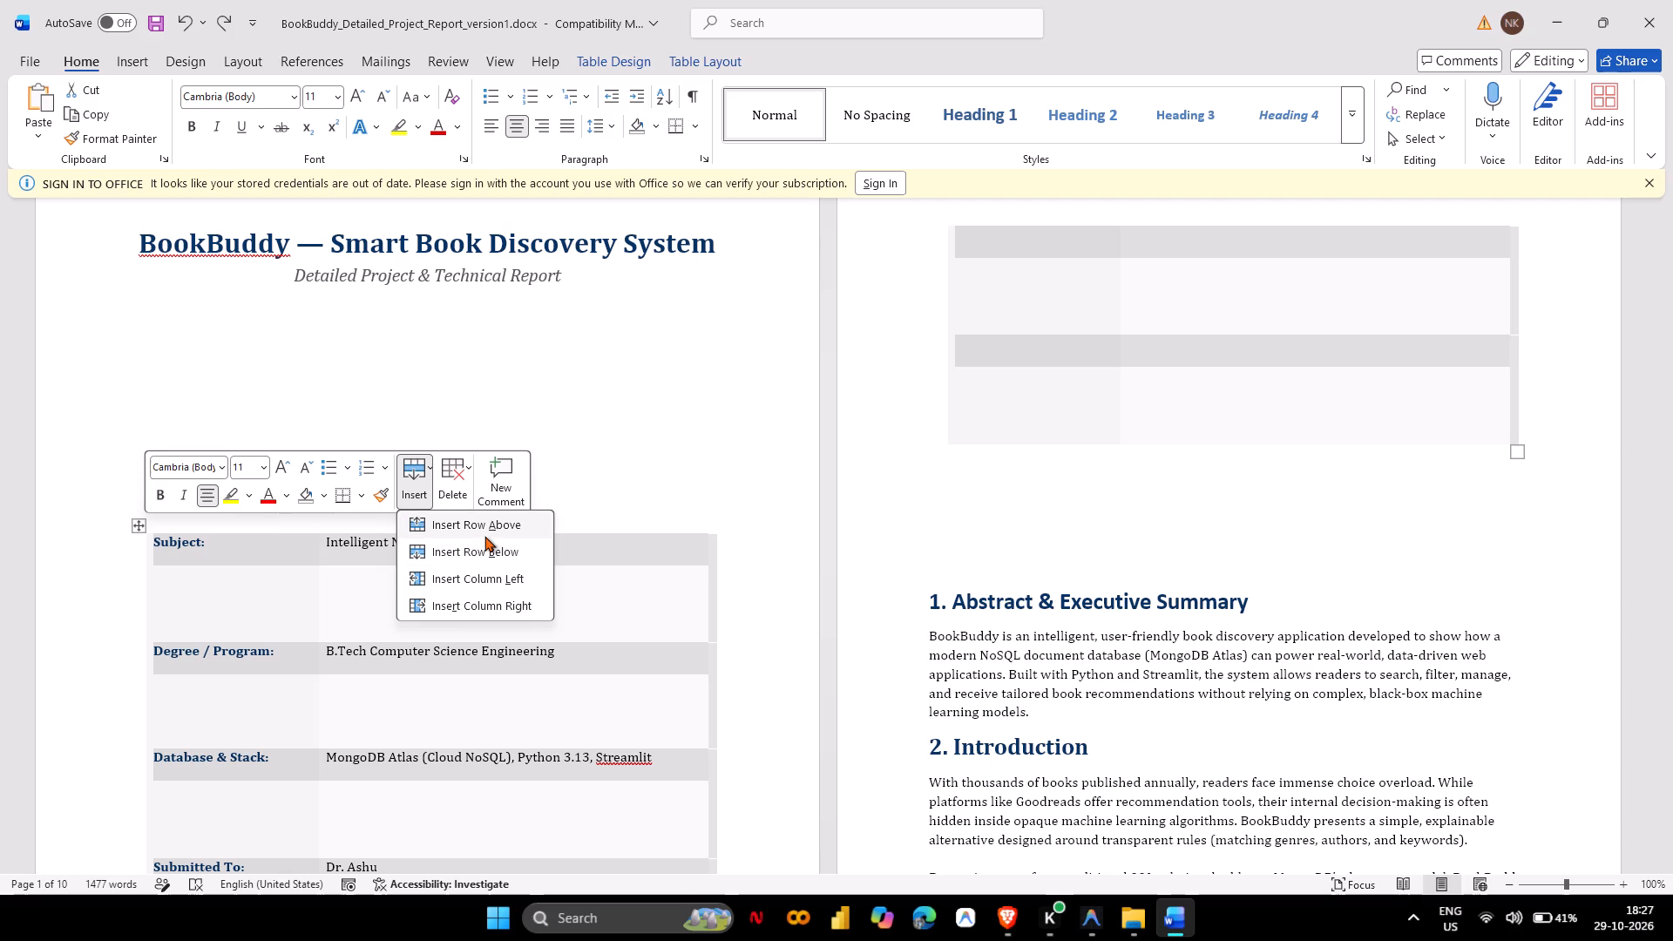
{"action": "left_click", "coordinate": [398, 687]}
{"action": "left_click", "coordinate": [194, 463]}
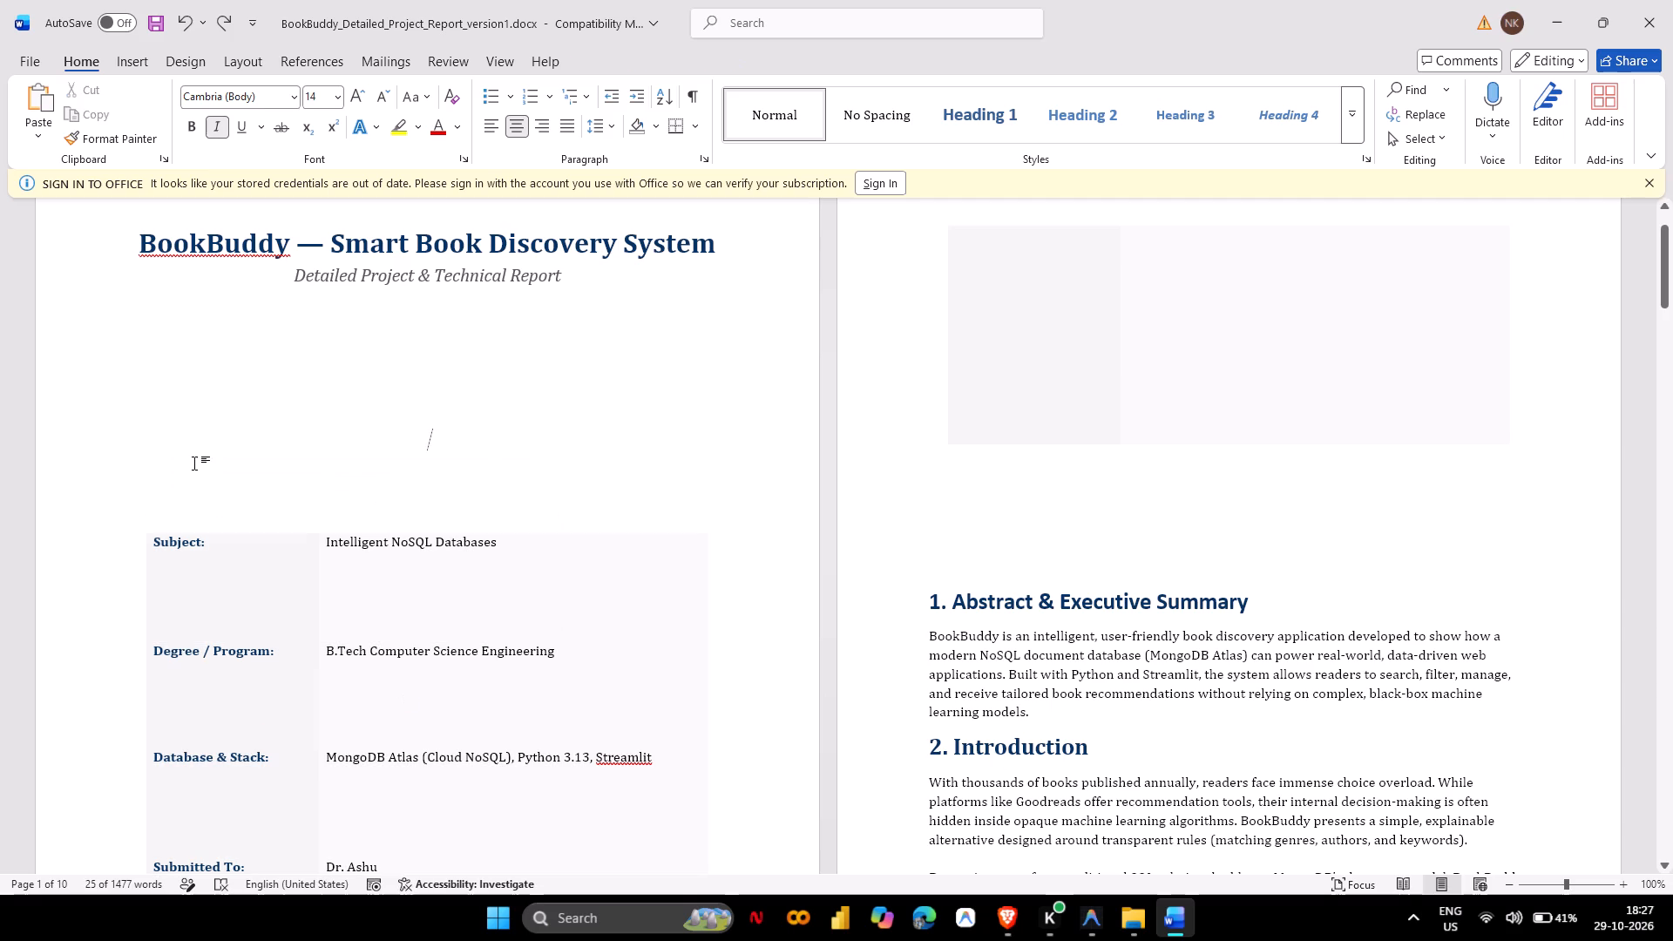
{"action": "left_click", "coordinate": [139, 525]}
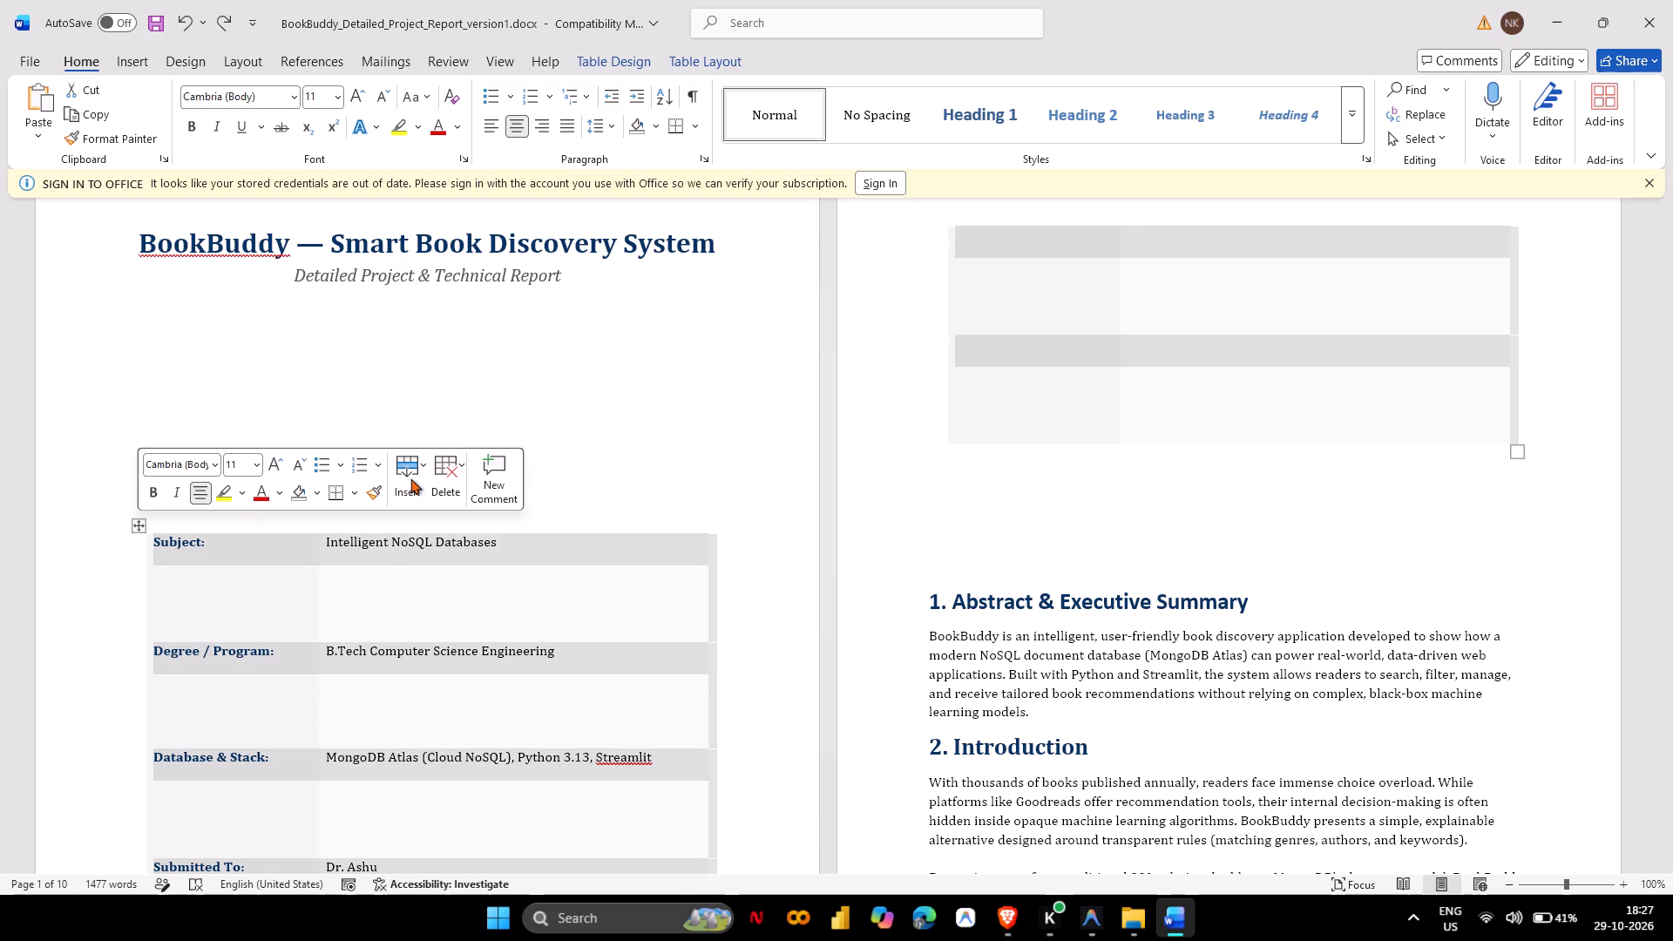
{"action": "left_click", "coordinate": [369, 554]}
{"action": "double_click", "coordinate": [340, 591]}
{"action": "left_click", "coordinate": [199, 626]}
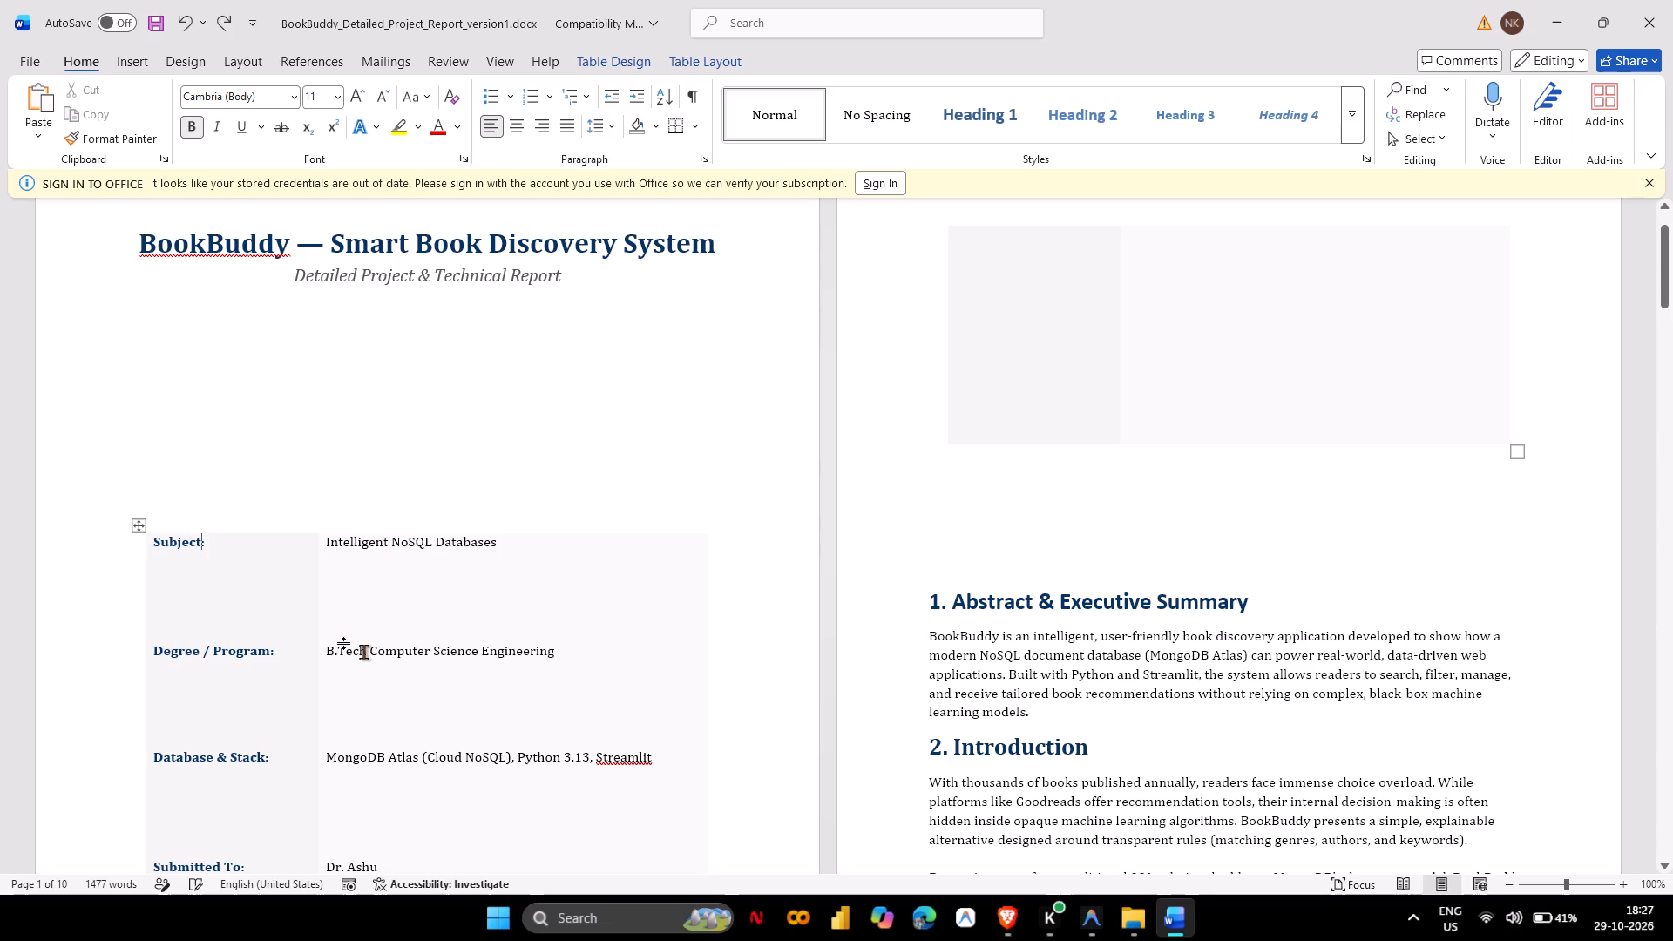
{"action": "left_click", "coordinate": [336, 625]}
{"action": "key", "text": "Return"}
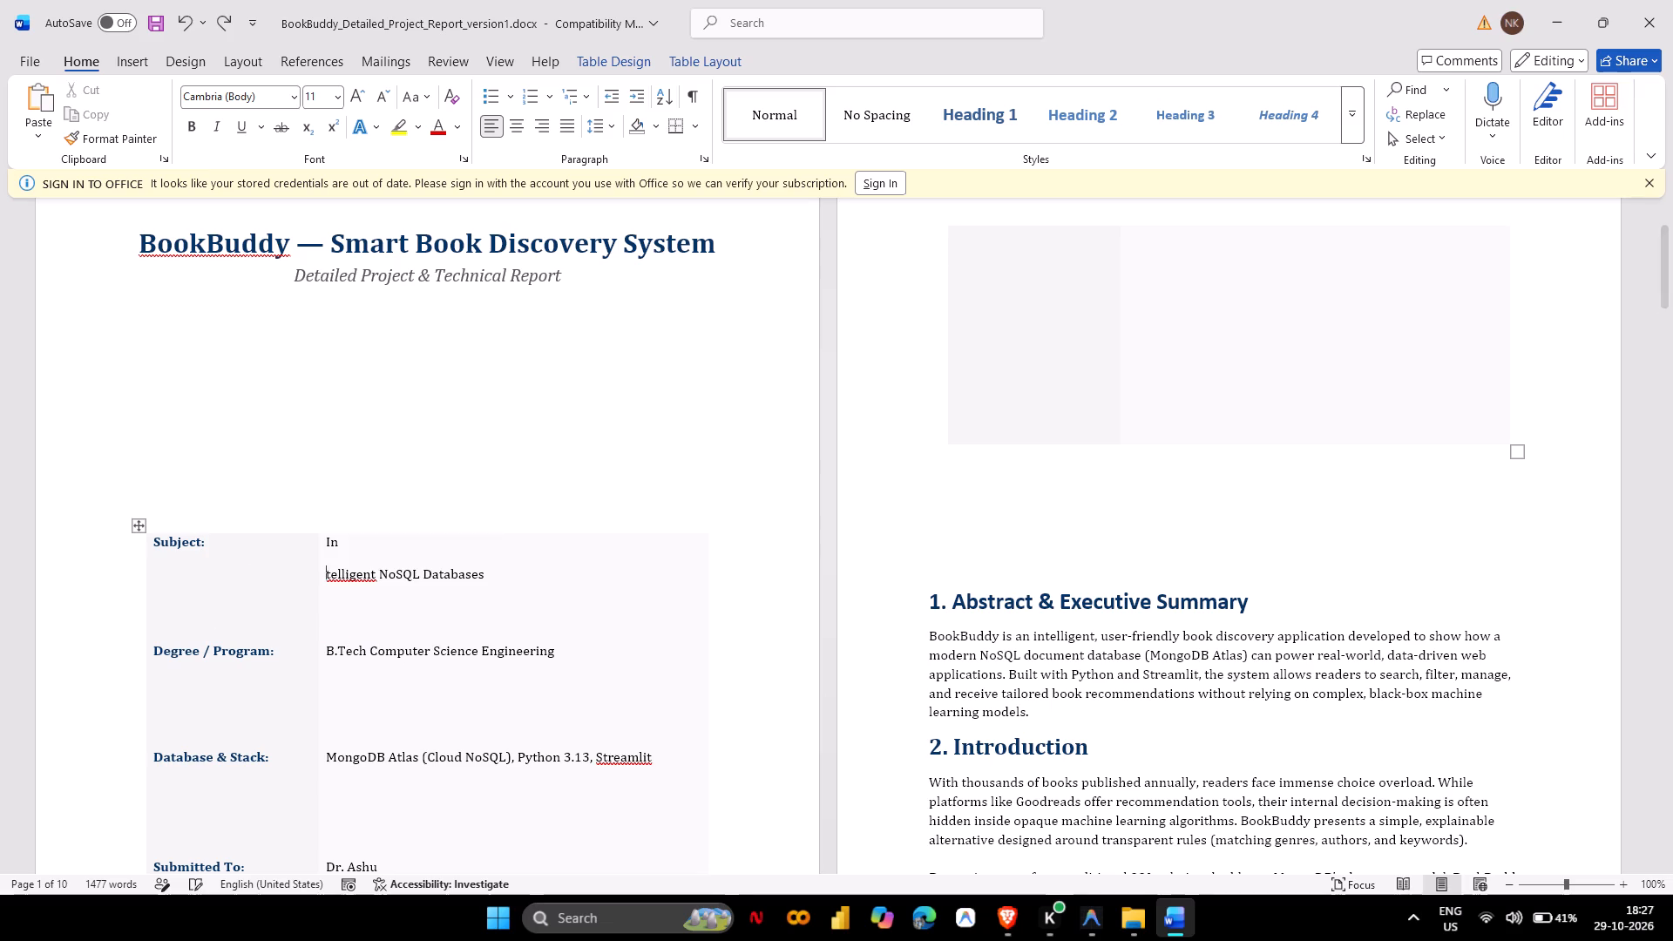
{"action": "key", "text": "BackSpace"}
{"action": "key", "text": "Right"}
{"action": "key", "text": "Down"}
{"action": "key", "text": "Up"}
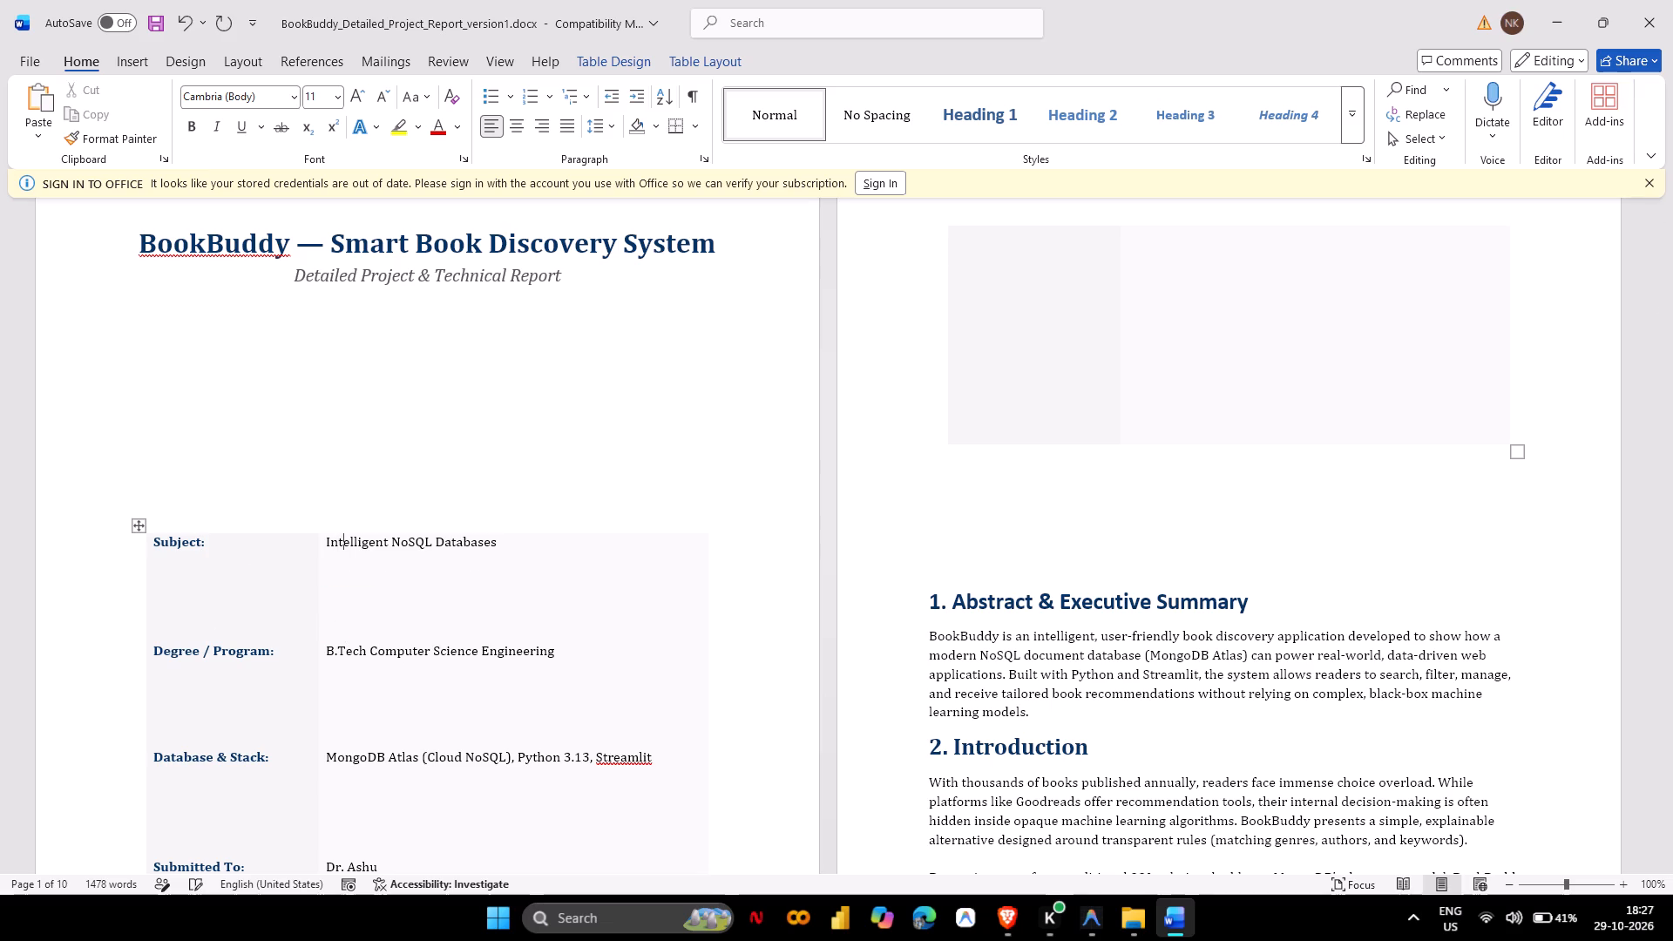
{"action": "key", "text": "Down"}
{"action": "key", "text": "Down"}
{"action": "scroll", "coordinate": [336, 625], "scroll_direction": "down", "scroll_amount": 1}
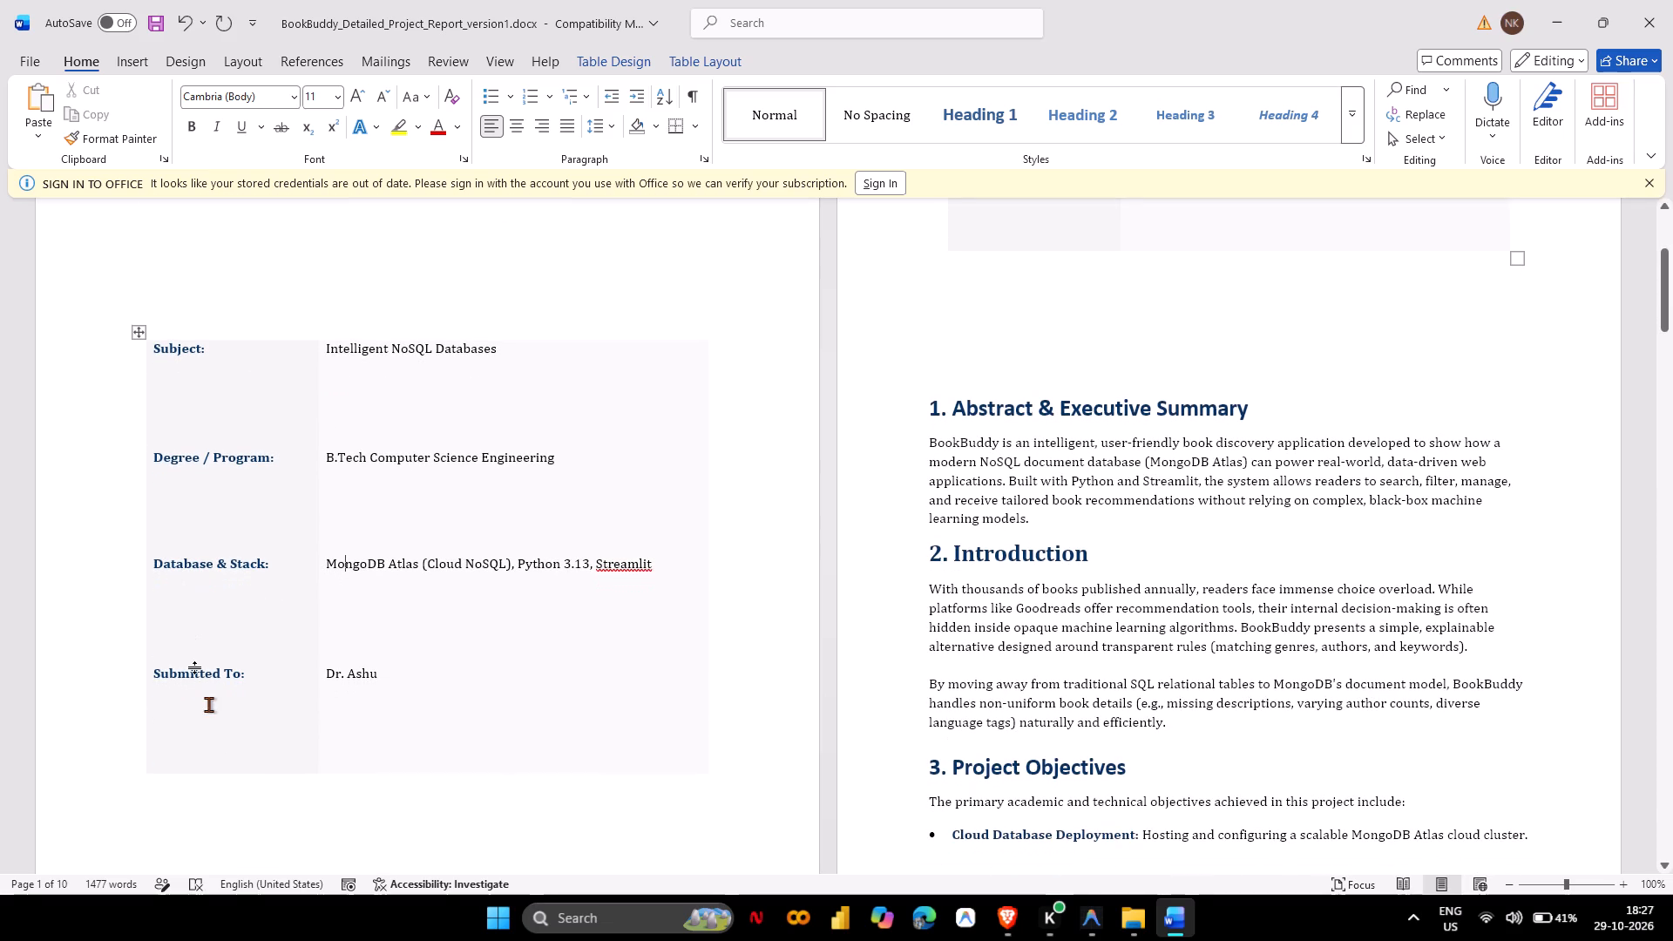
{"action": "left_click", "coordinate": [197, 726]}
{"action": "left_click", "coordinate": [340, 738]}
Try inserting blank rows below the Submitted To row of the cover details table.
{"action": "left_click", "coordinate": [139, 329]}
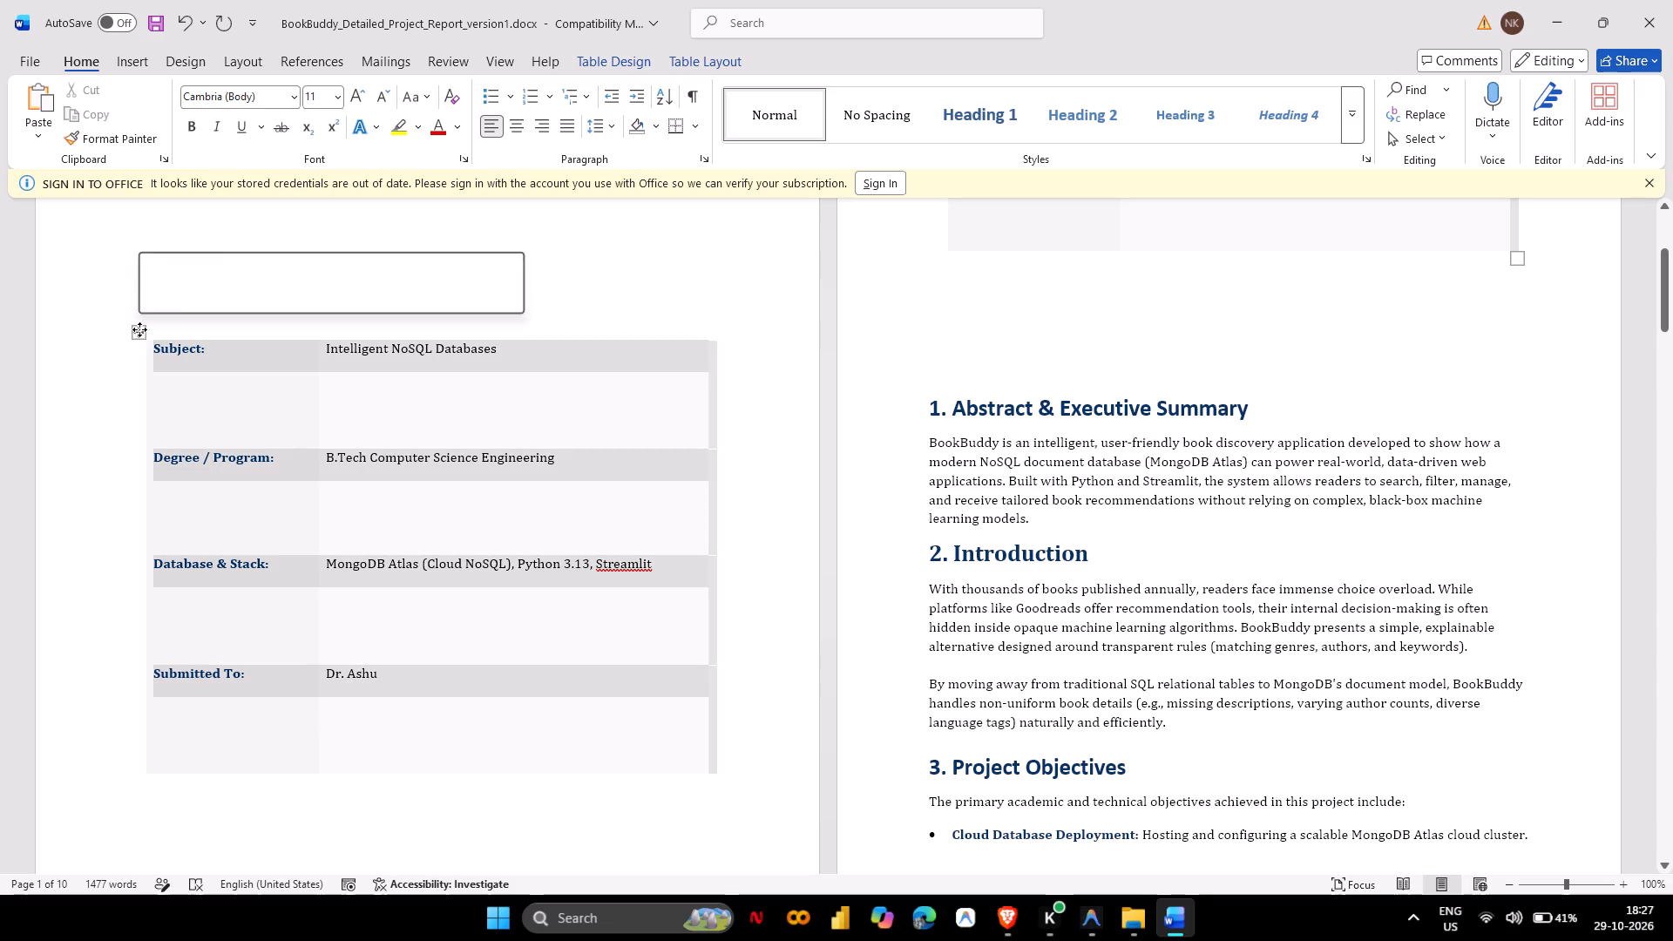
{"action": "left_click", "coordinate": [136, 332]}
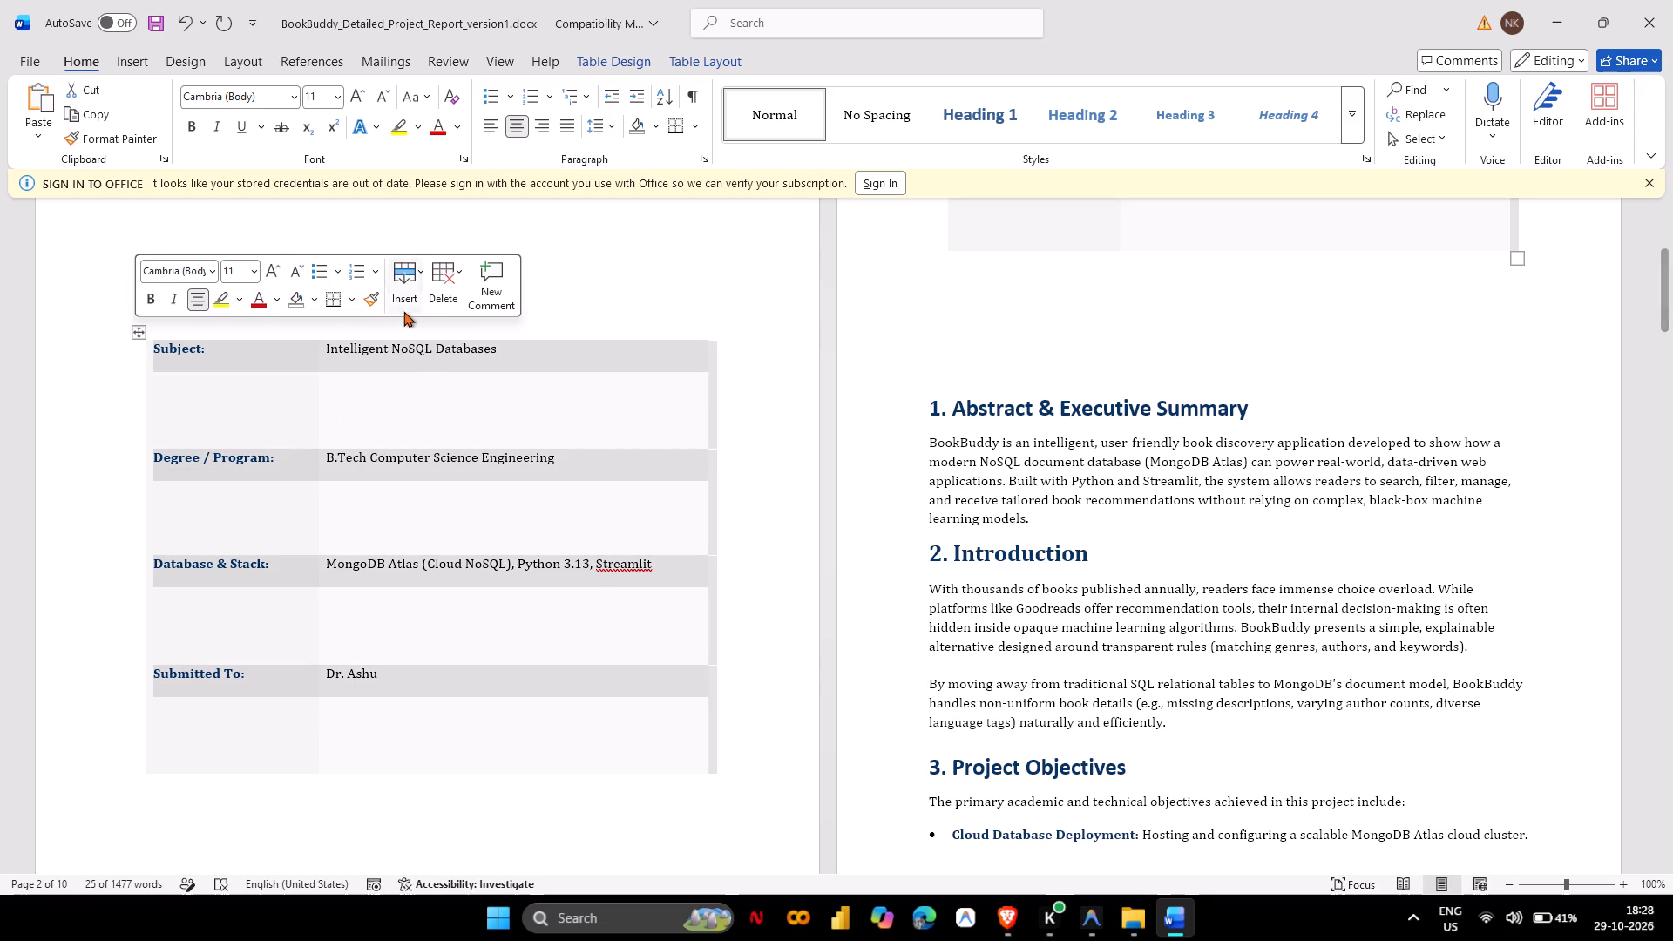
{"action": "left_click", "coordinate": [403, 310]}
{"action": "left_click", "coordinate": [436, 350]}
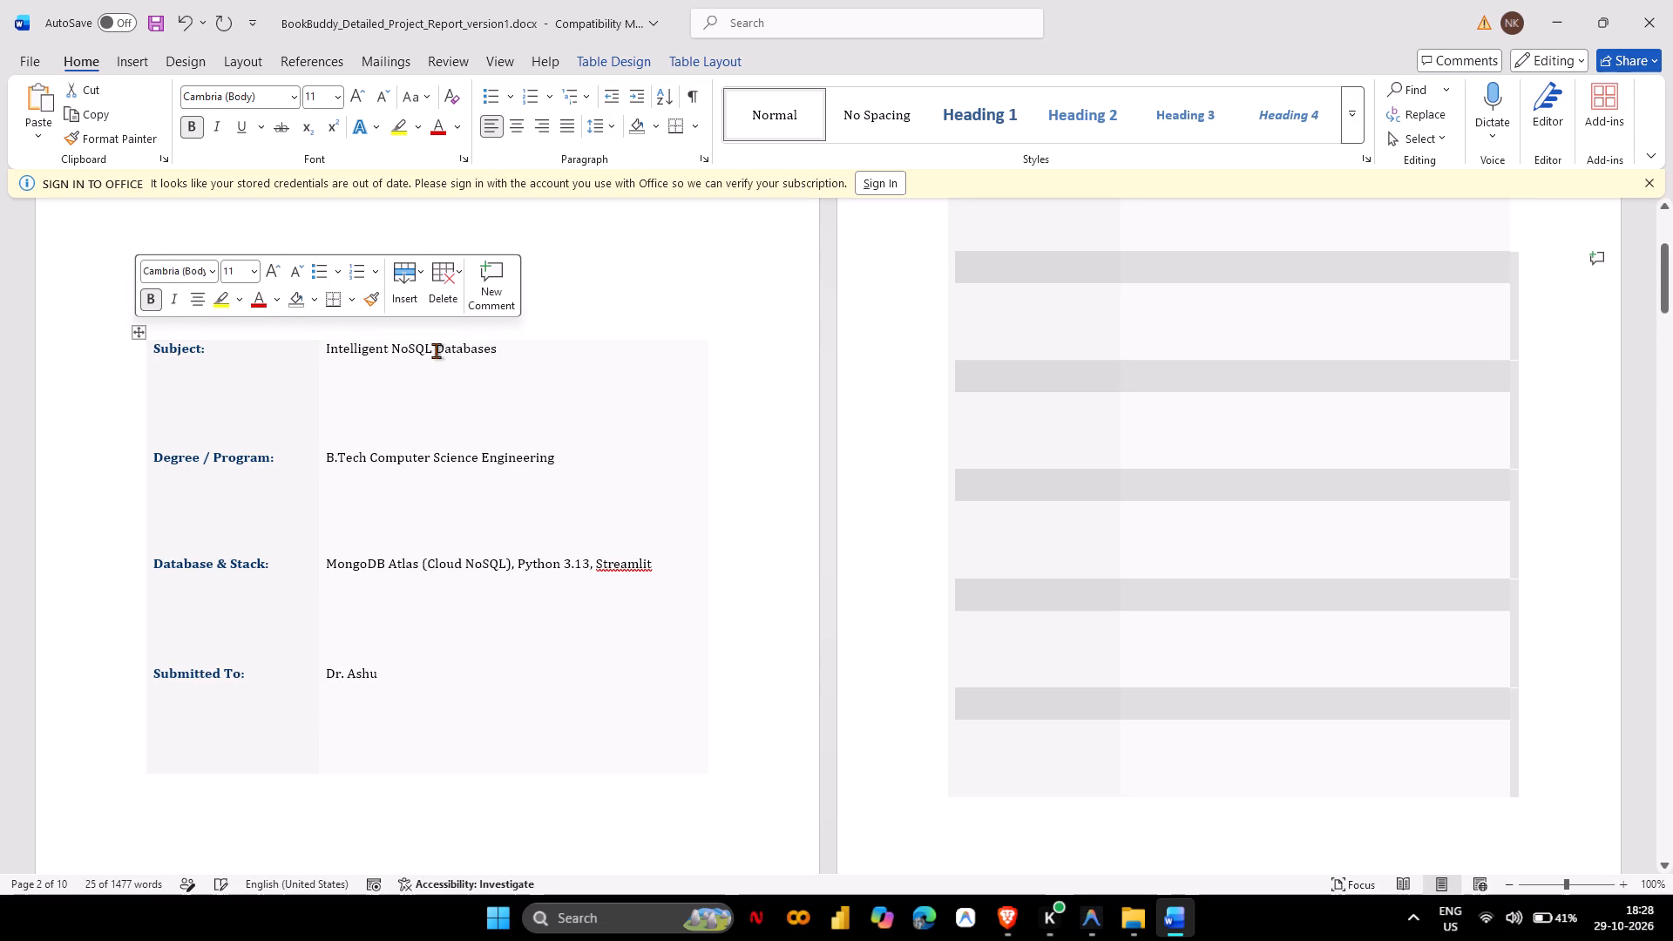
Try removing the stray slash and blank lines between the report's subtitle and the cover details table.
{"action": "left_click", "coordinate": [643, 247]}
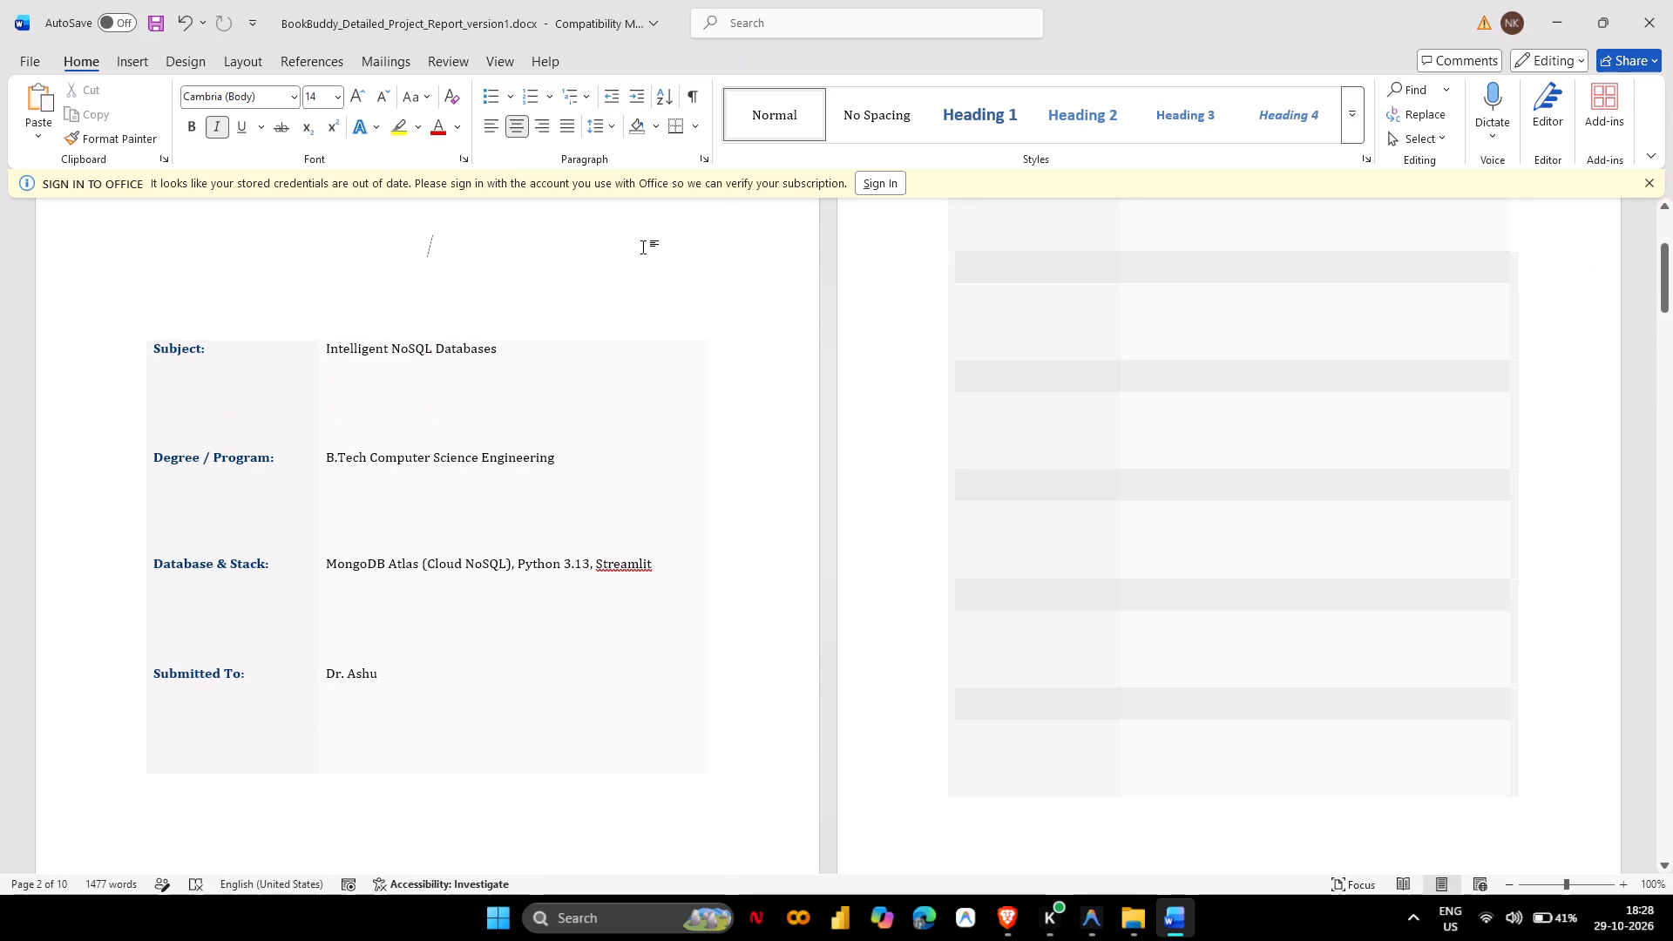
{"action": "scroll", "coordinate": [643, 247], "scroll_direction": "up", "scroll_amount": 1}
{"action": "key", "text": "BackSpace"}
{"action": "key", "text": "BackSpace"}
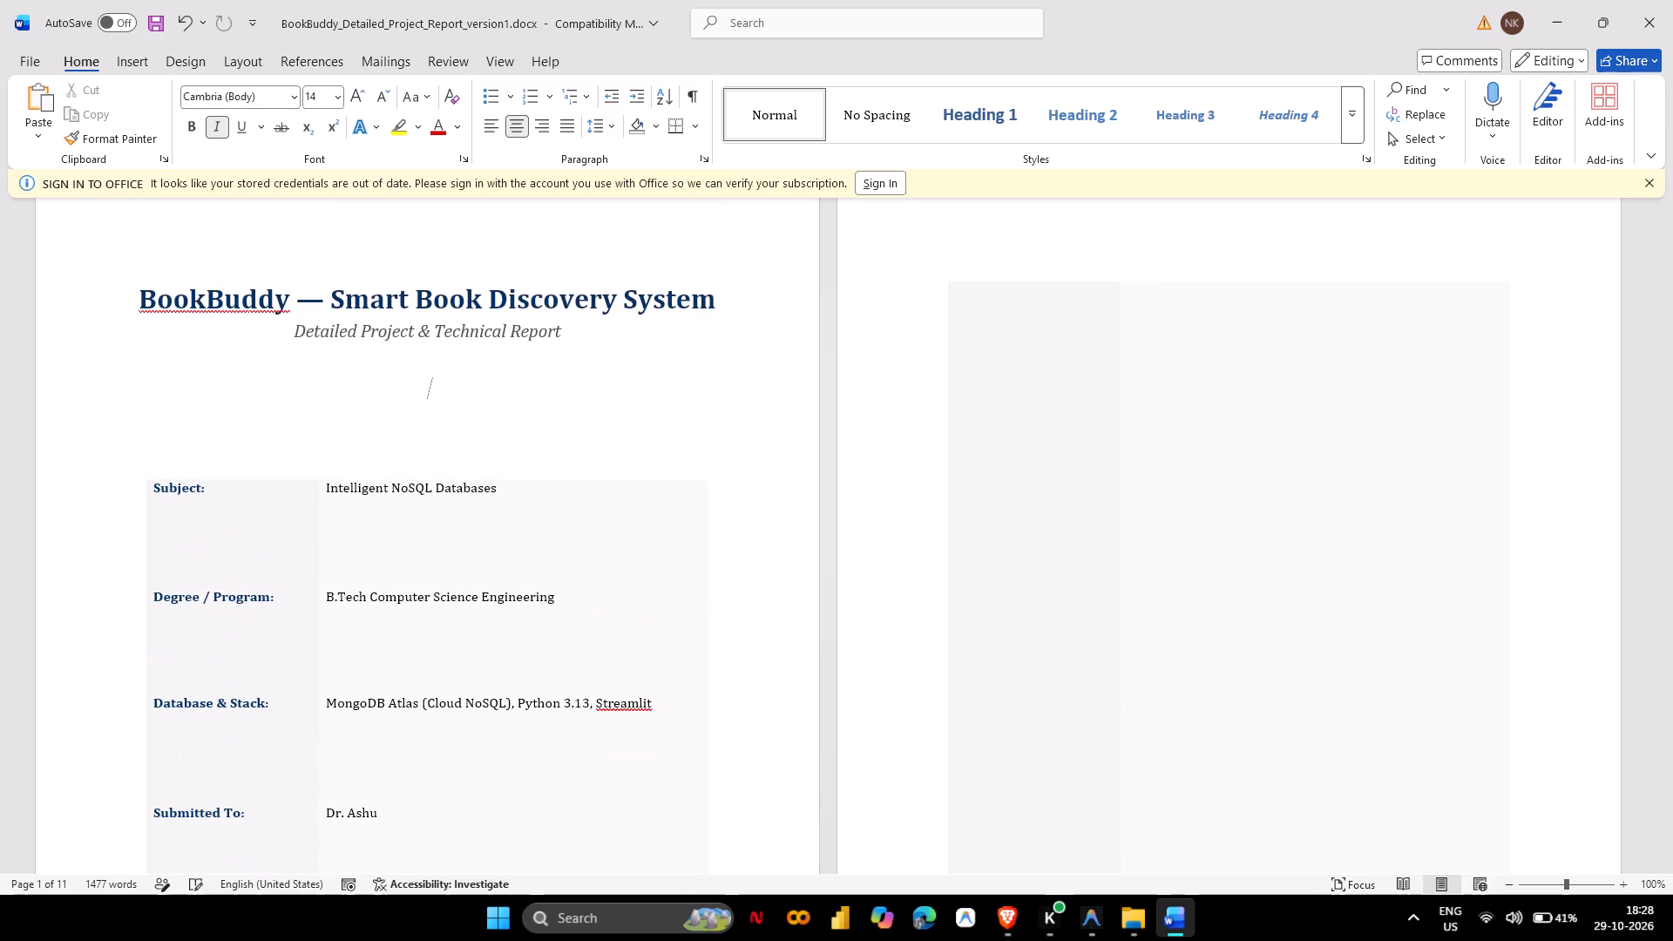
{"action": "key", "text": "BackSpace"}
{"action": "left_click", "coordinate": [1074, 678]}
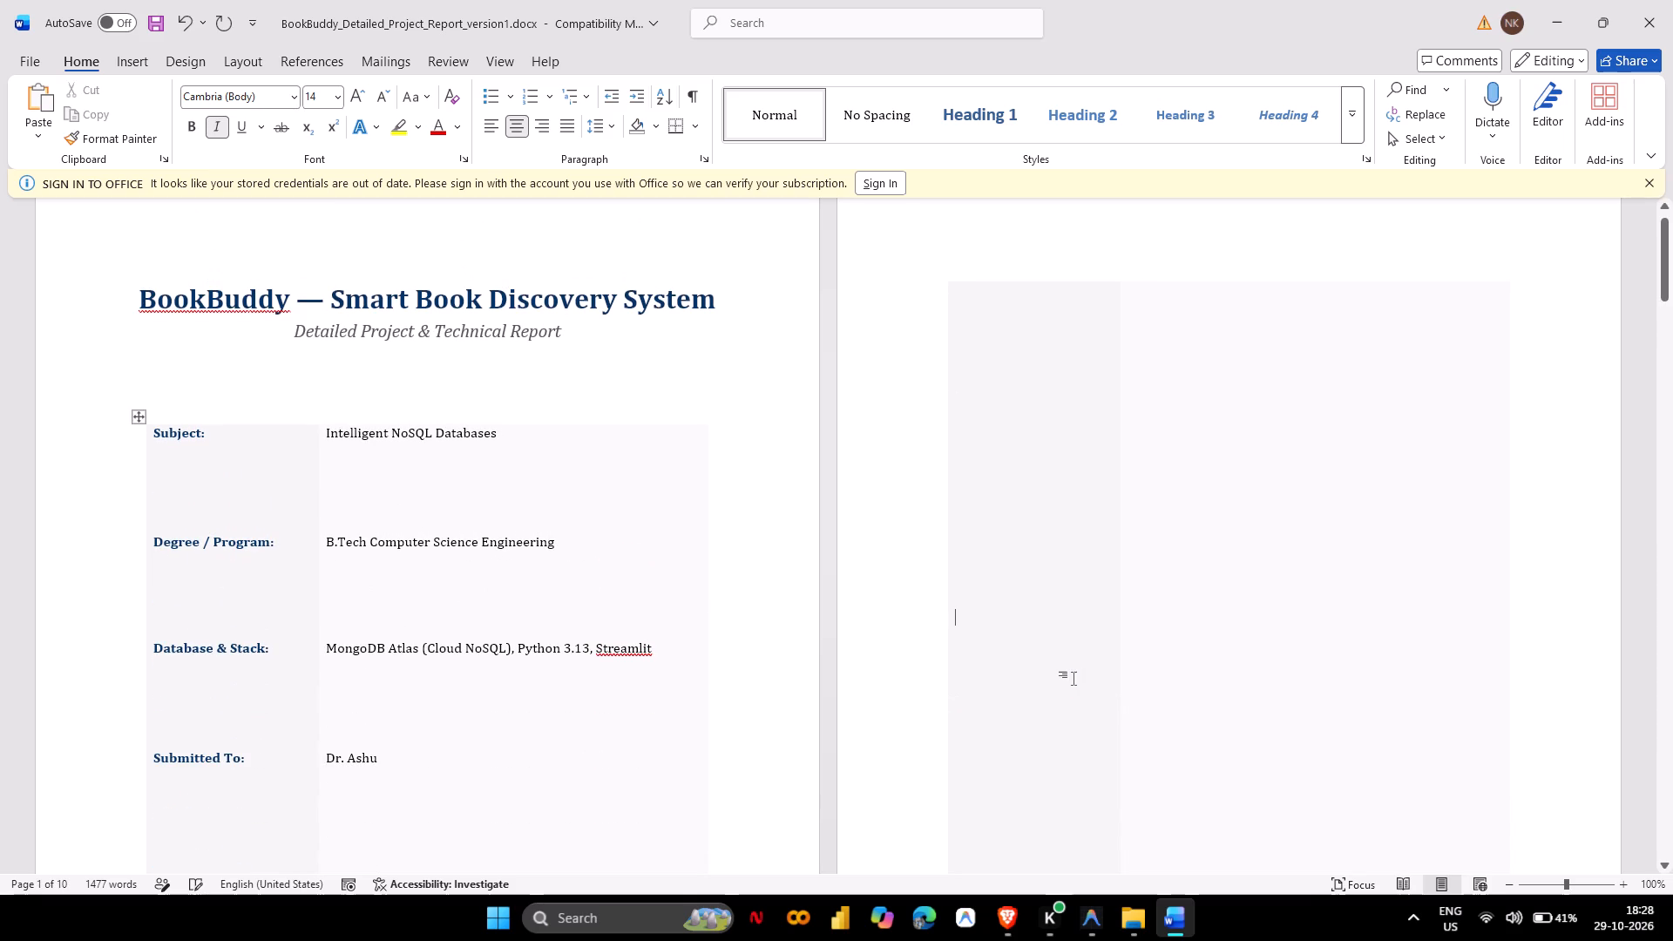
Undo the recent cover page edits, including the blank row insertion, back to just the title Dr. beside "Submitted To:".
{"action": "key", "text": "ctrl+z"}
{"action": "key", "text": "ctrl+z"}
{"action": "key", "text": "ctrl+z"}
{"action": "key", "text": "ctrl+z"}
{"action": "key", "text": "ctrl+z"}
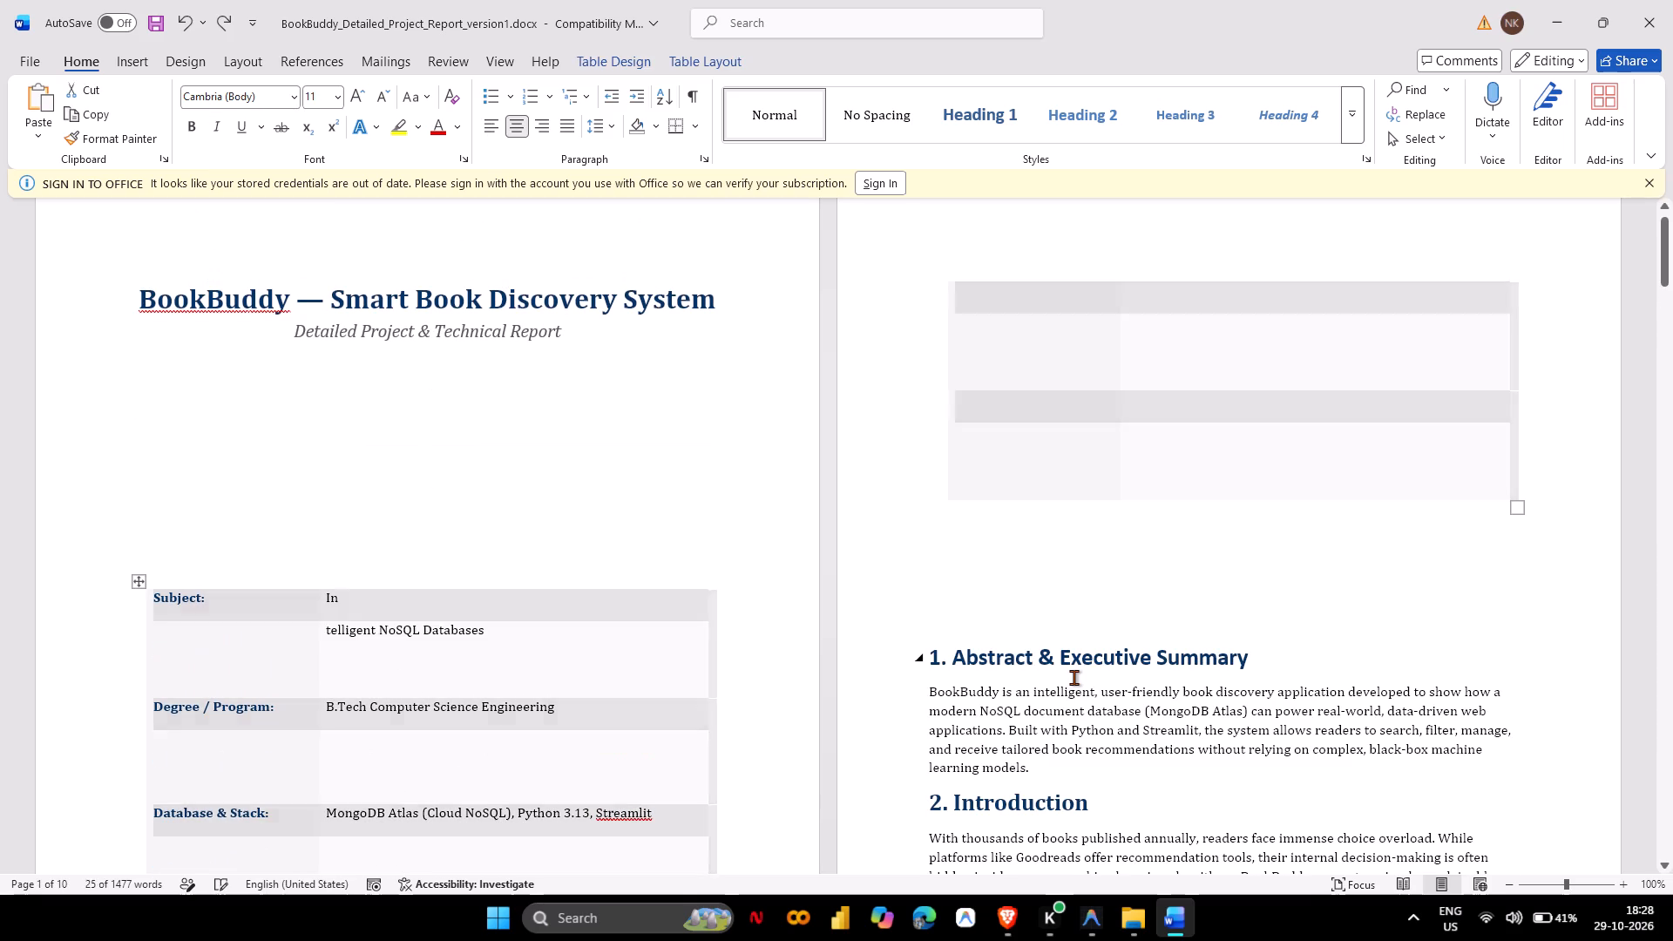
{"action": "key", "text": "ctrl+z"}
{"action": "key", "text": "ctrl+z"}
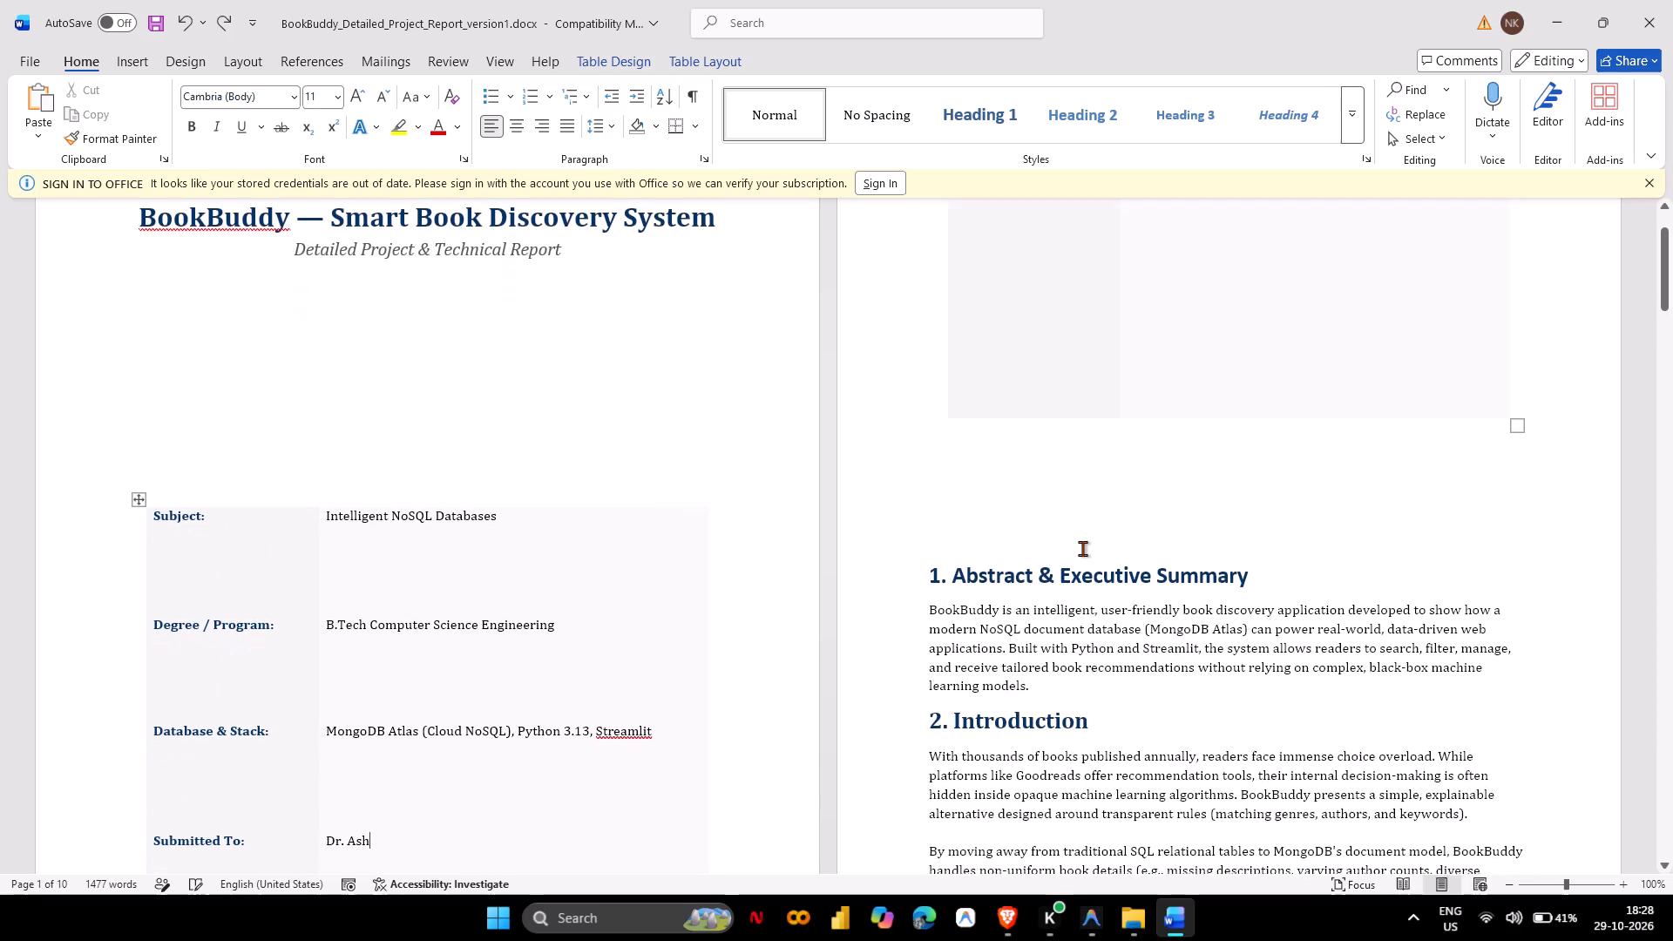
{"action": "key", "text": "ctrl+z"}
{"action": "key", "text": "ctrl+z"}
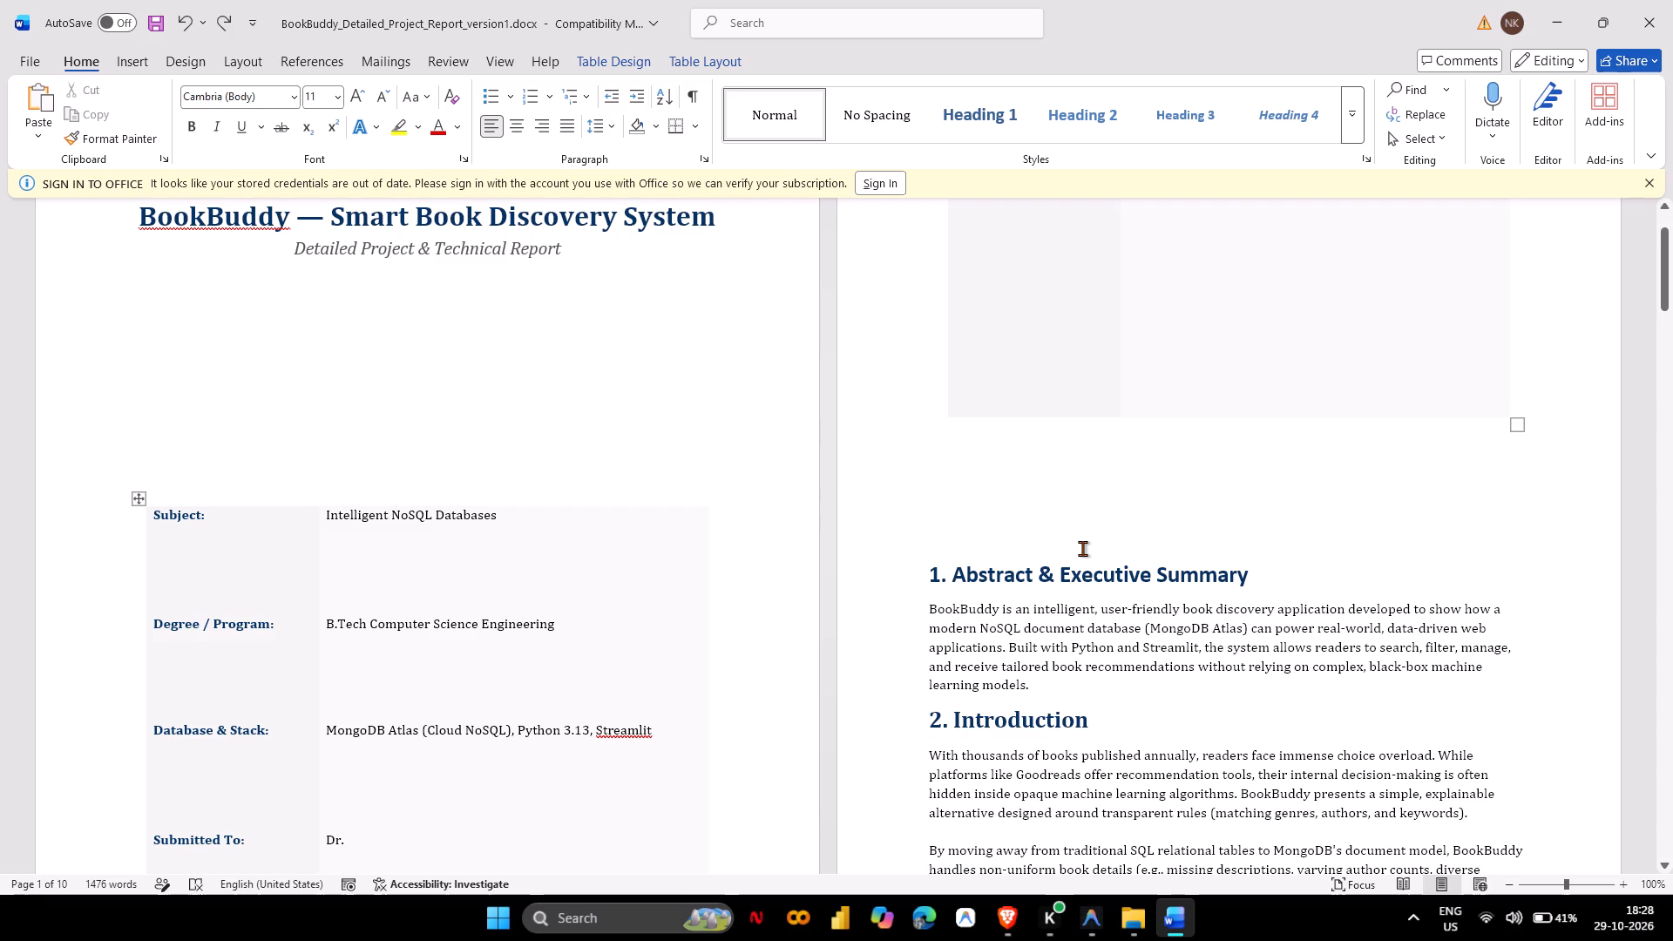
Re-enter the course teacher's name after "Dr." beside "Submitted To:" in the cover details table.
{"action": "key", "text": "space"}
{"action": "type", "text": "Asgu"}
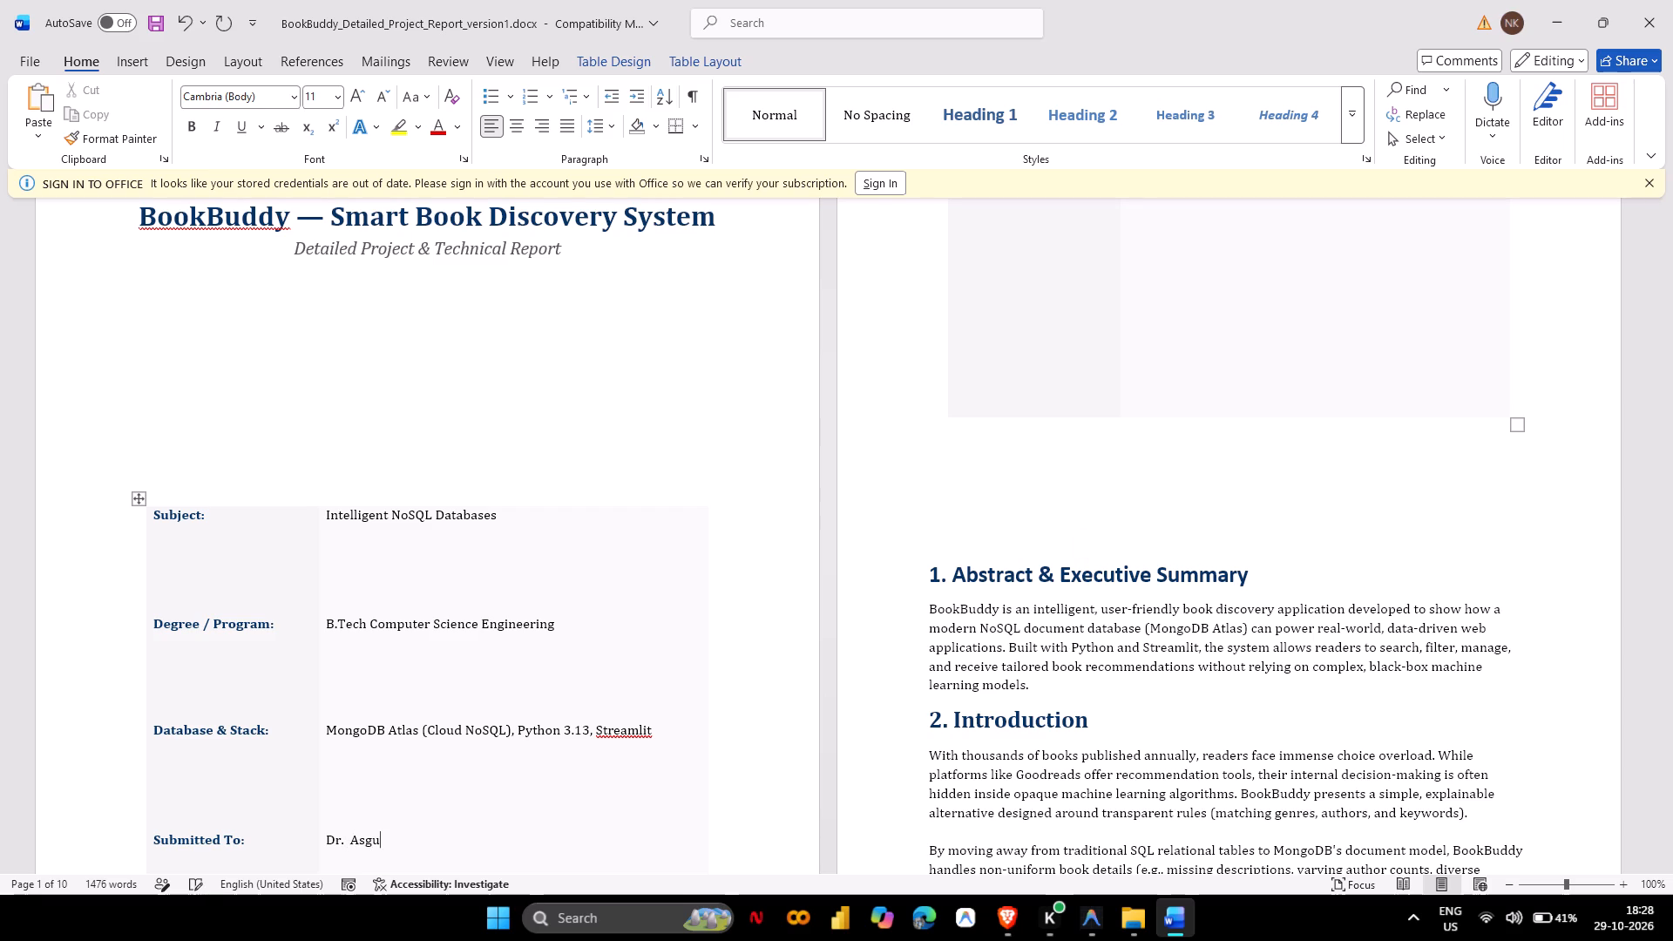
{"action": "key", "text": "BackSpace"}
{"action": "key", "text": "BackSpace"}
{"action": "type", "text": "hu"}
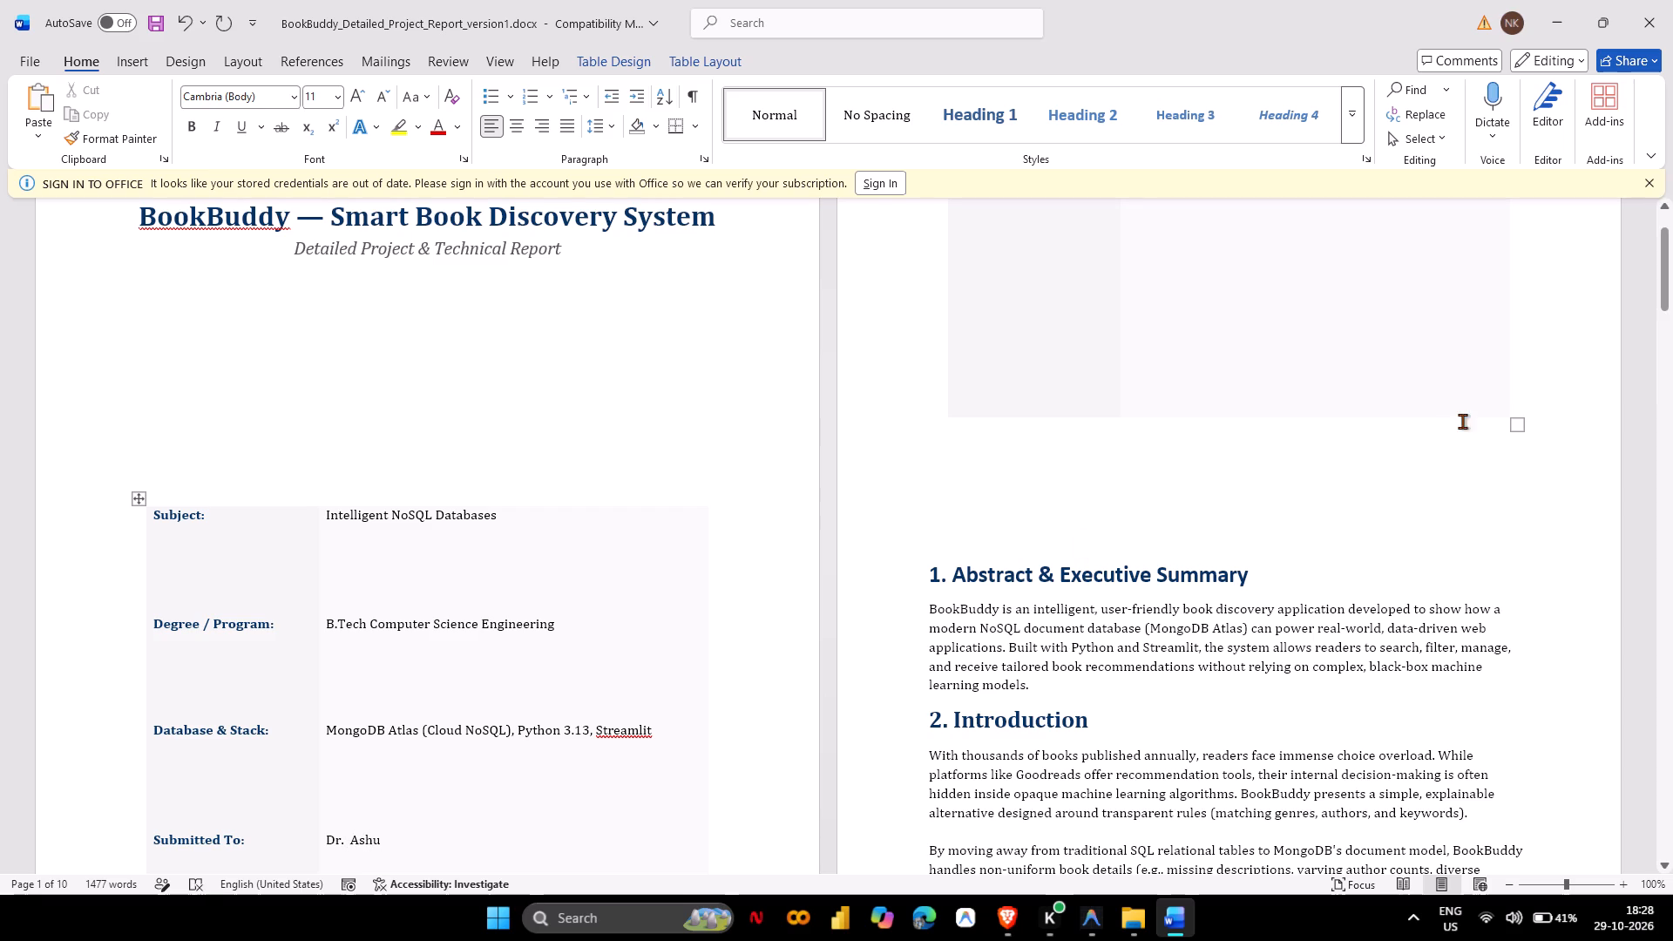
Shrink the cover details table in width and height so that it fits entirely on the first page.
{"action": "left_click", "coordinate": [1222, 353]}
{"action": "scroll", "coordinate": [1222, 353], "scroll_direction": "up", "scroll_amount": 1}
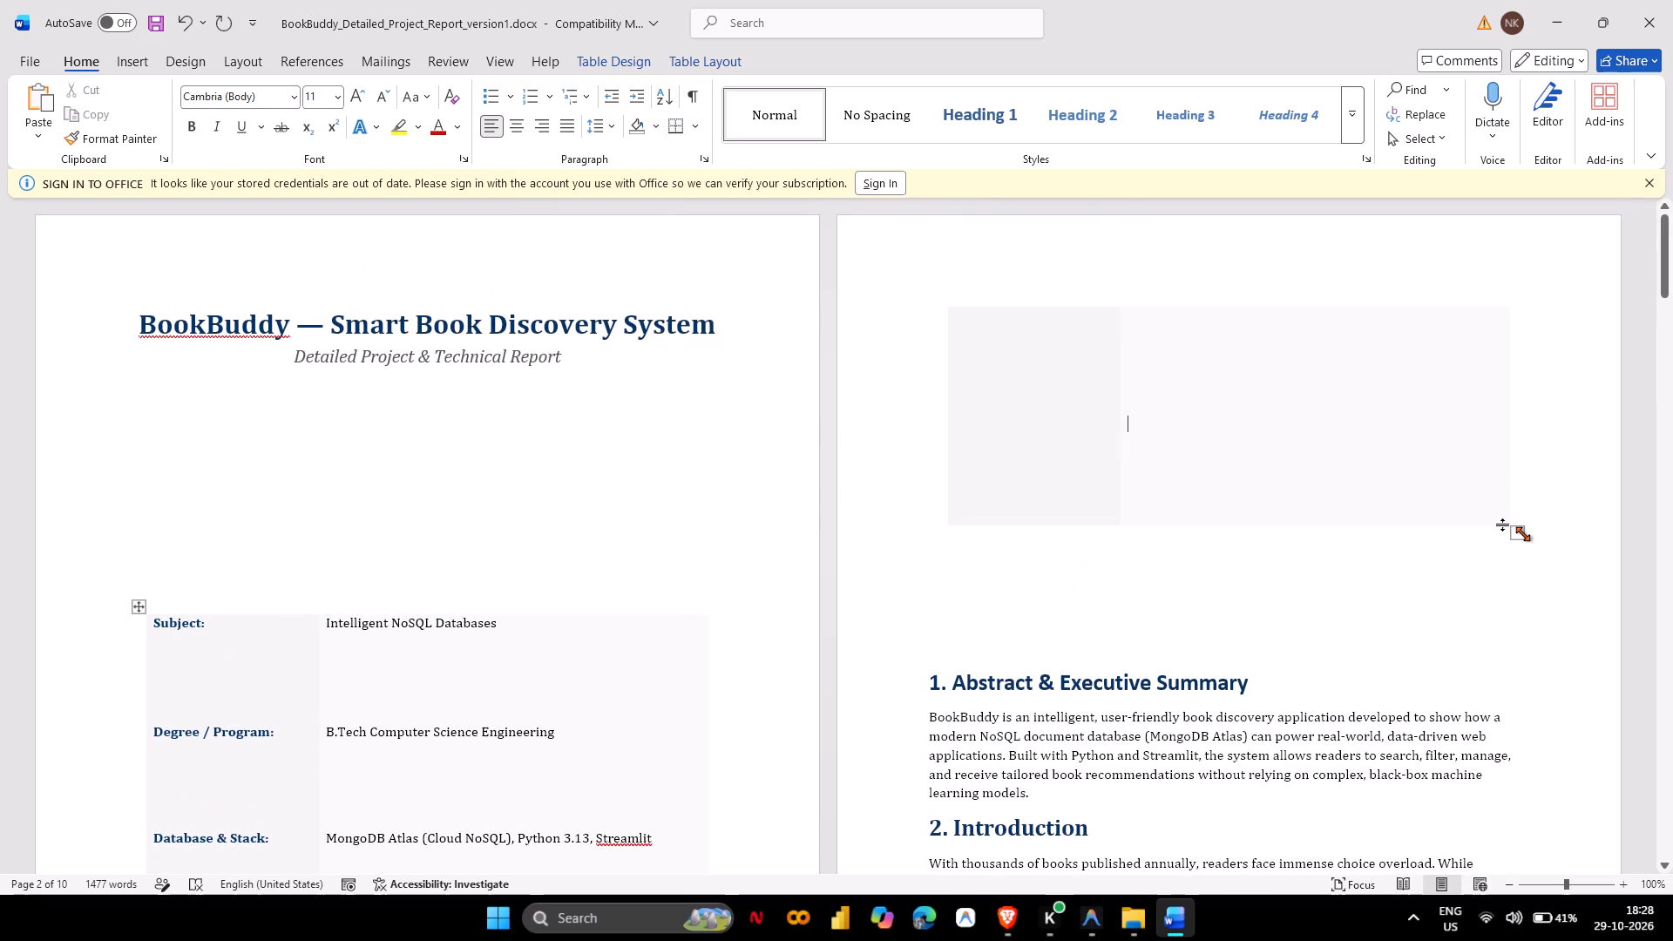
{"action": "double_click", "coordinate": [1522, 533]}
{"action": "left_click_drag", "start_coordinate": [1522, 533], "coordinate": [1144, 388]}
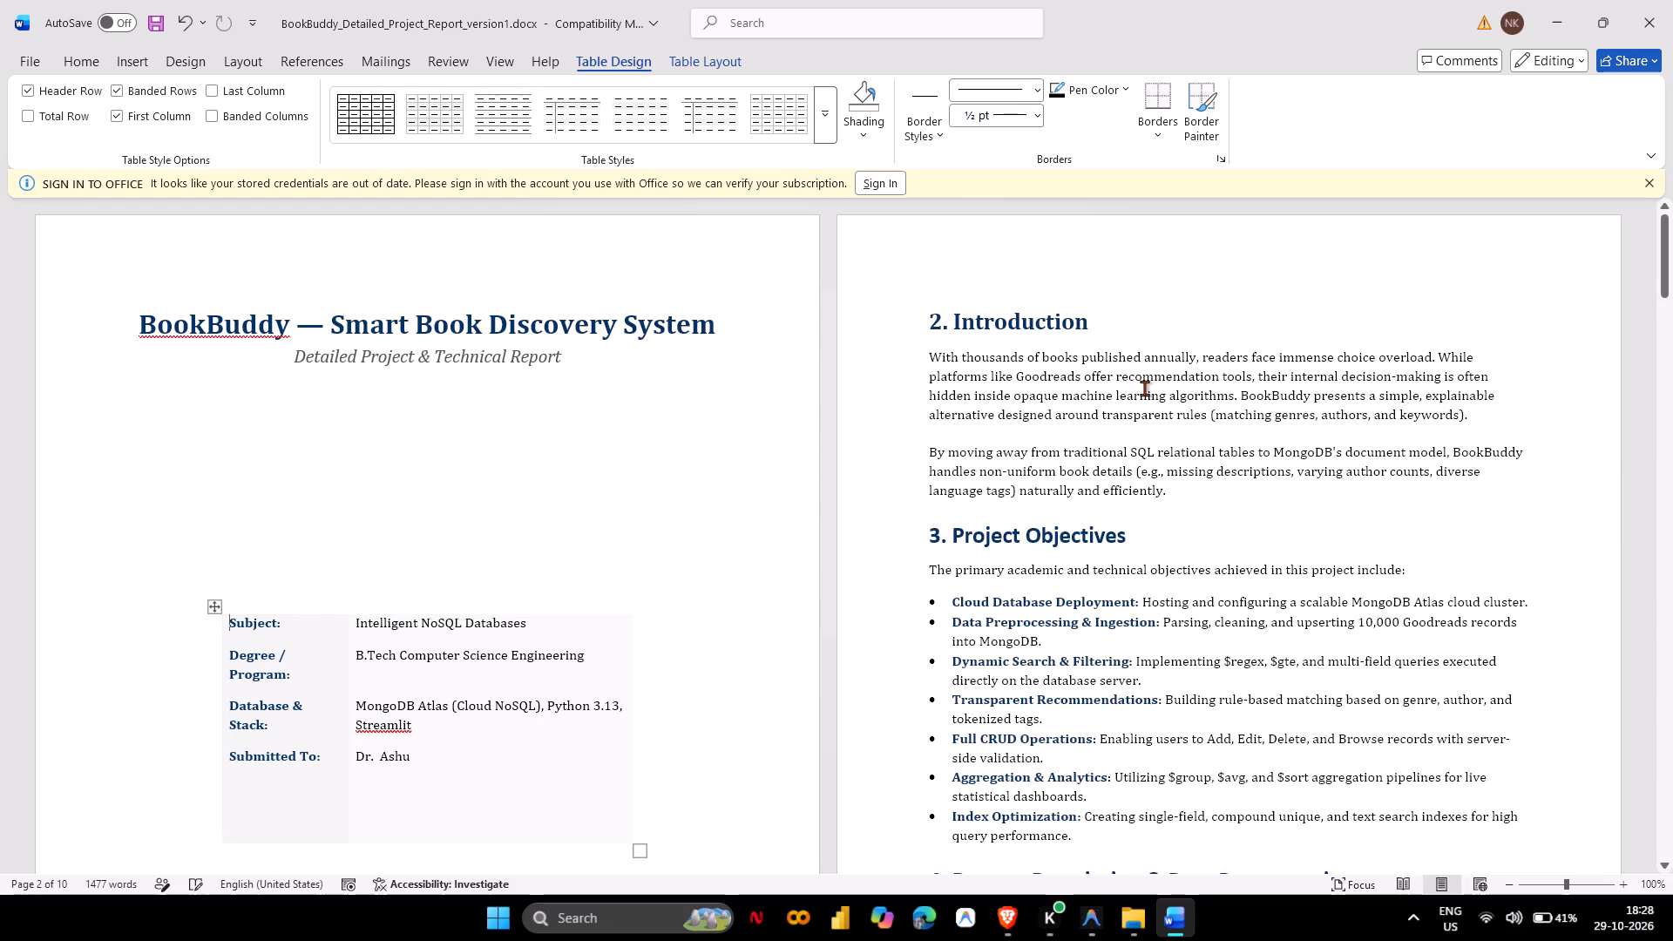
Try removing the blank space below the Submitted To row of the cover details table.
{"action": "scroll", "coordinate": [792, 568], "scroll_direction": "down", "scroll_amount": 1}
{"action": "left_click", "coordinate": [478, 437]}
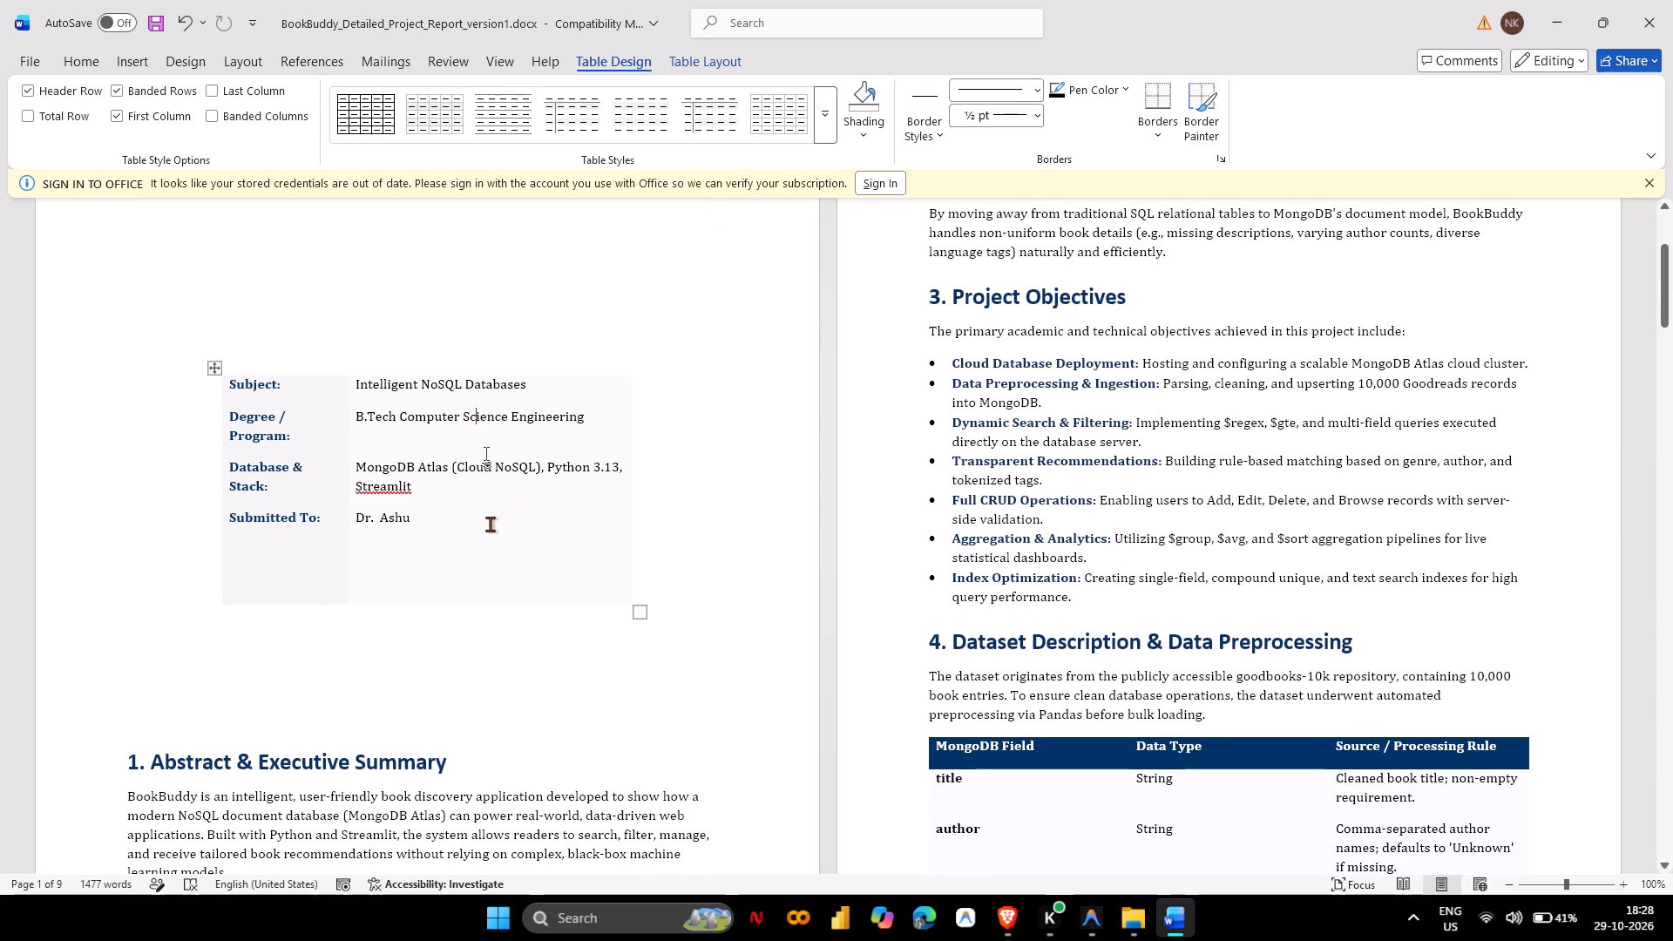
{"action": "left_click", "coordinate": [490, 524]}
{"action": "left_click", "coordinate": [438, 559]}
{"action": "left_click", "coordinate": [392, 595]}
{"action": "left_click", "coordinate": [212, 366]}
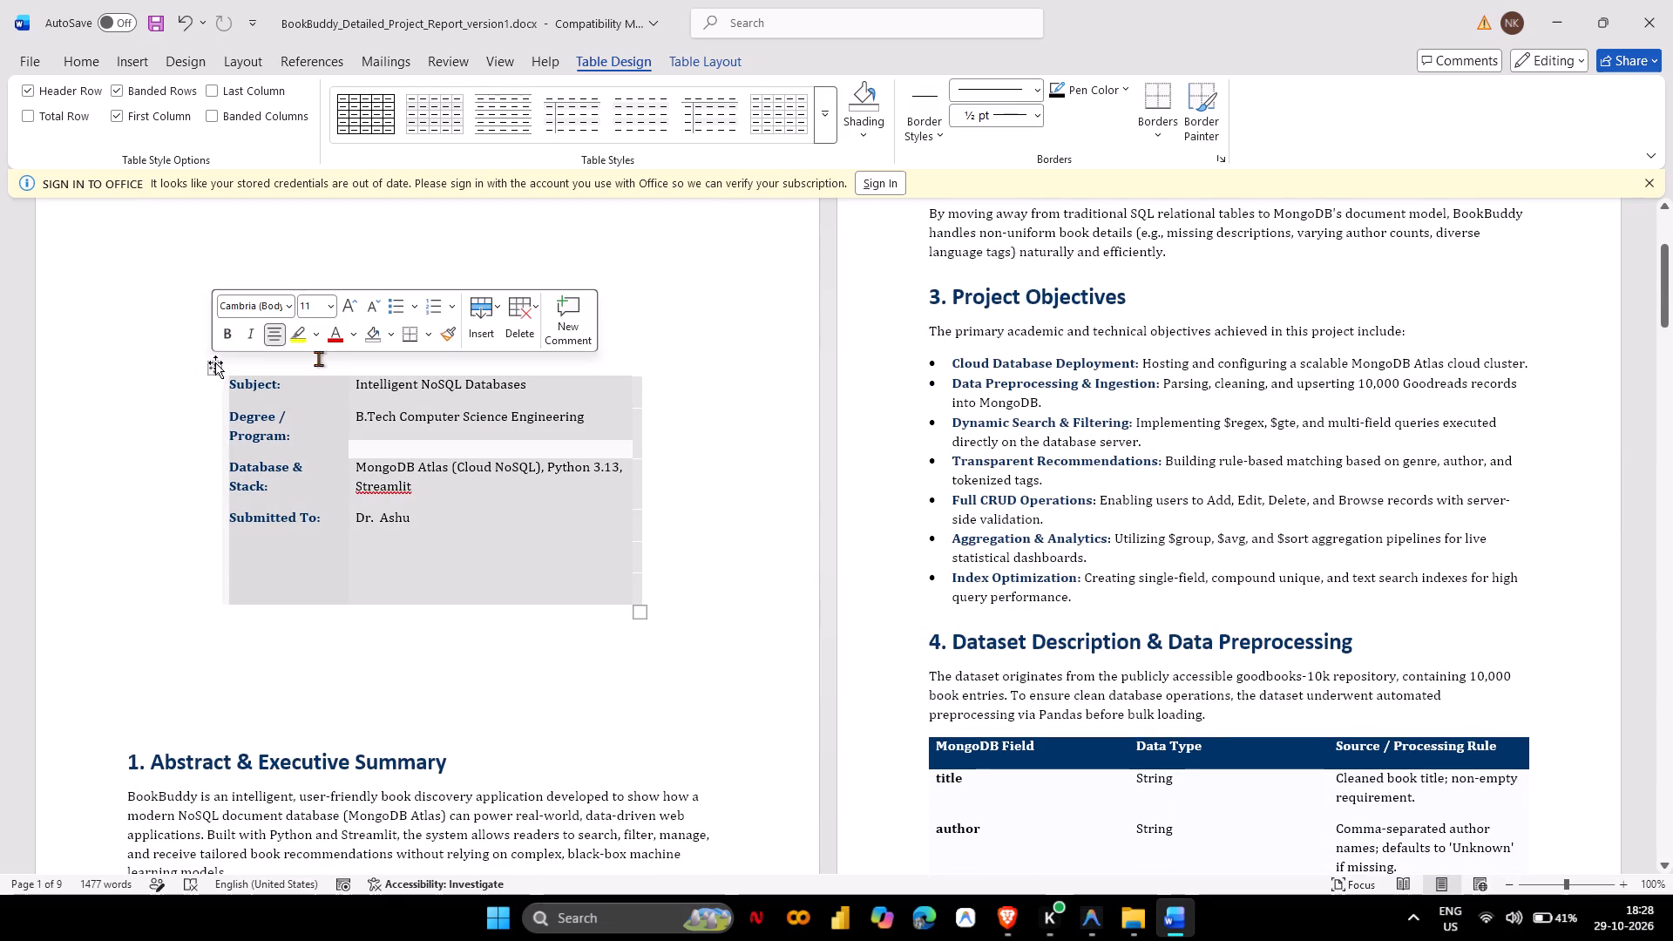
{"action": "left_click", "coordinate": [445, 518]}
{"action": "left_click", "coordinate": [427, 569]}
{"action": "key", "text": "BackSpace"}
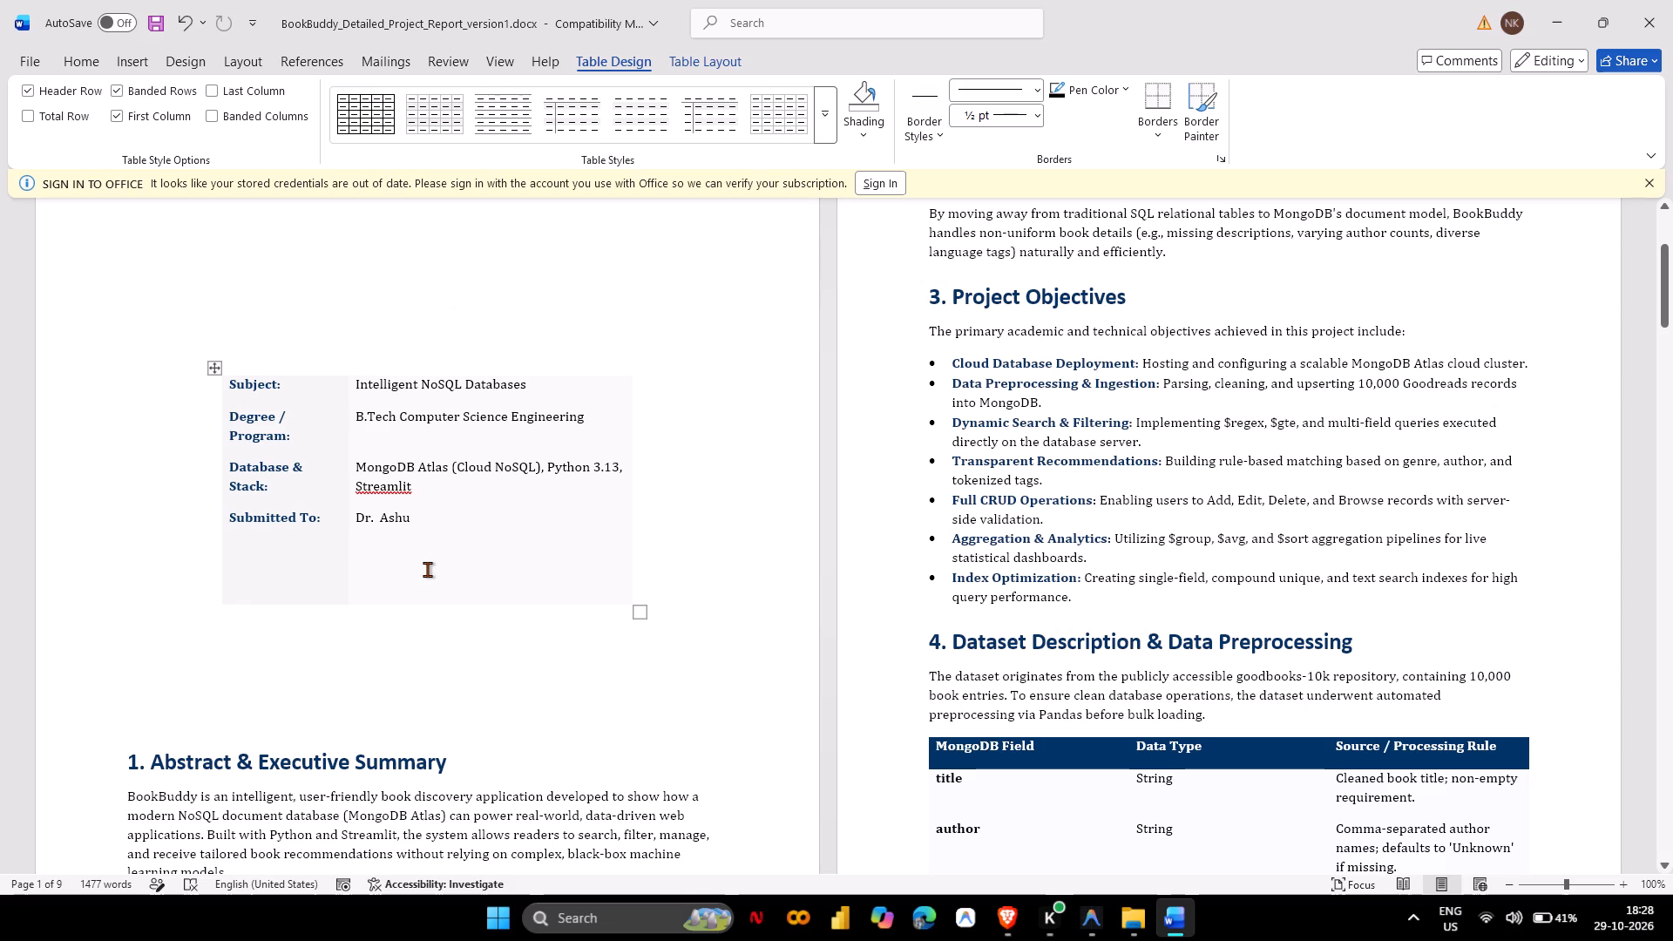
{"action": "key", "text": "Down"}
{"action": "key", "text": "BackSpace"}
{"action": "key", "text": "BackSpace"}
{"action": "double_click", "coordinate": [427, 569]}
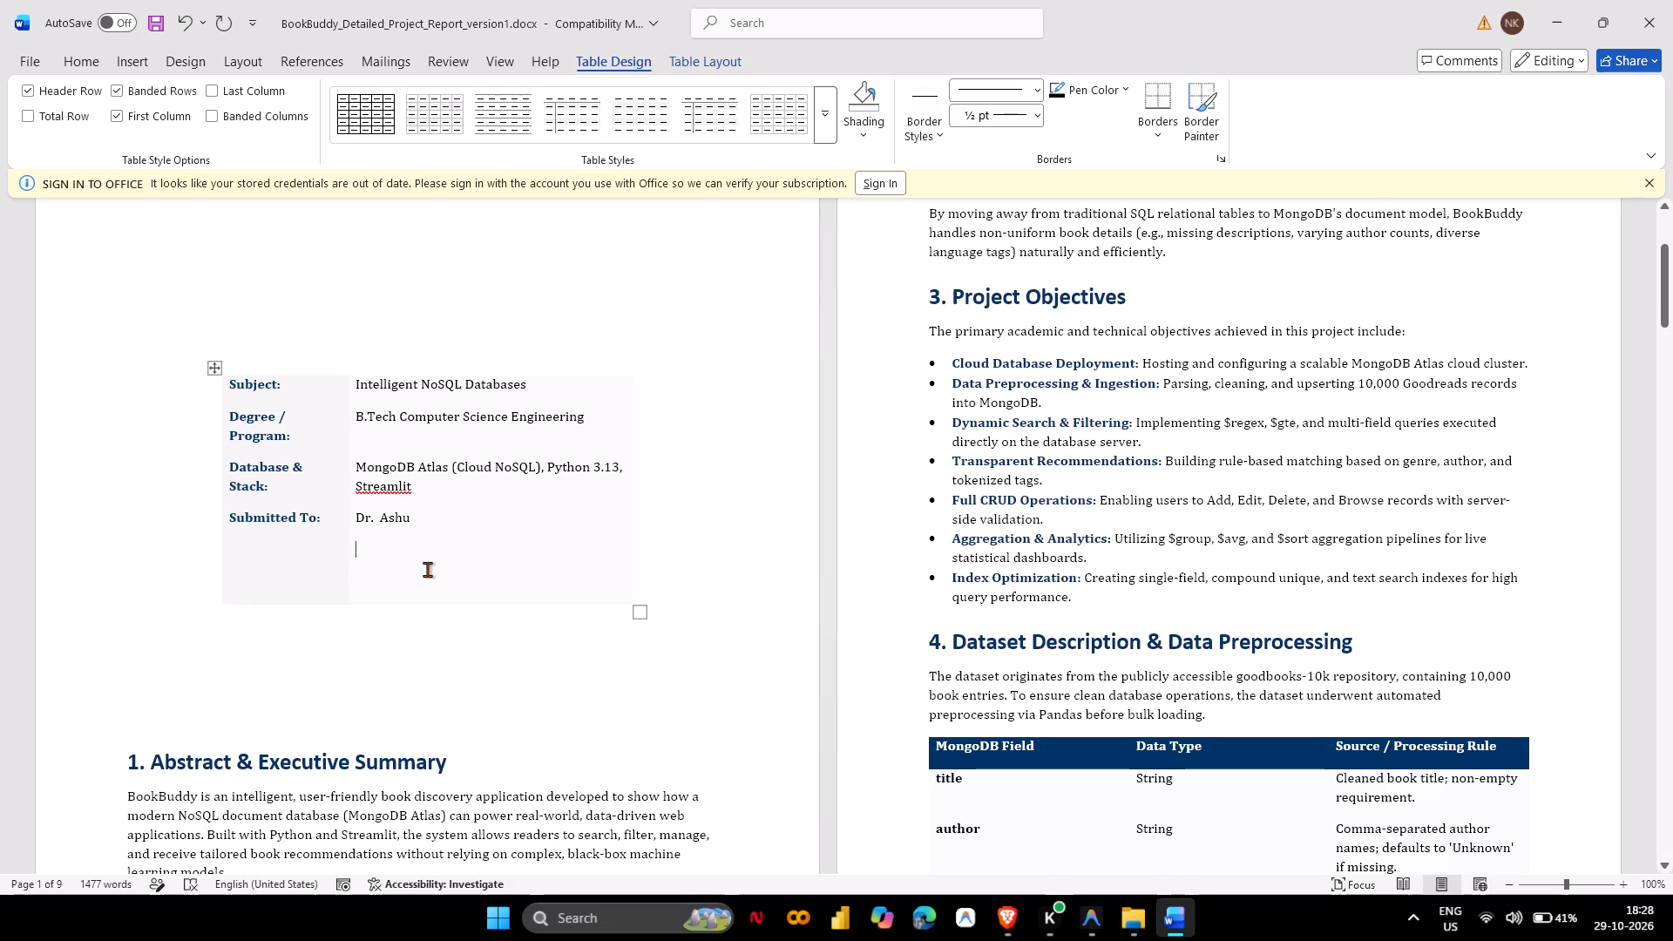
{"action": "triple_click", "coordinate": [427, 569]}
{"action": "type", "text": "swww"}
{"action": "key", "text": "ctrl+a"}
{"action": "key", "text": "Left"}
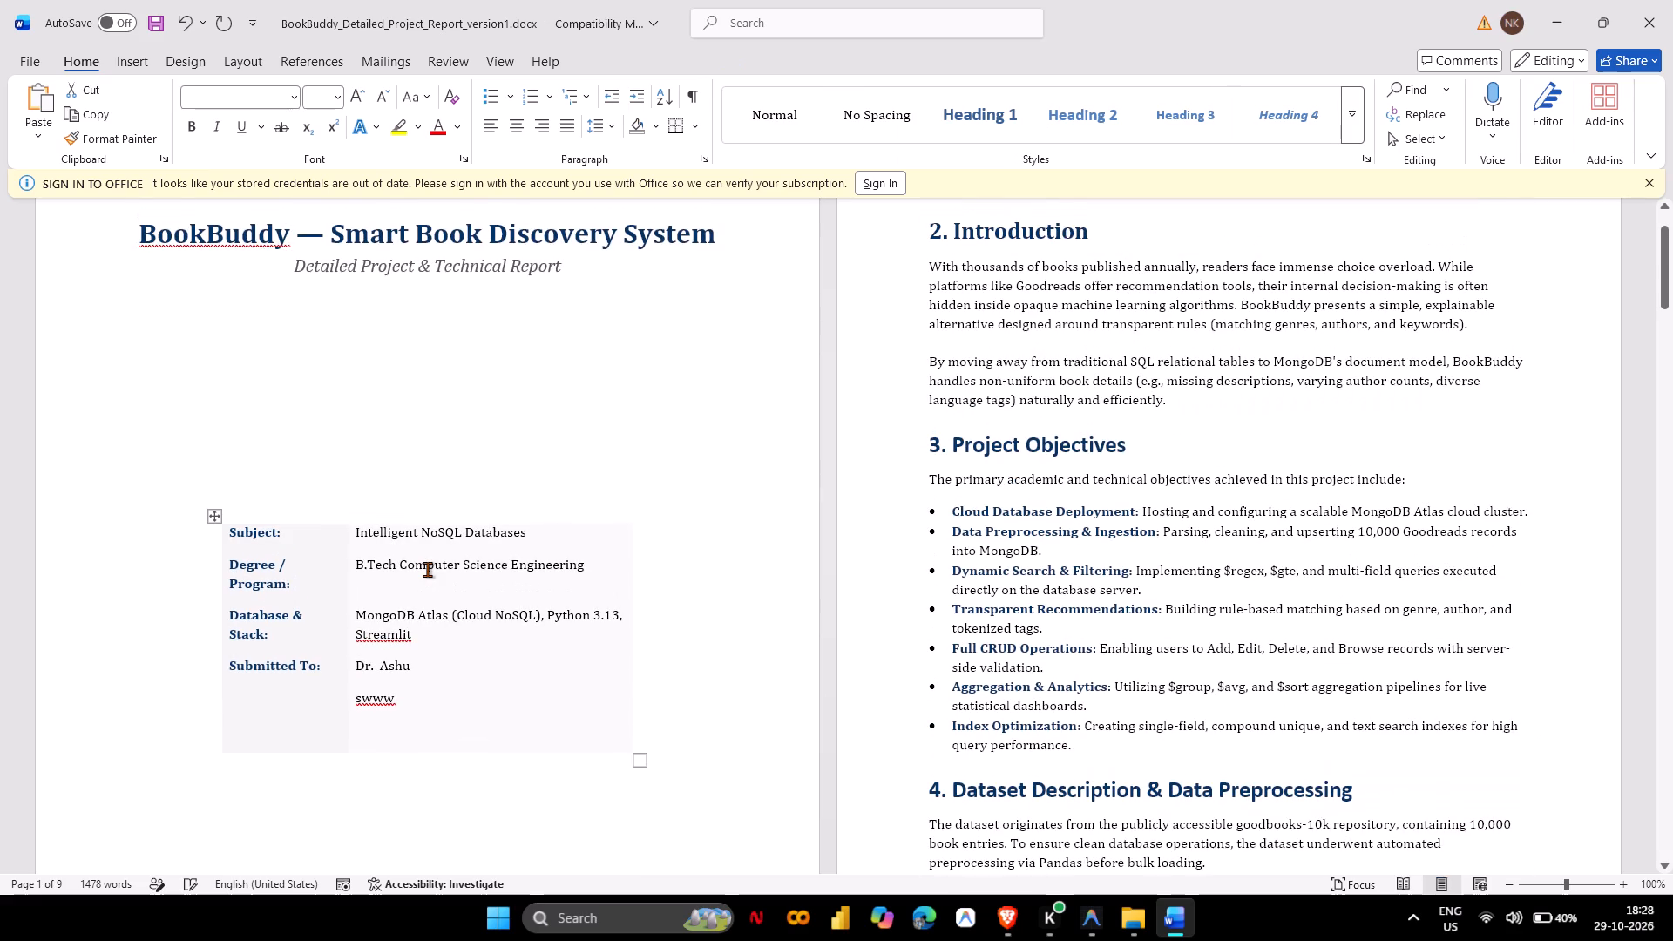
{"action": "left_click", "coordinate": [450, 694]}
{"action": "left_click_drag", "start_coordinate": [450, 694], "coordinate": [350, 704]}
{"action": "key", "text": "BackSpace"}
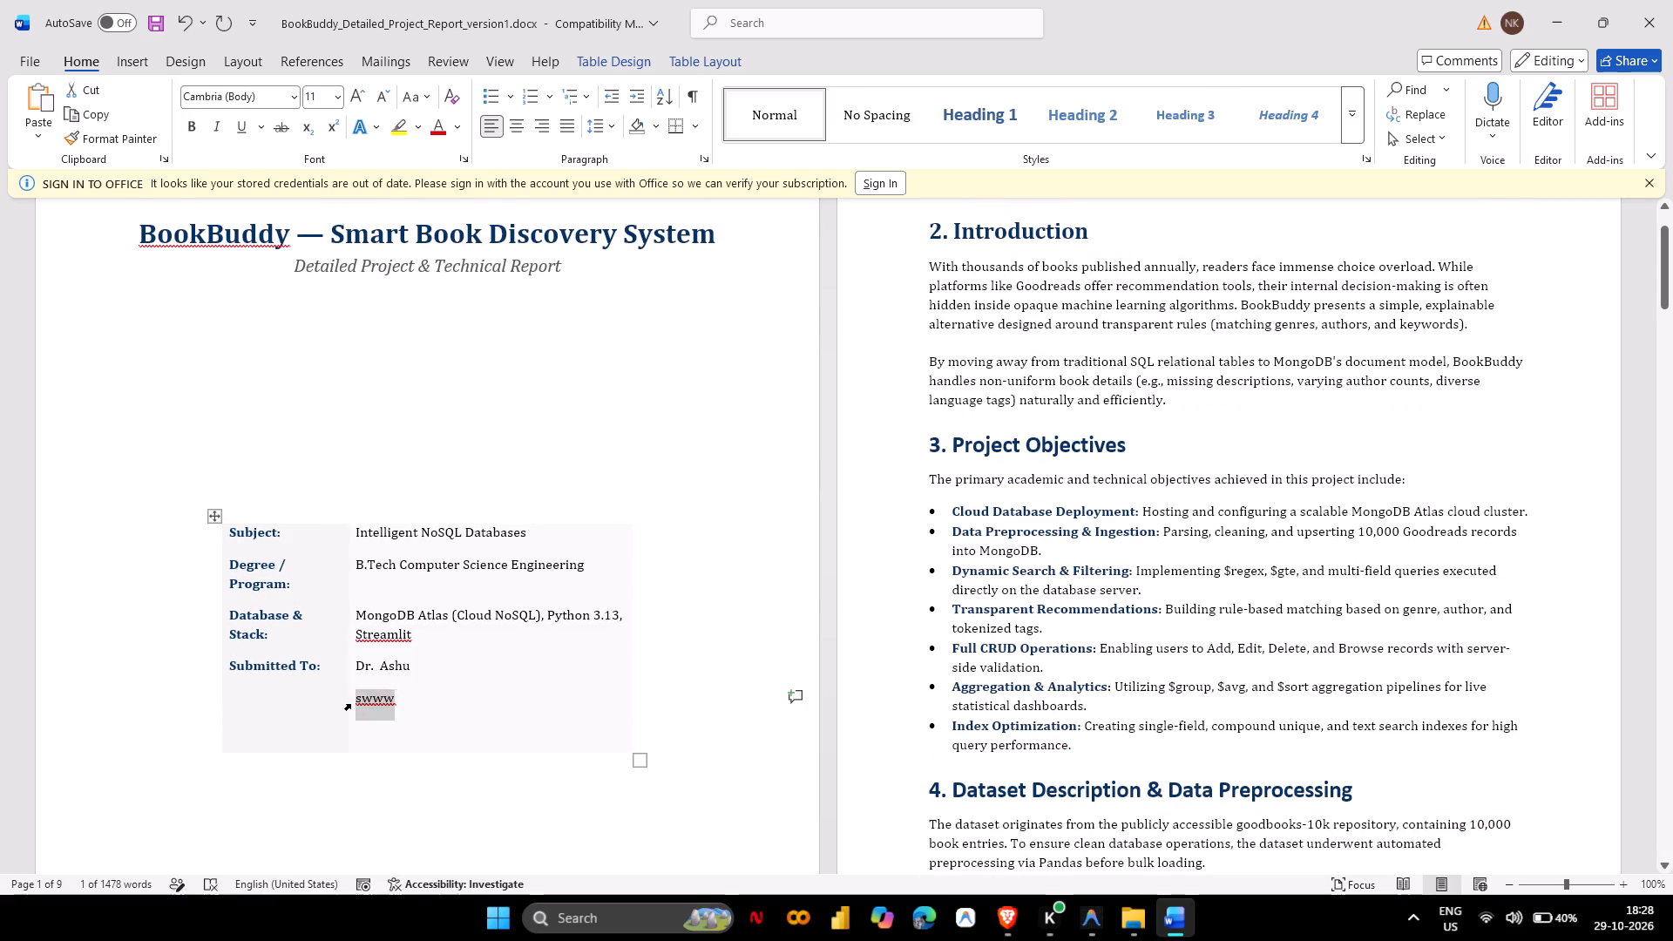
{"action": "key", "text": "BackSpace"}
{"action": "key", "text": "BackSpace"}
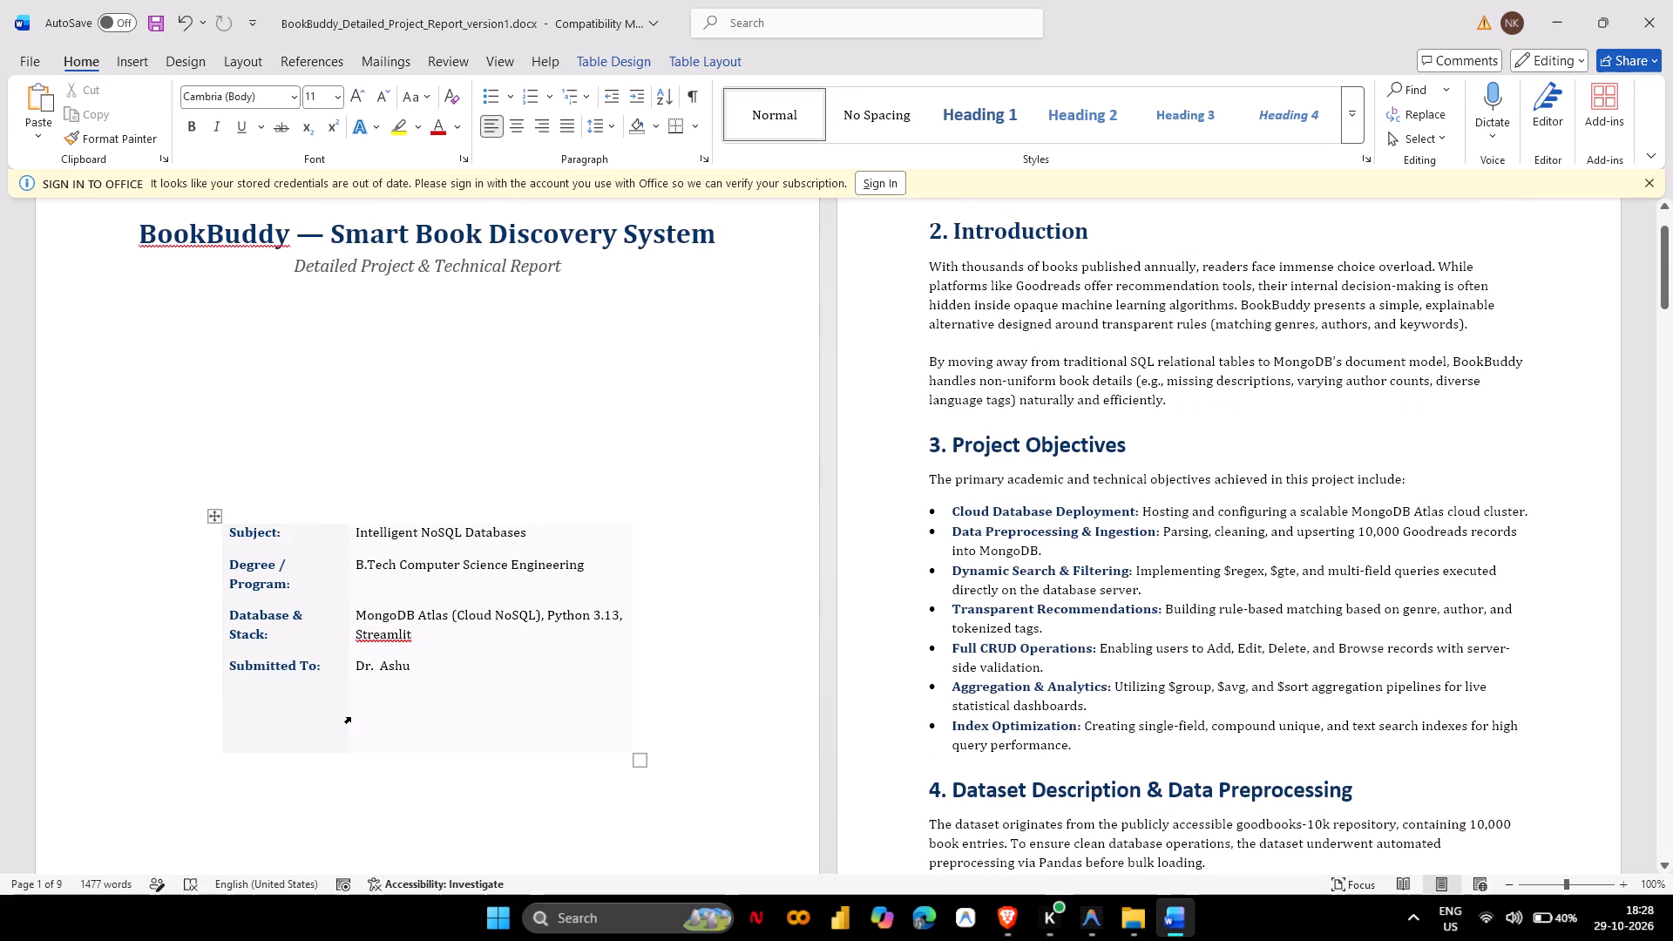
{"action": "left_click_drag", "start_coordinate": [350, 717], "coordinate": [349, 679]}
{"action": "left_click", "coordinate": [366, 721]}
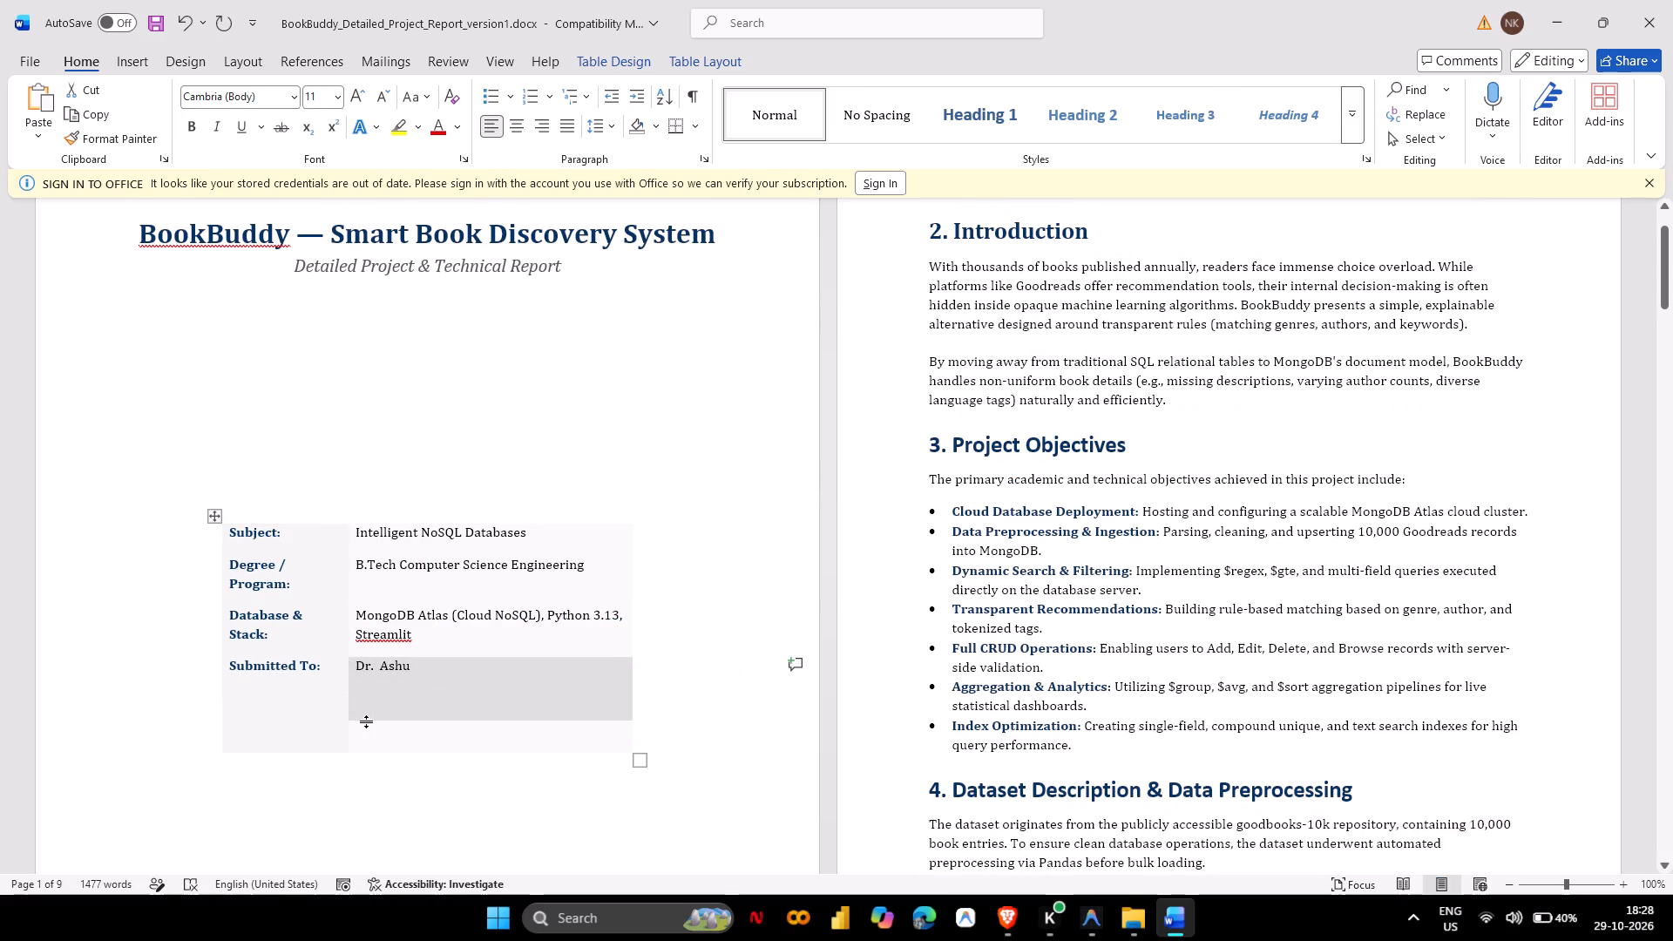
Undo the cover details table edits back to the three-row version without the Submitted To row.
{"action": "key", "text": "ctrl+z"}
{"action": "key", "text": "ctrl+z"}
{"action": "key", "text": "ctrl+z"}
{"action": "key", "text": "ctrl+z"}
{"action": "key", "text": "ctrl+z"}
{"action": "key", "text": "ctrl+z"}
{"action": "key", "text": "ctrl+z"}
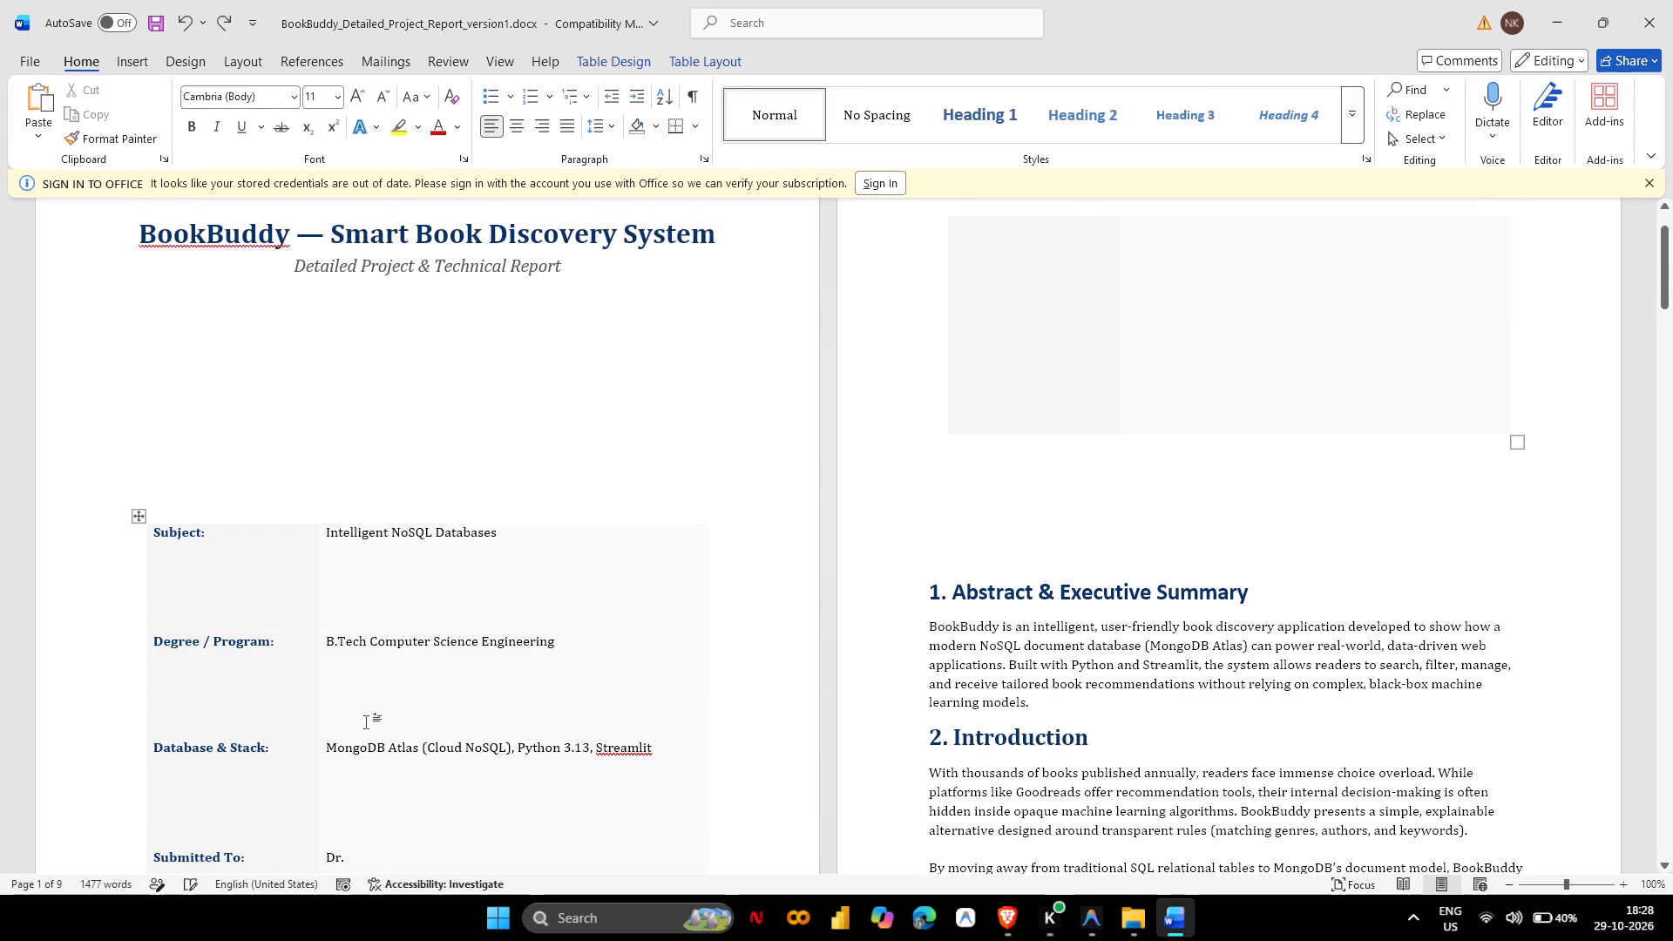
{"action": "key", "text": "ctrl+z"}
{"action": "key", "text": "ctrl+z"}
{"action": "key", "text": "ctrl+z"}
{"action": "key", "text": "ctrl+z"}
{"action": "key", "text": "ctrl+z"}
{"action": "key", "text": "ctrl+z"}
{"action": "key", "text": "ctrl+z"}
{"action": "key", "text": "ctrl+z"}
{"action": "key", "text": "ctrl+z"}
{"action": "key", "text": "ctrl+z"}
{"action": "key", "text": "ctrl+z"}
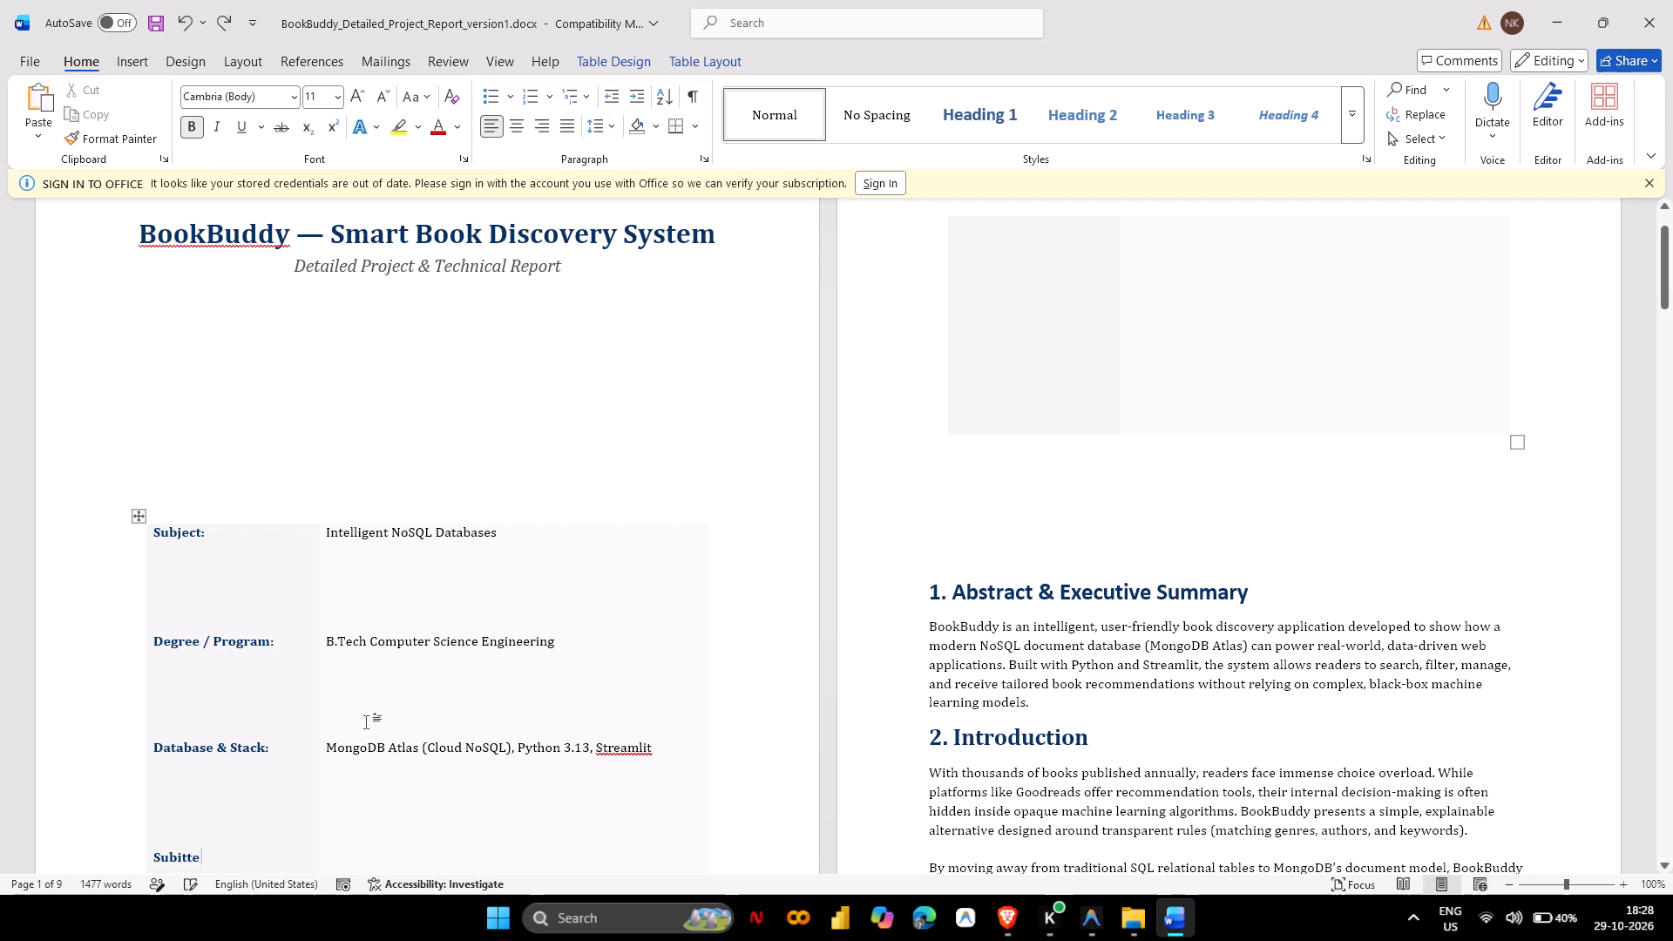
{"action": "key", "text": "ctrl+z"}
{"action": "key", "text": "ctrl+z"}
{"action": "key", "text": "ctrl+z"}
{"action": "key", "text": "ctrl+z"}
{"action": "key", "text": "ctrl+z"}
{"action": "key", "text": "ctrl+z"}
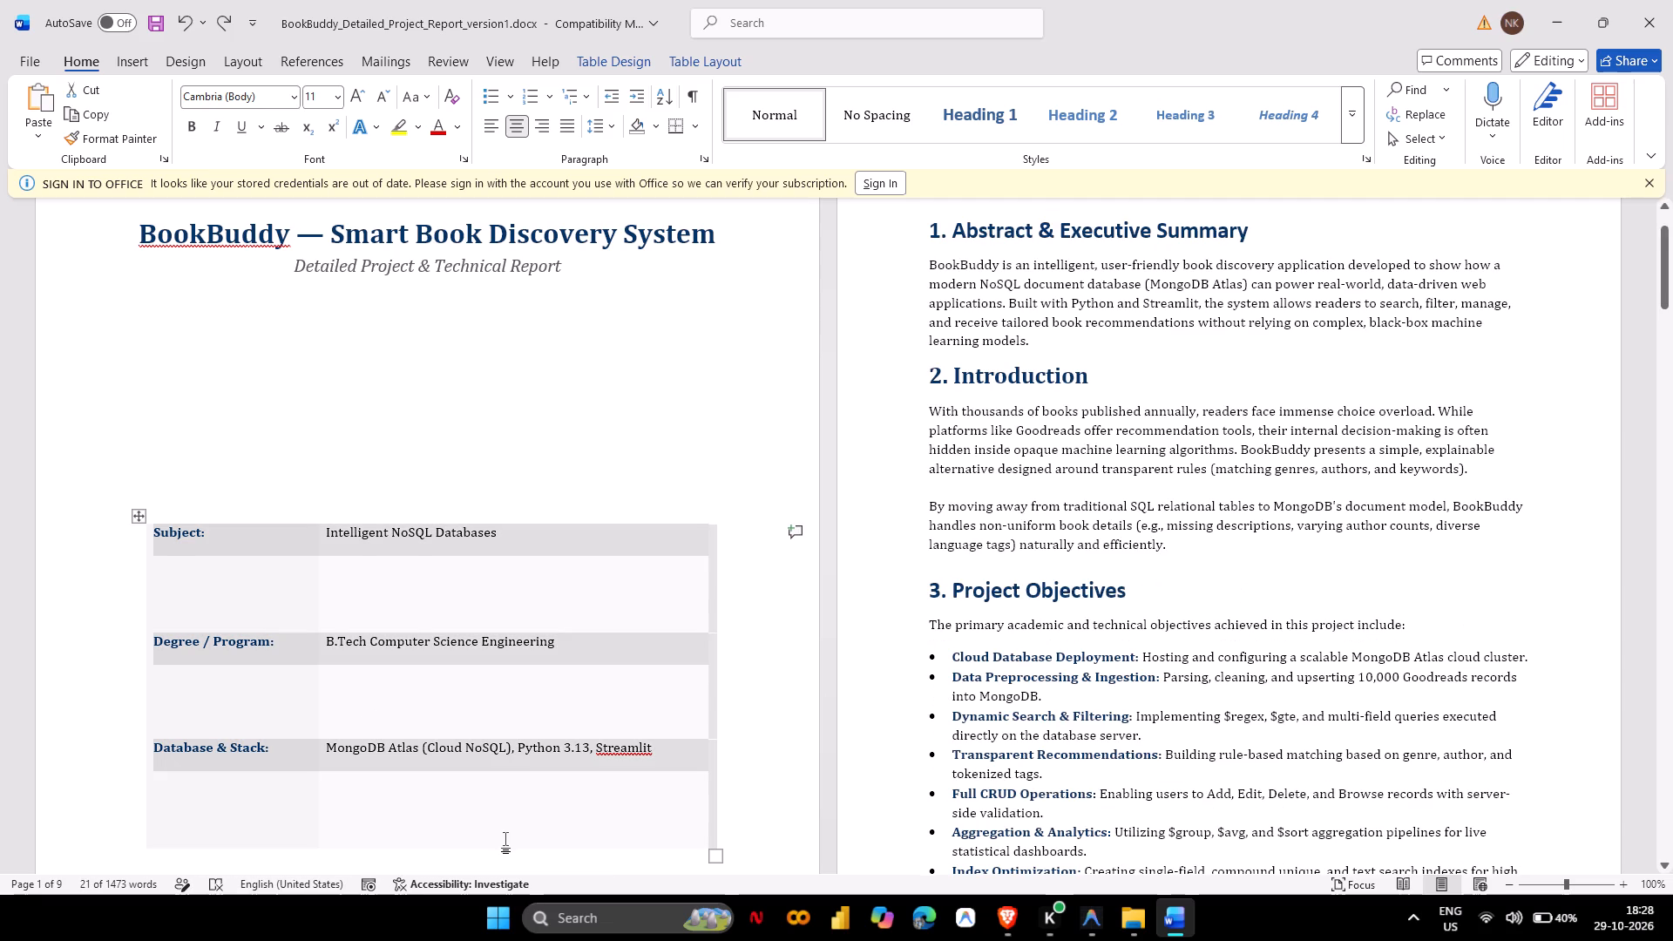
Shrink the three-row cover details table to about half its height, keeping roughly its full width.
{"action": "scroll", "coordinate": [519, 791], "scroll_direction": "down", "scroll_amount": 1}
{"action": "left_click", "coordinate": [458, 747]}
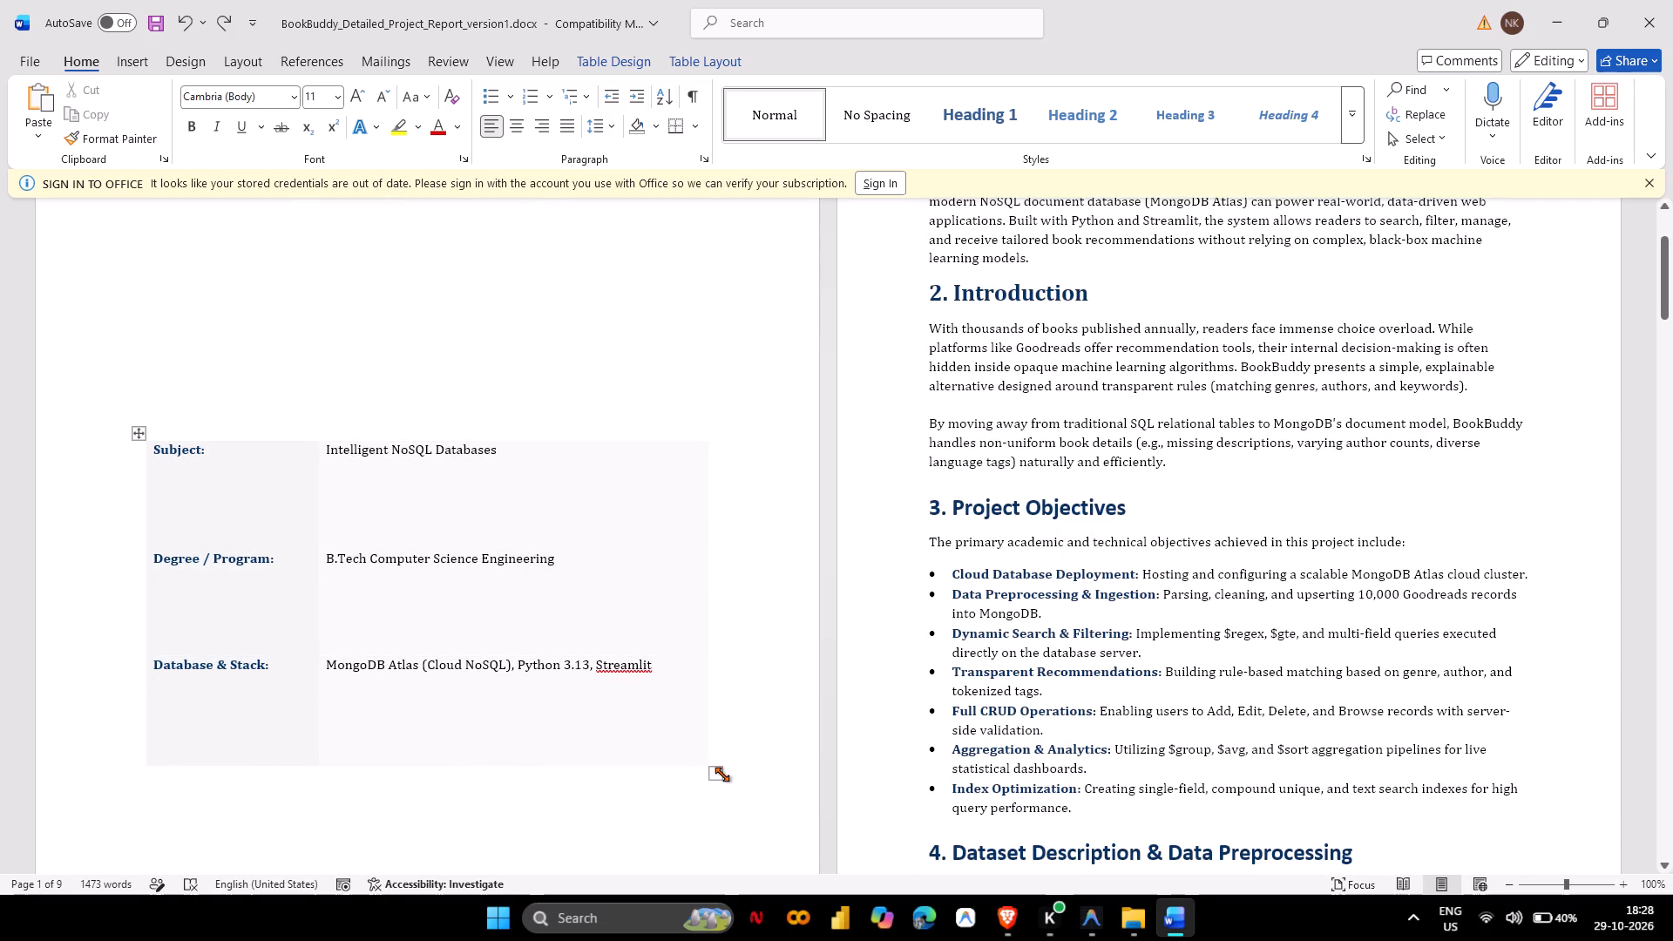
{"action": "left_click_drag", "start_coordinate": [718, 772], "coordinate": [689, 606]}
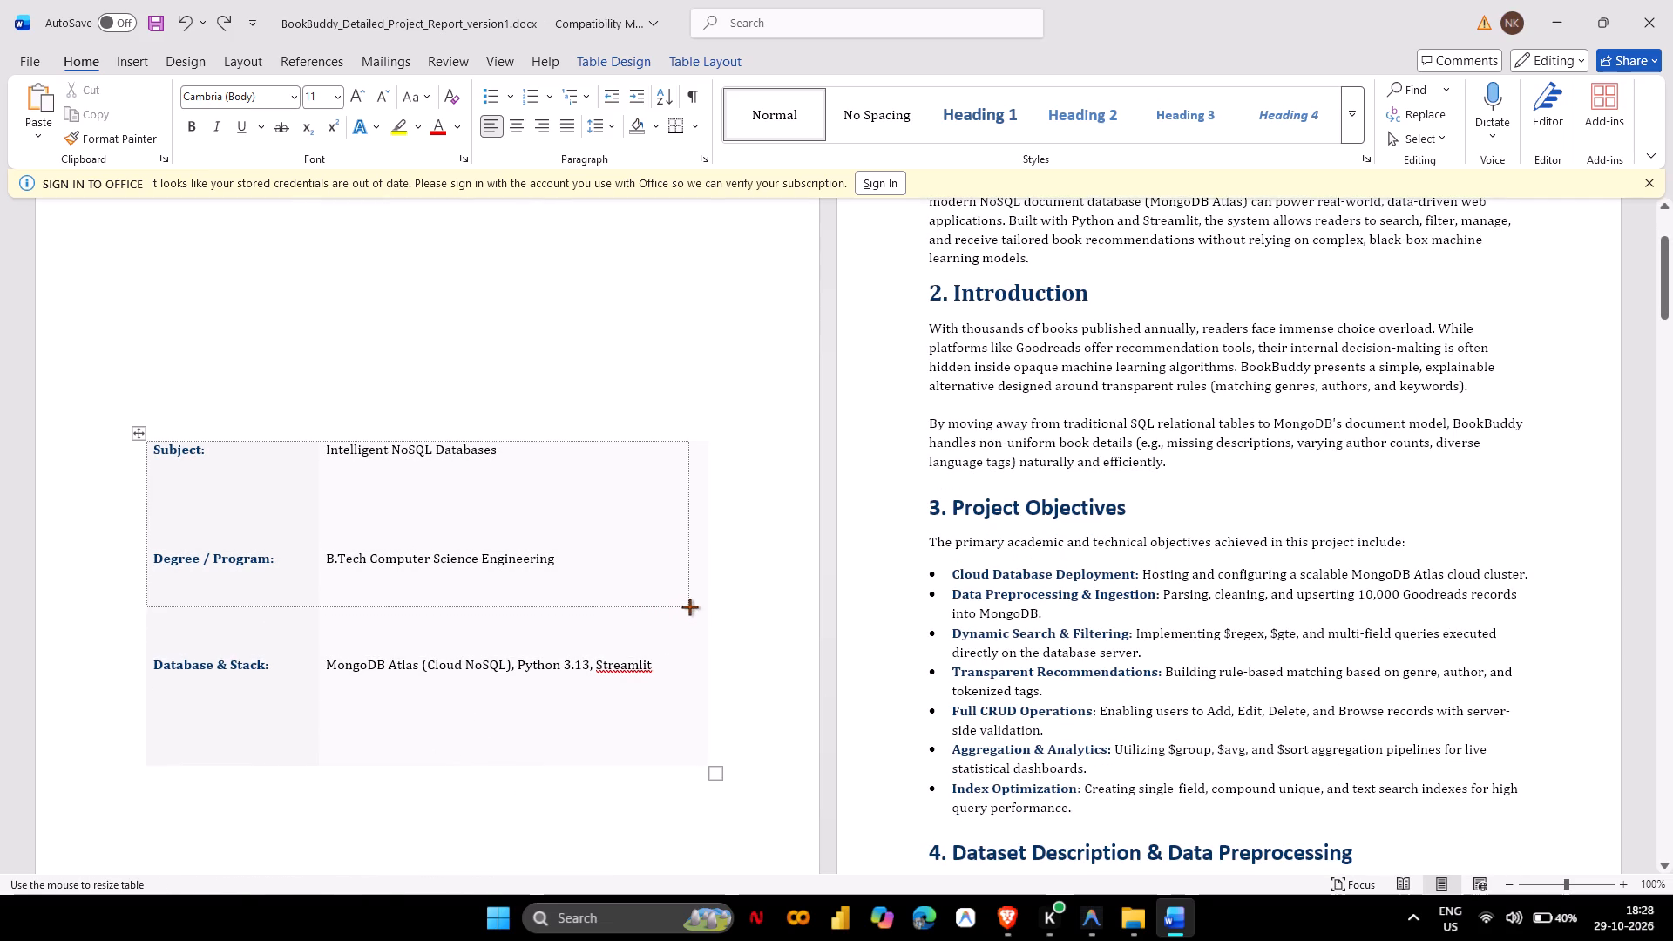
{"action": "left_click_drag", "start_coordinate": [689, 606], "coordinate": [713, 604]}
{"action": "left_click_drag", "start_coordinate": [478, 480], "coordinate": [478, 403]}
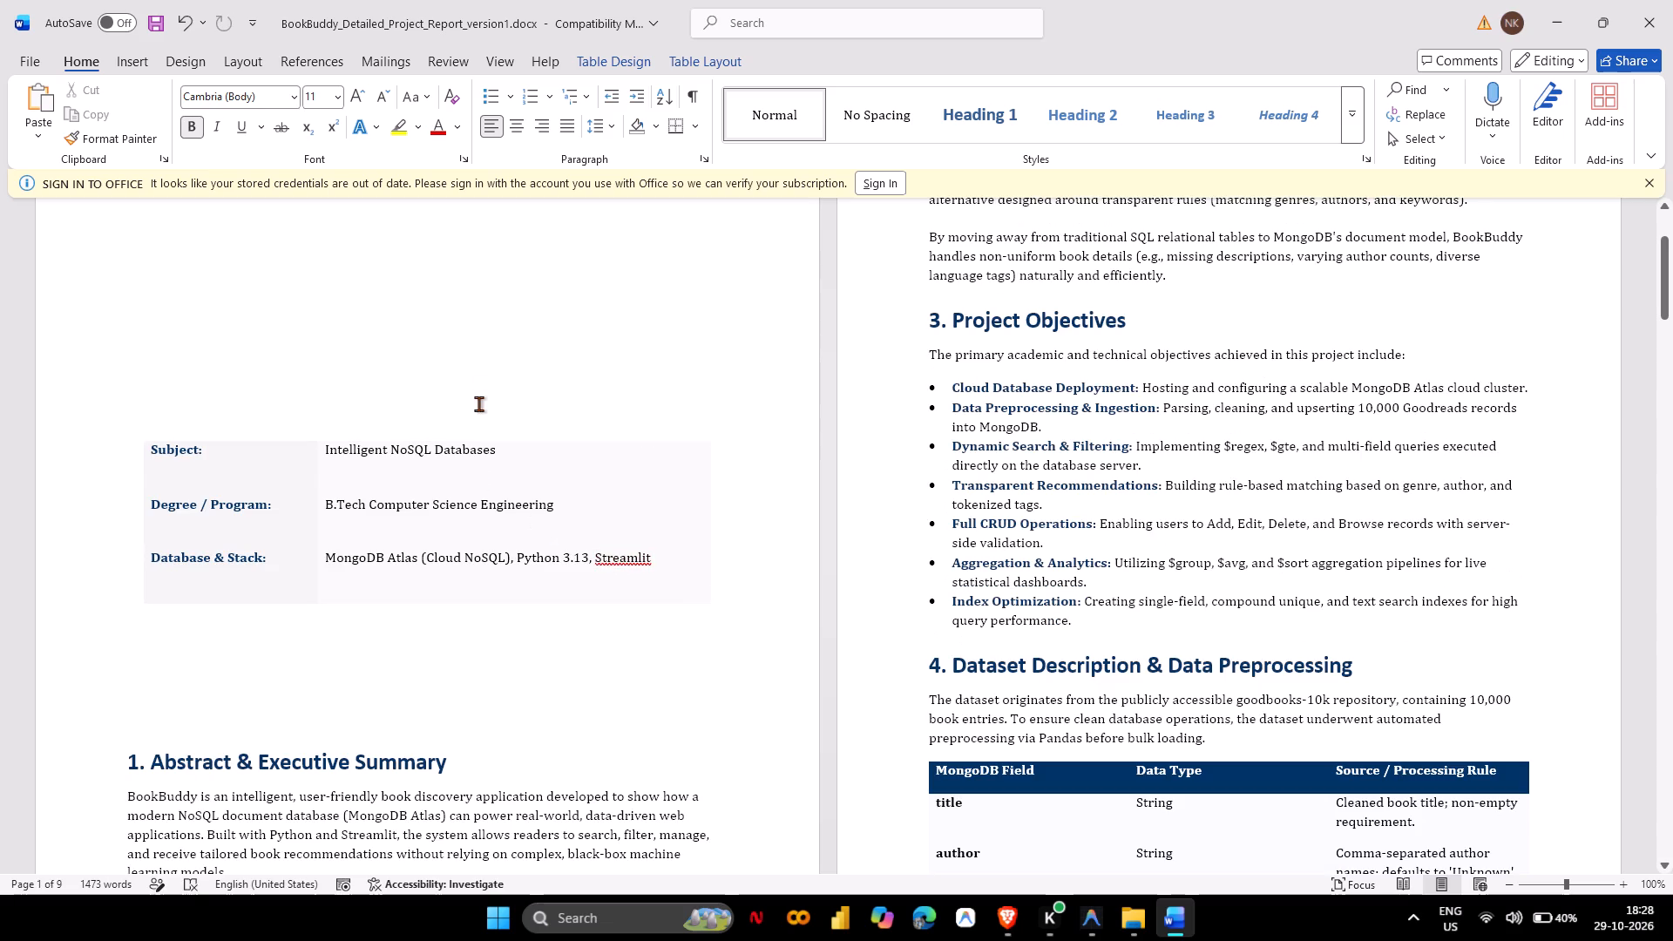
{"action": "left_click_drag", "start_coordinate": [478, 403], "coordinate": [469, 439]}
{"action": "left_click", "coordinate": [208, 696]}
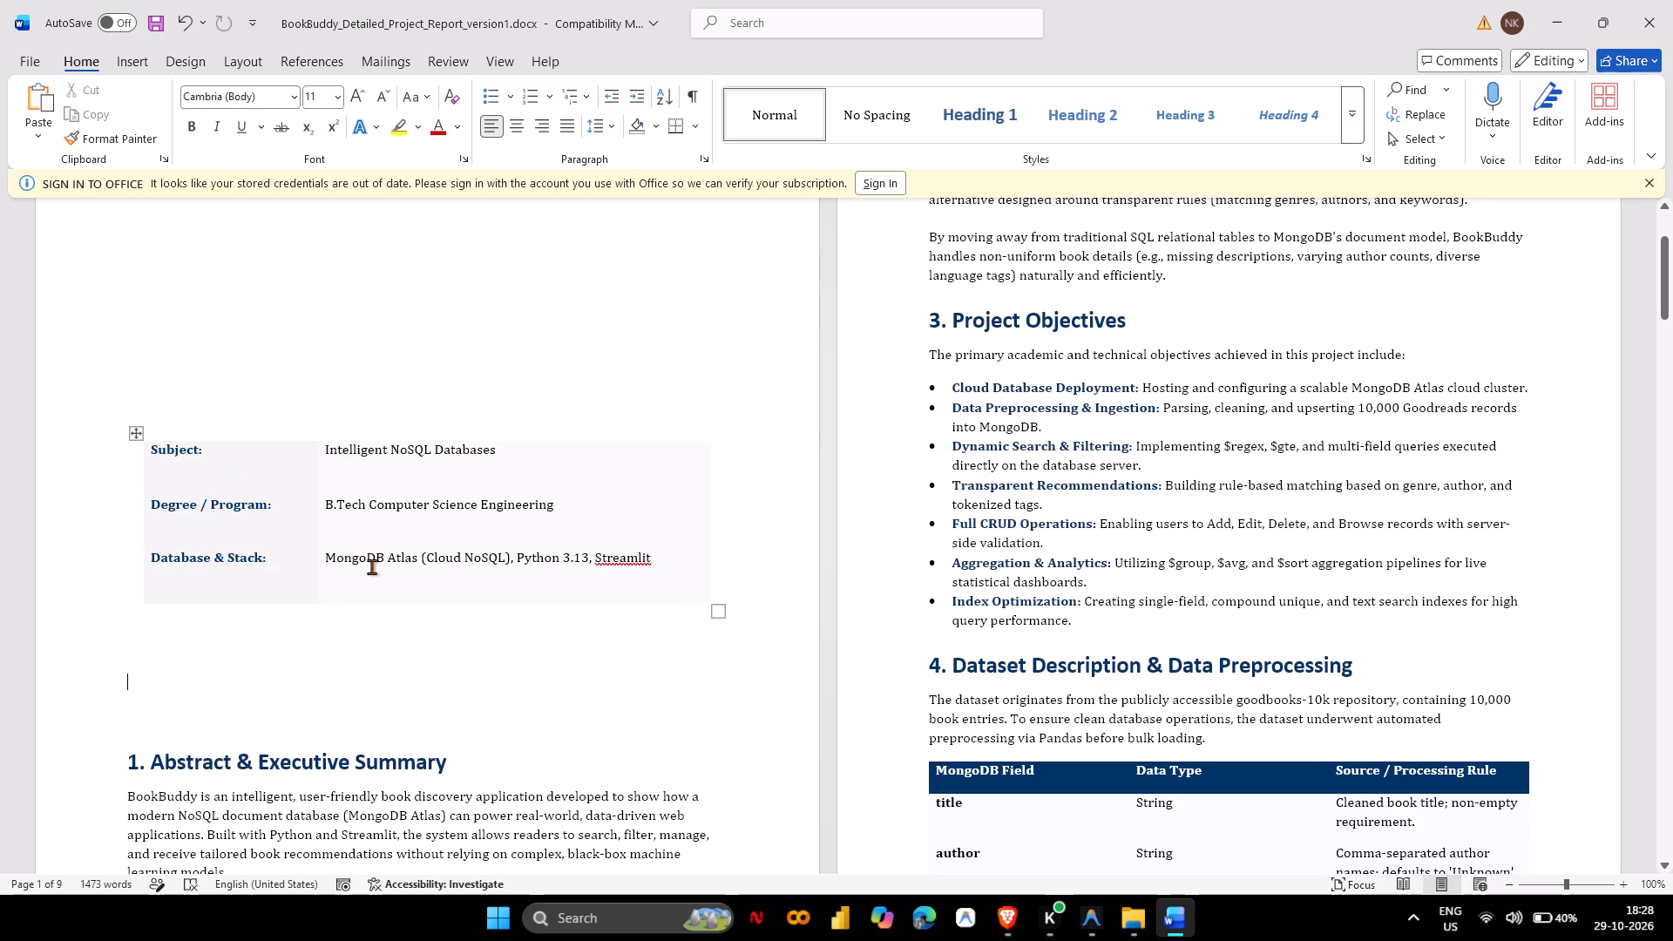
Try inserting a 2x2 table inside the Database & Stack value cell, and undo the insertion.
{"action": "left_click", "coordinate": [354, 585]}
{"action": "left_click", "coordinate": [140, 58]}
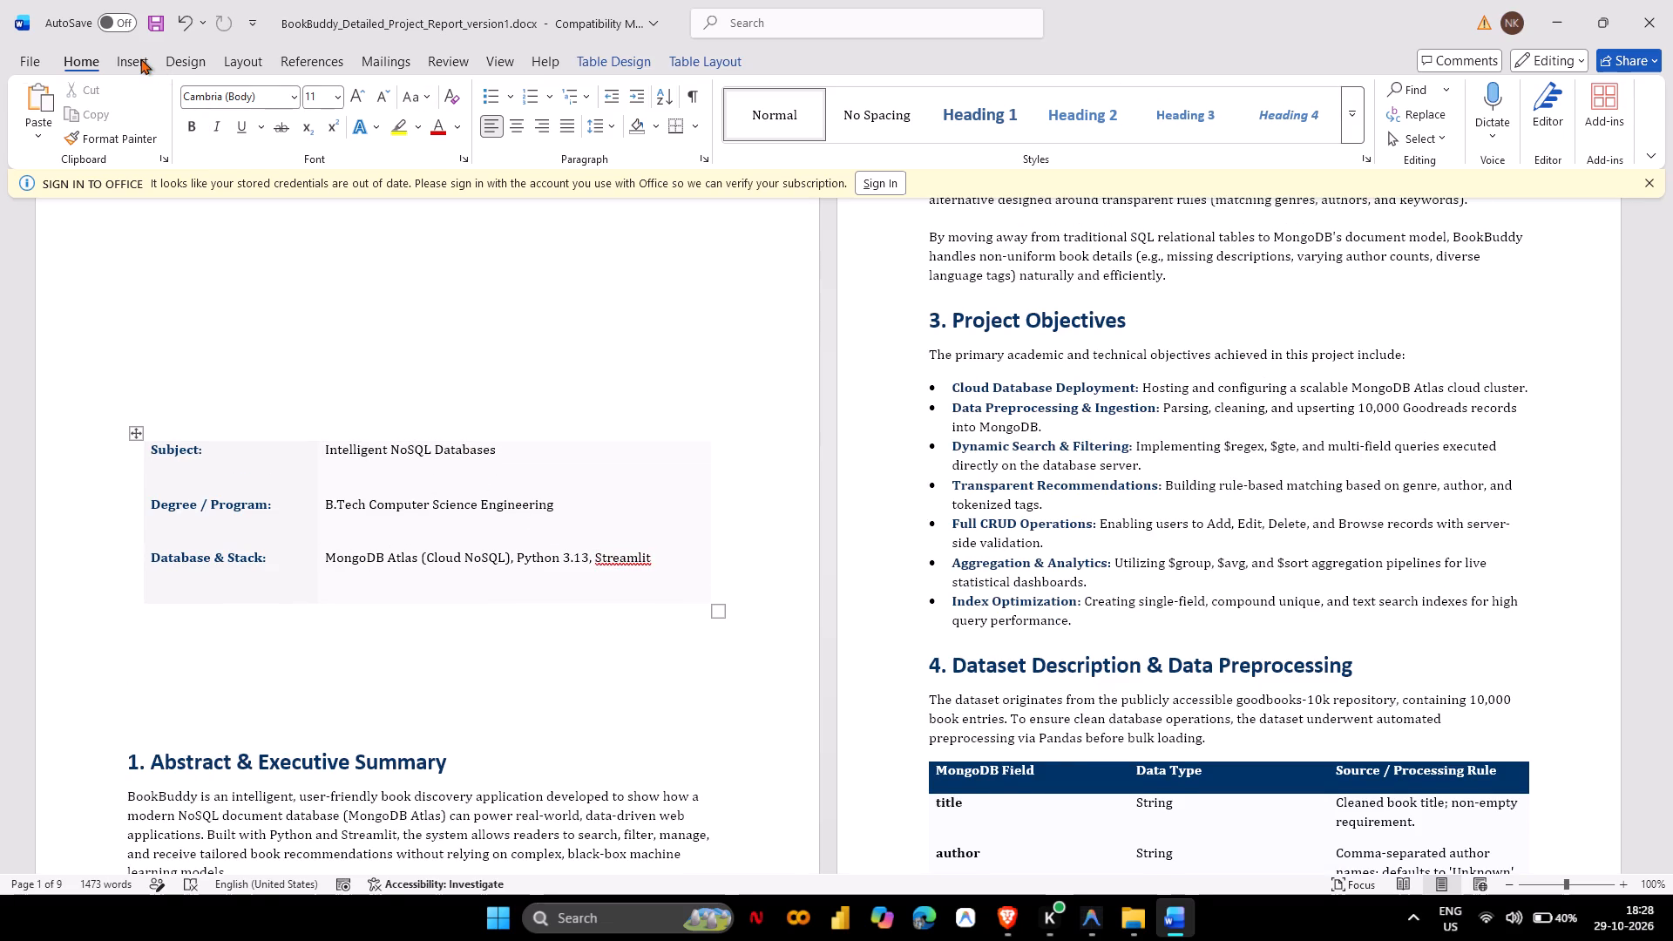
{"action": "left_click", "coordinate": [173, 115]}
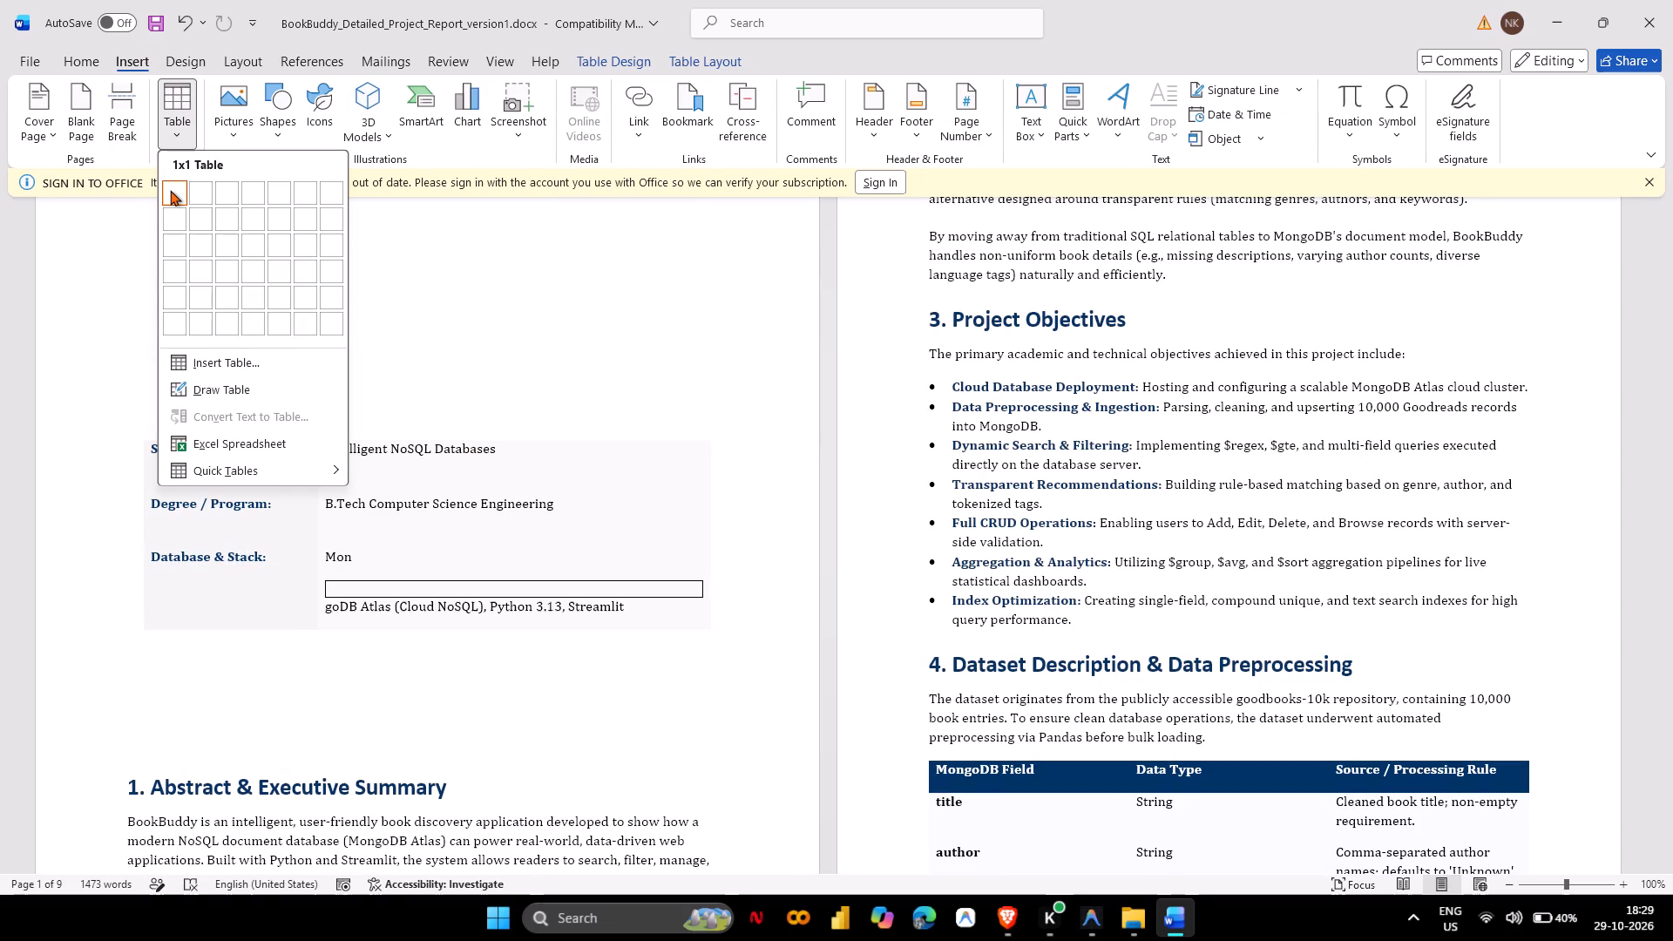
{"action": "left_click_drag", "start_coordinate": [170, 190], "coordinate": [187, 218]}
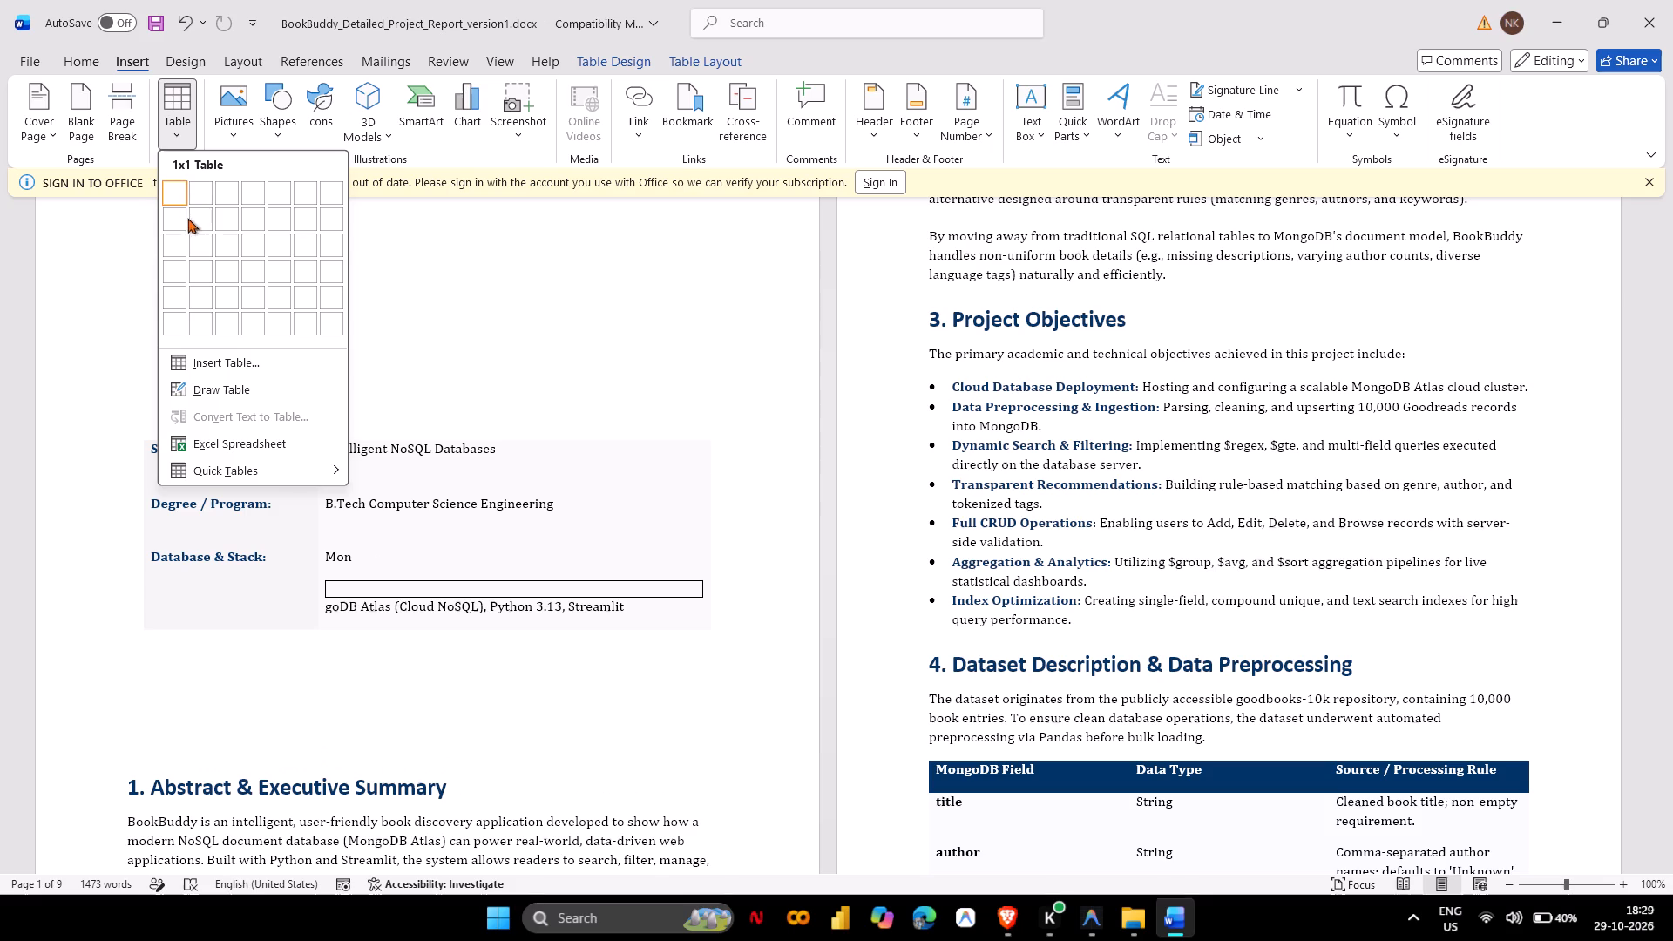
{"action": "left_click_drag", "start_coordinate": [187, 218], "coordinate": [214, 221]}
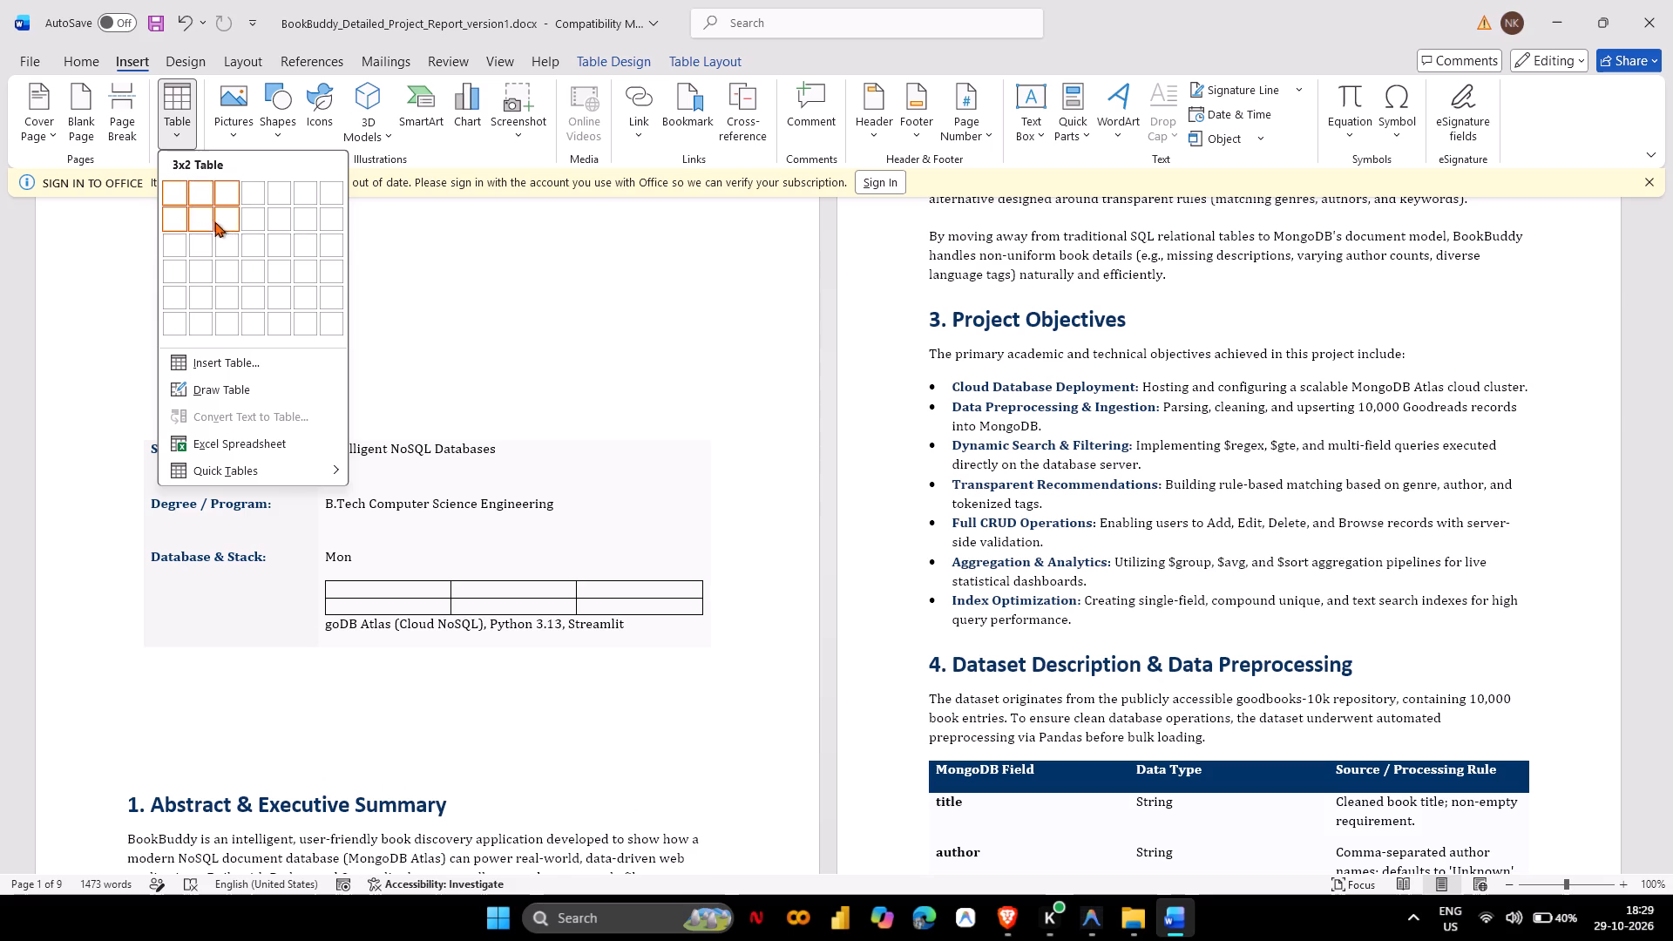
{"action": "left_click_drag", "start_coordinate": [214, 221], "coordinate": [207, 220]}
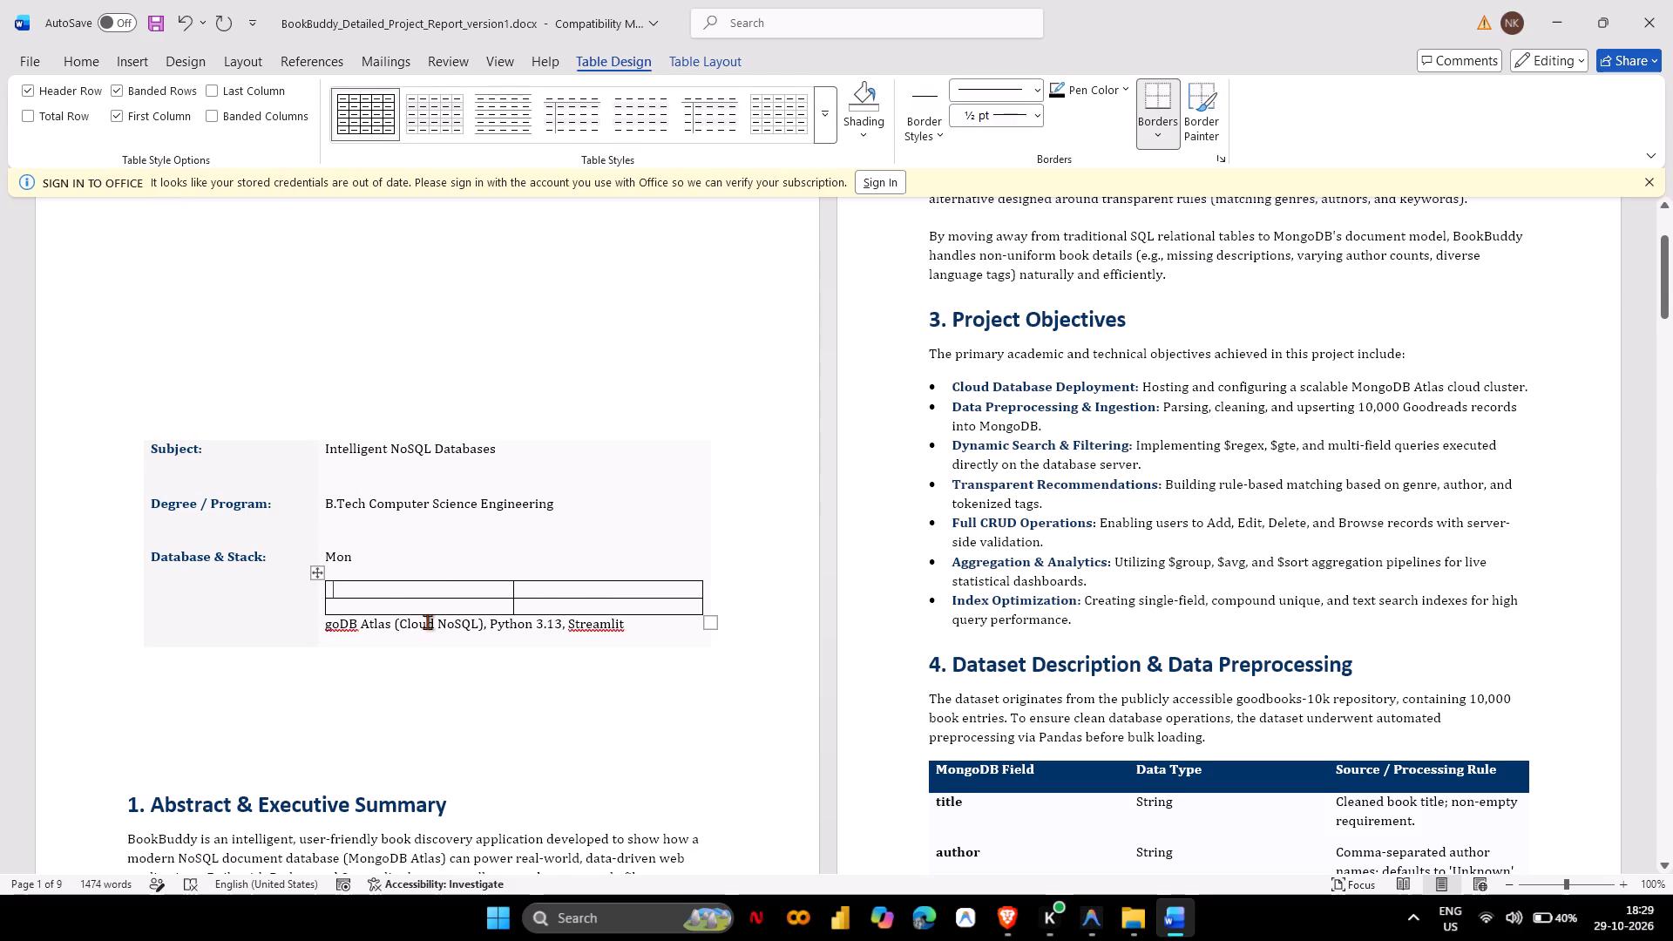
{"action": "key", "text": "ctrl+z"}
Apply the table style with light grey gridlines, a bold first row and banded rows to the cover details table.
{"action": "left_click", "coordinate": [681, 580]}
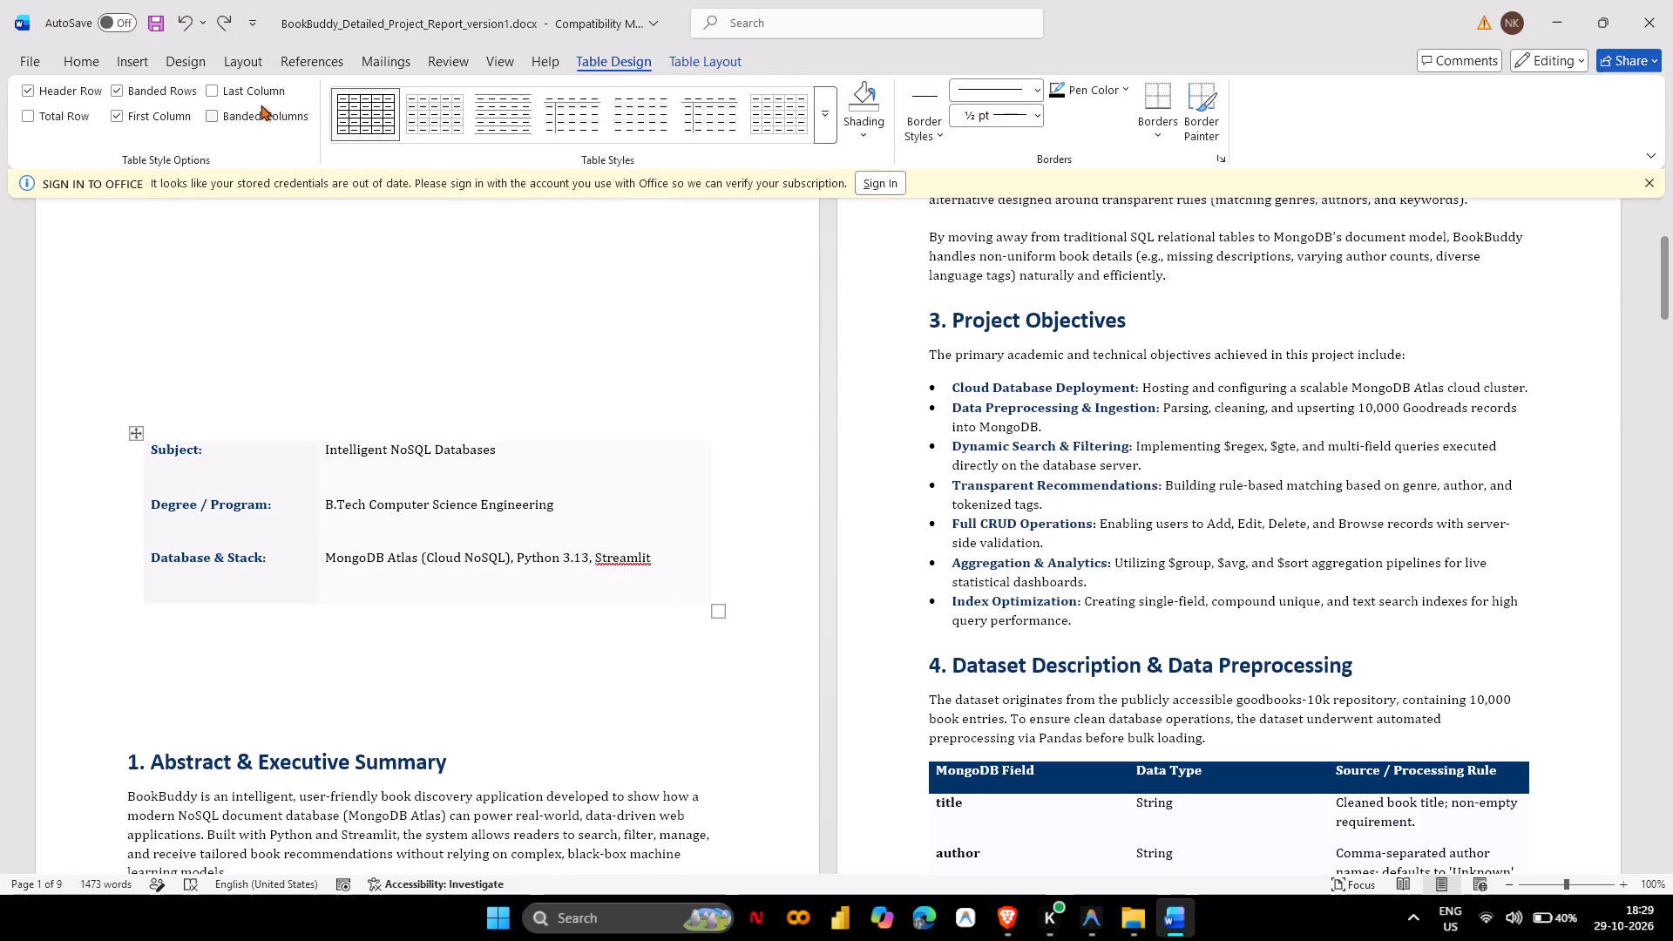
{"action": "left_click", "coordinate": [426, 123]}
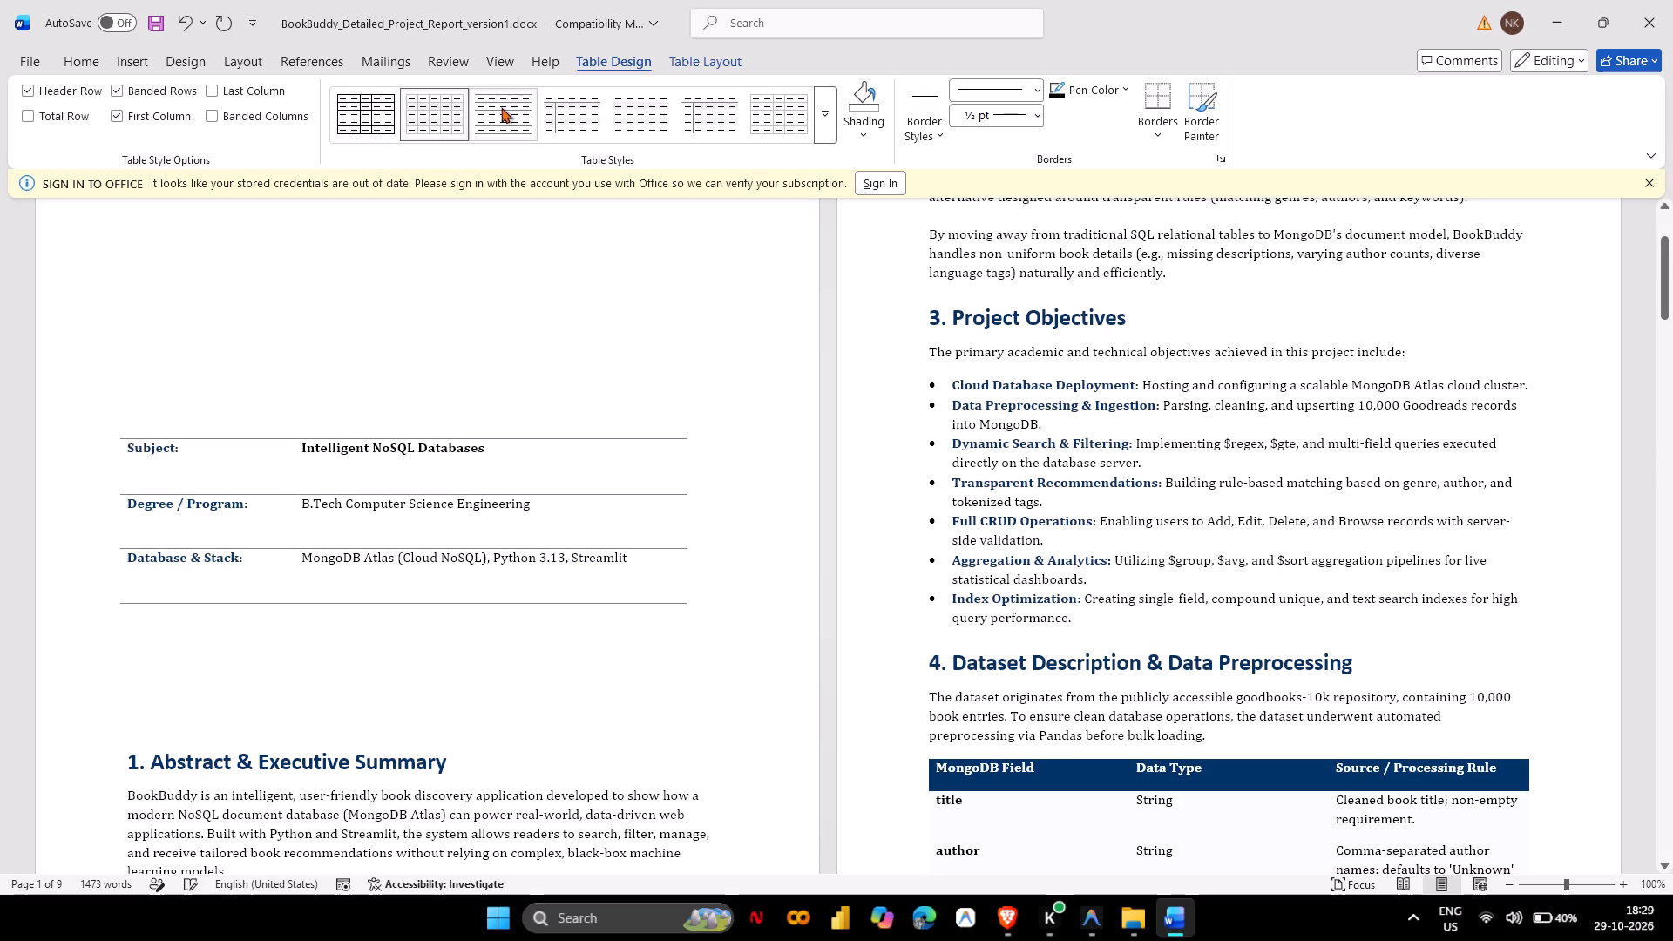
{"action": "left_click", "coordinate": [484, 392]}
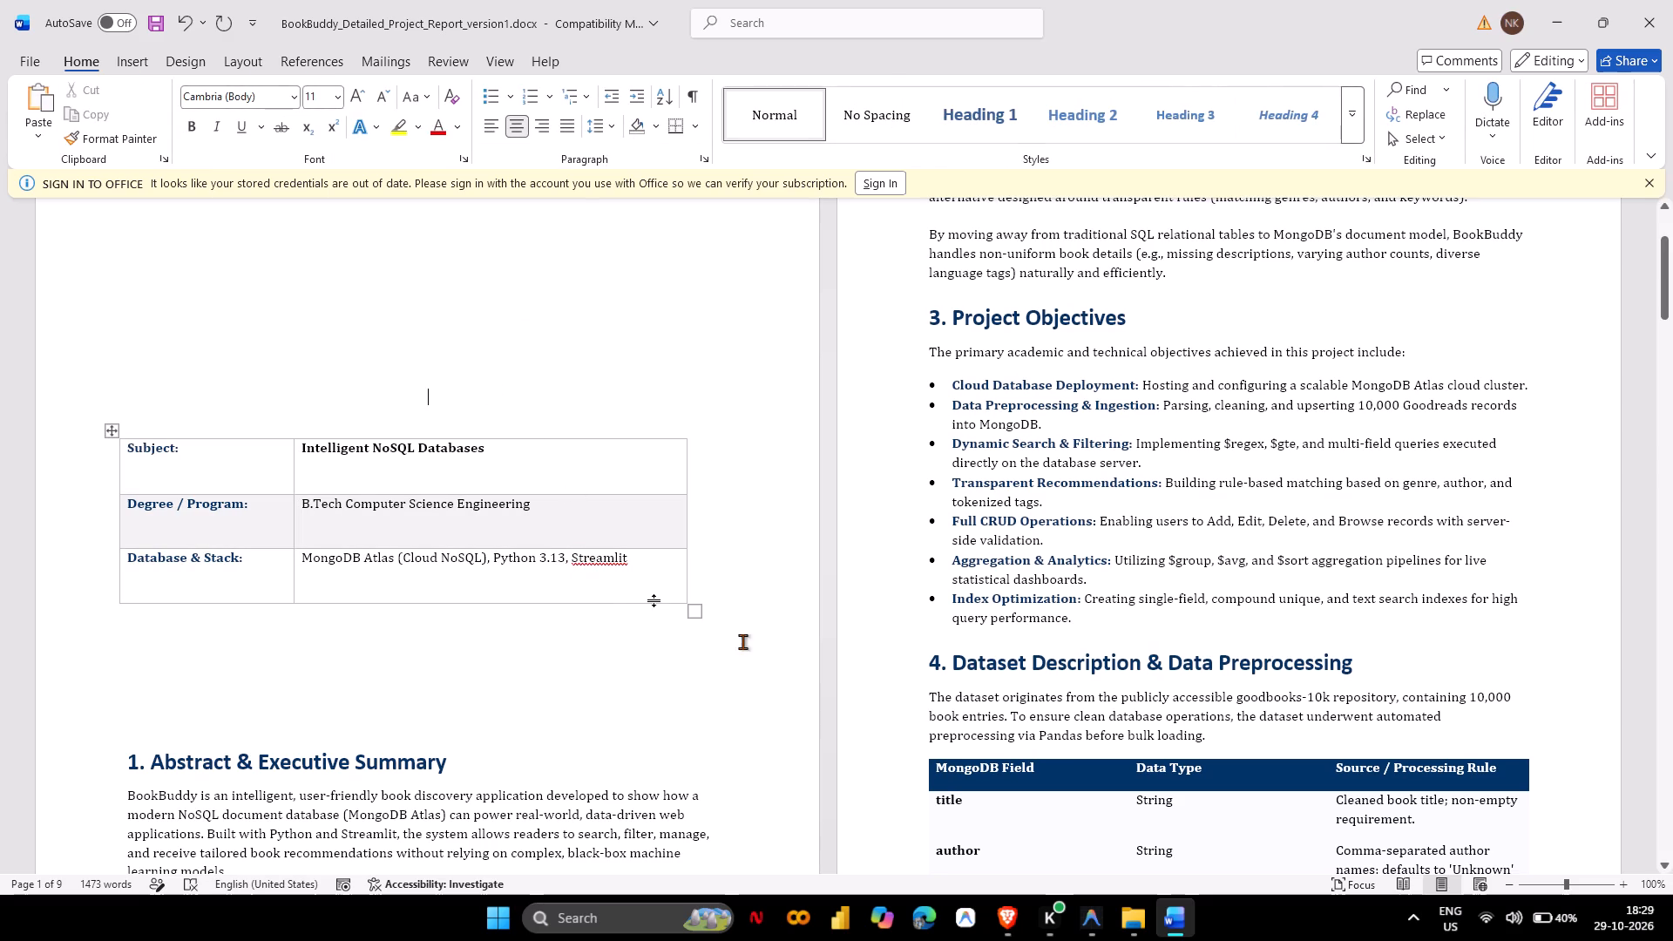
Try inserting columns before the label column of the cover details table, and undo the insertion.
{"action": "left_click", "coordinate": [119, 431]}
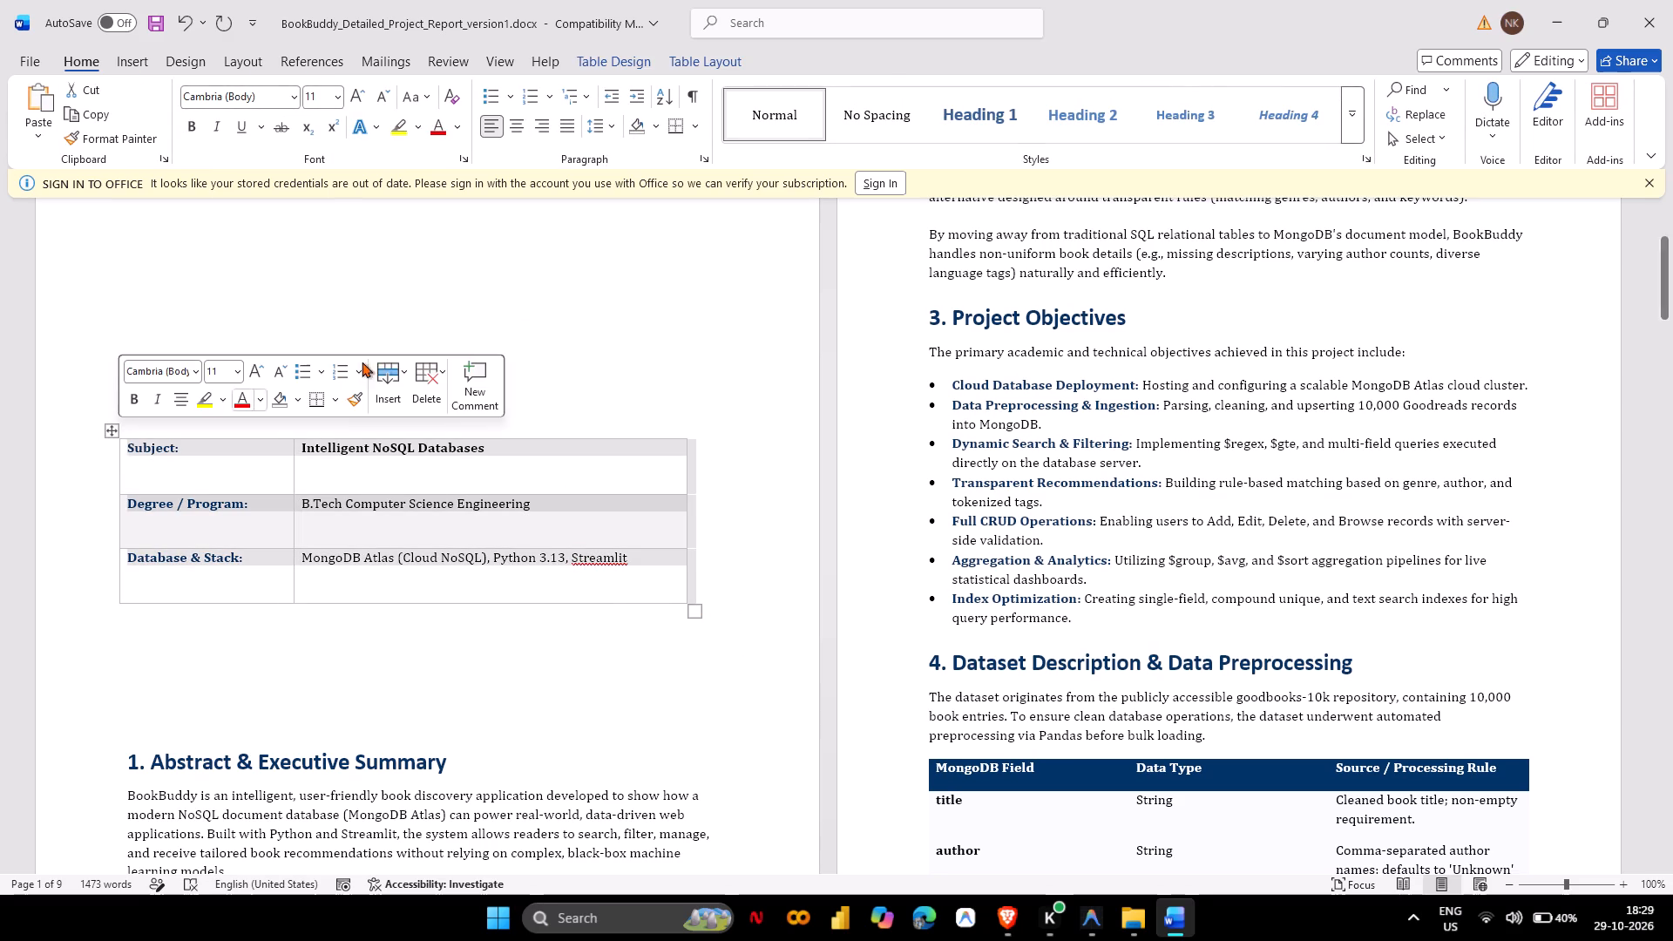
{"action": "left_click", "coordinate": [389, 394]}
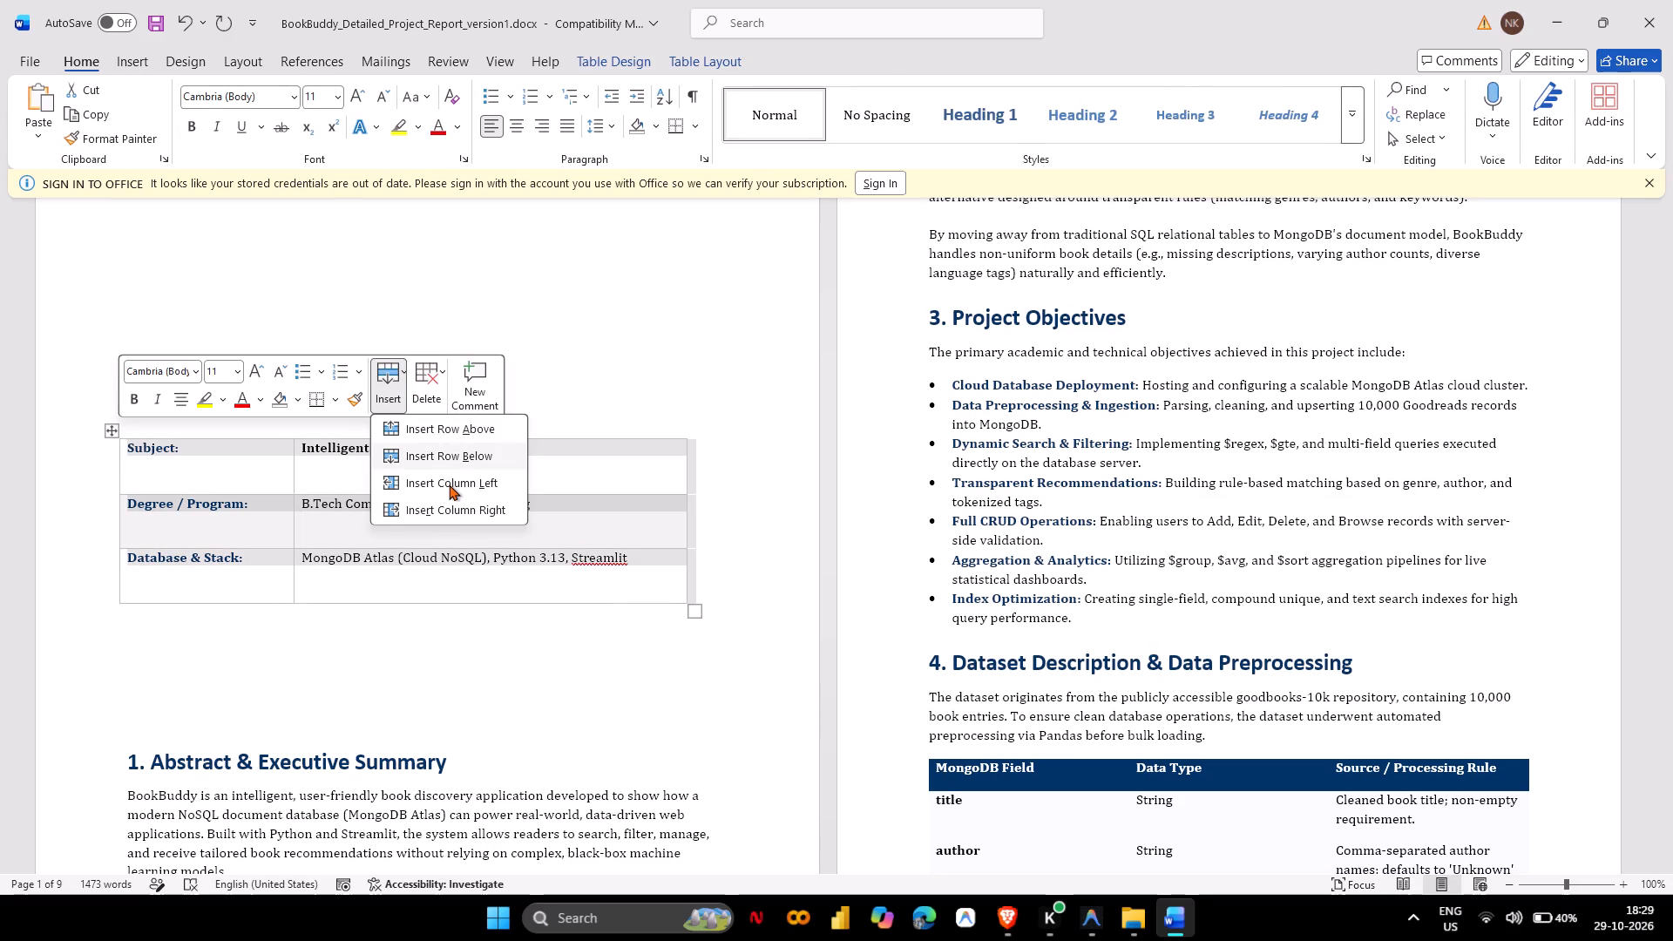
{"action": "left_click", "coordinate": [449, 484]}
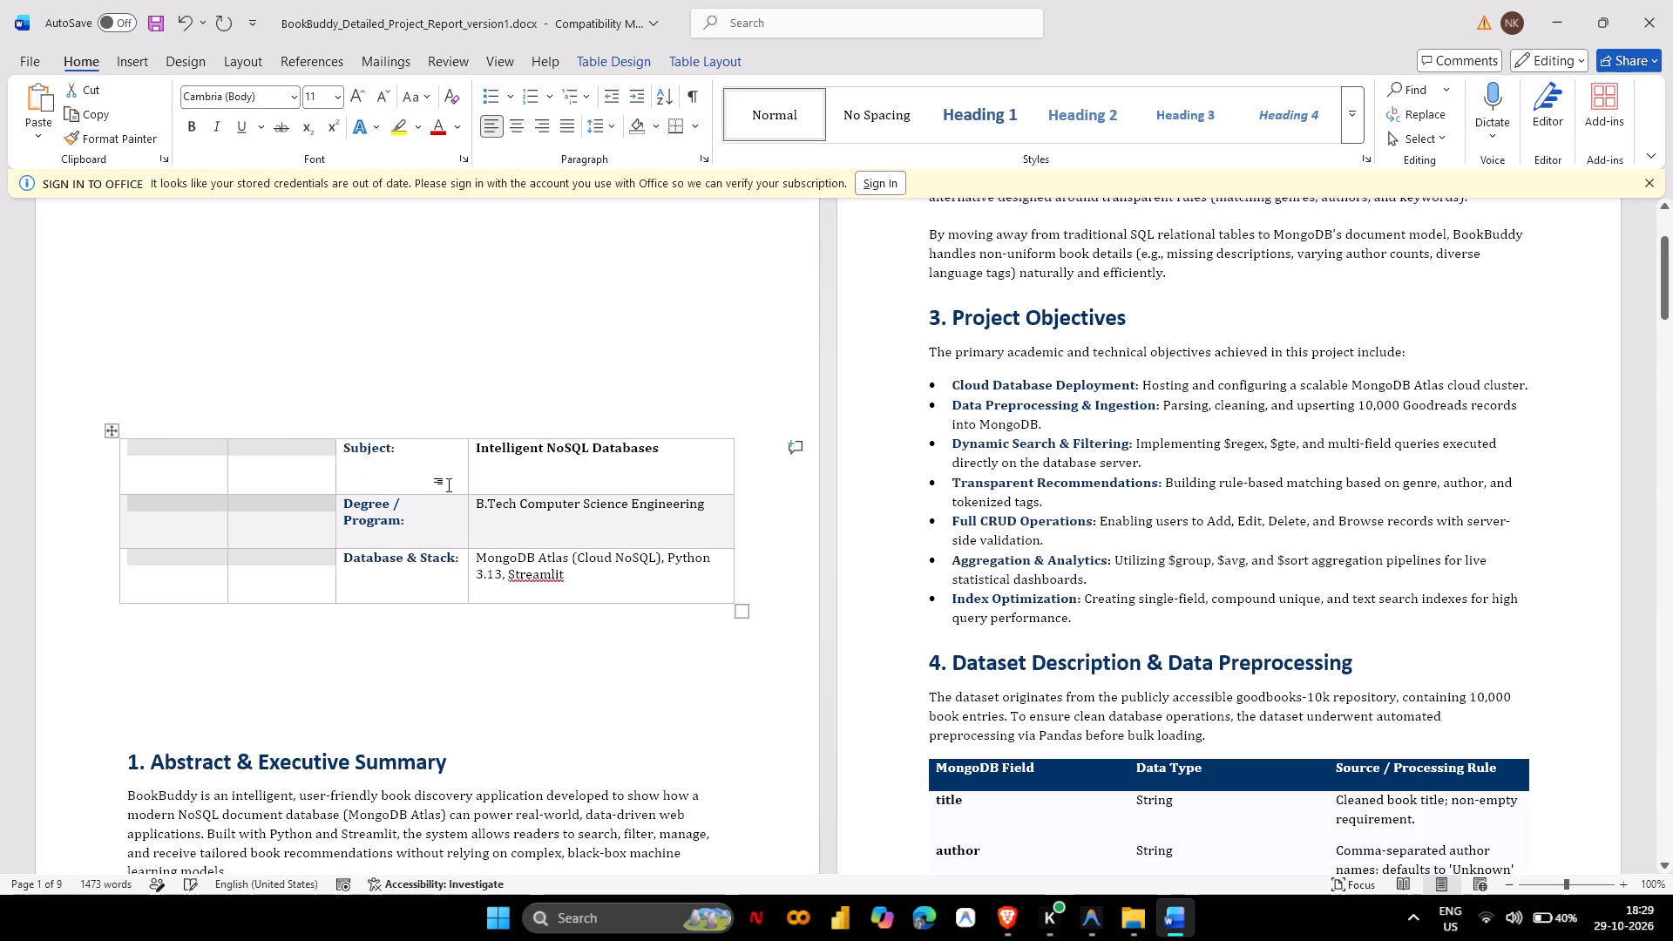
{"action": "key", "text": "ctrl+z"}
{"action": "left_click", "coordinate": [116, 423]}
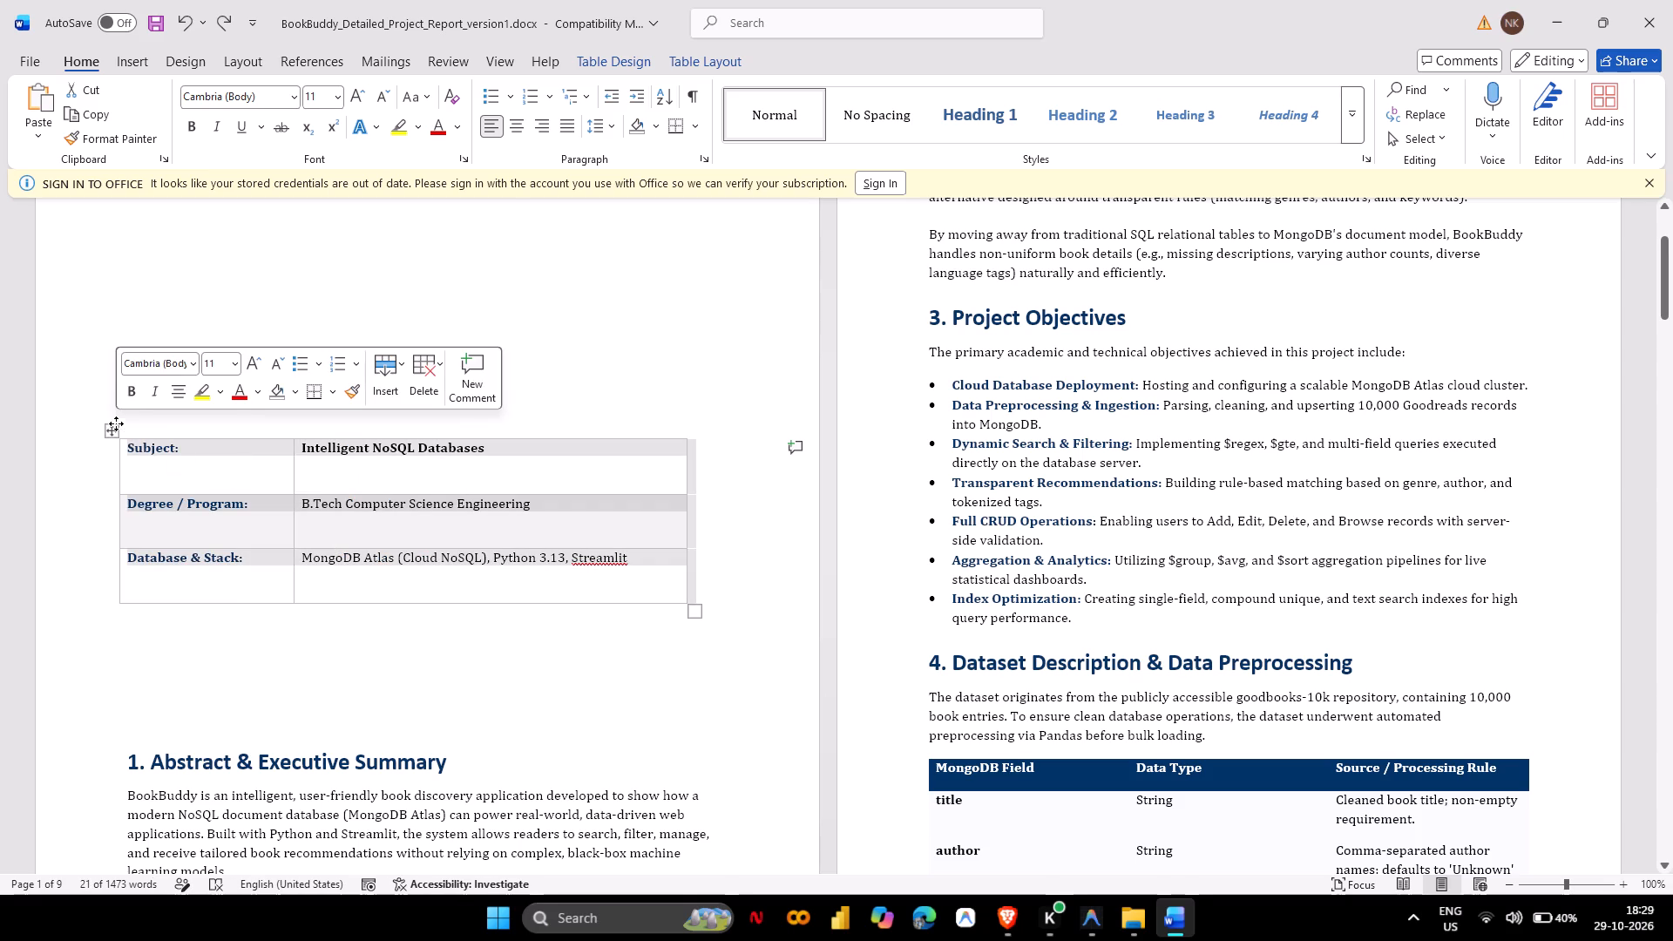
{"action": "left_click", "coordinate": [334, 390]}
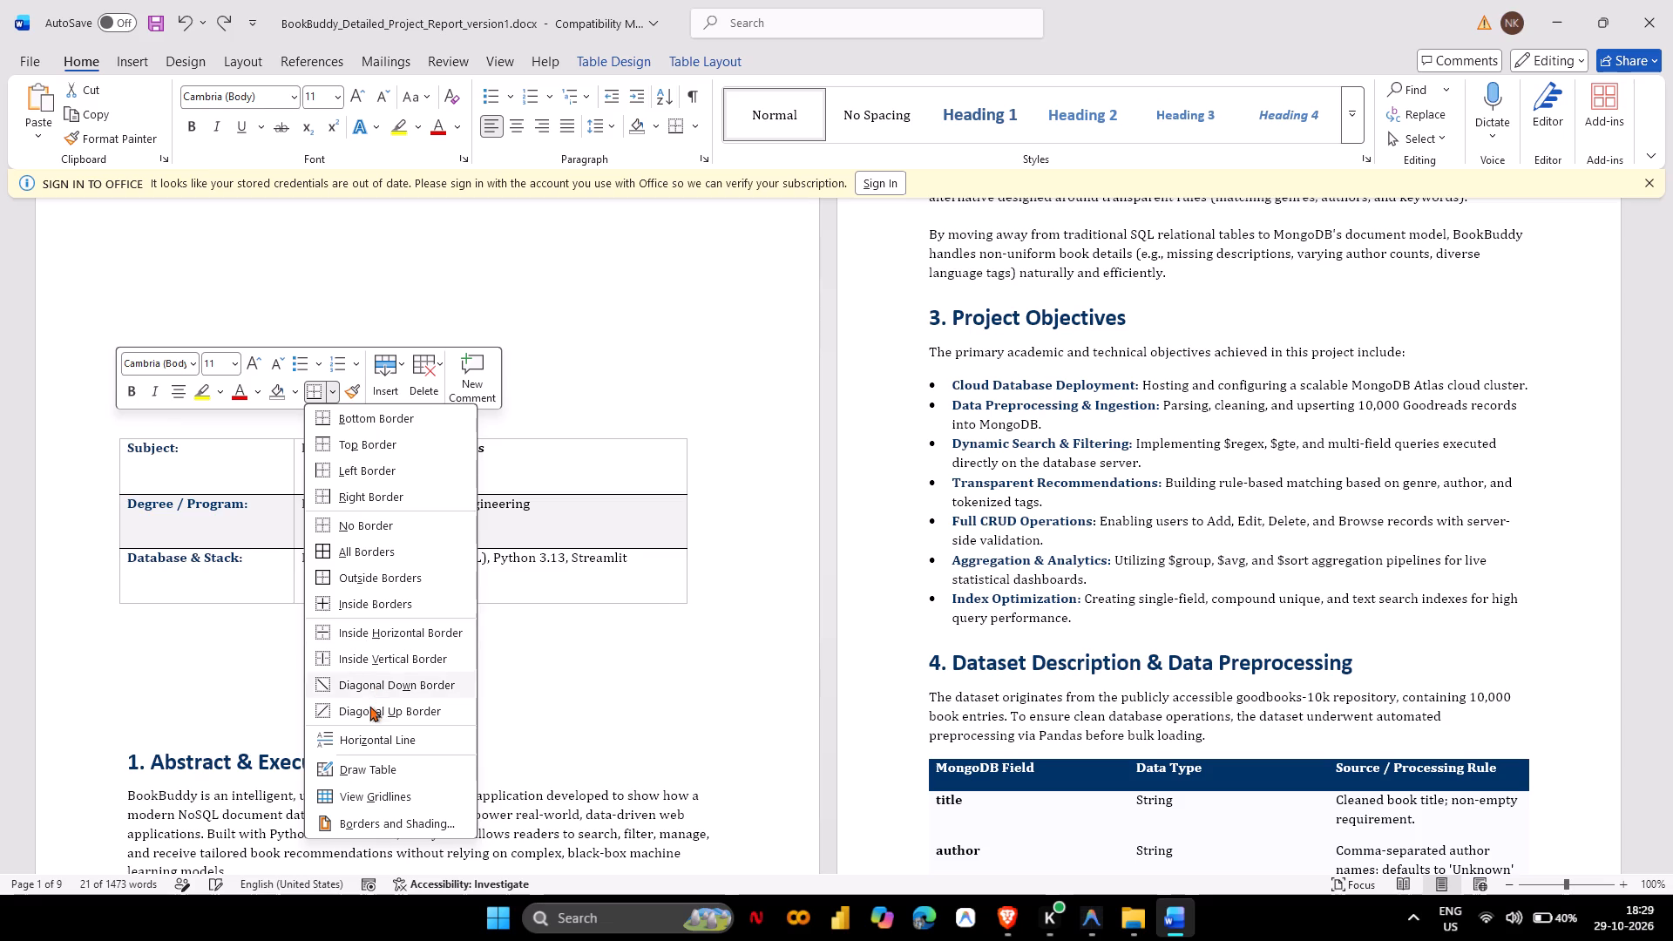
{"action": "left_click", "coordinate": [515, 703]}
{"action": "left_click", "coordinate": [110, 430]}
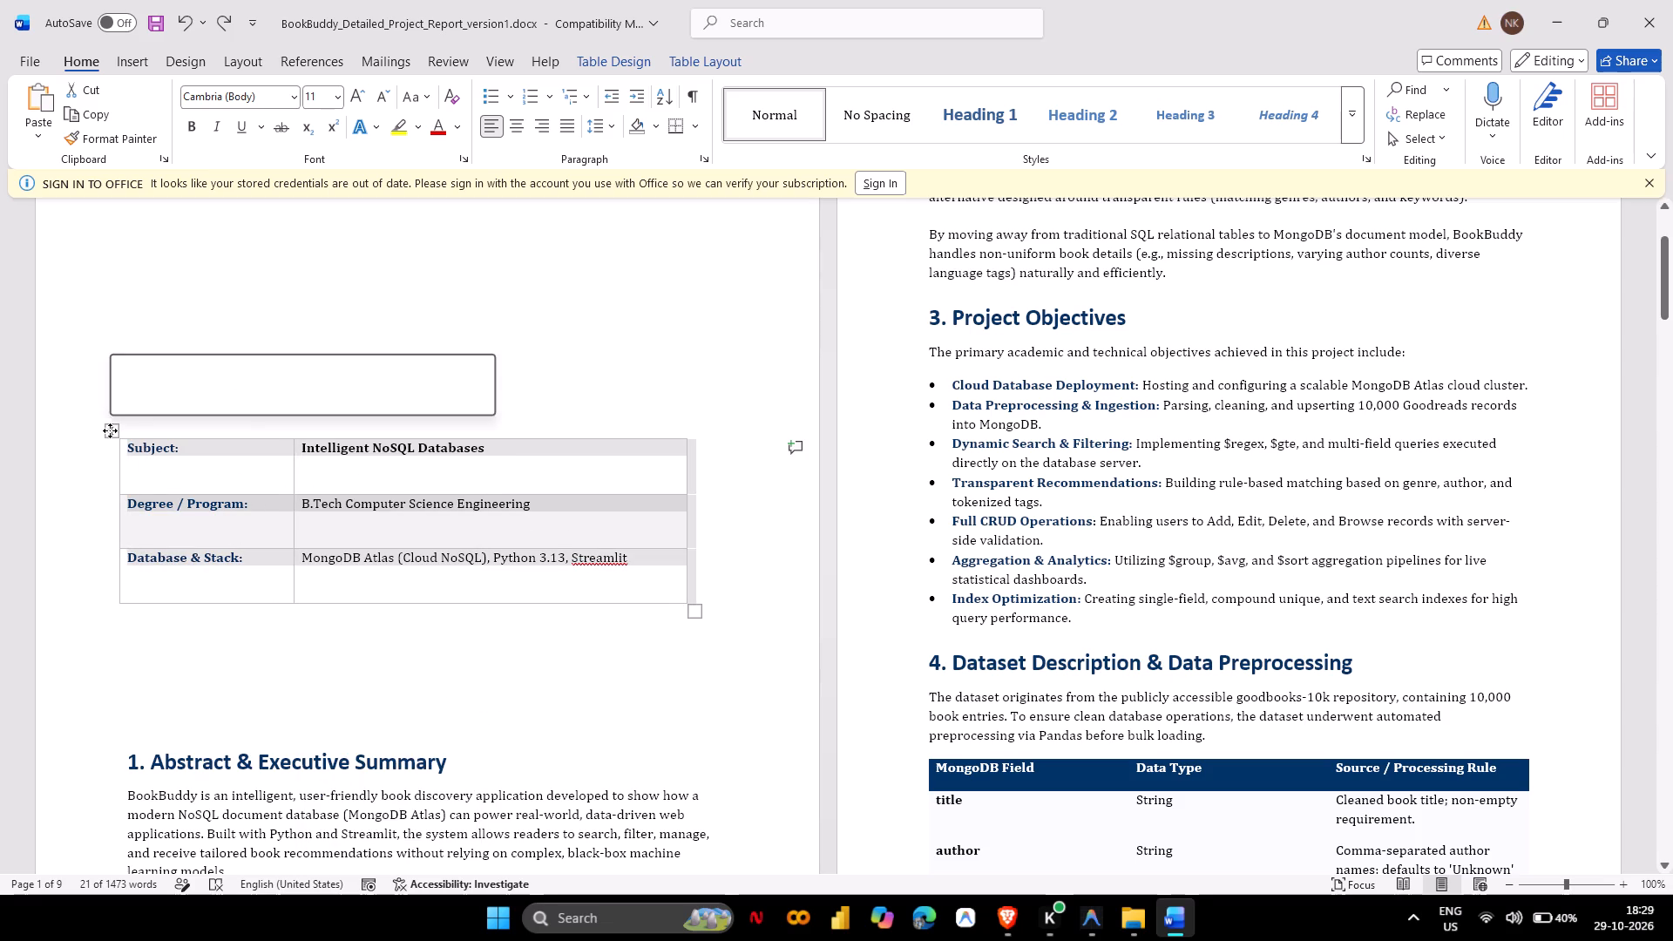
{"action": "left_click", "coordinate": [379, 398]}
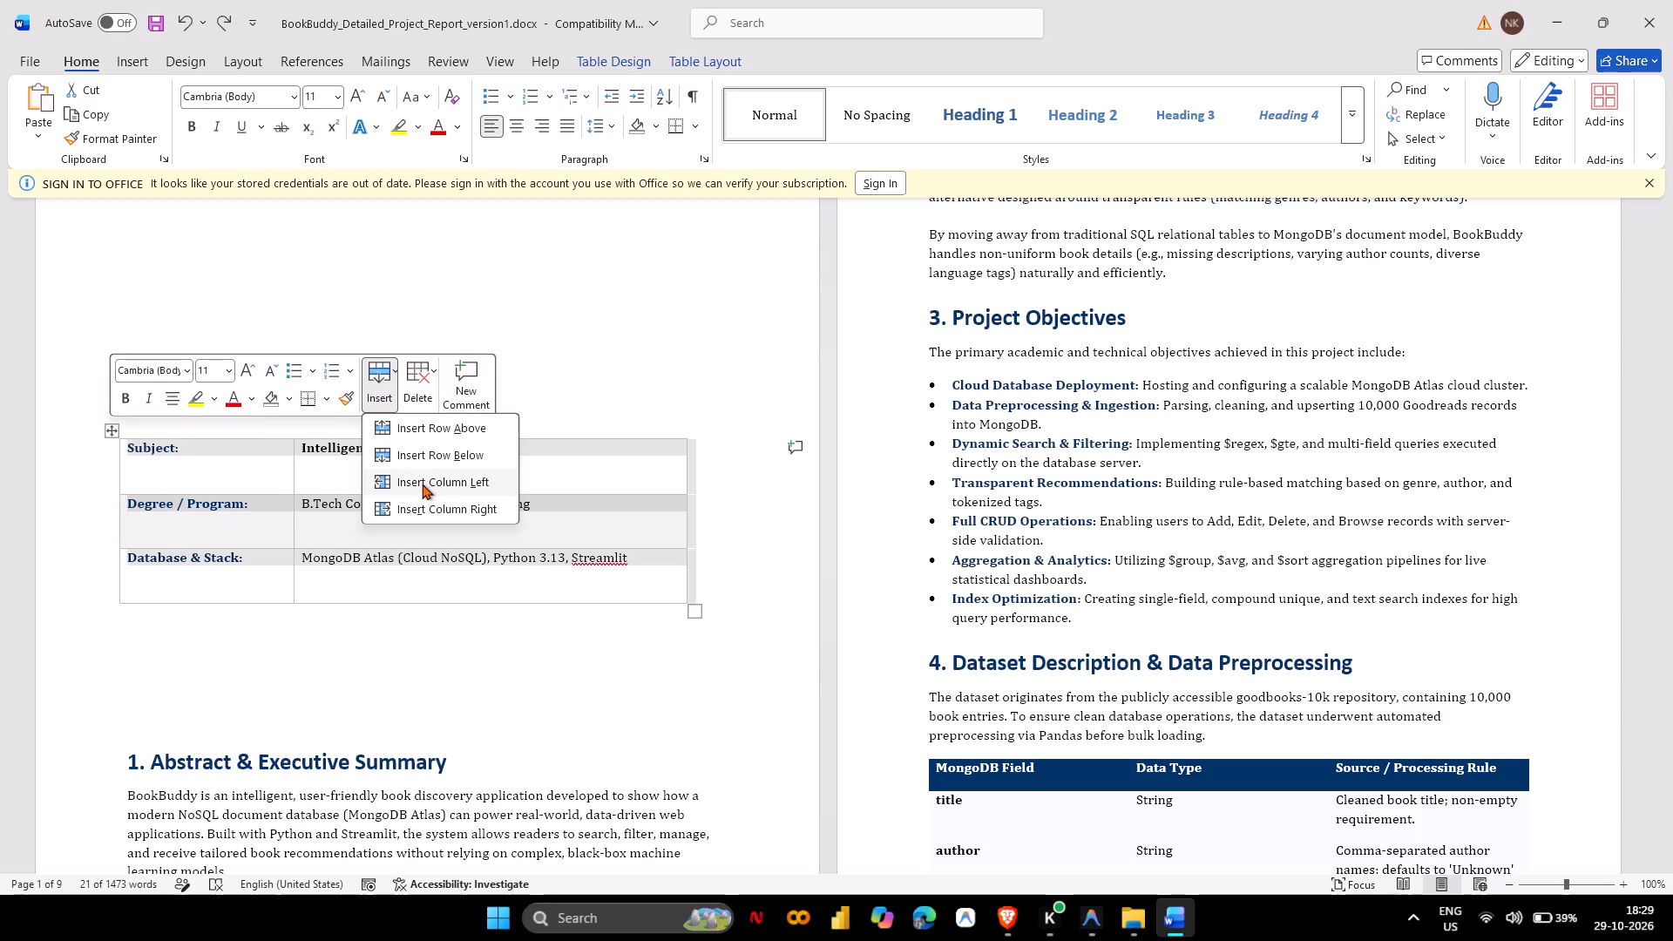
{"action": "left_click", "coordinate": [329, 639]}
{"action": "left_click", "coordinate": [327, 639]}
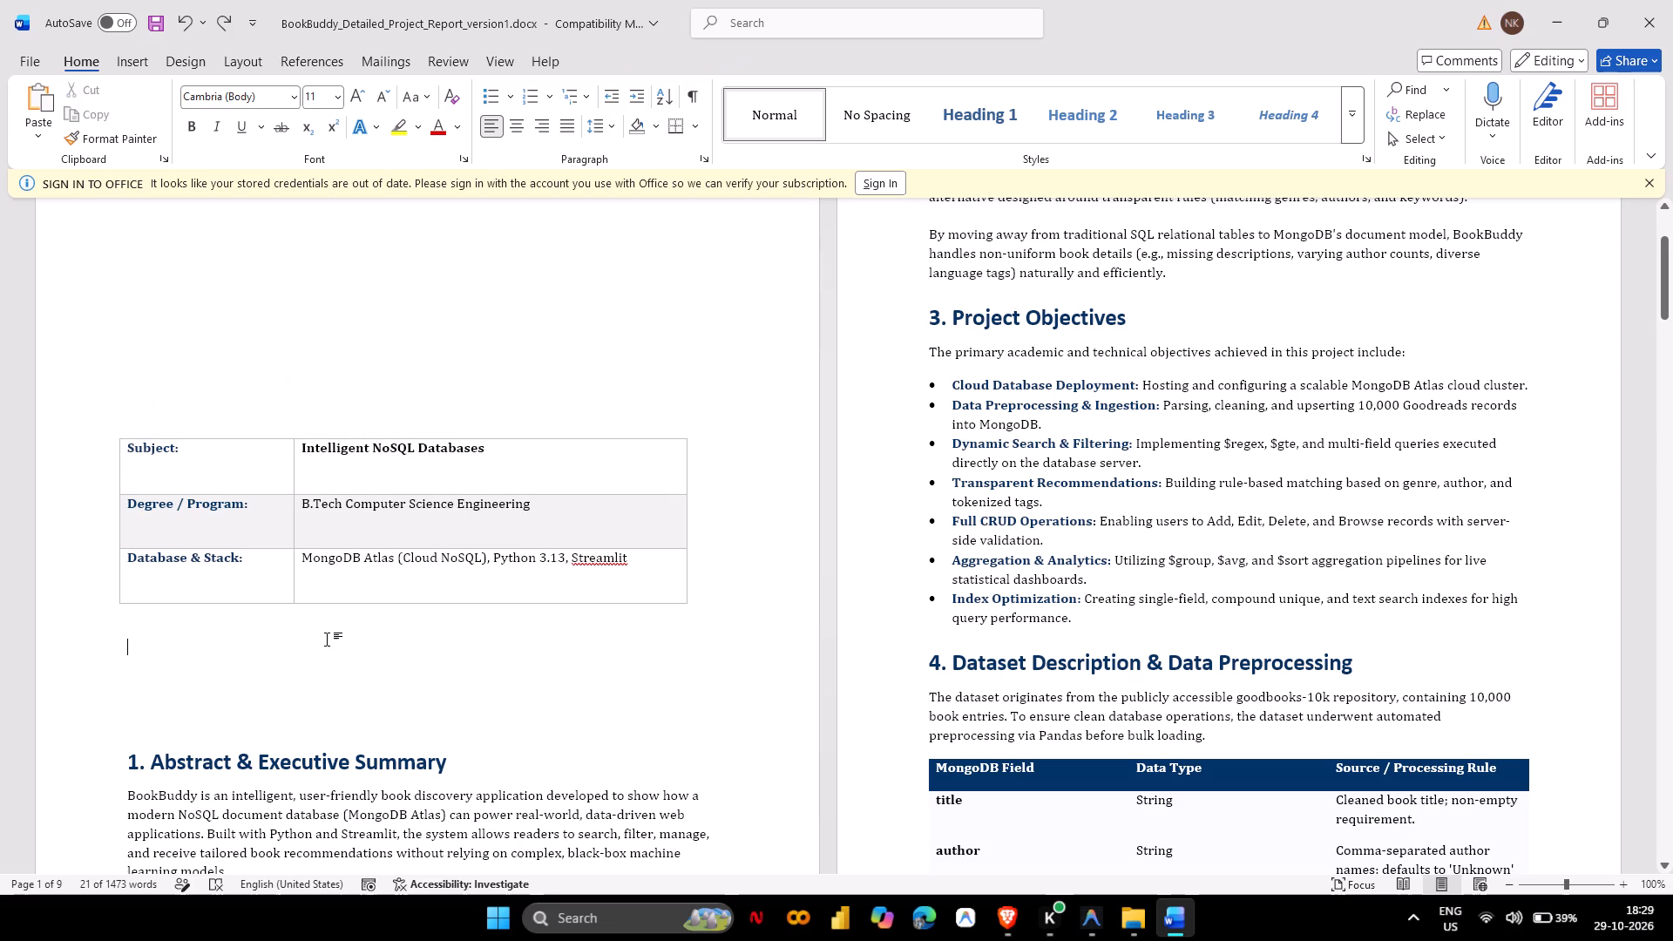
Add a "Submitted To:" line with the teacher's title and first name below the cover details table.
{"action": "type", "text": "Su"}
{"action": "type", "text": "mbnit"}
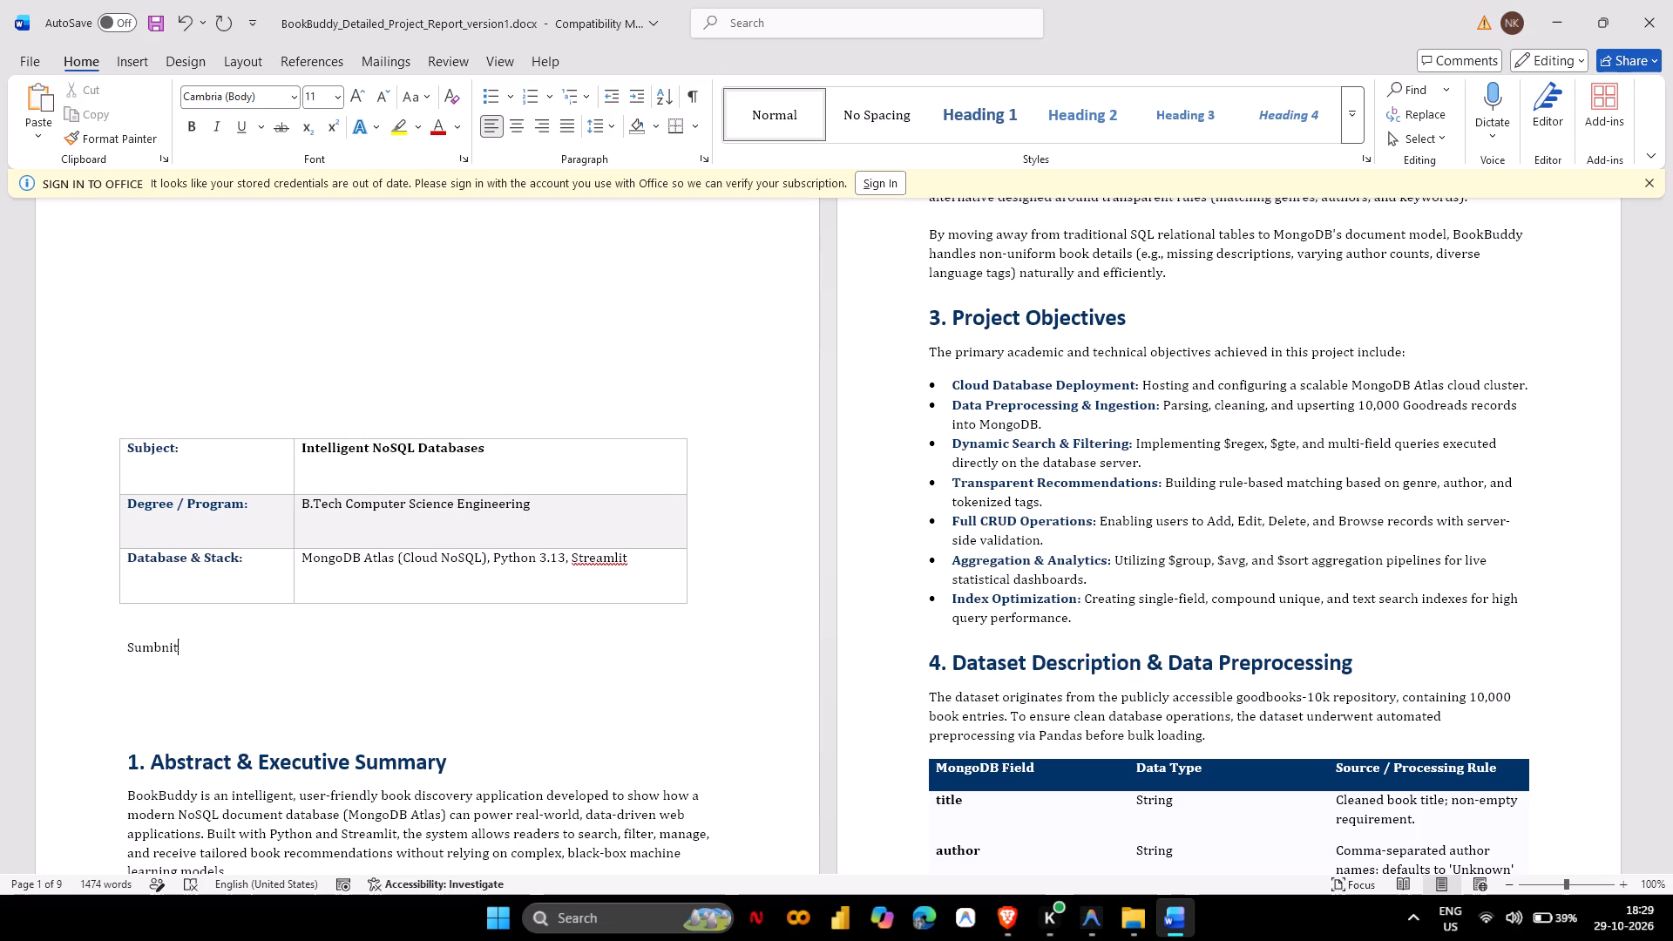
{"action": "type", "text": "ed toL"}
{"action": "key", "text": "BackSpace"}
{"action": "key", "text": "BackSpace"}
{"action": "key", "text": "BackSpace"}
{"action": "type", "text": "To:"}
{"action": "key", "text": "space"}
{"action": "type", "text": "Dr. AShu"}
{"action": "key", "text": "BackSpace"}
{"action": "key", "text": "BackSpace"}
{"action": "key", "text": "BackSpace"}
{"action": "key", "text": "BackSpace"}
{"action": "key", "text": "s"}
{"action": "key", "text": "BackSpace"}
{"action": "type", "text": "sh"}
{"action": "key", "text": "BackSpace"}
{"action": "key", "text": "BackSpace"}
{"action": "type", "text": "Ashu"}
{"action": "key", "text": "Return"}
Add a "Submitted by:" line with the student's name under the teacher's line.
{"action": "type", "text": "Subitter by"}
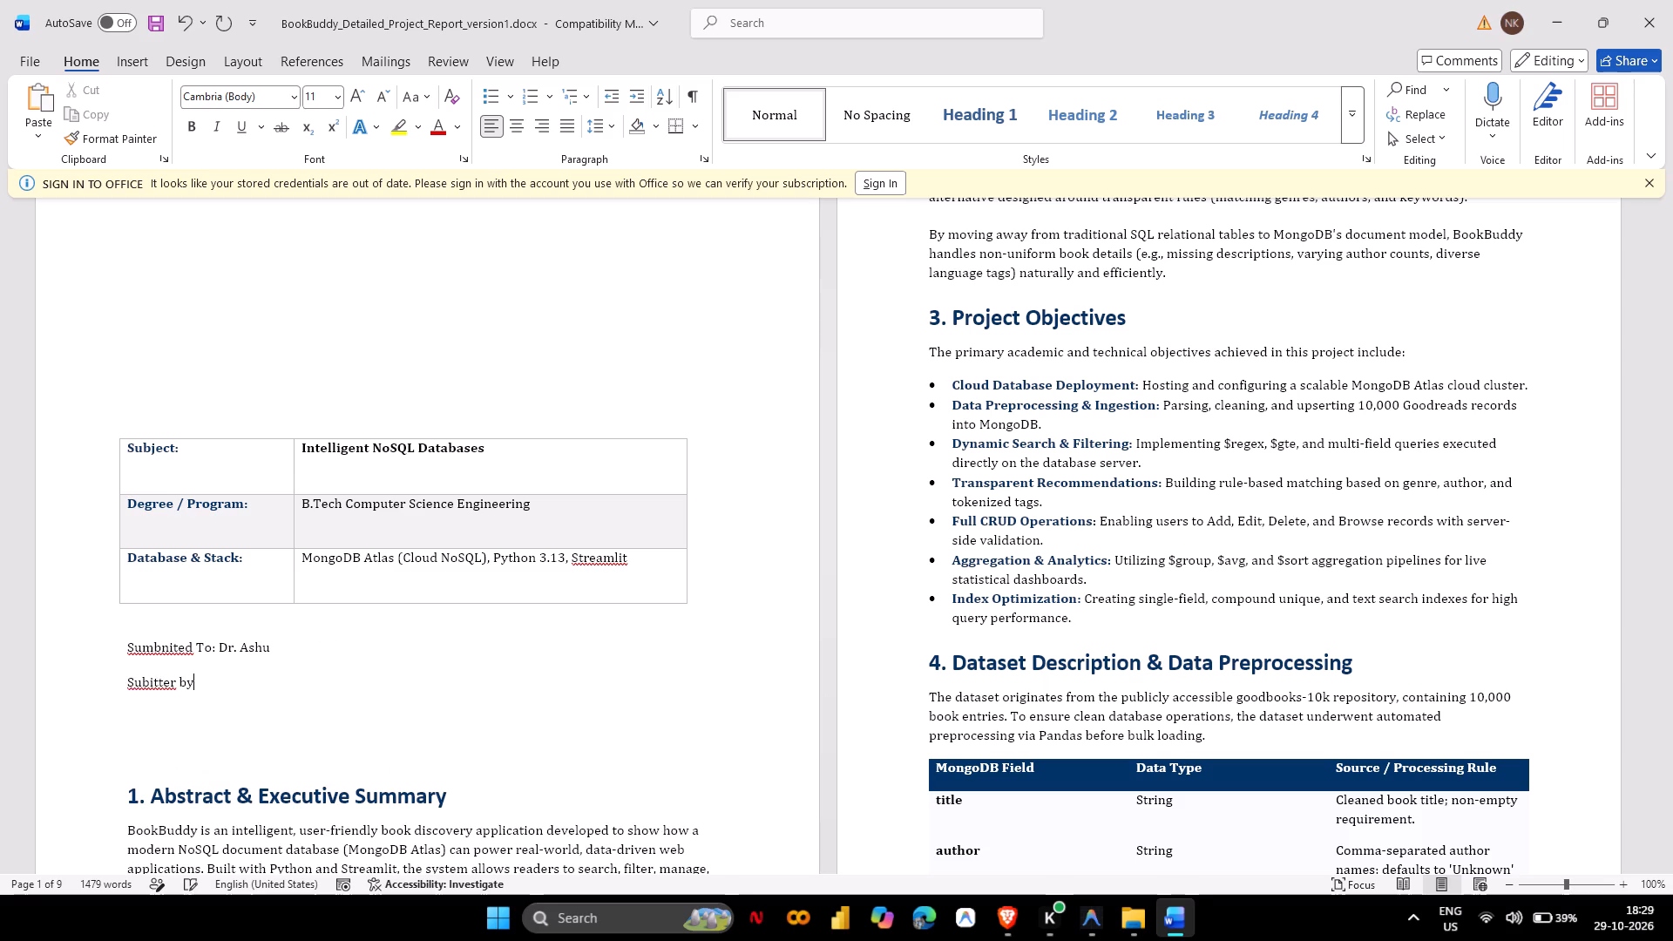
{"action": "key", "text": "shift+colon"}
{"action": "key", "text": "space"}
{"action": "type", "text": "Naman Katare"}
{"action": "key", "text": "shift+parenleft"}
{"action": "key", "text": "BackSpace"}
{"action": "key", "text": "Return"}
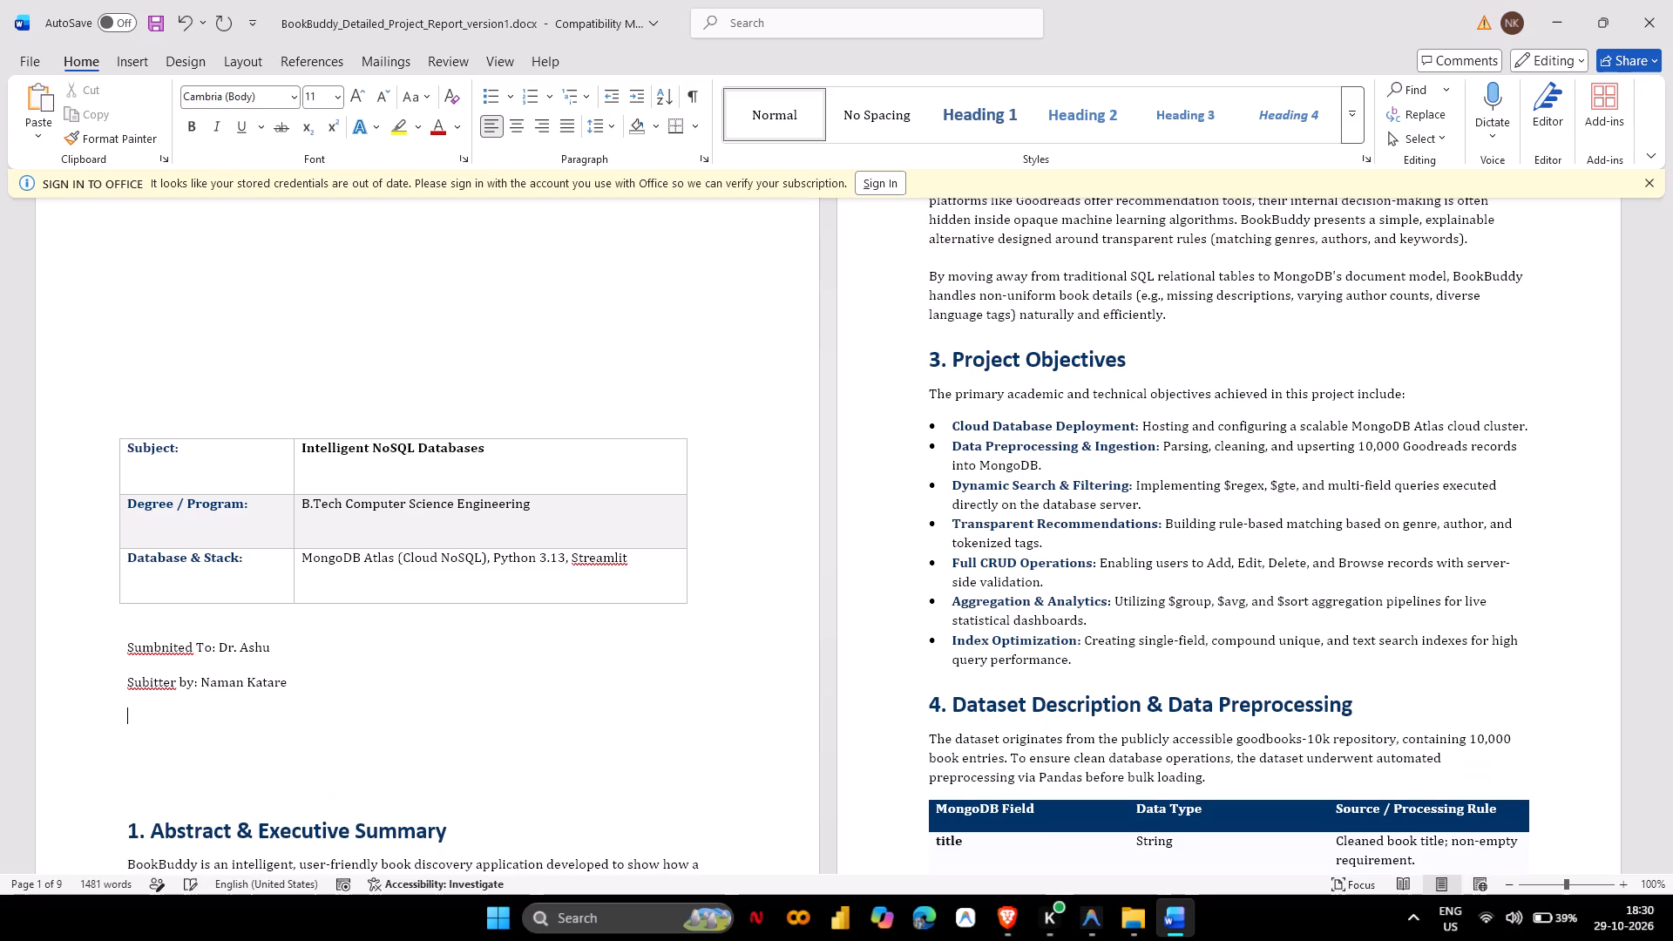
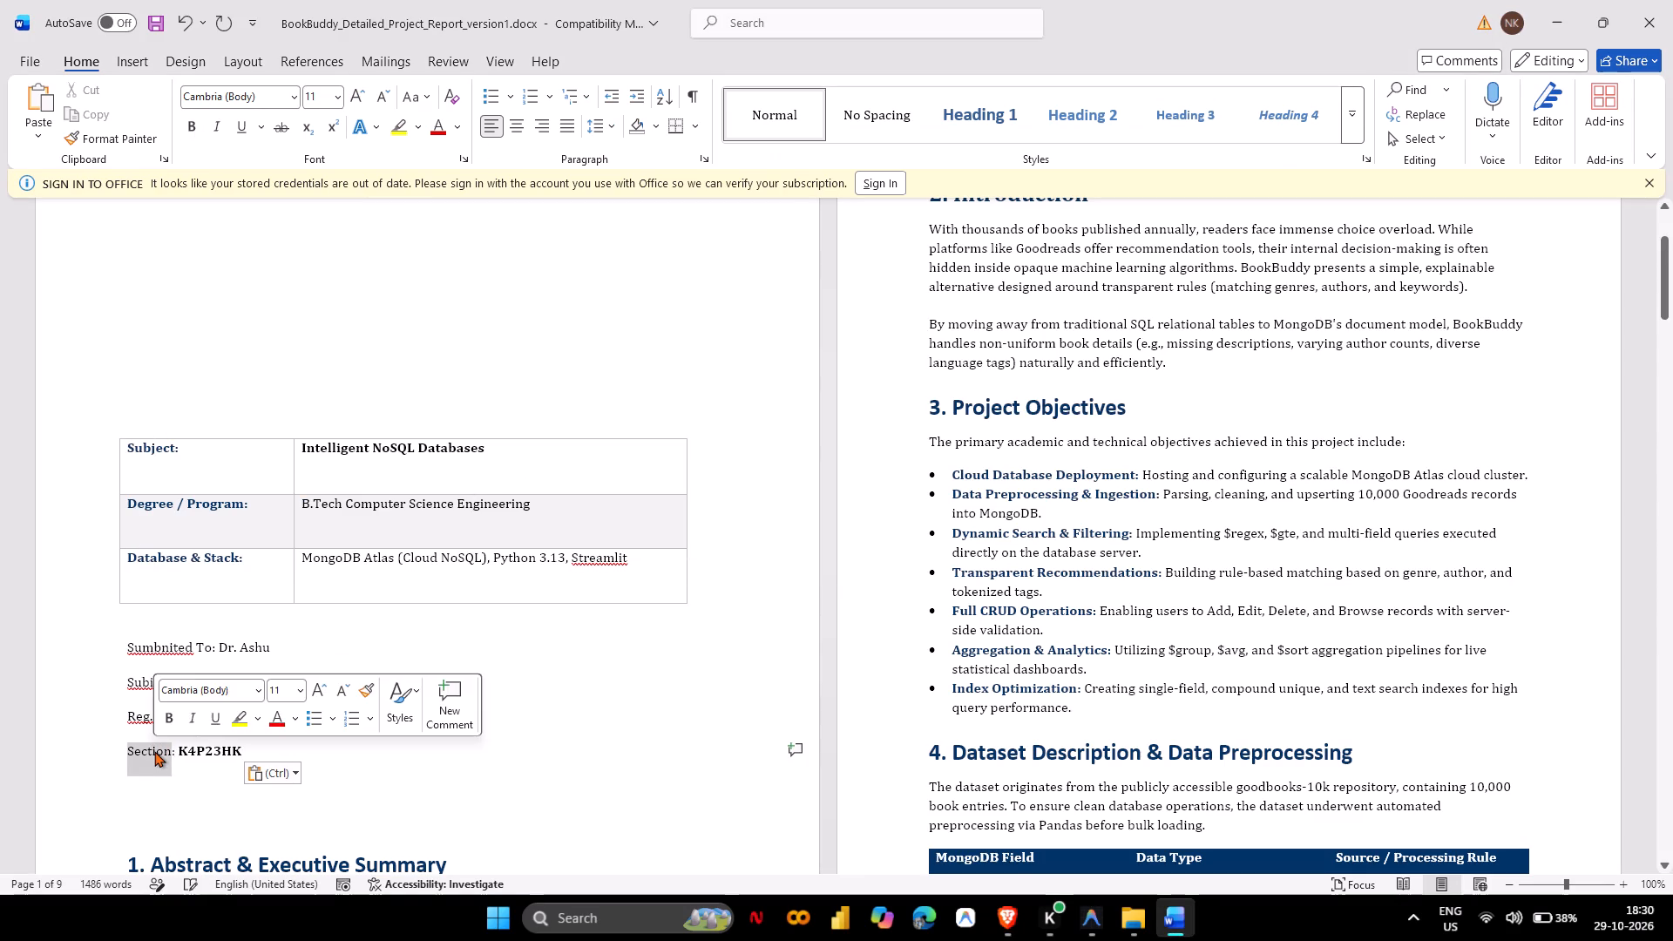
{"action": "key", "text": "ctrl+b"}
Ignore the spelling flag on Reg.No in the cover's submission details.
{"action": "double_click", "coordinate": [145, 724]}
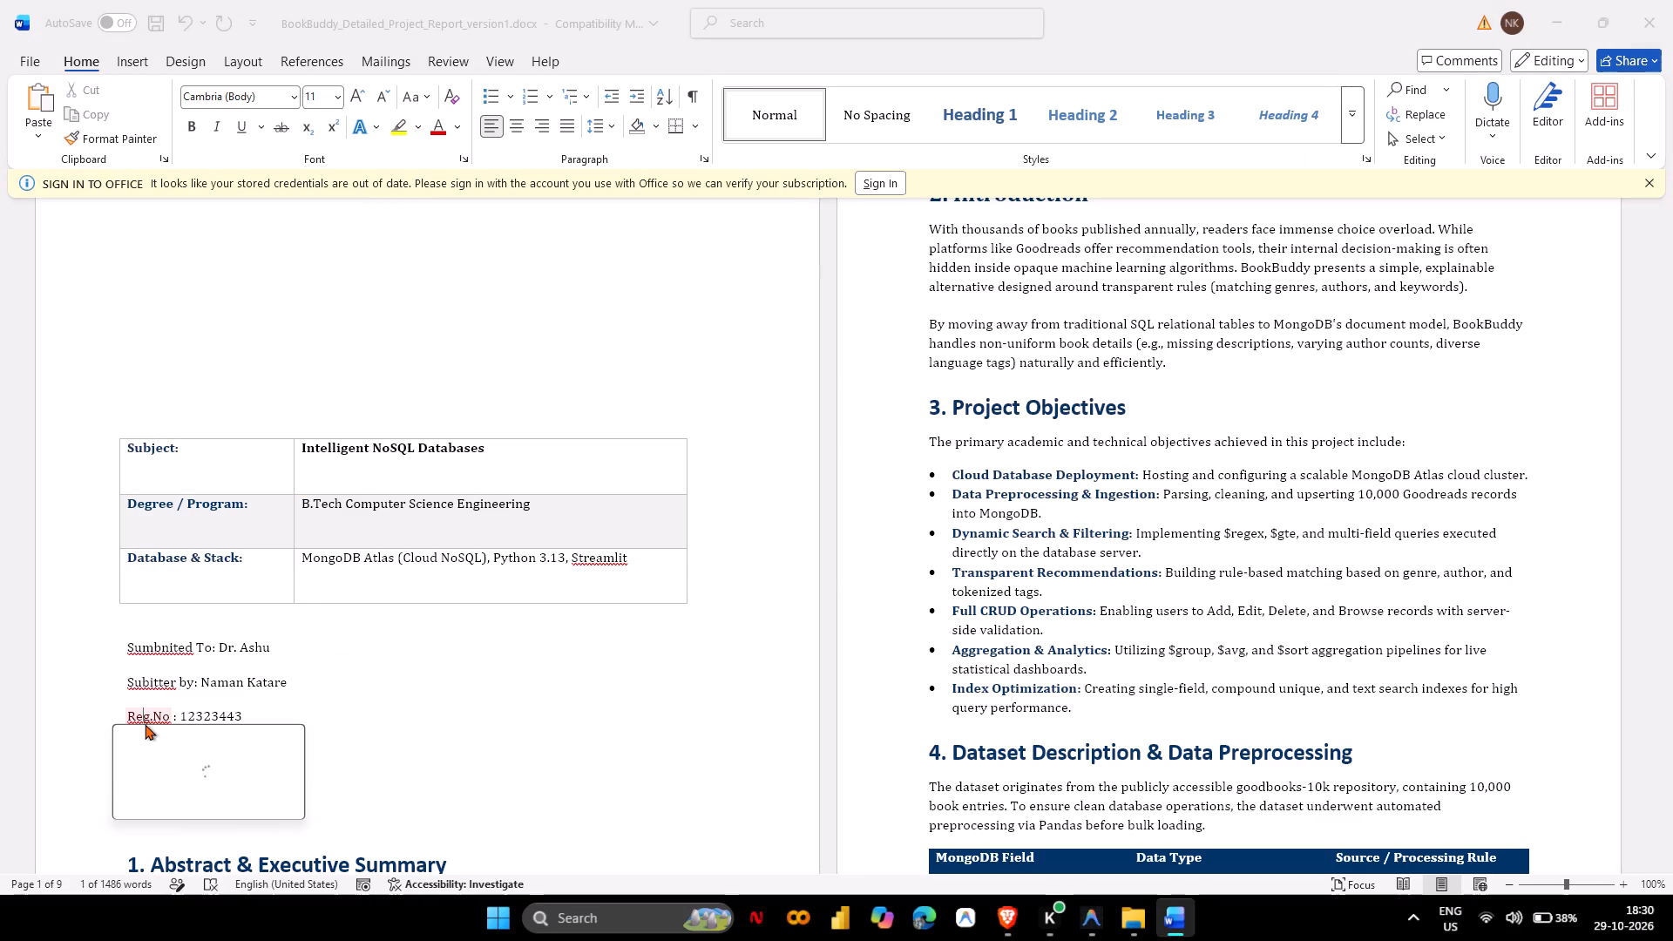
{"action": "left_click", "coordinate": [135, 687]}
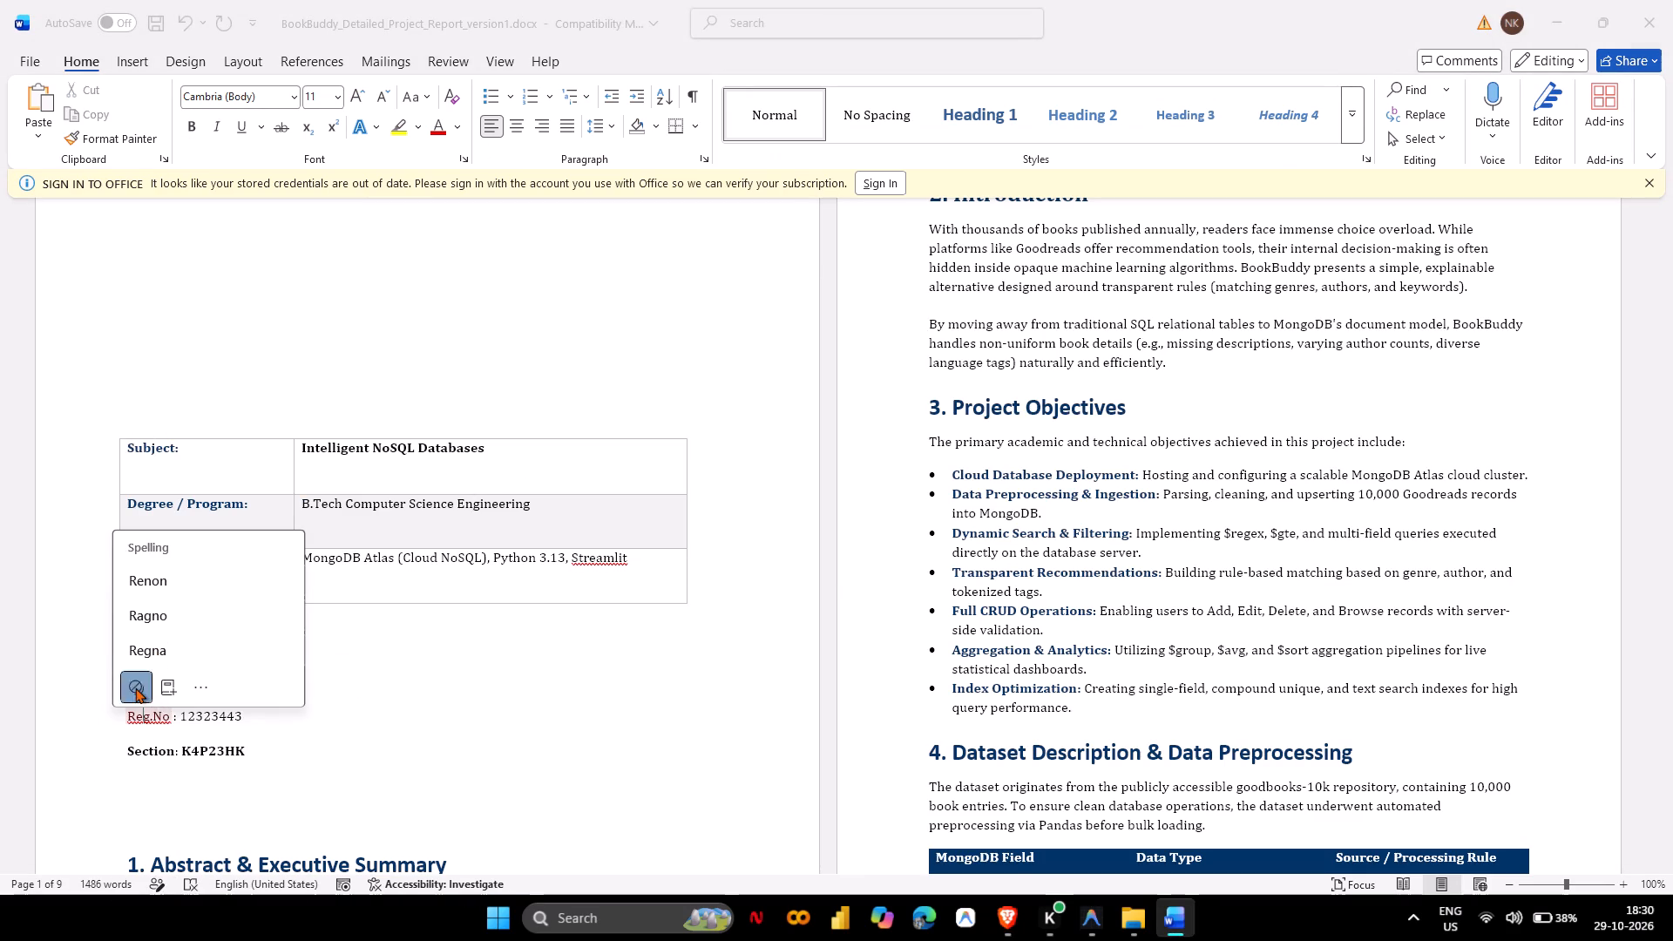
{"action": "left_click", "coordinate": [145, 667]}
Correct the misspelled word "Subitter" in the cover's submission details.
{"action": "left_click", "coordinate": [74, 686]}
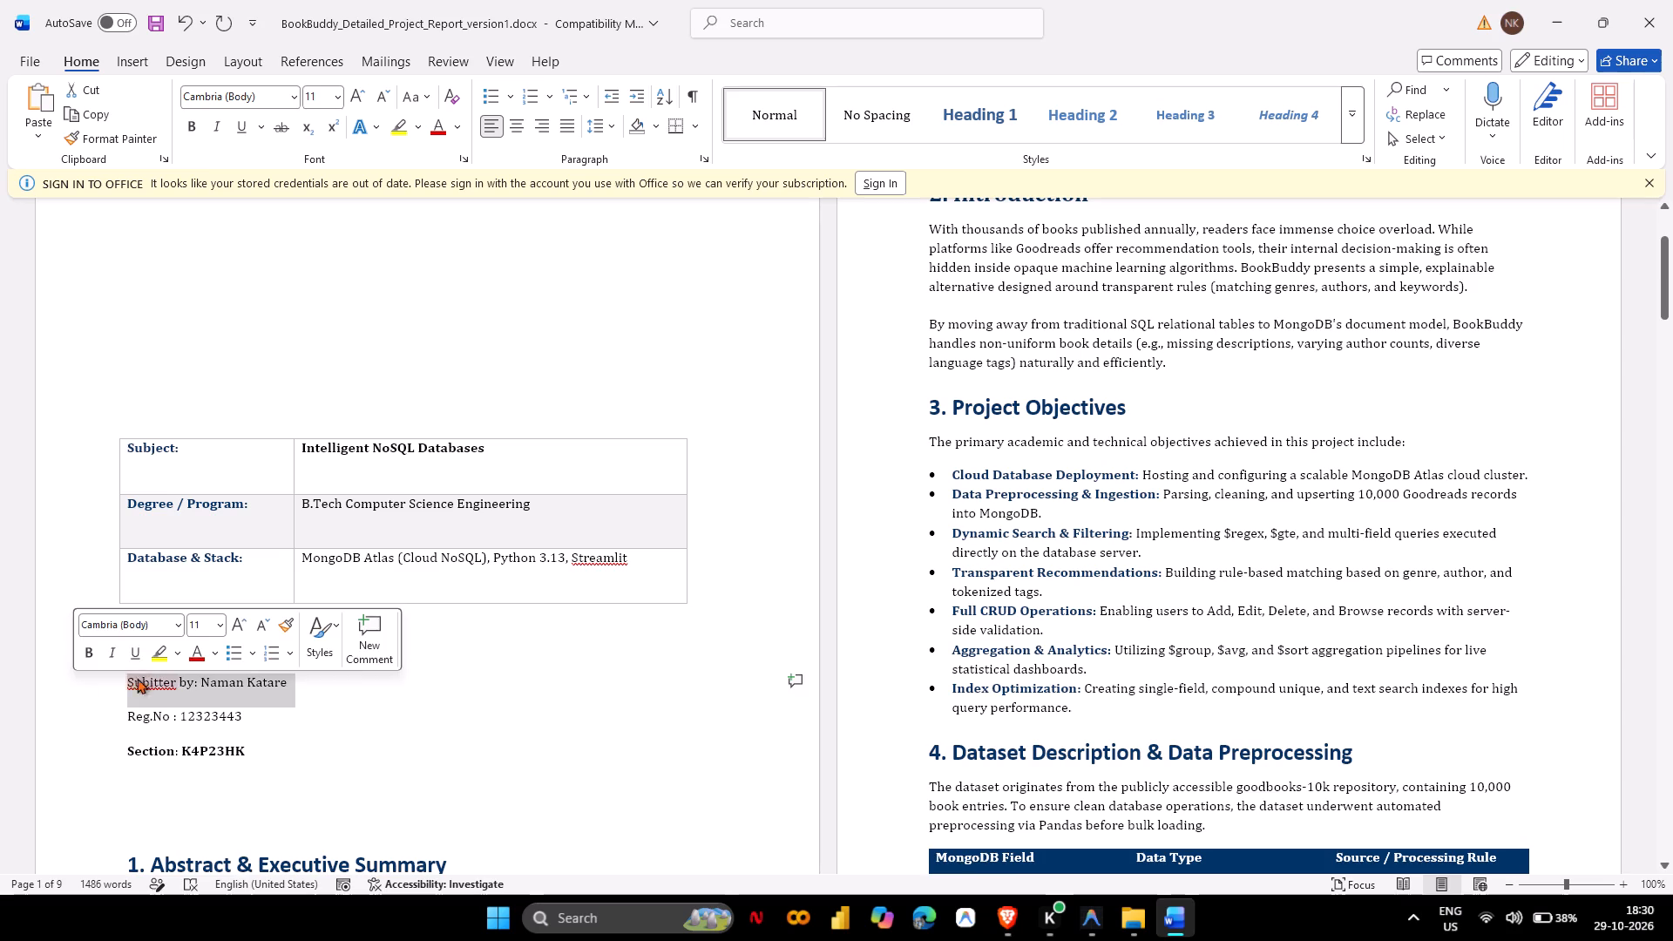
{"action": "left_click", "coordinate": [153, 687]}
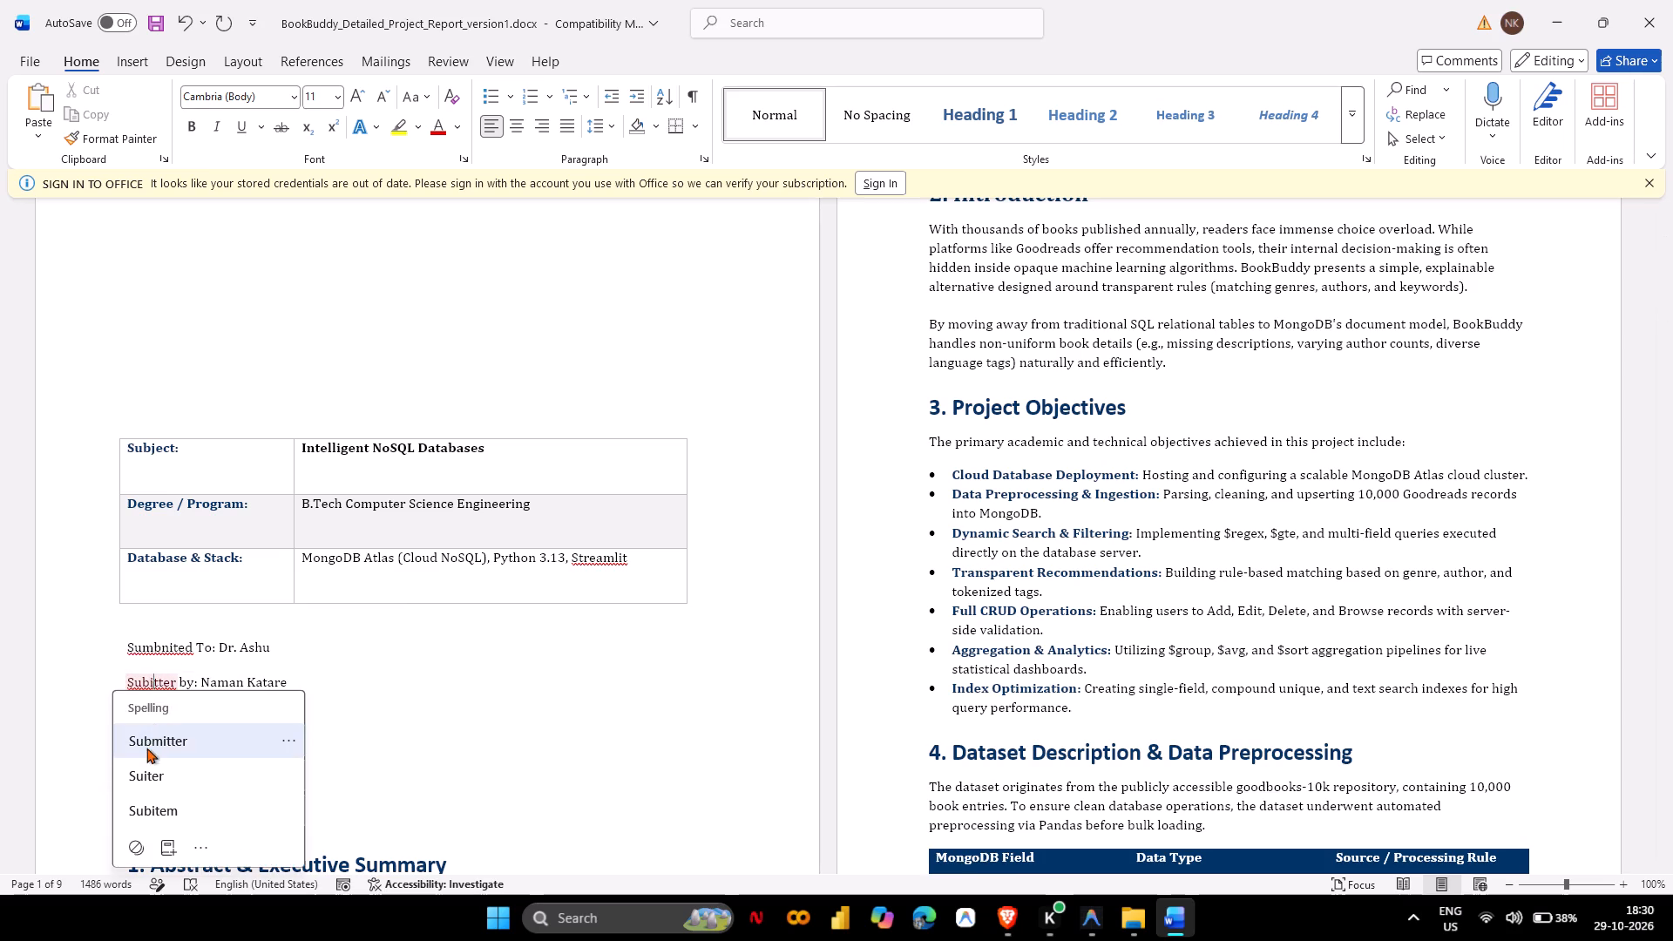
{"action": "left_click_drag", "start_coordinate": [145, 748], "coordinate": [177, 788]}
{"action": "left_click", "coordinate": [174, 679]}
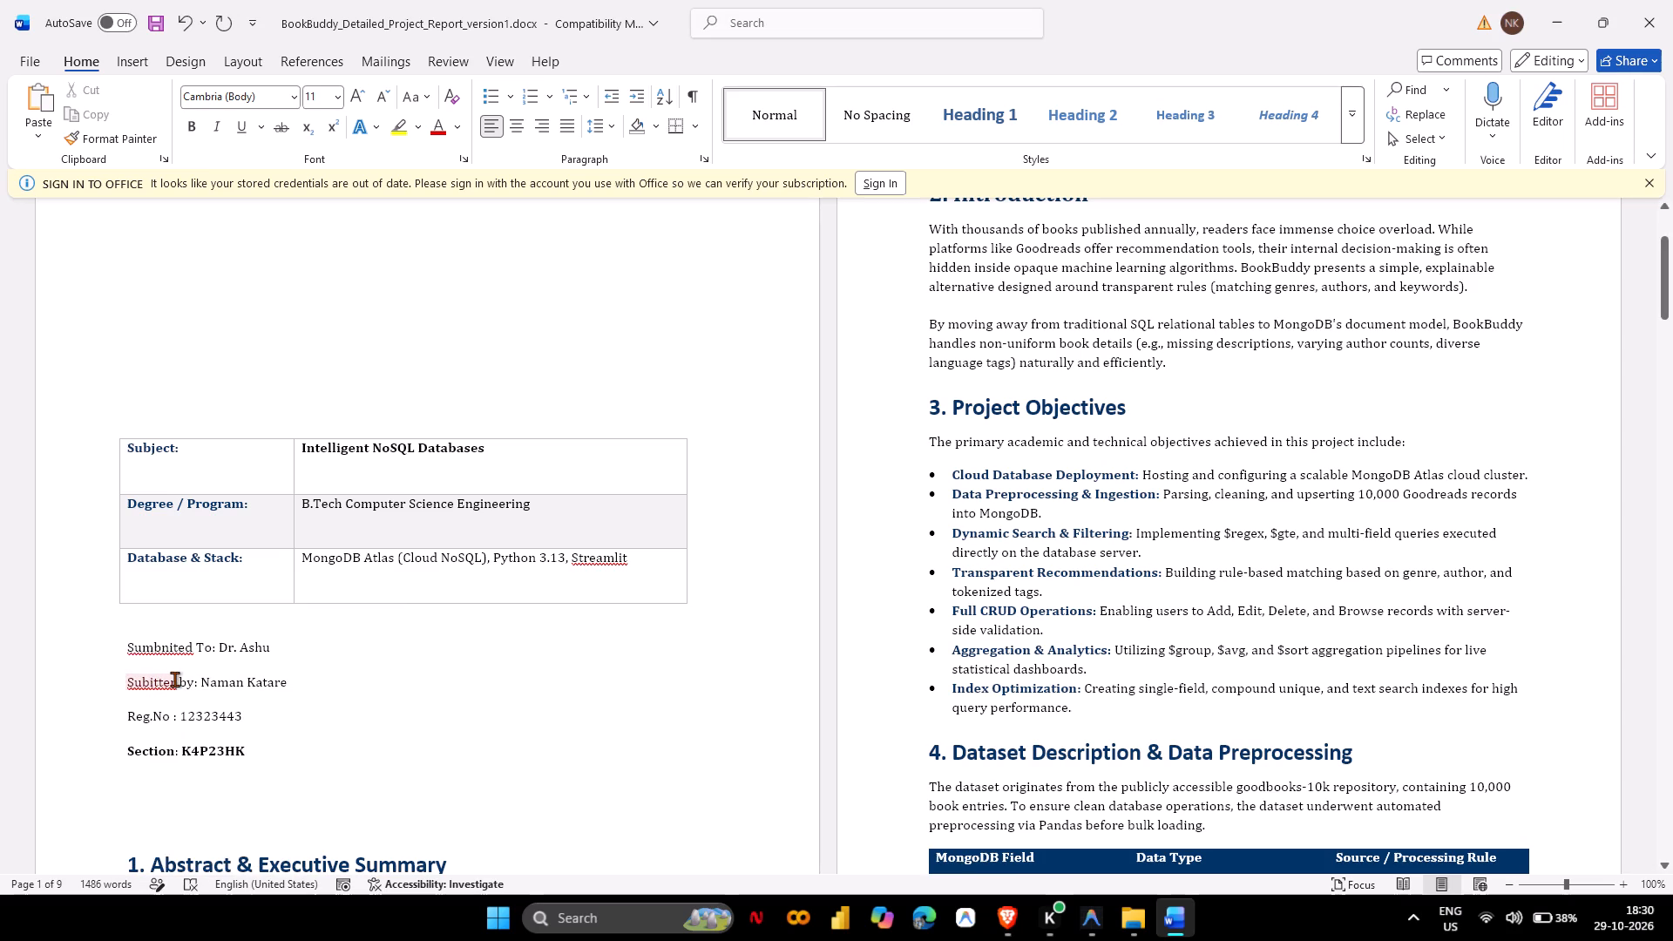
Correct the misspelled opening words of the cover's student and teacher lines to "Submitted".
{"action": "key", "text": "BackSpace"}
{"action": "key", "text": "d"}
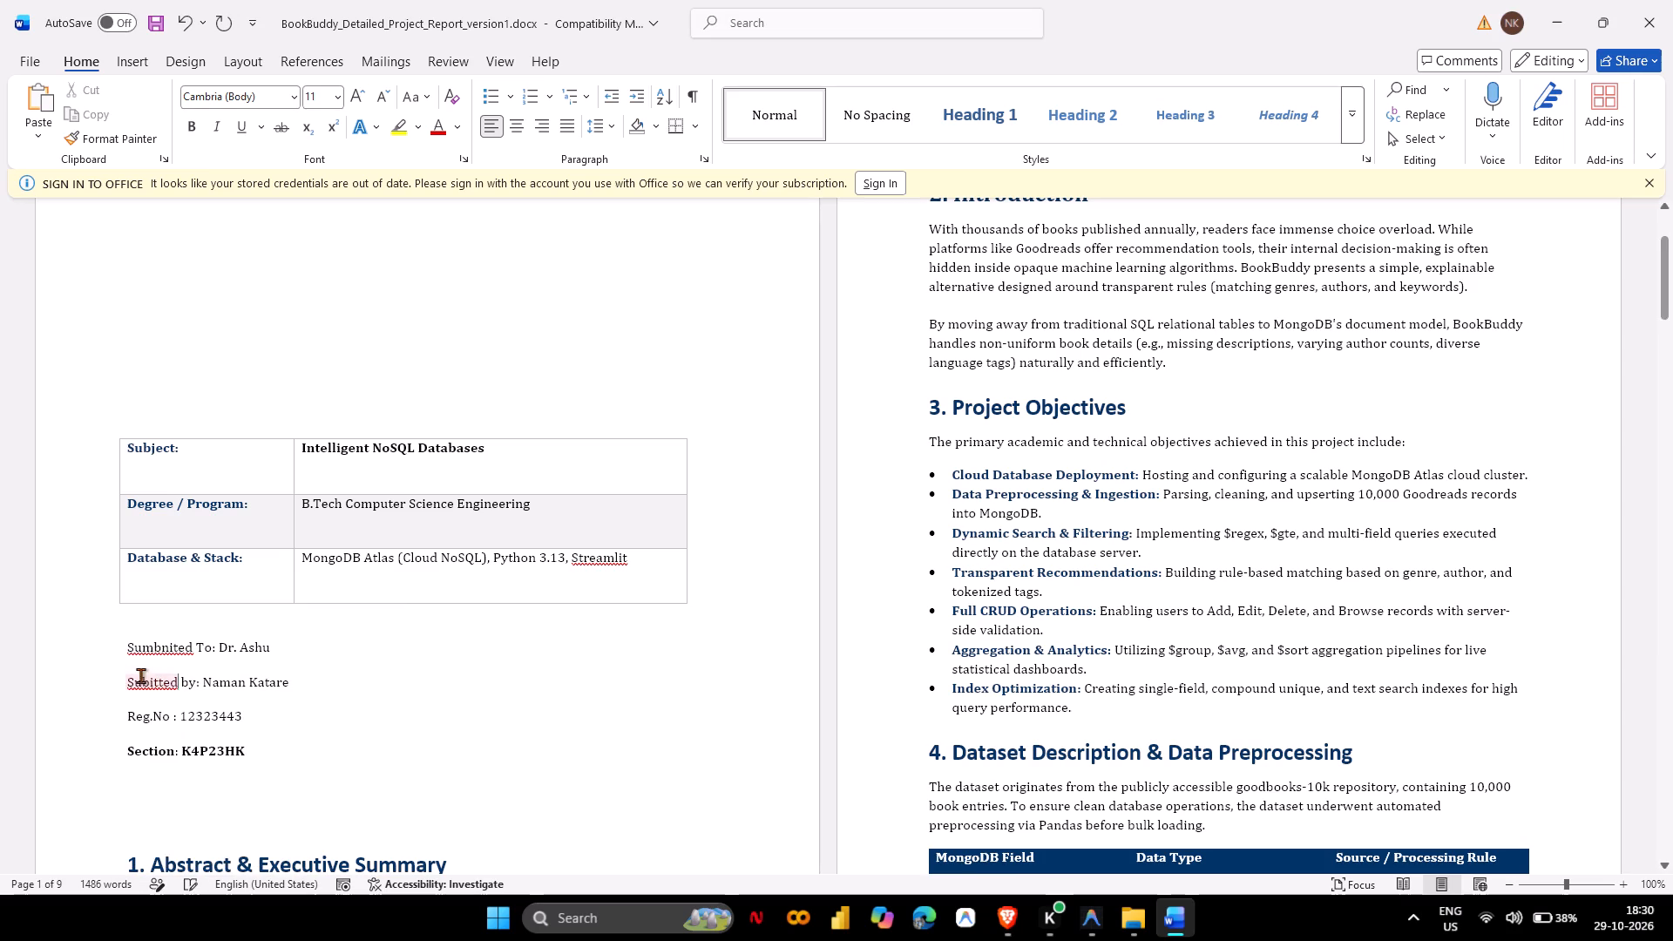
{"action": "left_click", "coordinate": [140, 682]}
{"action": "left_click", "coordinate": [162, 735]}
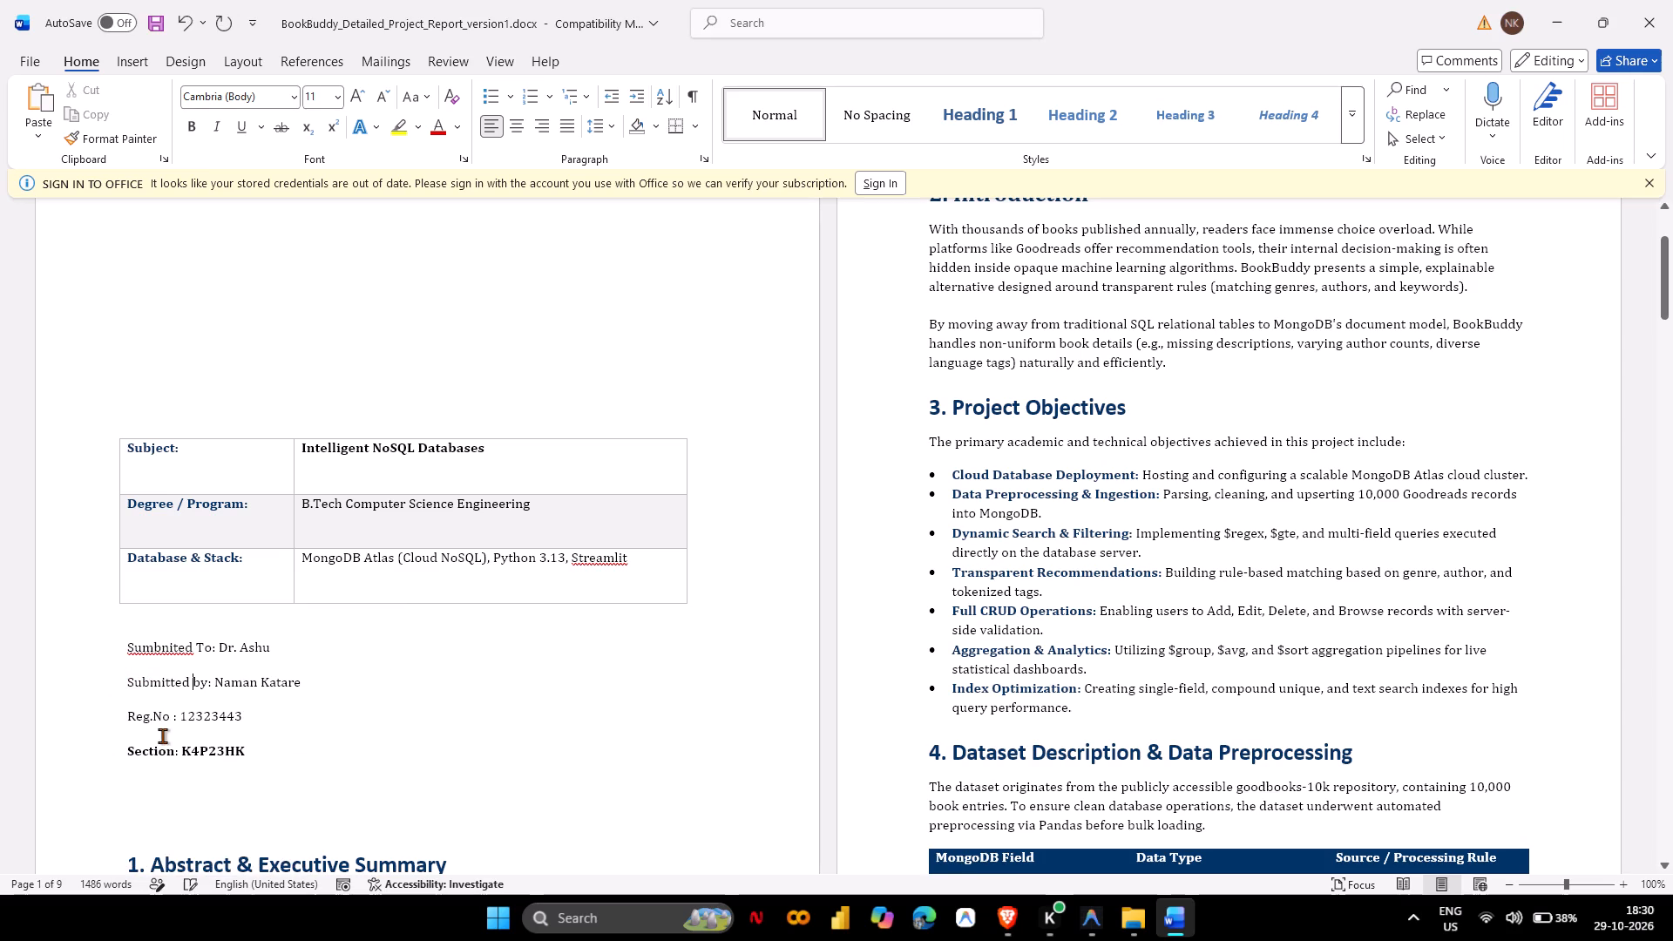
{"action": "left_click", "coordinate": [159, 646]}
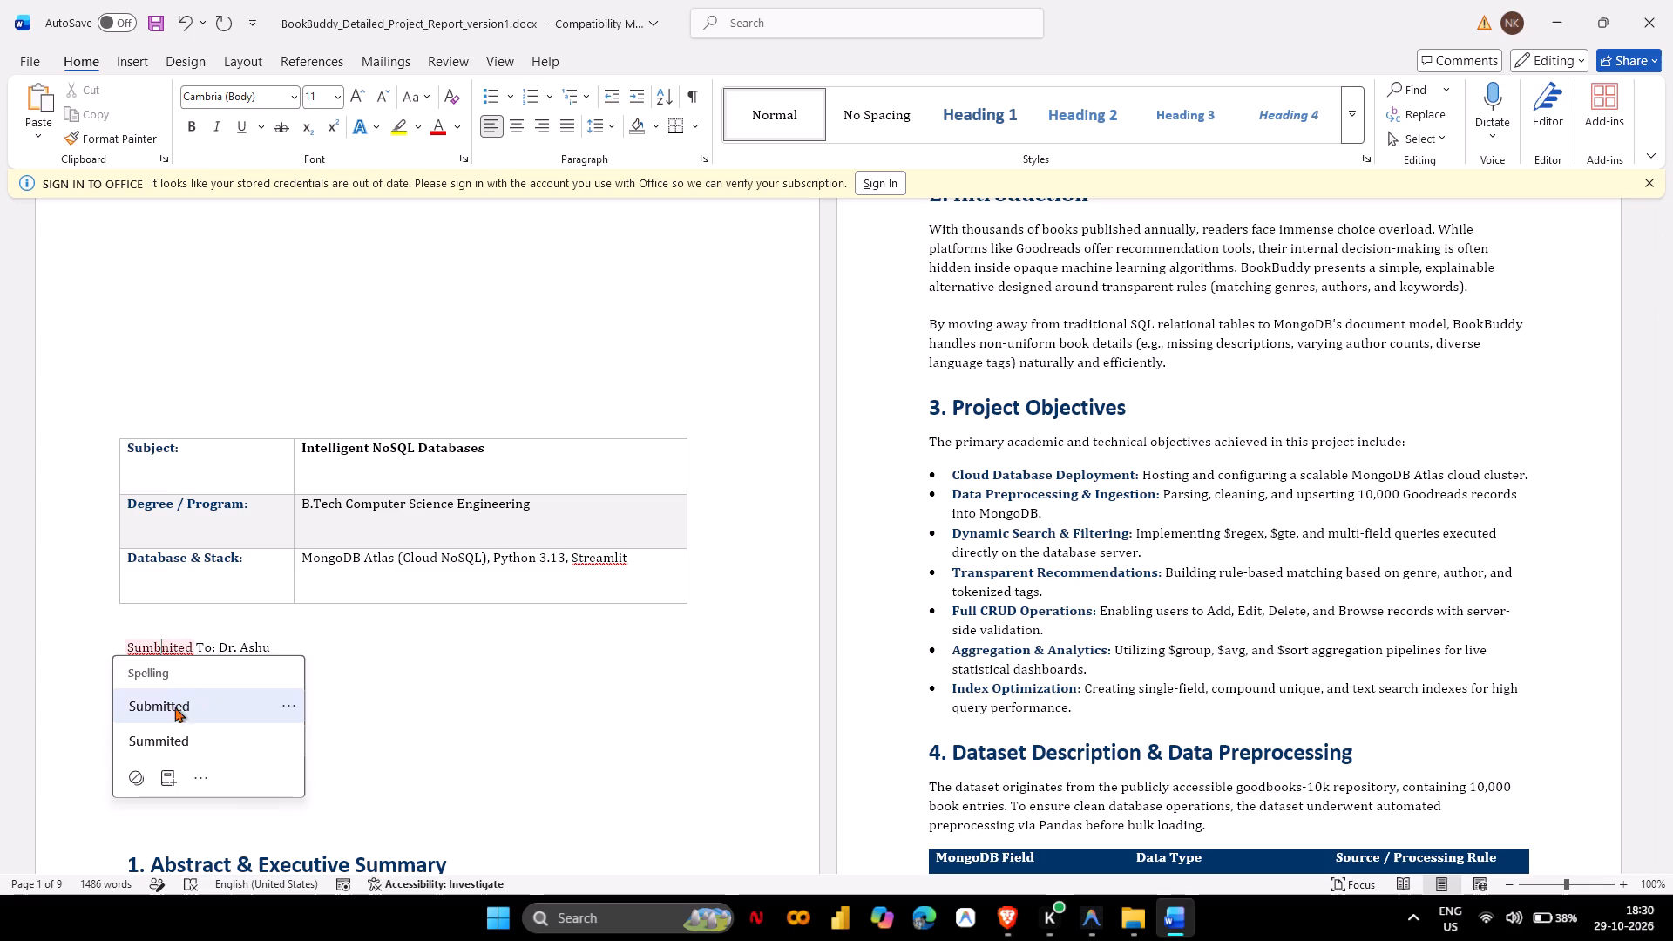
{"action": "left_click", "coordinate": [174, 708]}
Make the "Submitted To" and "Submitted by" labels on the cover bold.
{"action": "left_click", "coordinate": [209, 646]}
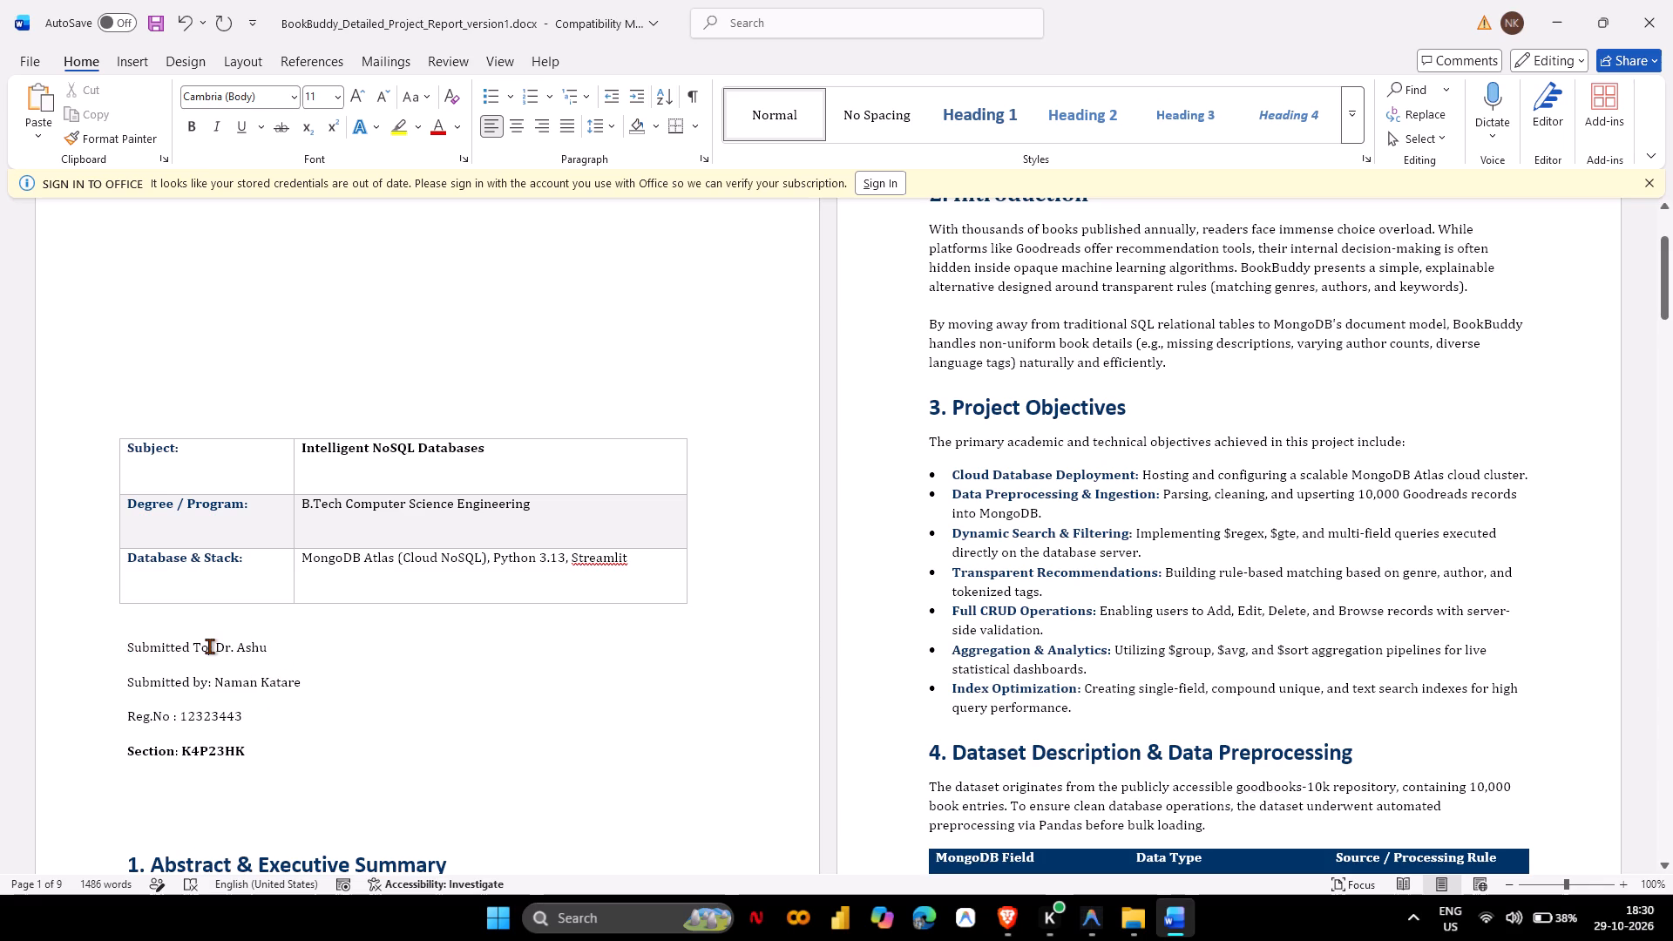
{"action": "key", "text": "ctrl+shift+Left"}
{"action": "key", "text": "ctrl+shift+Left"}
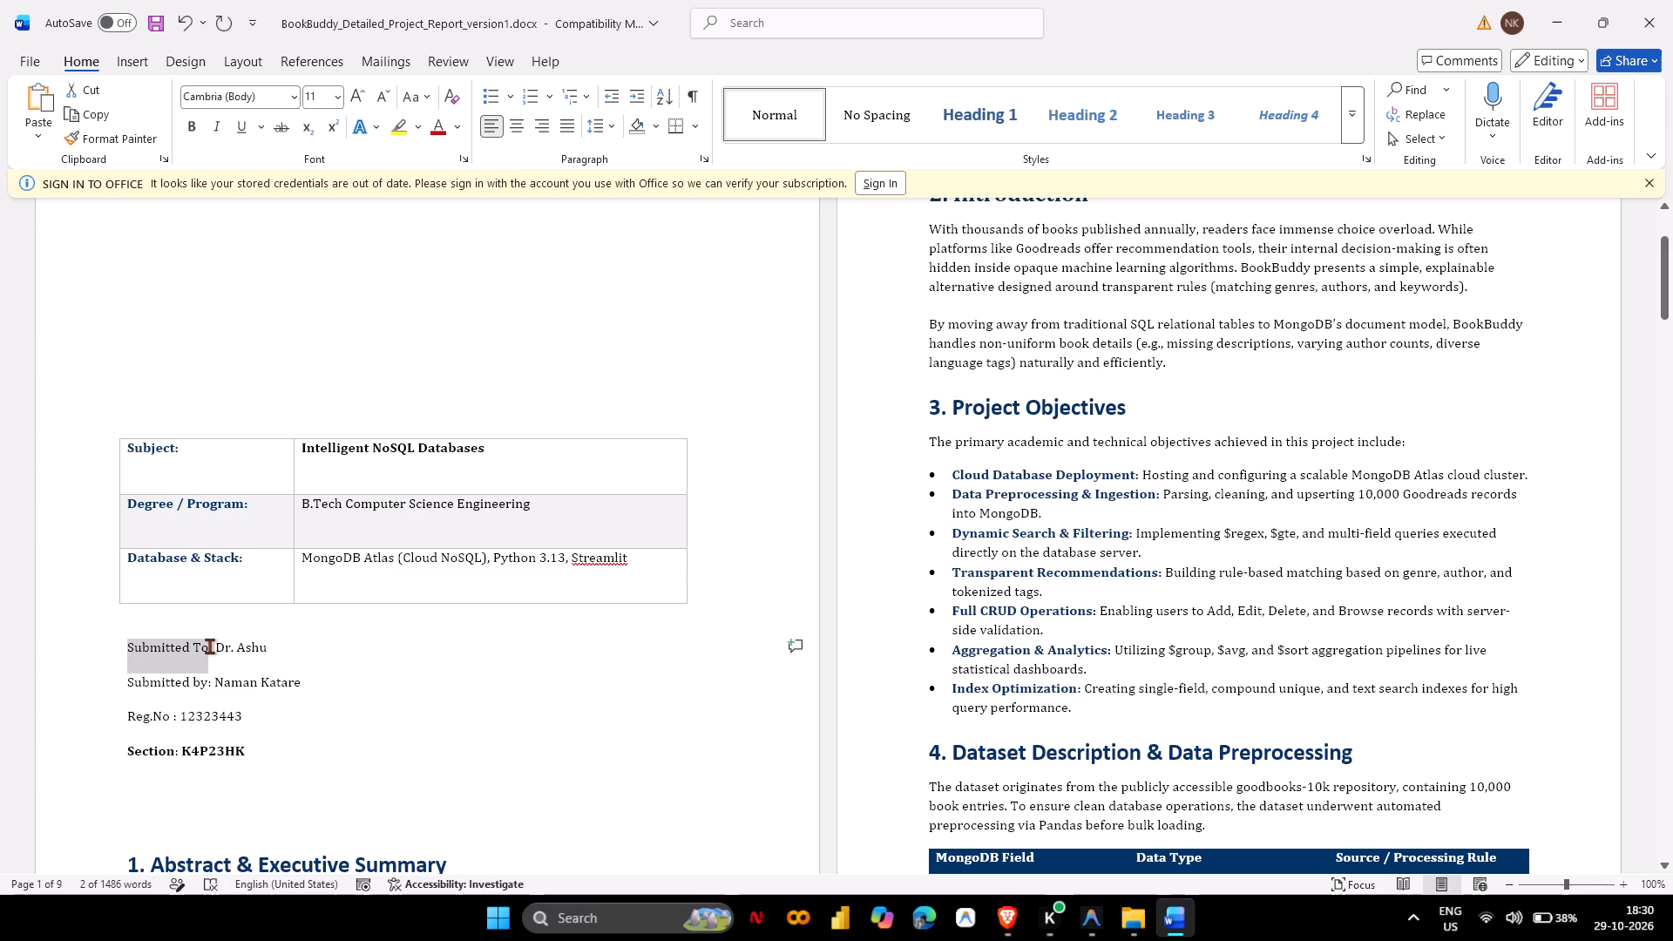
{"action": "key", "text": "ctrl+b"}
{"action": "key", "text": "Down"}
{"action": "key", "text": "Left"}
{"action": "key", "text": "Left"}
{"action": "key", "text": "ctrl+shift+Left"}
{"action": "key", "text": "ctrl+shift+Left"}
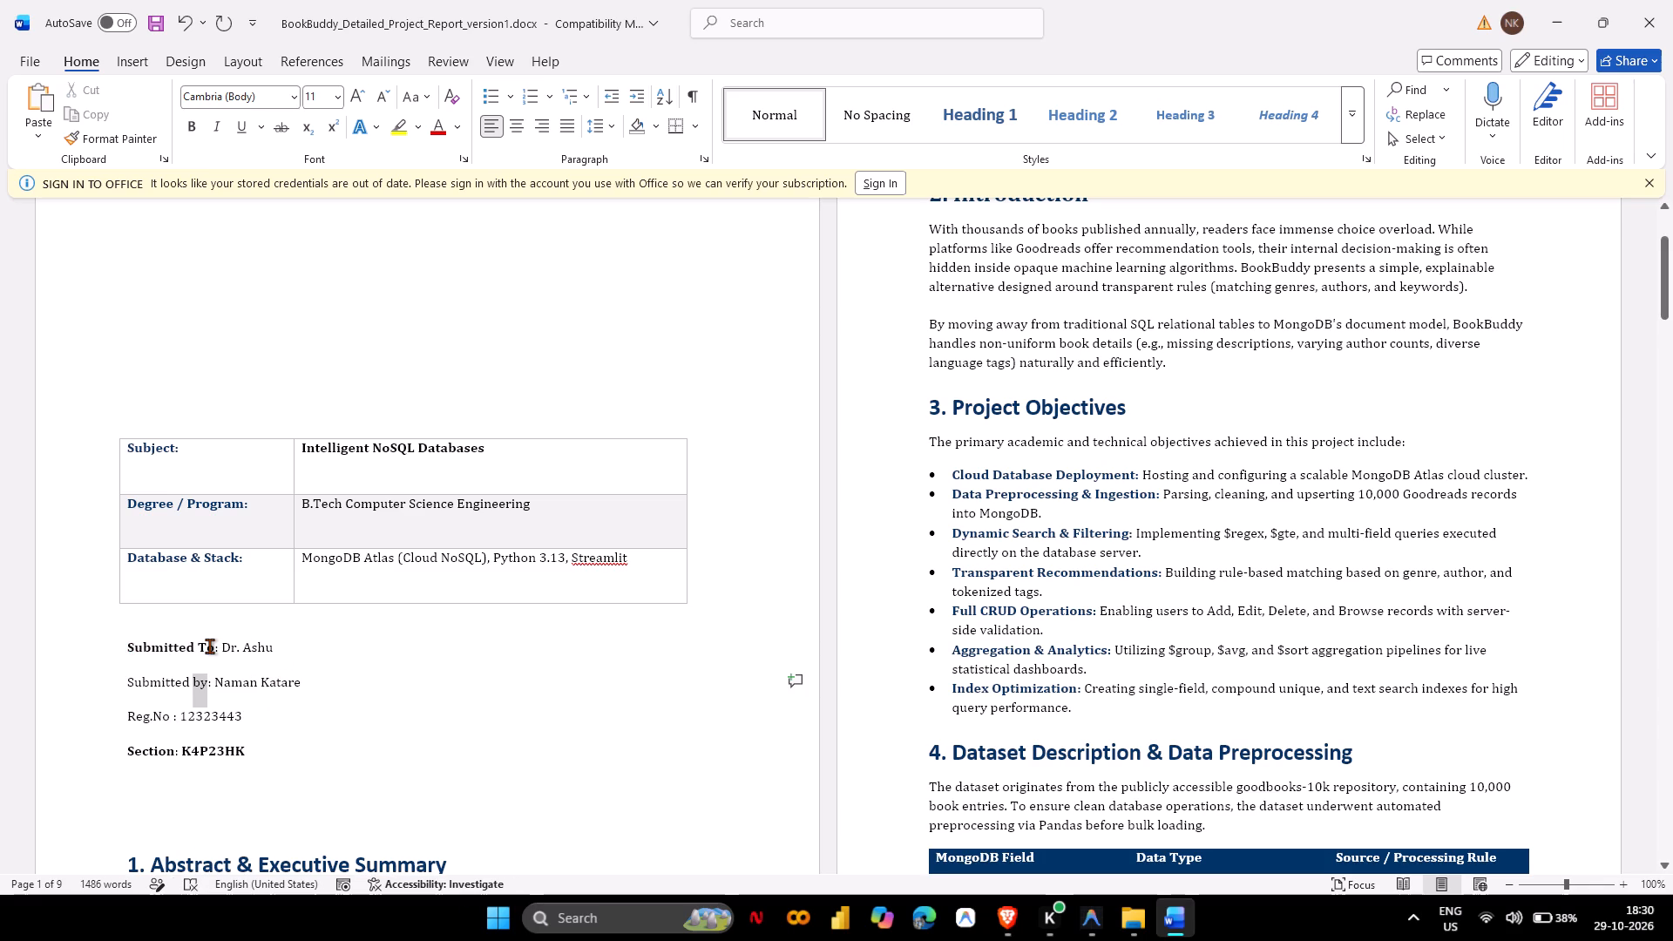
{"action": "key", "text": "ctrl+b"}
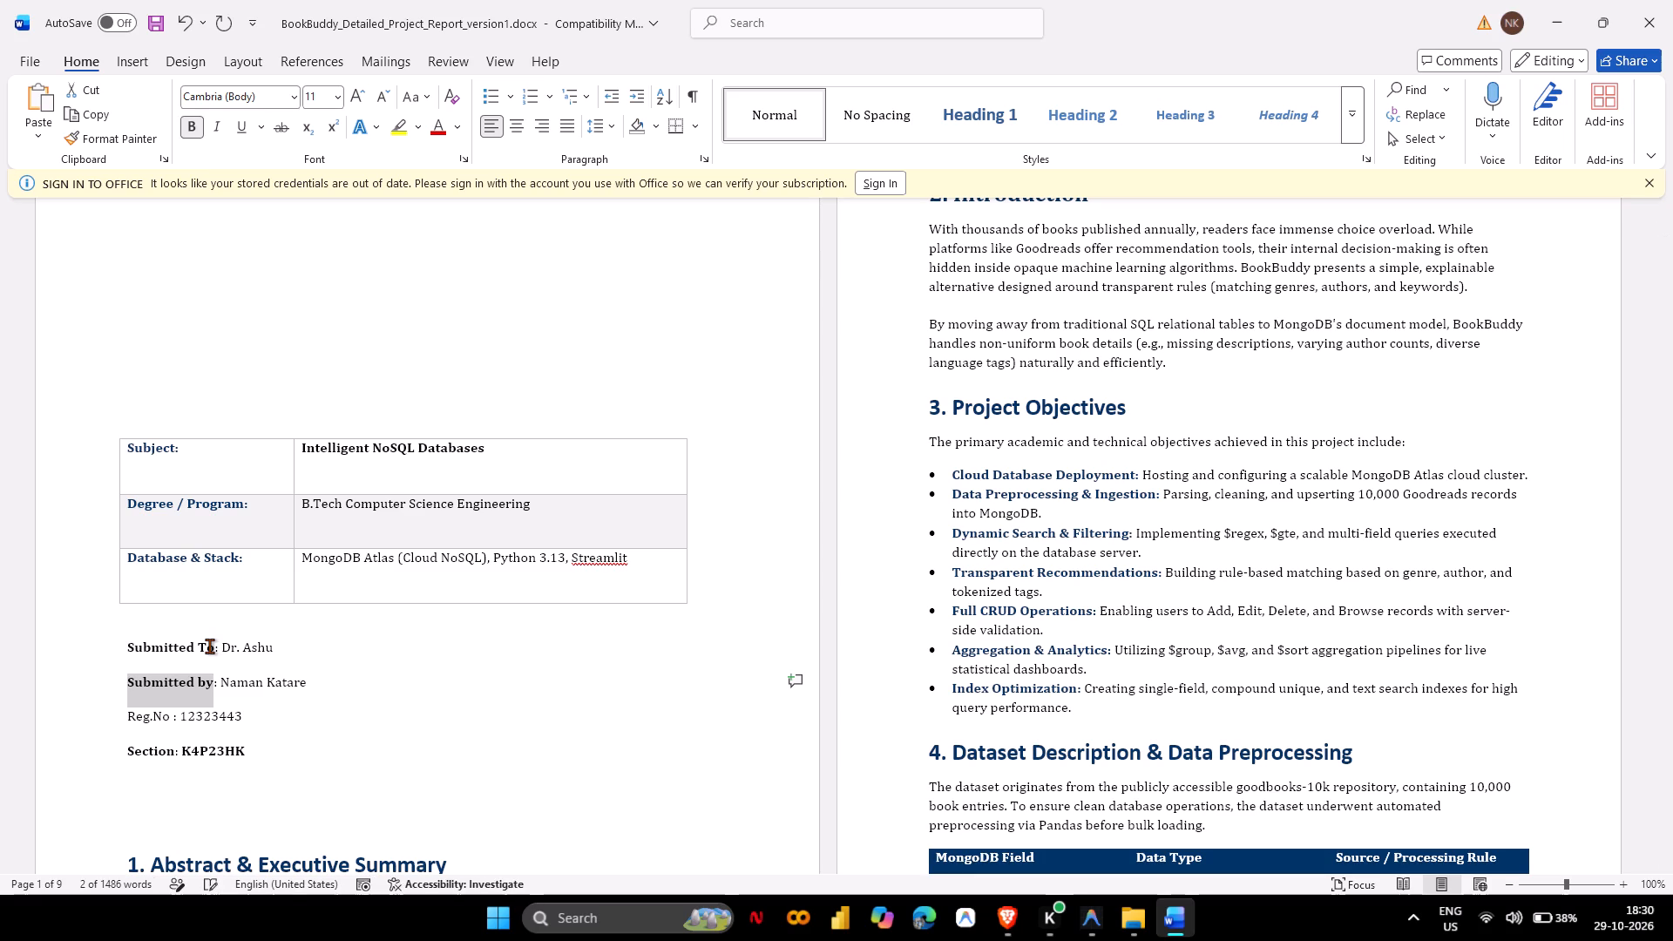
Make the "Reg.No" label in the cover's submission details bold.
{"action": "key", "text": "Down"}
{"action": "key", "text": "Left"}
{"action": "key", "text": "Left"}
{"action": "key", "text": "Left"}
{"action": "key", "text": "Left"}
{"action": "key", "text": "Left"}
{"action": "key", "text": "ctrl+shift+Left"}
{"action": "key", "text": "ctrl+shift+Left"}
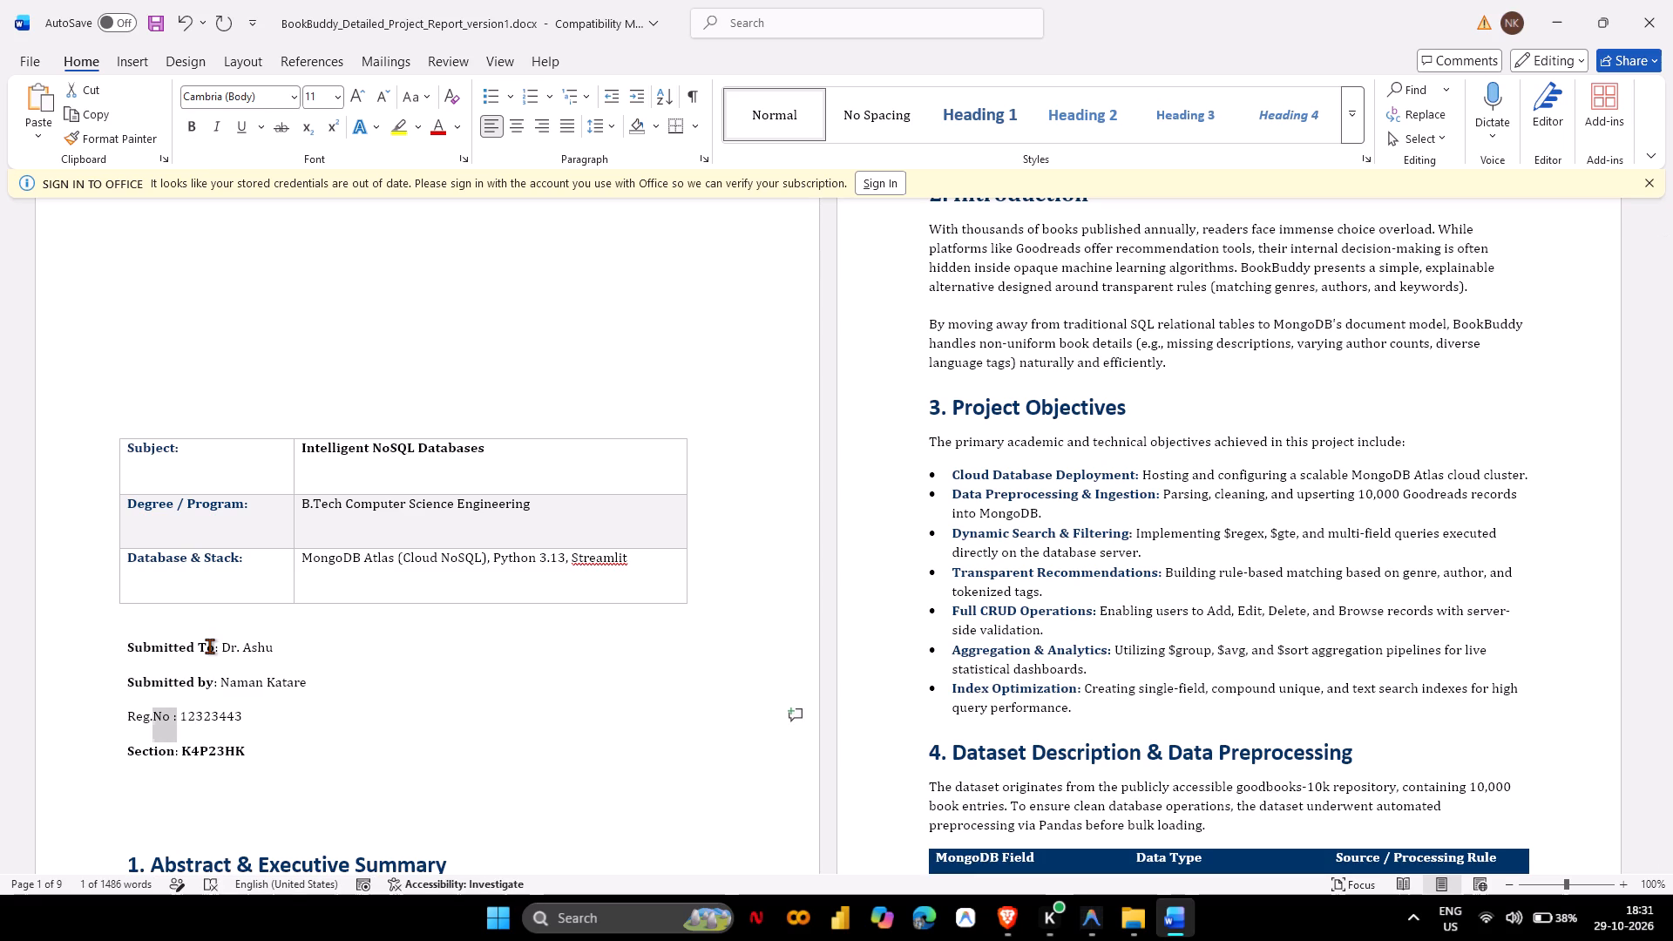
{"action": "key", "text": "Right"}
{"action": "key", "text": "Left"}
{"action": "key", "text": "ctrl+Left"}
{"action": "key", "text": "ctrl+shift+Left"}
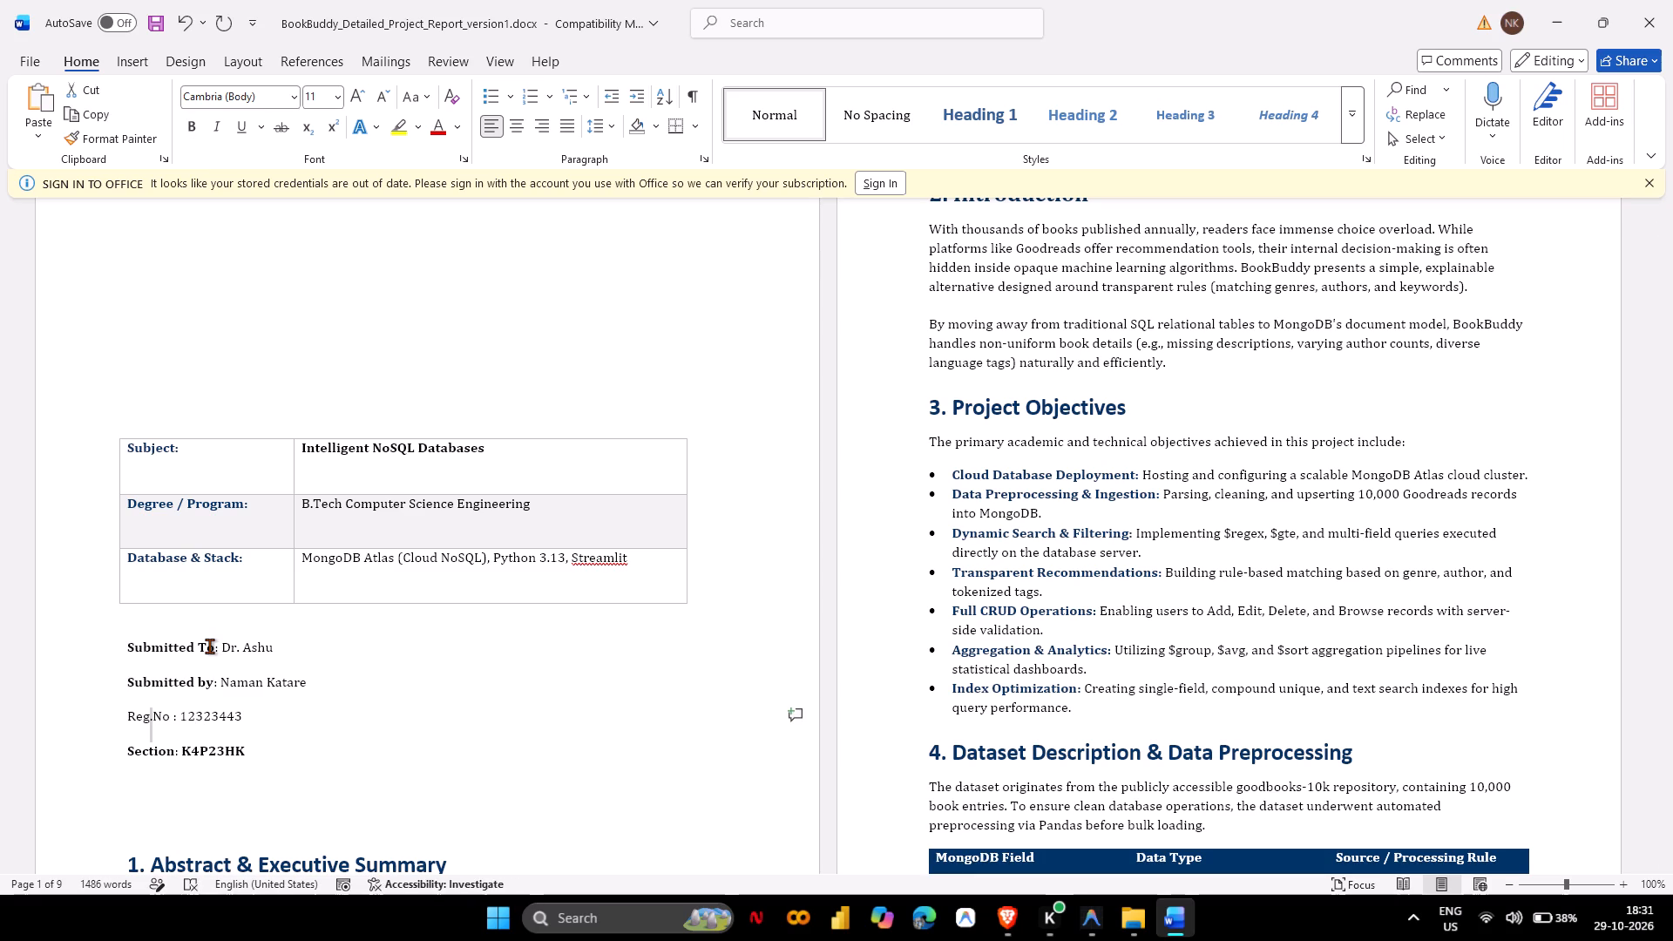
{"action": "key", "text": "Right"}
{"action": "key", "text": "Right"}
{"action": "key", "text": "Right"}
{"action": "key", "text": "Right"}
{"action": "key", "text": "ctrl+shift+Left"}
{"action": "key", "text": "ctrl+shift+Left"}
{"action": "key", "text": "ctrl+shift+Left"}
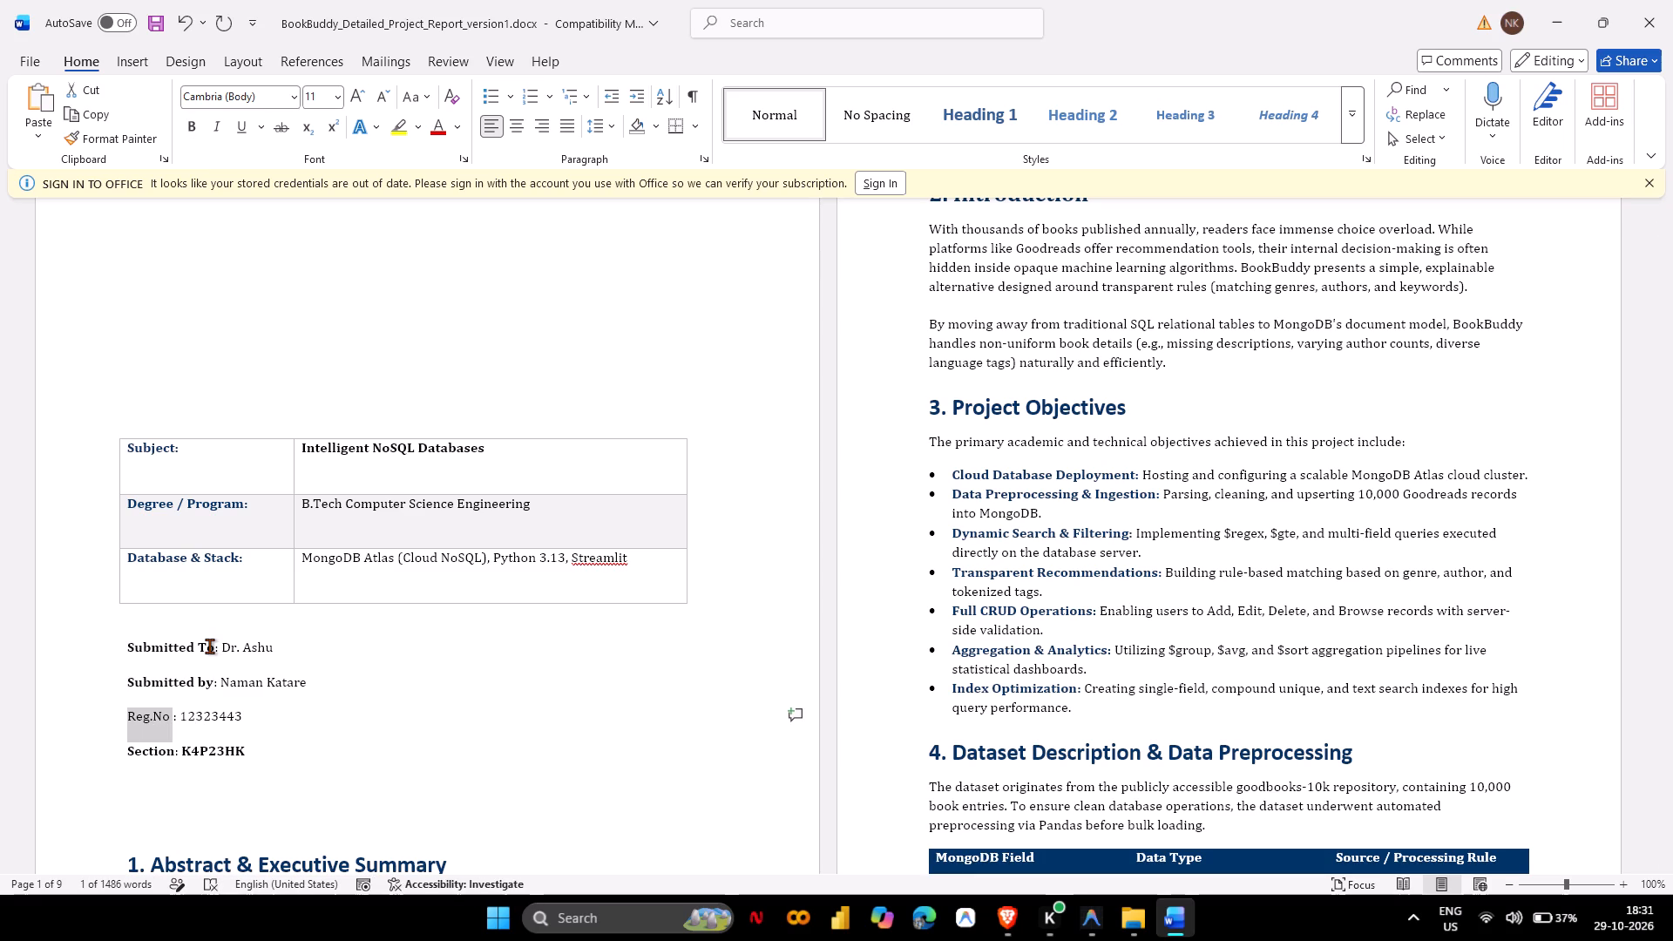
{"action": "key", "text": "ctrl+b"}
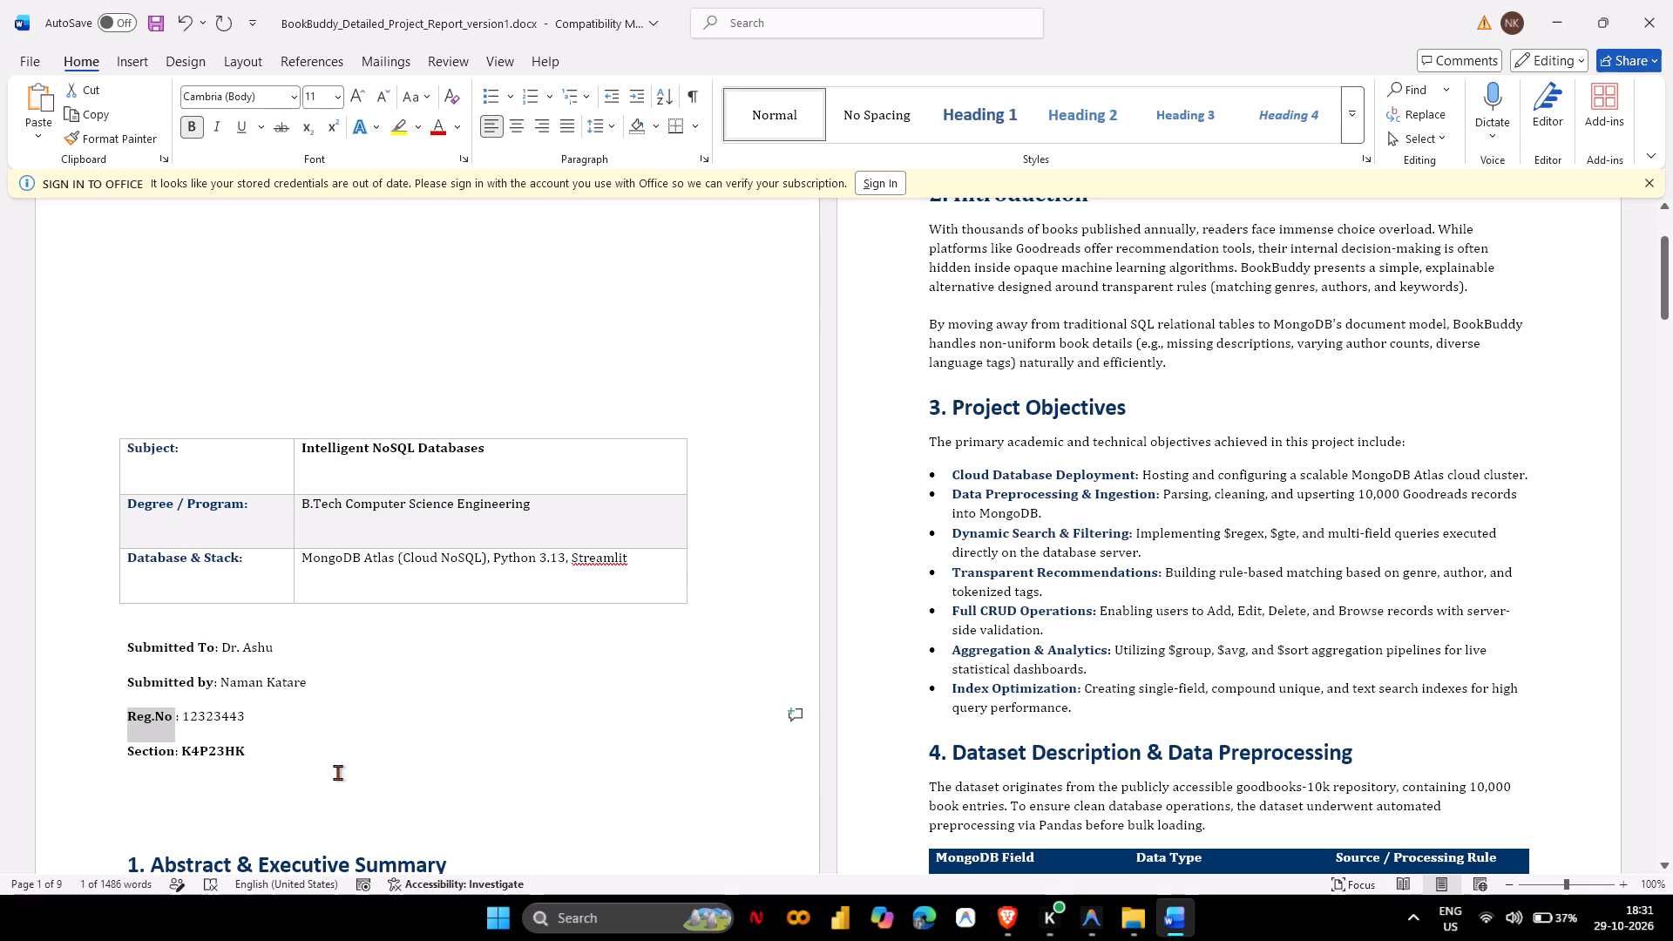
Remove the bold formatting from the section code, keeping the Section label bold.
{"action": "left_click", "coordinate": [326, 766]}
{"action": "key", "text": "ctrl+shift+Left"}
{"action": "key", "text": "ctrl+shift+Left"}
{"action": "key", "text": "ctrl+shift+Right"}
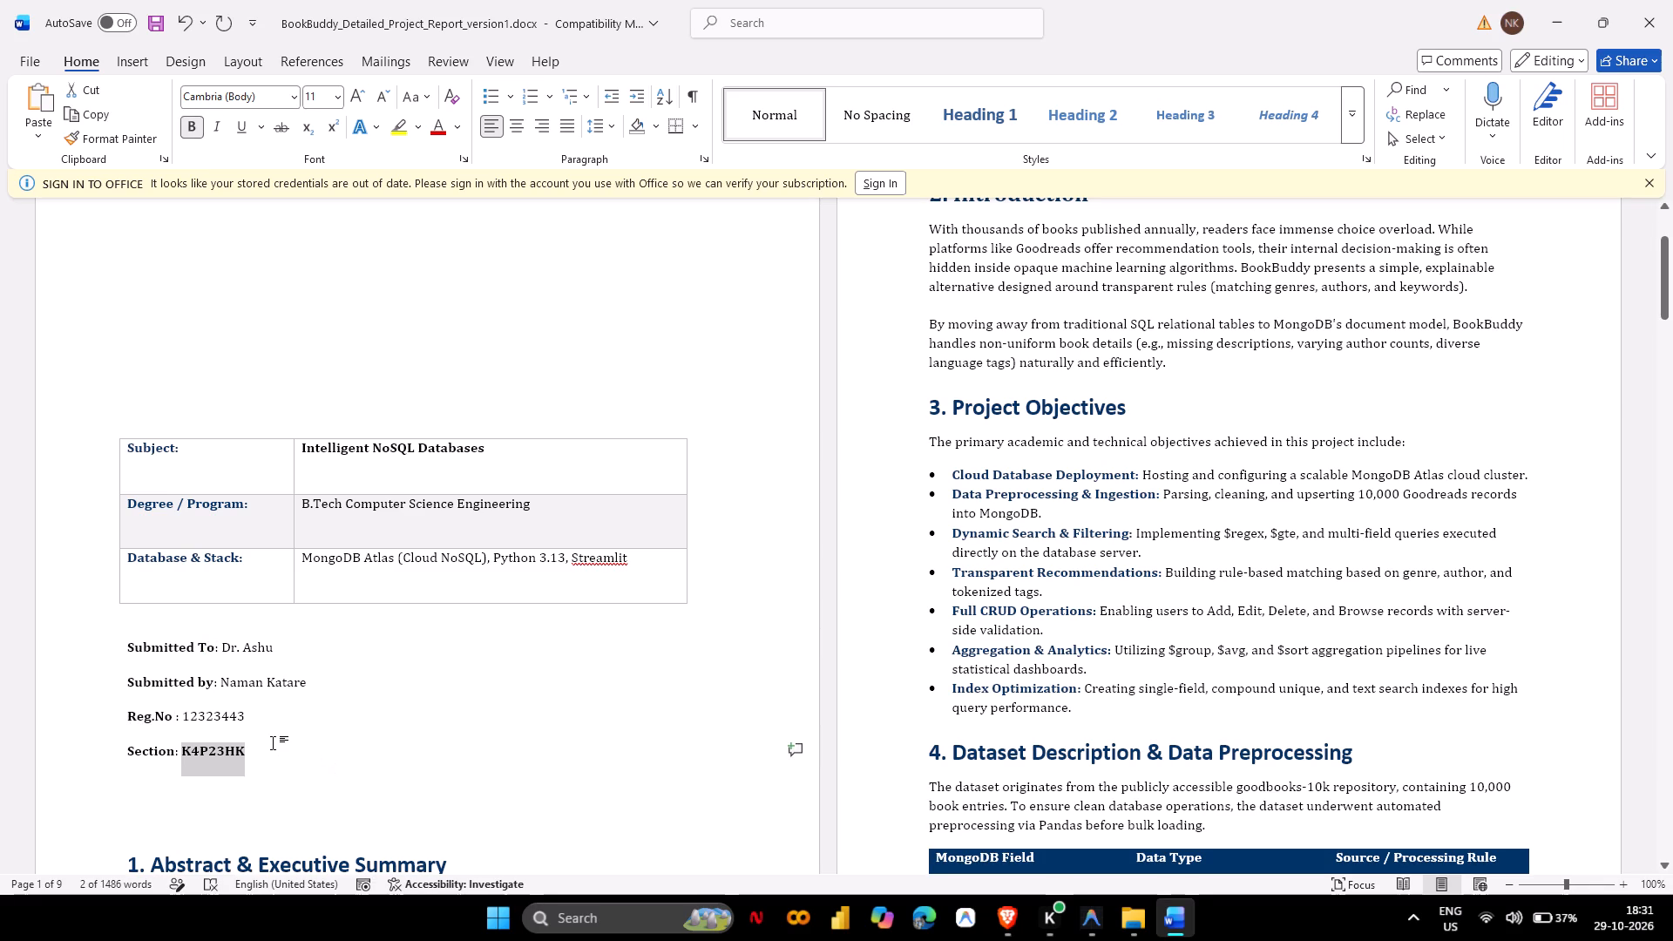
{"action": "key", "text": "ctrl+b"}
{"action": "left_click", "coordinate": [367, 832]}
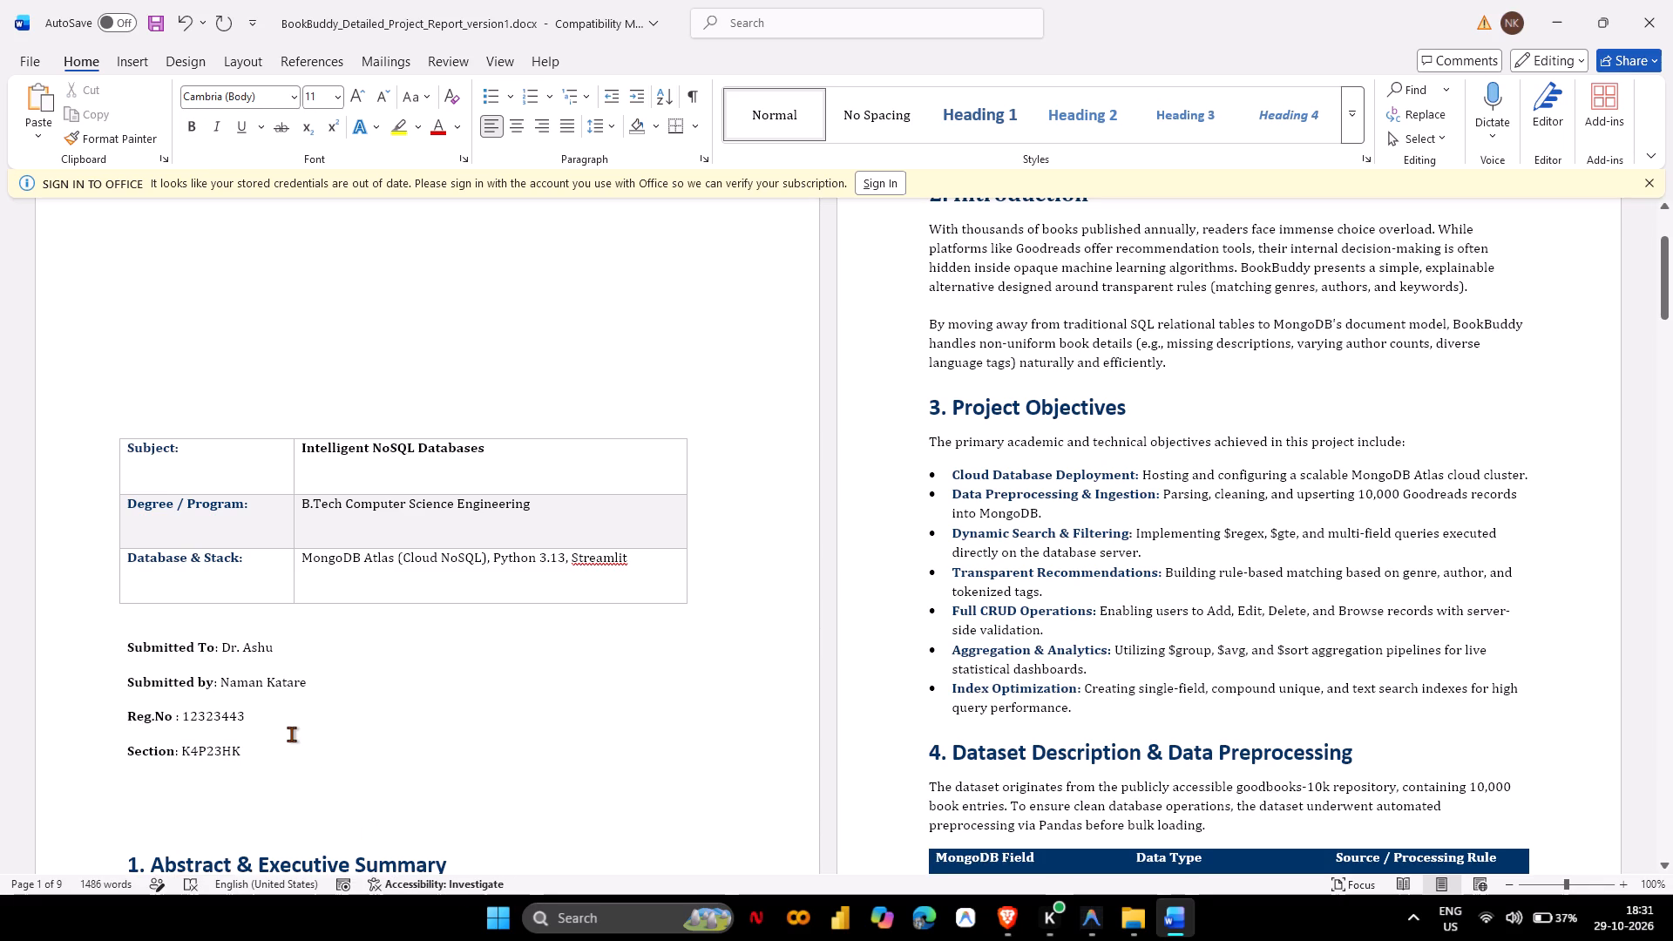
Convert the four submission detail lines on the cover into a single-column table with one row per line.
{"action": "left_click", "coordinate": [291, 734]}
{"action": "left_click_drag", "start_coordinate": [274, 754], "coordinate": [129, 645]}
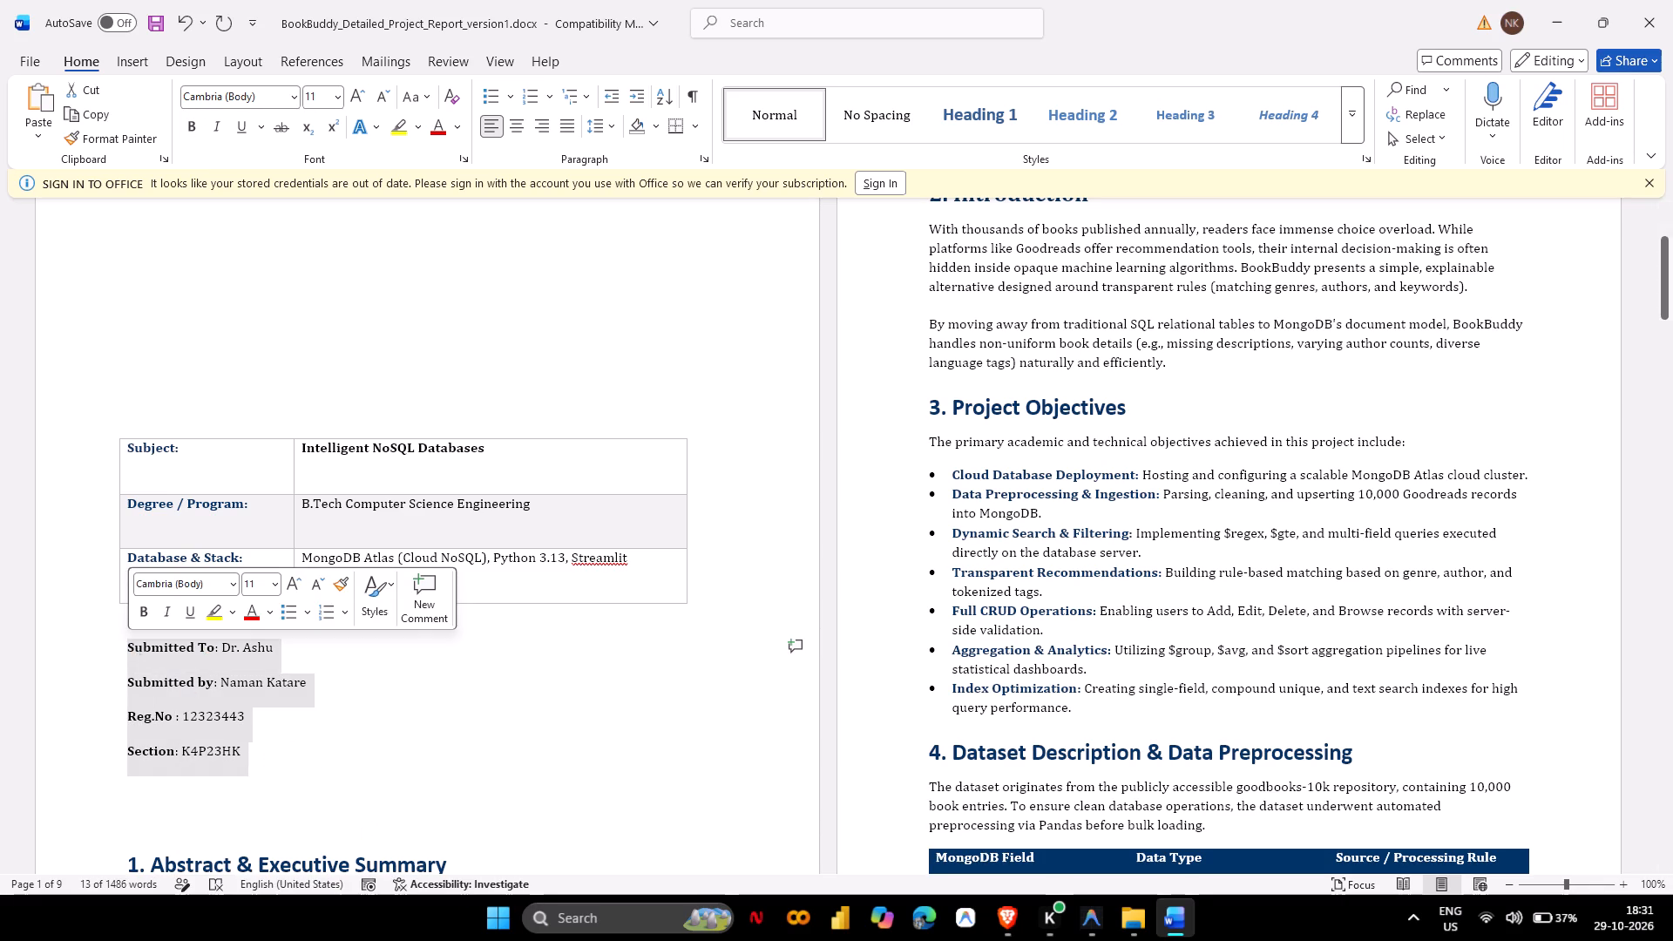
{"action": "left_click", "coordinate": [130, 58]}
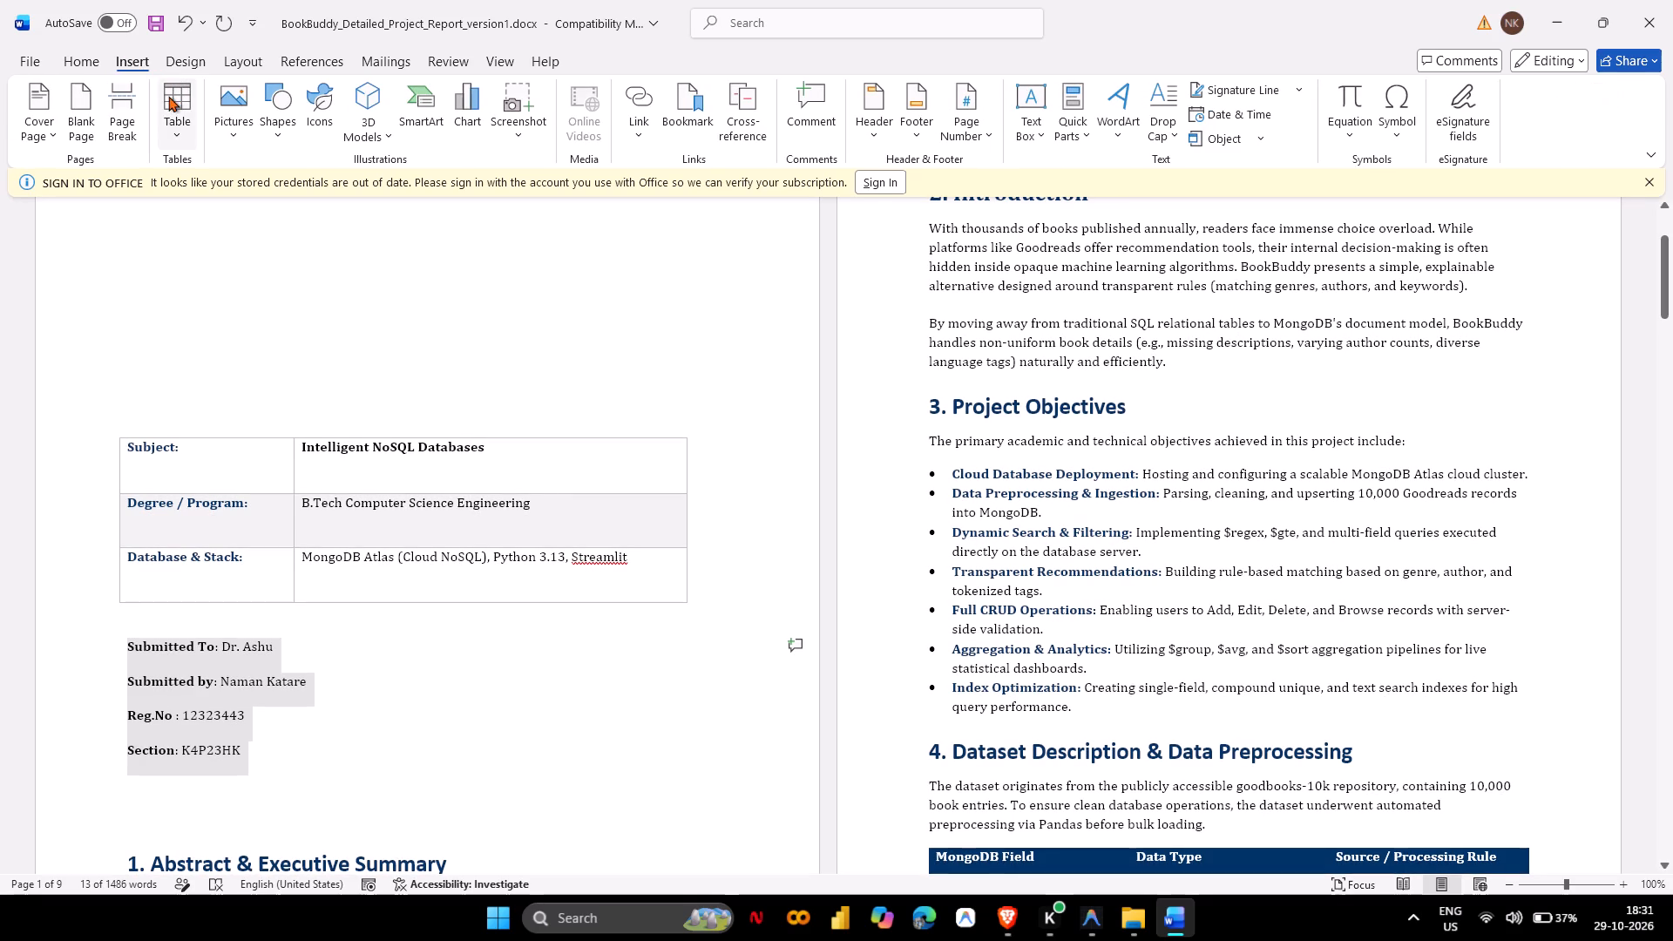
{"action": "left_click", "coordinate": [172, 118]}
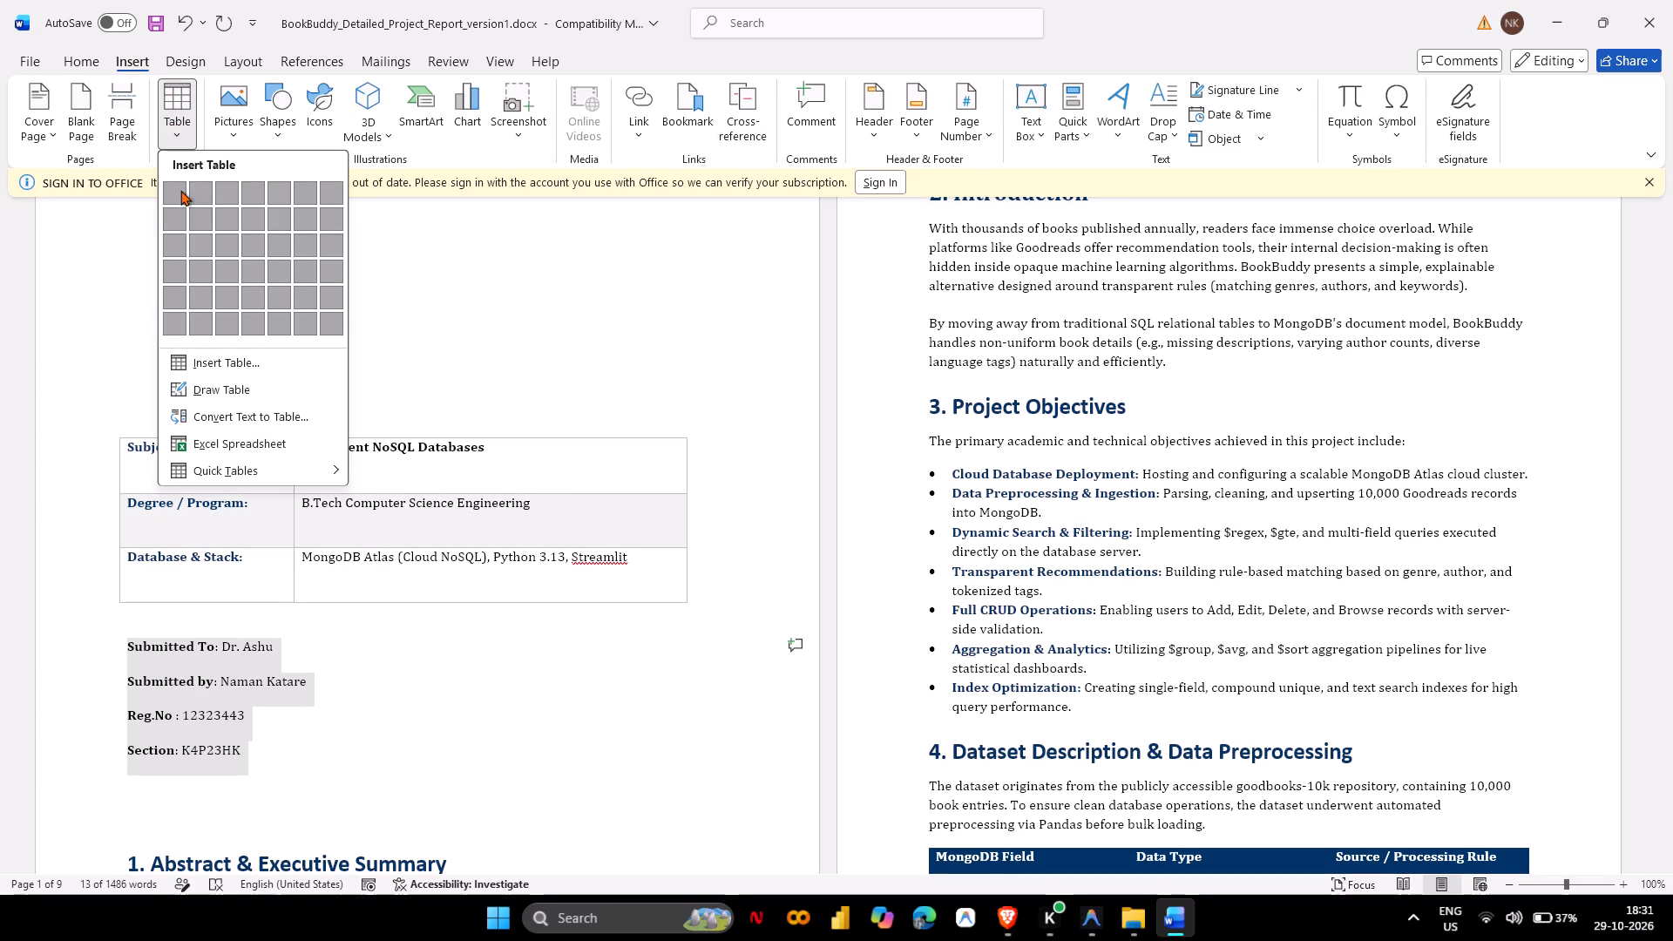
{"action": "left_click", "coordinate": [180, 190]}
{"action": "left_click", "coordinate": [210, 370]}
{"action": "left_click", "coordinate": [240, 761]}
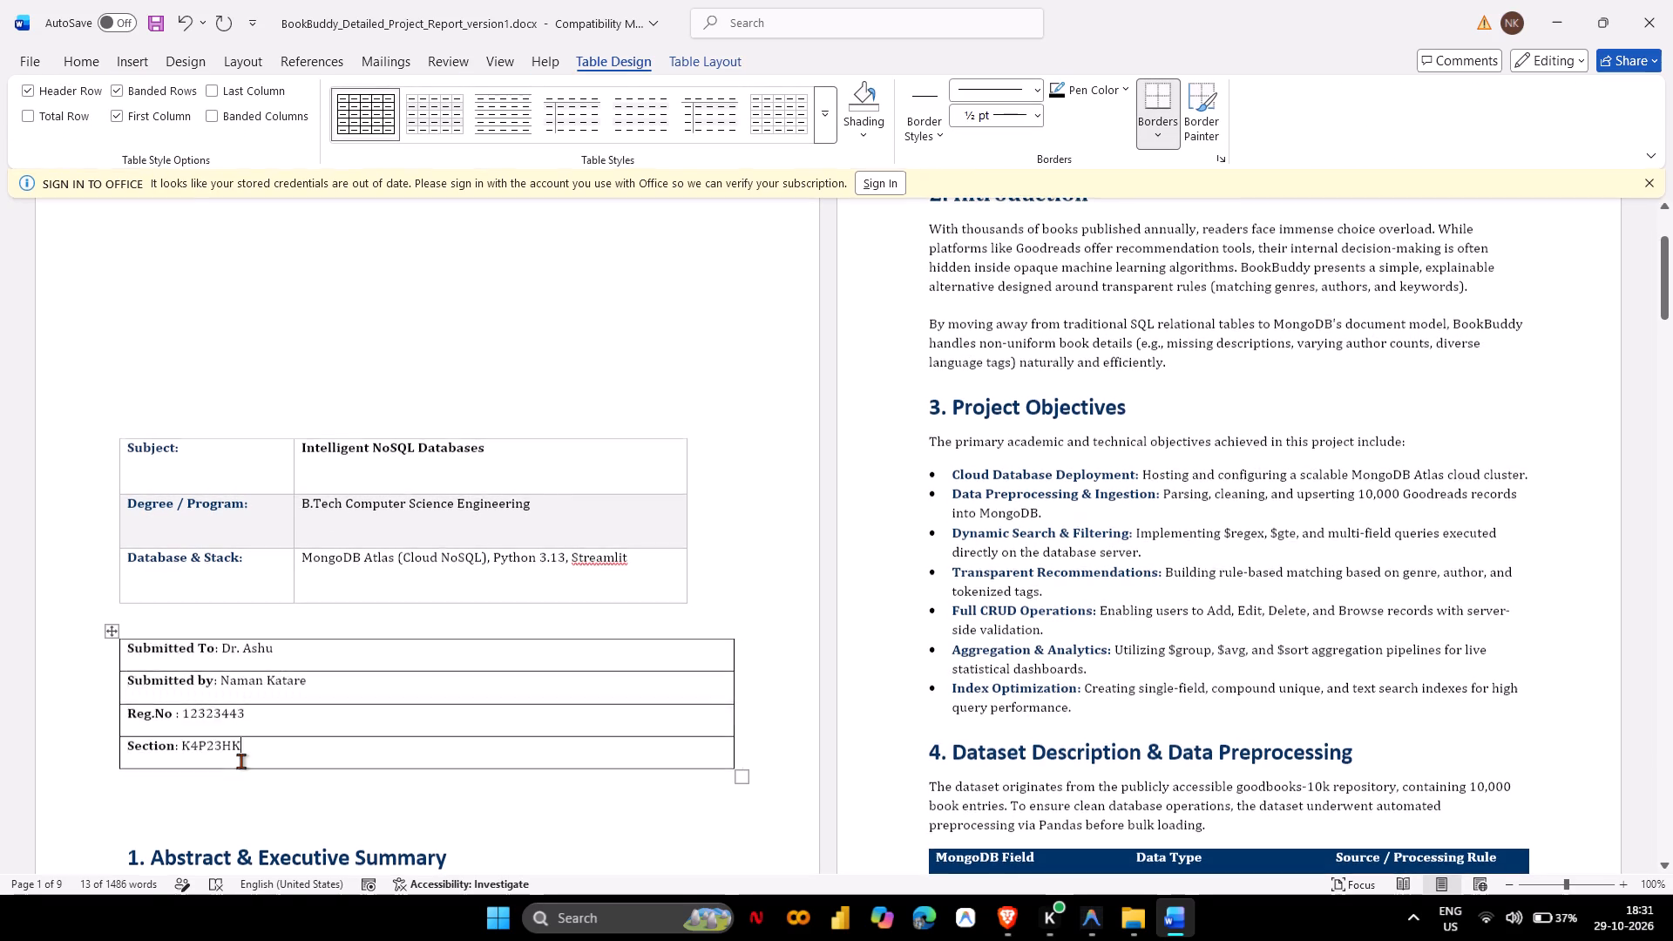
Insert a wide run of spaces between the "Submitted To:" label and the teacher's name.
{"action": "left_click", "coordinate": [222, 652]}
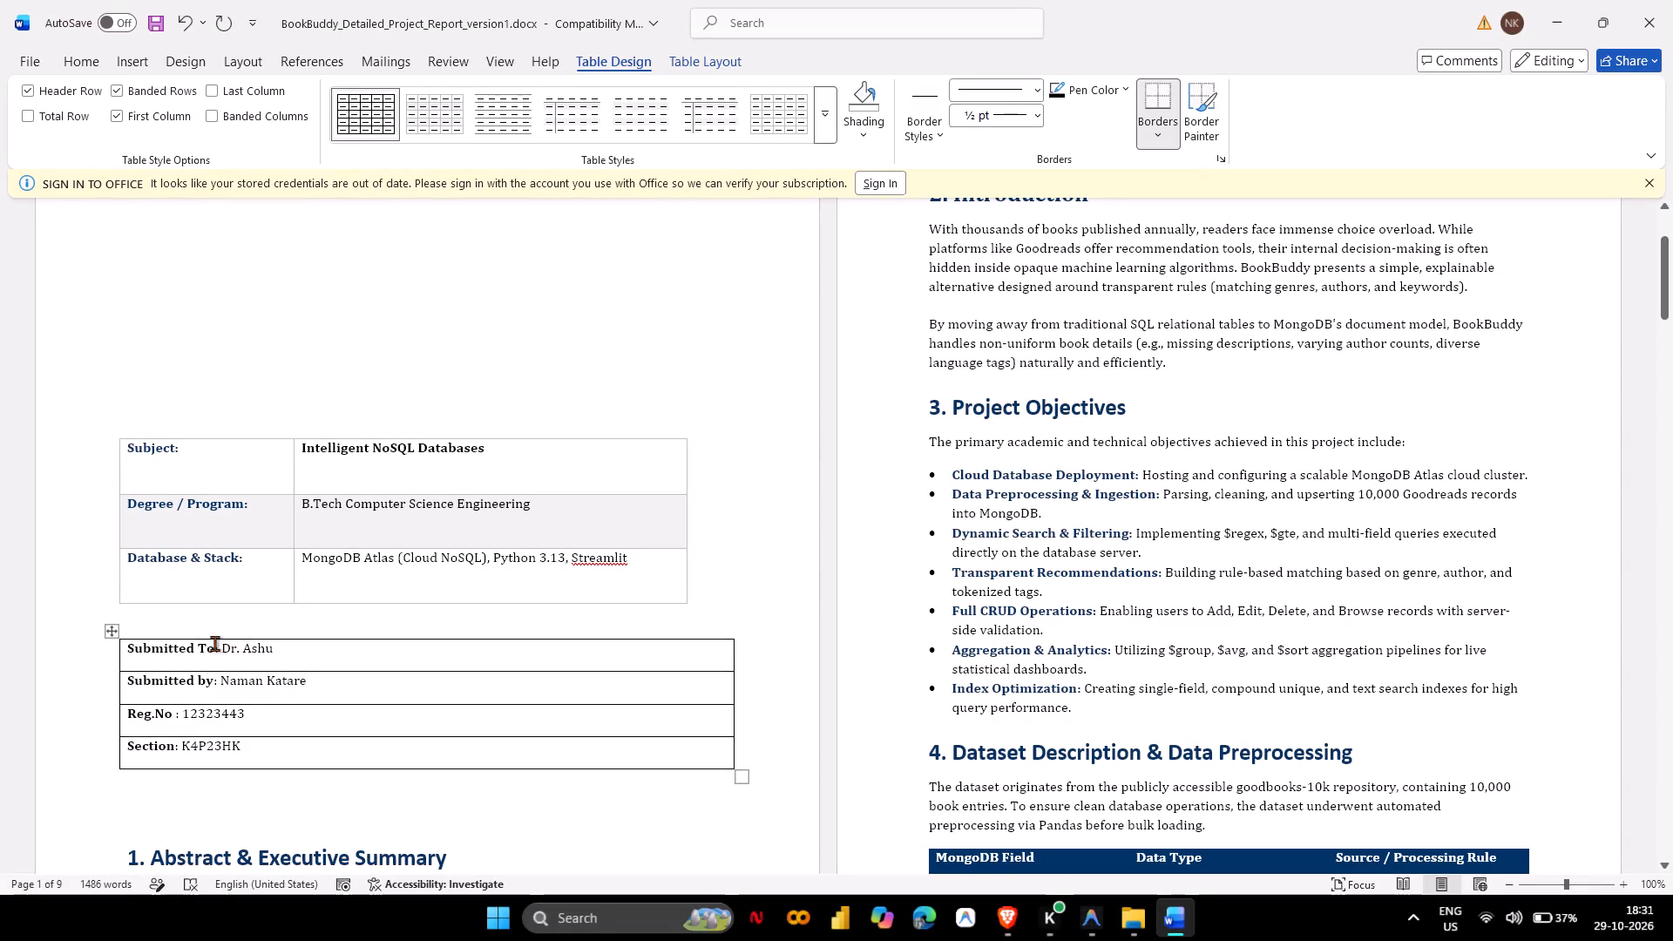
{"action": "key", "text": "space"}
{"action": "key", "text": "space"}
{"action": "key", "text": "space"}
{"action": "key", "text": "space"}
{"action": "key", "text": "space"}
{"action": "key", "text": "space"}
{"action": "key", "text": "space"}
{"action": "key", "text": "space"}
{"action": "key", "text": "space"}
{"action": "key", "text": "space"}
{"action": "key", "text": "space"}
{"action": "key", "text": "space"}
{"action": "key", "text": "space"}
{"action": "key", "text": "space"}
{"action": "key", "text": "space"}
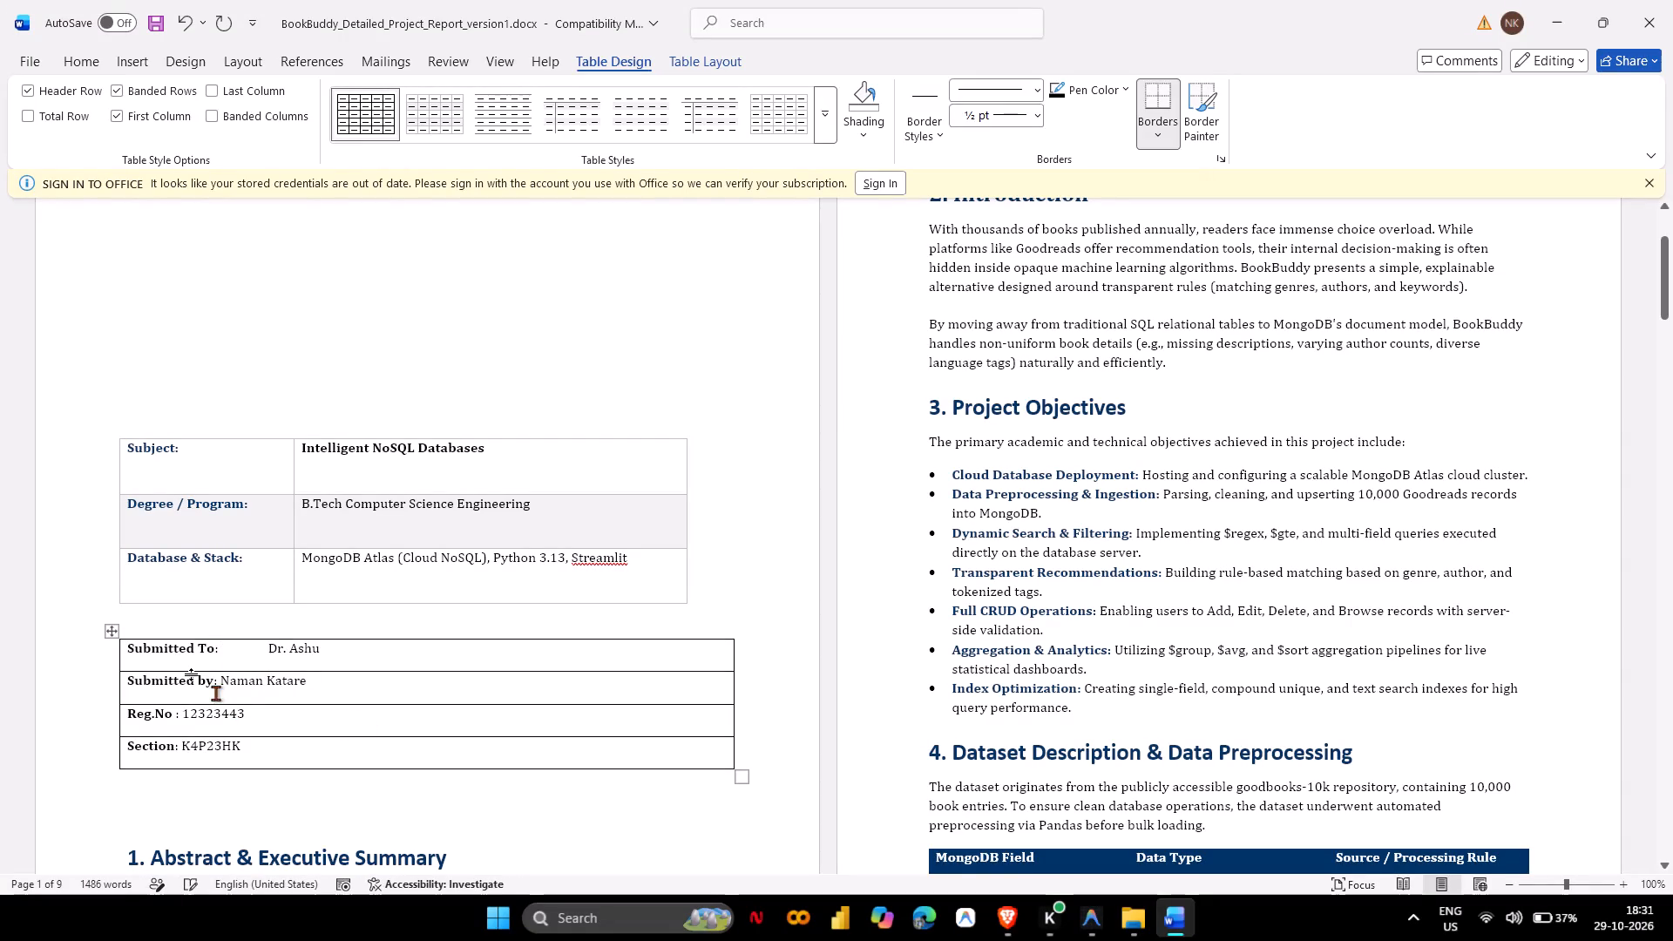
Insert spaces after the "Submitted by:" label to align the student's name under the teacher's name.
{"action": "left_click", "coordinate": [221, 686]}
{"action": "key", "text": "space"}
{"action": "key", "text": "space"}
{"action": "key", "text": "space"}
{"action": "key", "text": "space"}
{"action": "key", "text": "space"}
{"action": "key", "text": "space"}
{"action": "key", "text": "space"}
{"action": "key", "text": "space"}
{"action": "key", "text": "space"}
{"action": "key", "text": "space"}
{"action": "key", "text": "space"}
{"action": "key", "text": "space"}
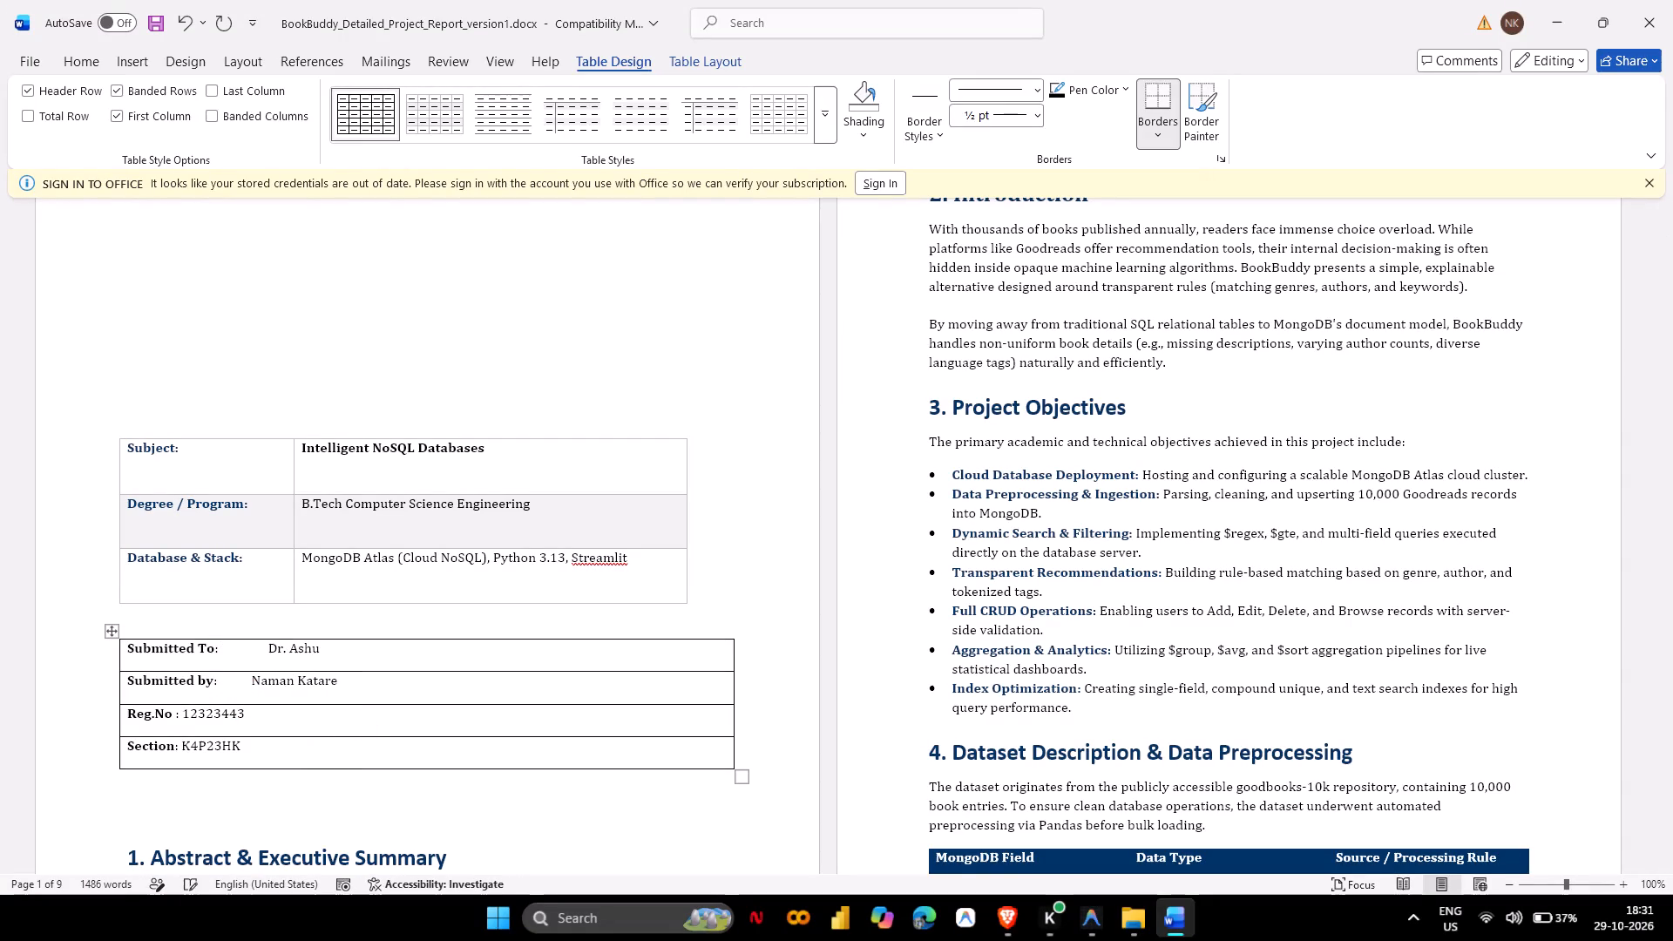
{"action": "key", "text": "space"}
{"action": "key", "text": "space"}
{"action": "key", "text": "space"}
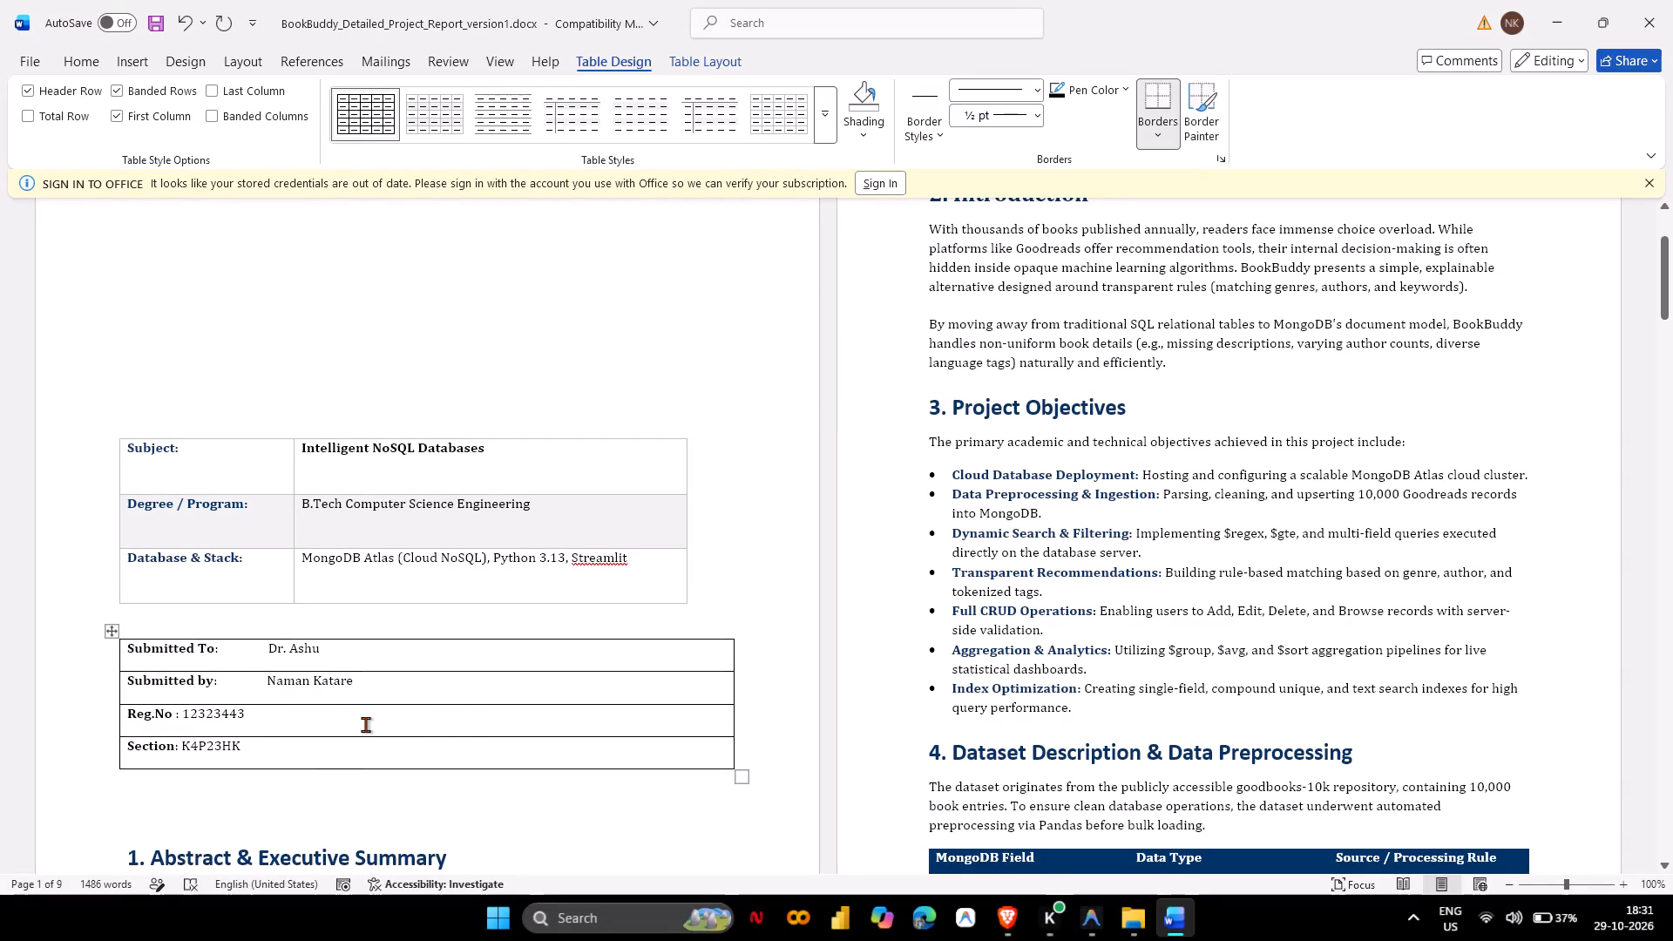
Insert spaces after the "Reg.No" label to align the registration number with the names above it.
{"action": "left_click", "coordinate": [190, 714]}
{"action": "left_click", "coordinate": [179, 714]}
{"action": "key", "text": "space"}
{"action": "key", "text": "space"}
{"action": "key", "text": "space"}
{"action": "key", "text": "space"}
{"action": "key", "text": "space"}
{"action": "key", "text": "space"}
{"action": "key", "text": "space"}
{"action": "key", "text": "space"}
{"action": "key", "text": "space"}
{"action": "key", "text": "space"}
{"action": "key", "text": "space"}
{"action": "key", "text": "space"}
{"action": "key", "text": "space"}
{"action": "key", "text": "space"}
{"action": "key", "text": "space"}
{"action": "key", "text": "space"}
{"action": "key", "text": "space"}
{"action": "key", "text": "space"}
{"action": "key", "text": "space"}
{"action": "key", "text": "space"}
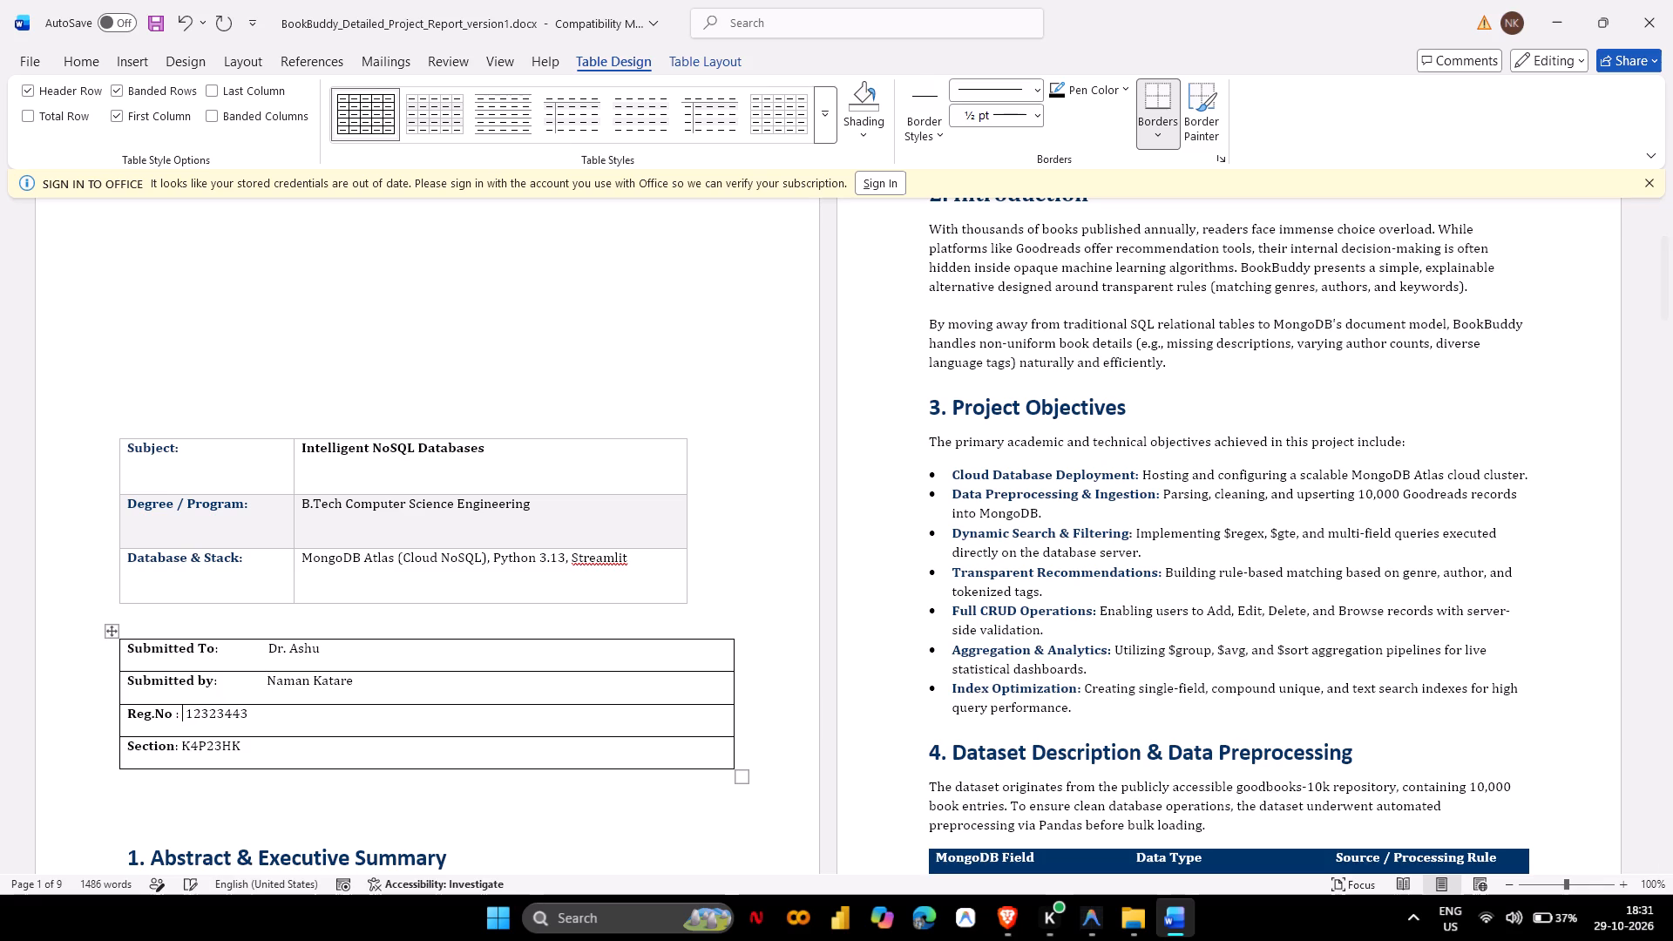
{"action": "key", "text": "BackSpace"}
{"action": "key", "text": "BackSpace"}
{"action": "key", "text": "BackSpace"}
{"action": "key", "text": "BackSpace"}
Insert spaces after the "Section:" label to align the section code with the values above it.
{"action": "left_click", "coordinate": [179, 748]}
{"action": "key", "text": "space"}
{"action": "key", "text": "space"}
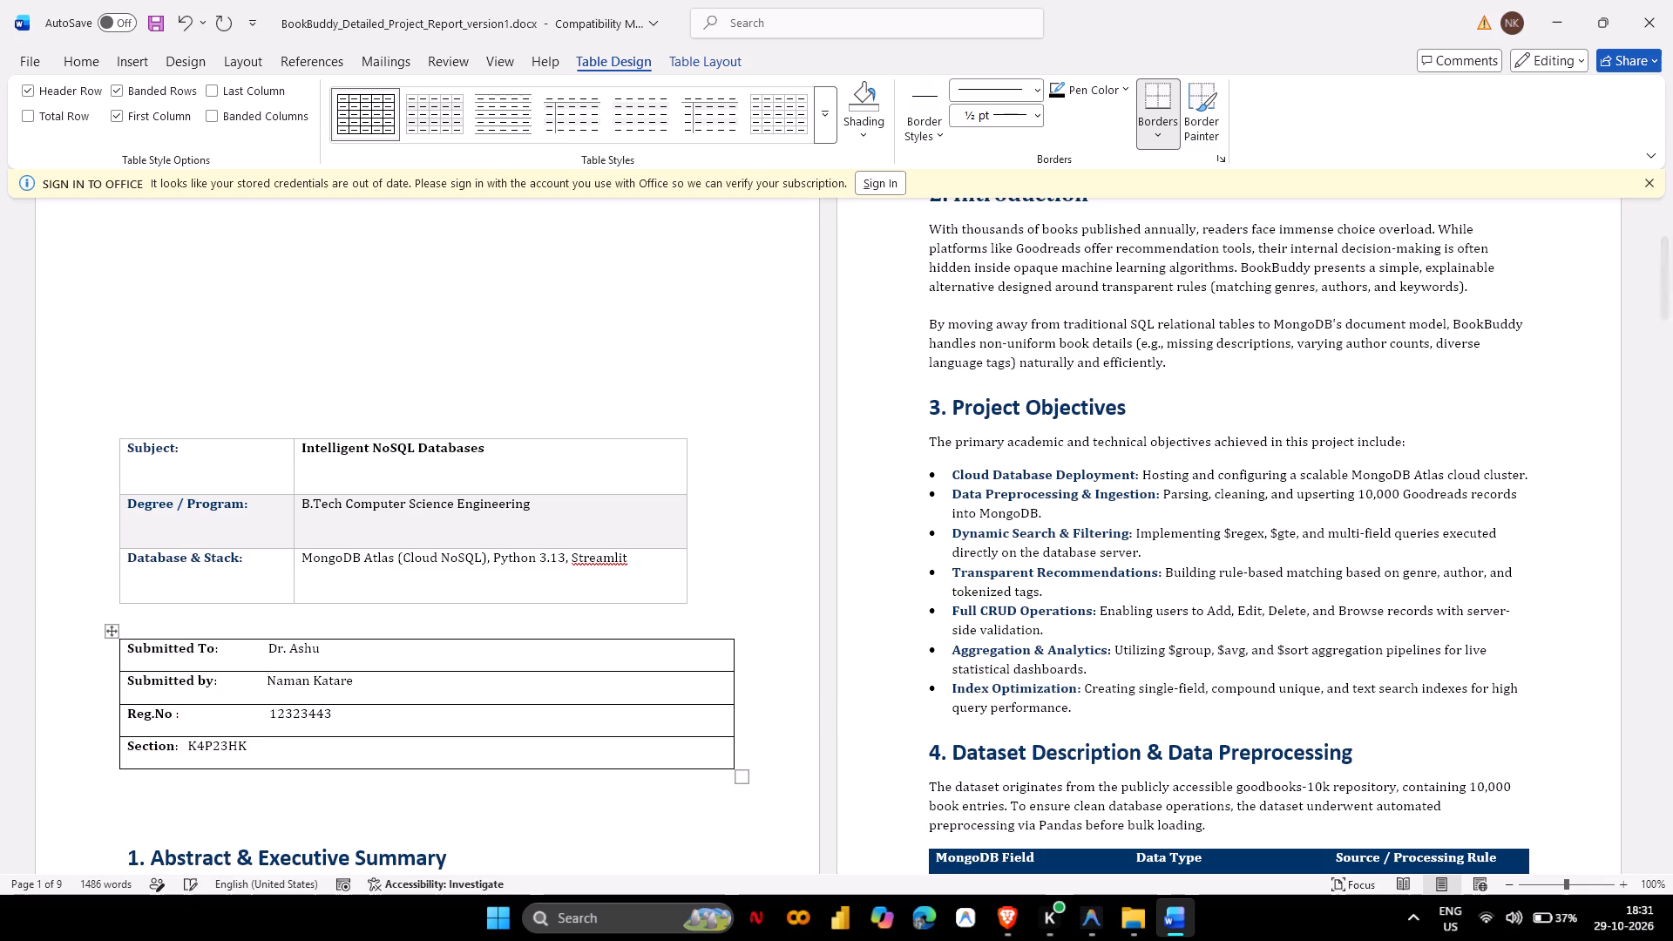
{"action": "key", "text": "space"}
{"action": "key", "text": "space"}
Apply a table style with light grey borders and banded rows to the submission details table.
{"action": "left_click", "coordinate": [425, 108]}
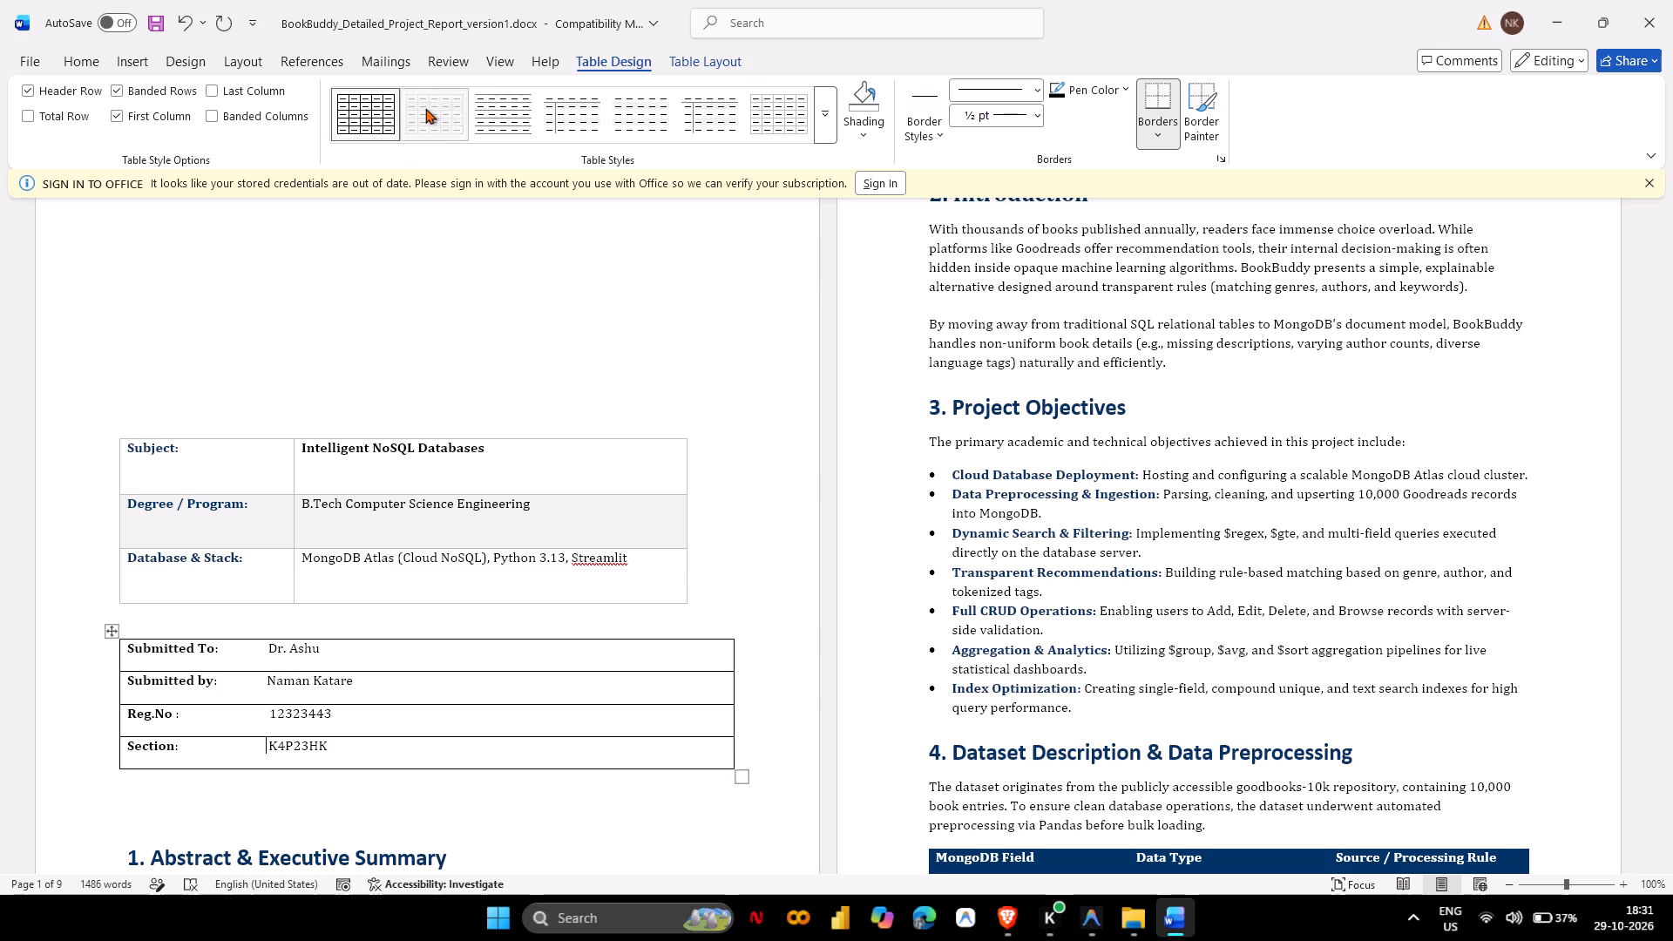
{"action": "left_click", "coordinate": [318, 626]}
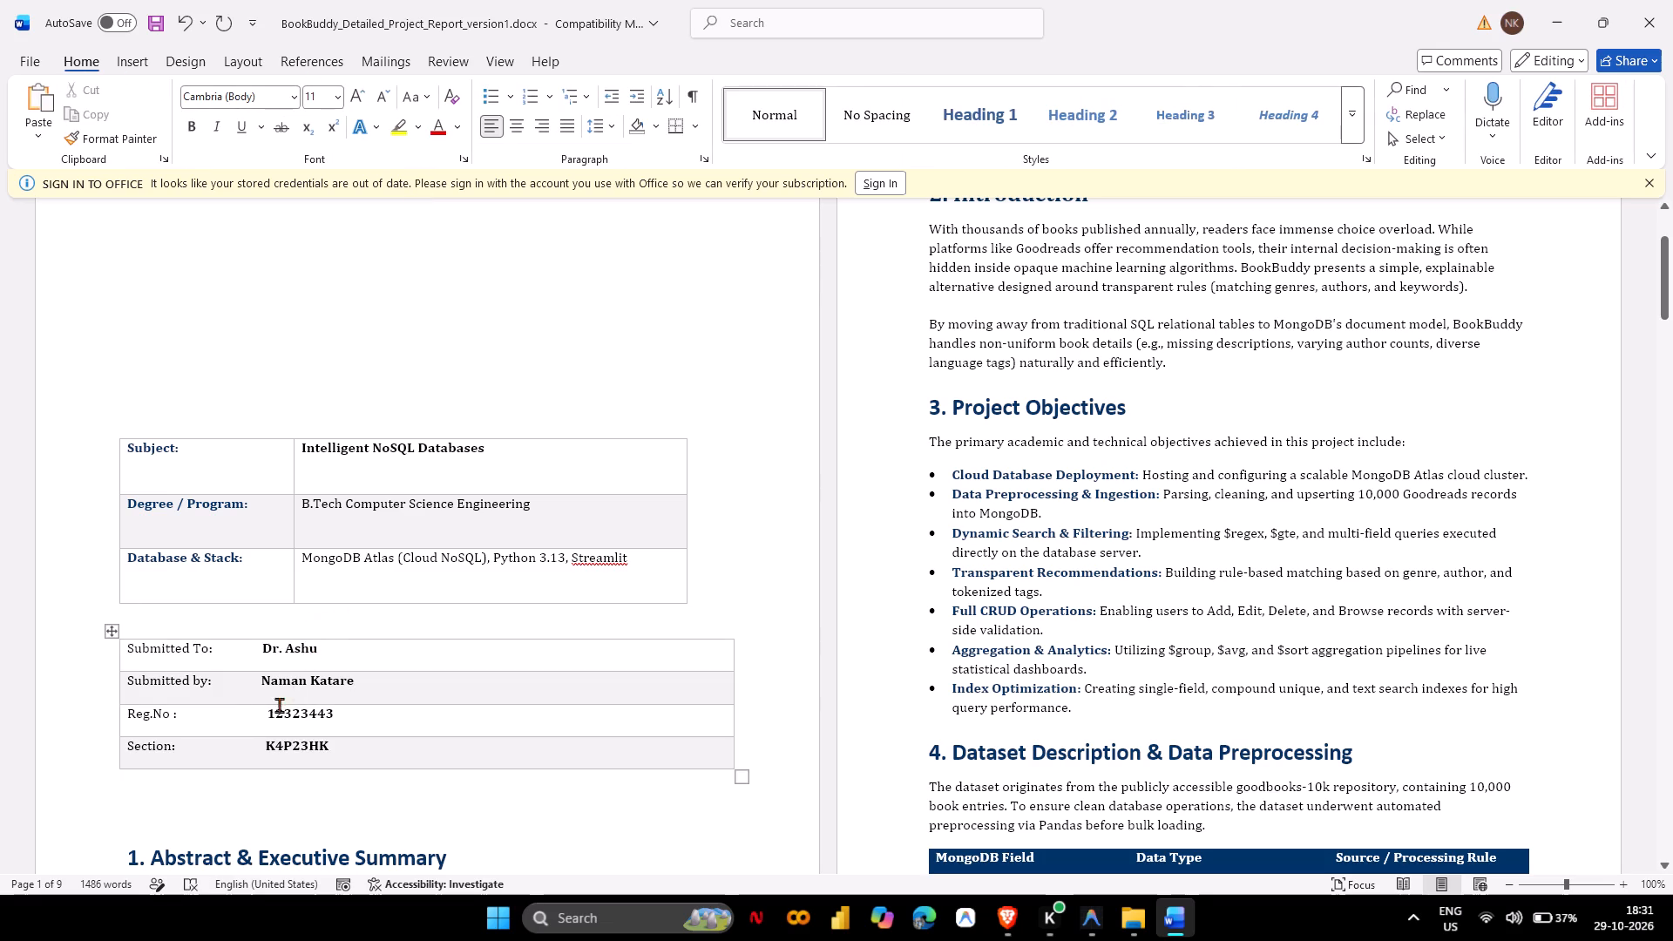
Remove one space before the registration number to tighten its alignment with the other values.
{"action": "left_click", "coordinate": [266, 716]}
{"action": "key", "text": "BackSpace"}
Add two blank lines between the submission details table and the Abstract heading.
{"action": "left_click", "coordinate": [447, 834]}
{"action": "key", "text": "Return"}
{"action": "key", "text": "Return"}
Widen the Subject, Degree and Database table on the cover to match the submission details table's width.
{"action": "scroll", "coordinate": [447, 834], "scroll_direction": "up", "scroll_amount": 1}
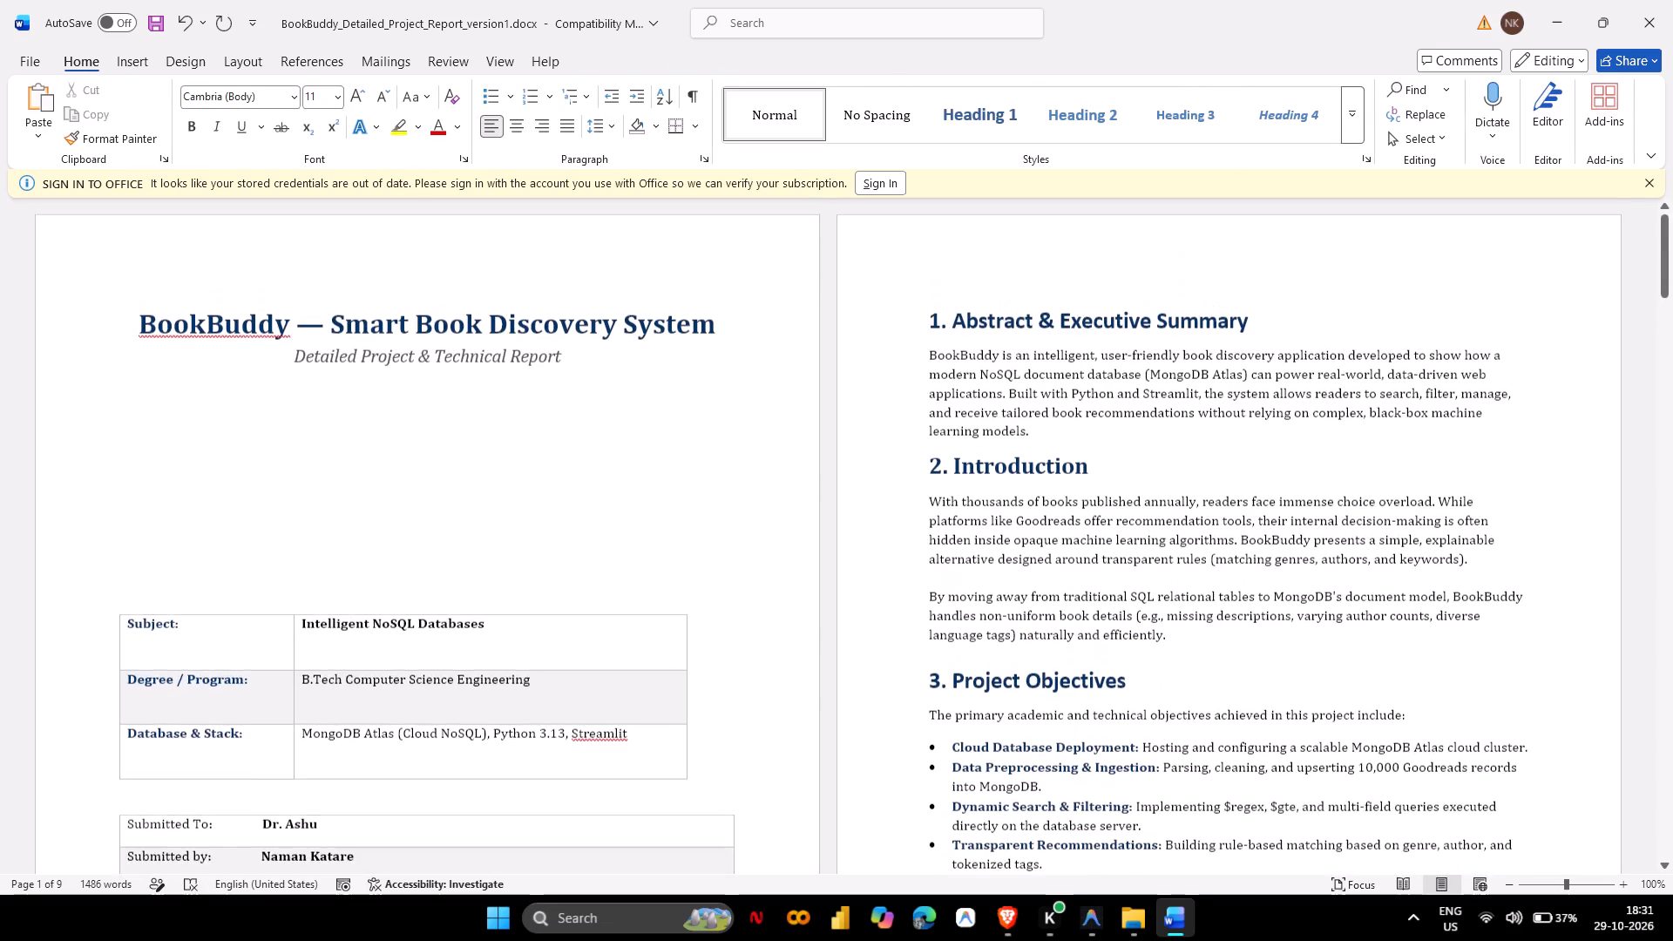
{"action": "scroll", "coordinate": [447, 834], "scroll_direction": "down", "scroll_amount": 1}
{"action": "left_click", "coordinate": [360, 251]}
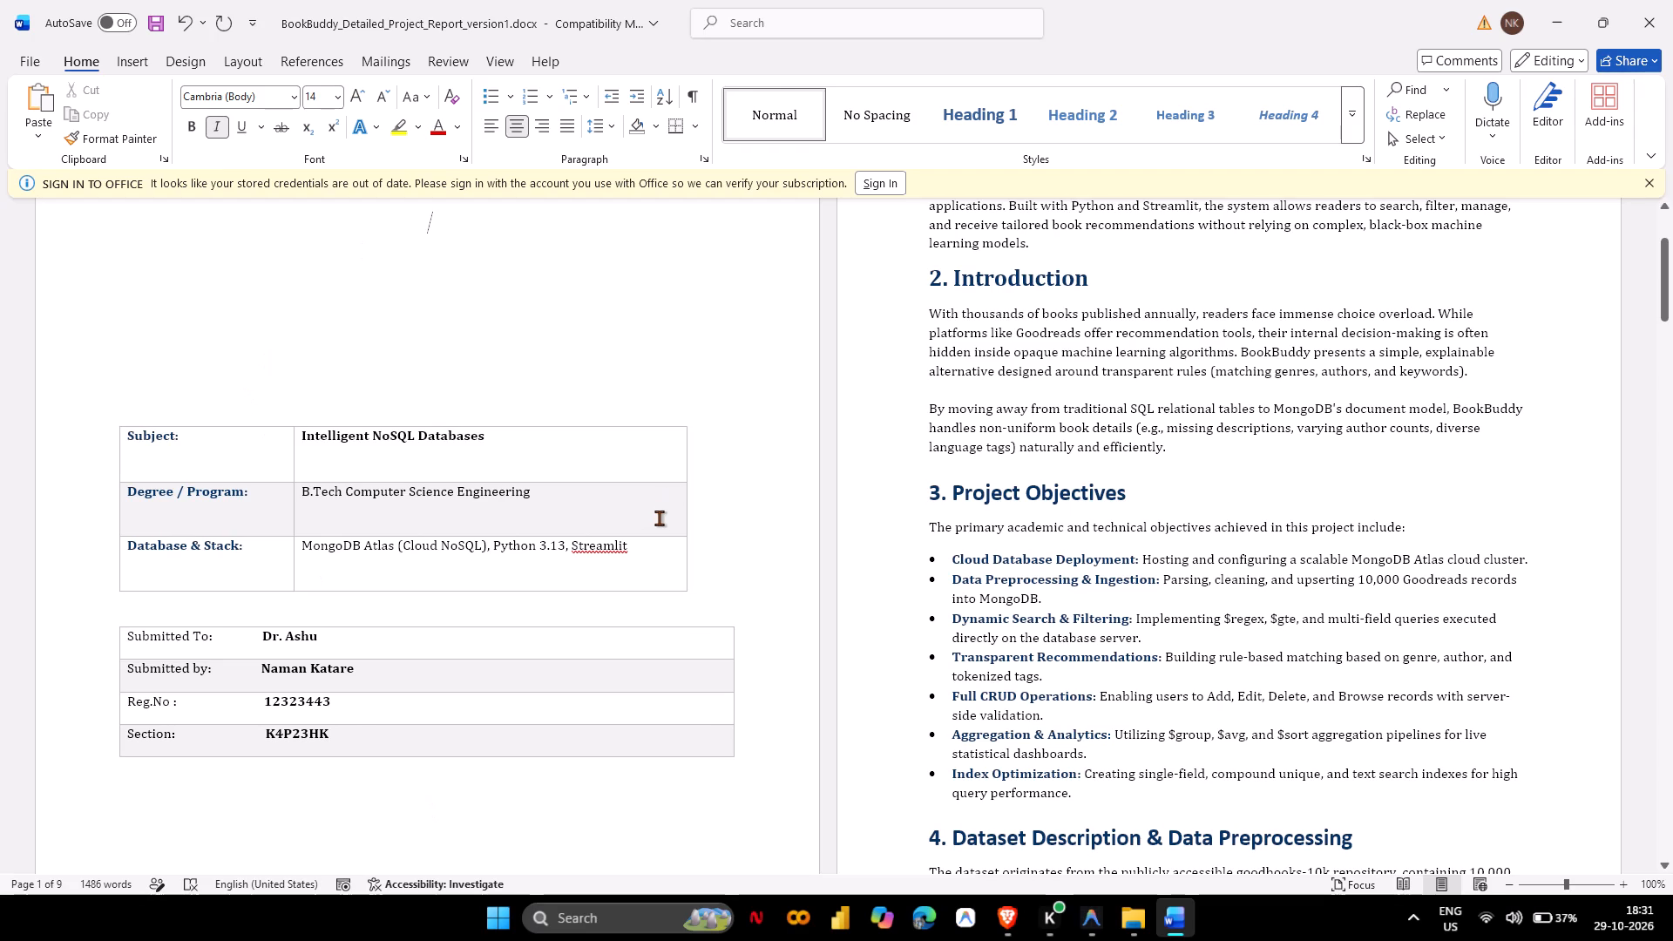
{"action": "left_click", "coordinate": [656, 523]}
{"action": "left_click_drag", "start_coordinate": [695, 599], "coordinate": [730, 593]}
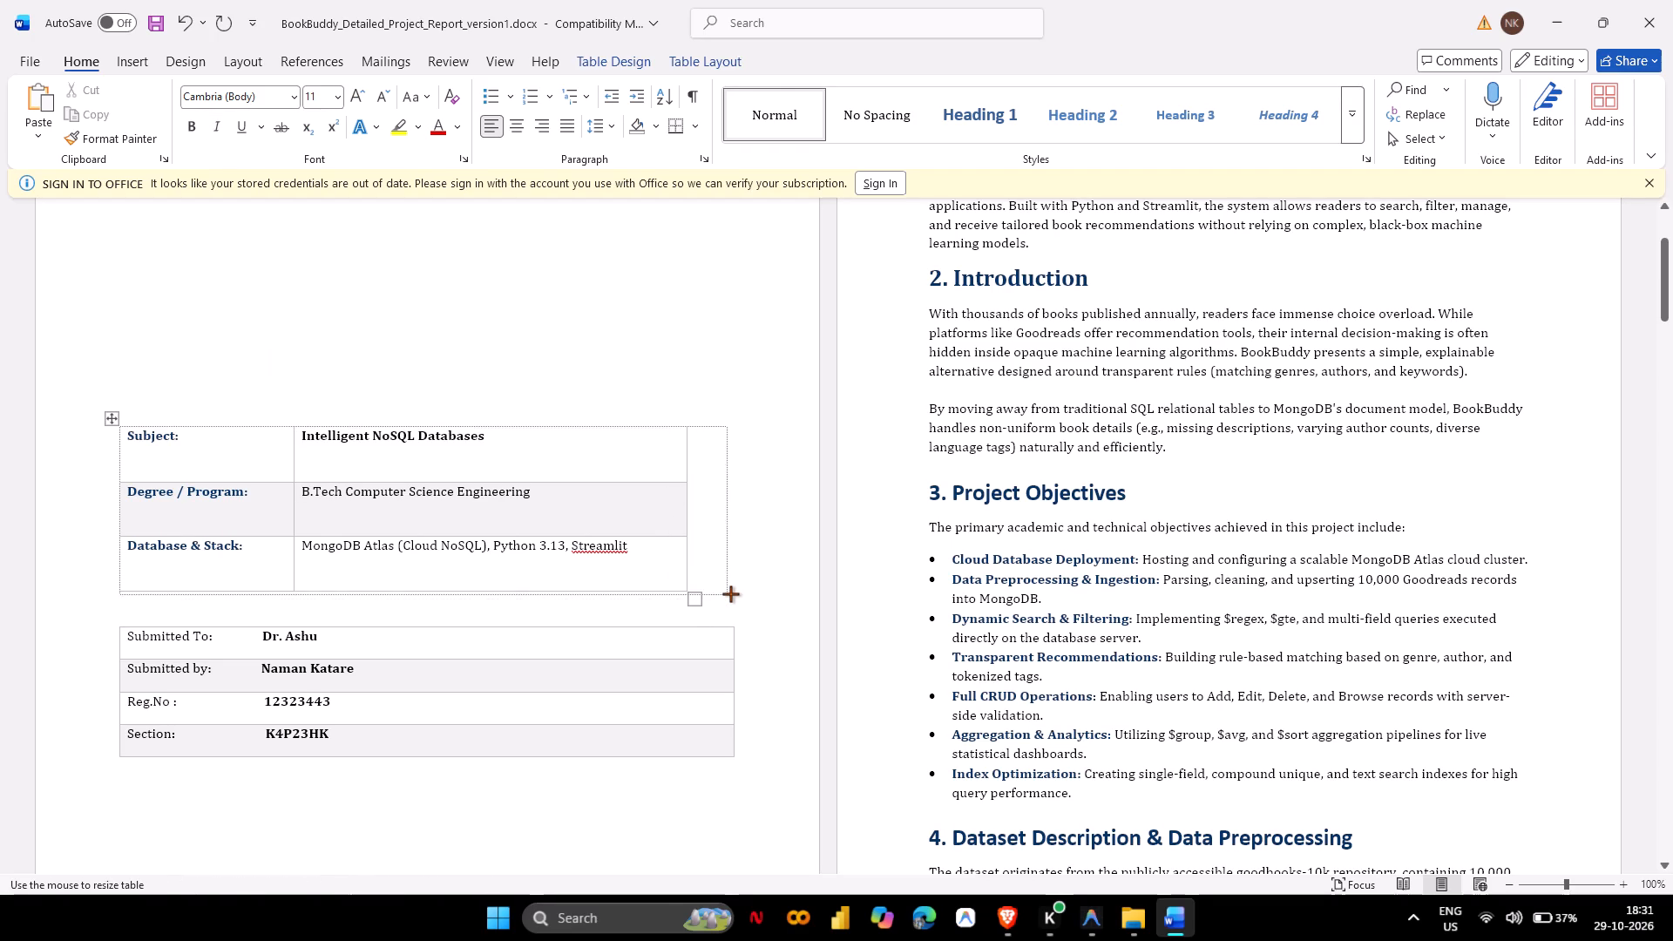
{"action": "left_click_drag", "start_coordinate": [730, 593], "coordinate": [731, 593]}
{"action": "left_click", "coordinate": [609, 813]}
{"action": "scroll", "coordinate": [609, 813], "scroll_direction": "up", "scroll_amount": 1}
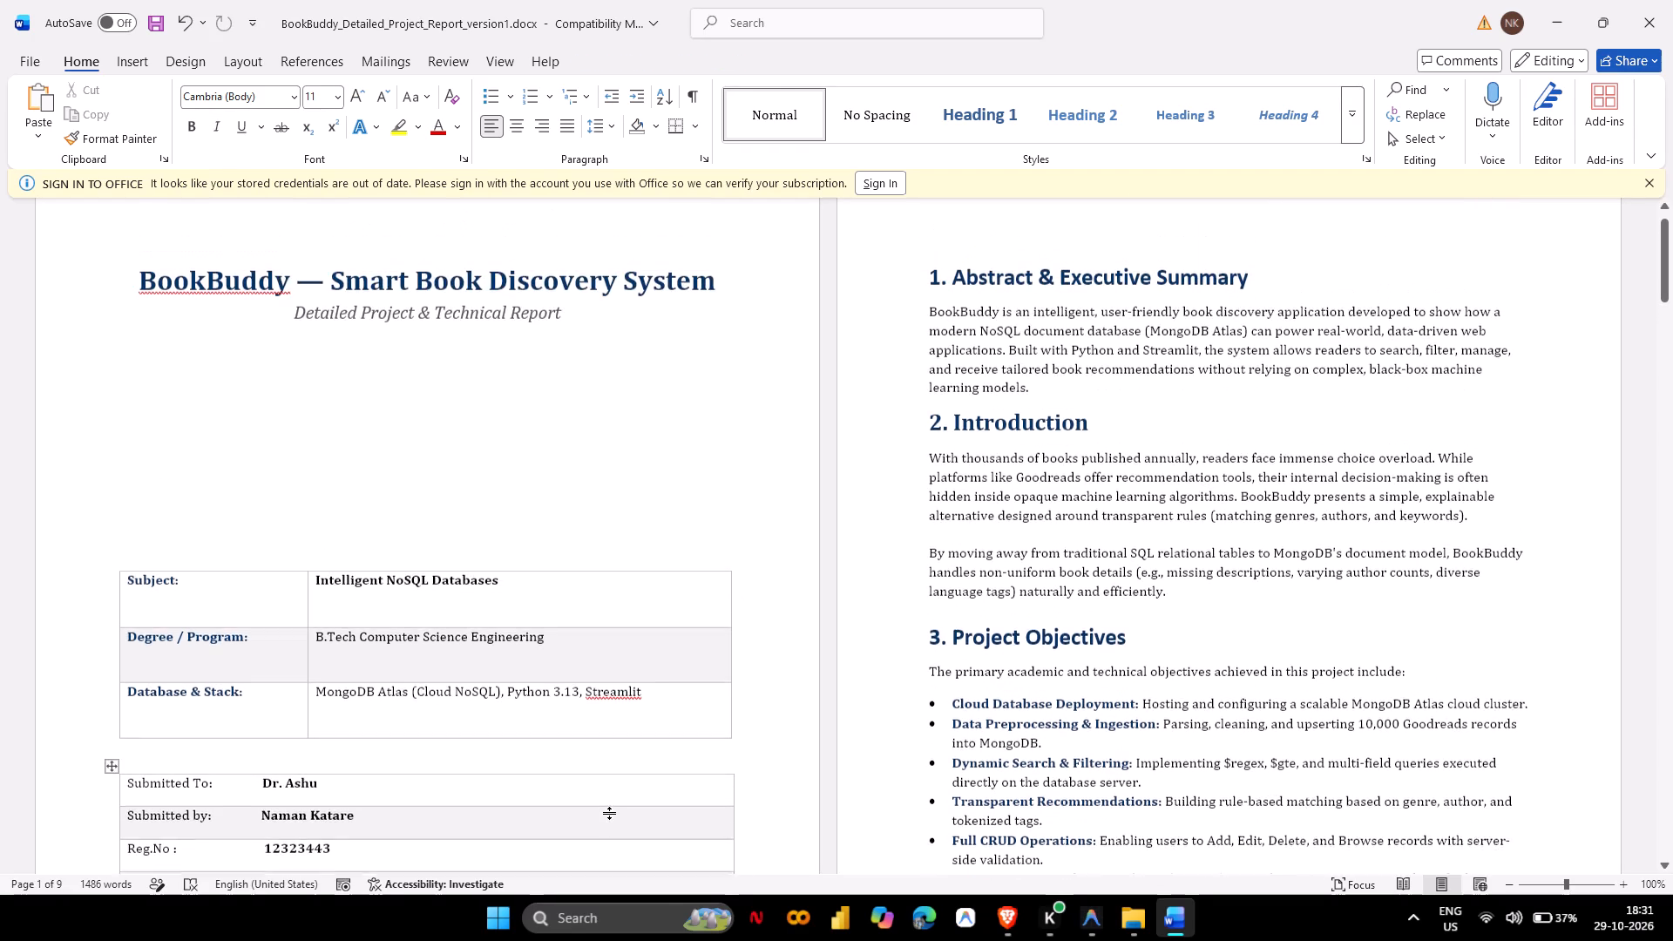
{"action": "scroll", "coordinate": [609, 813], "scroll_direction": "up", "scroll_amount": 1}
Switch to the Brave browser and open the Student Dashboard page.
{"action": "key", "text": "alt+Tab"}
{"action": "left_click", "coordinate": [78, 255]}
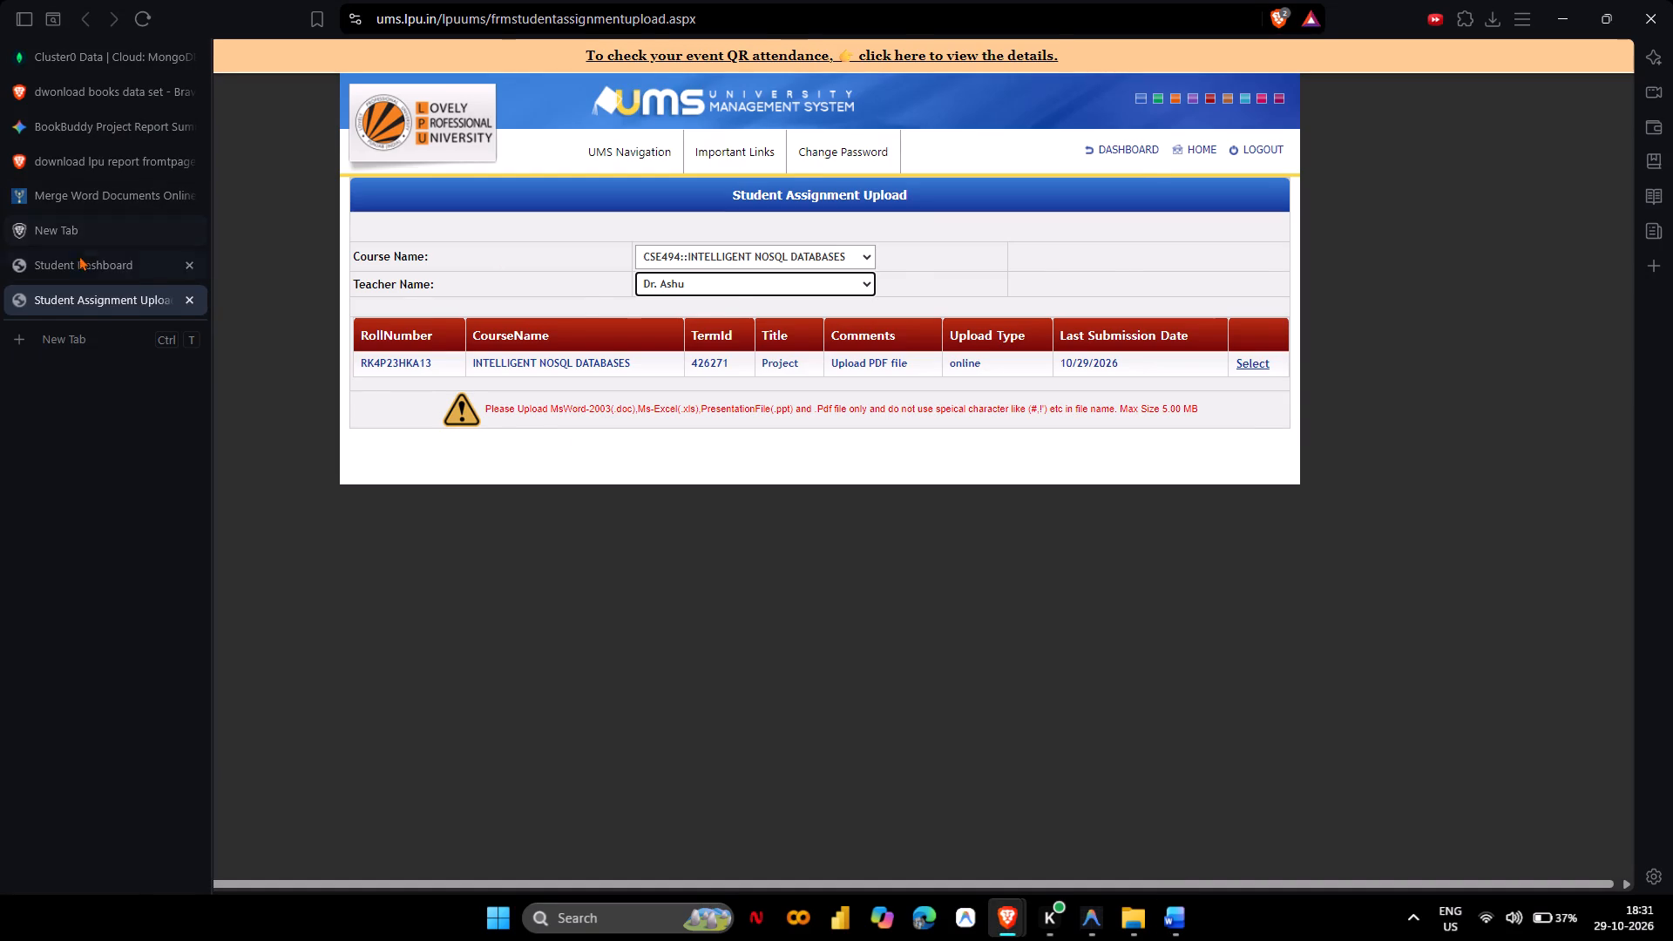
Search the web in Brave for "lpu logo" and open the white-background Lovely Professional University logo from animationvisarts.com.
{"action": "key", "text": "alt+Tab"}
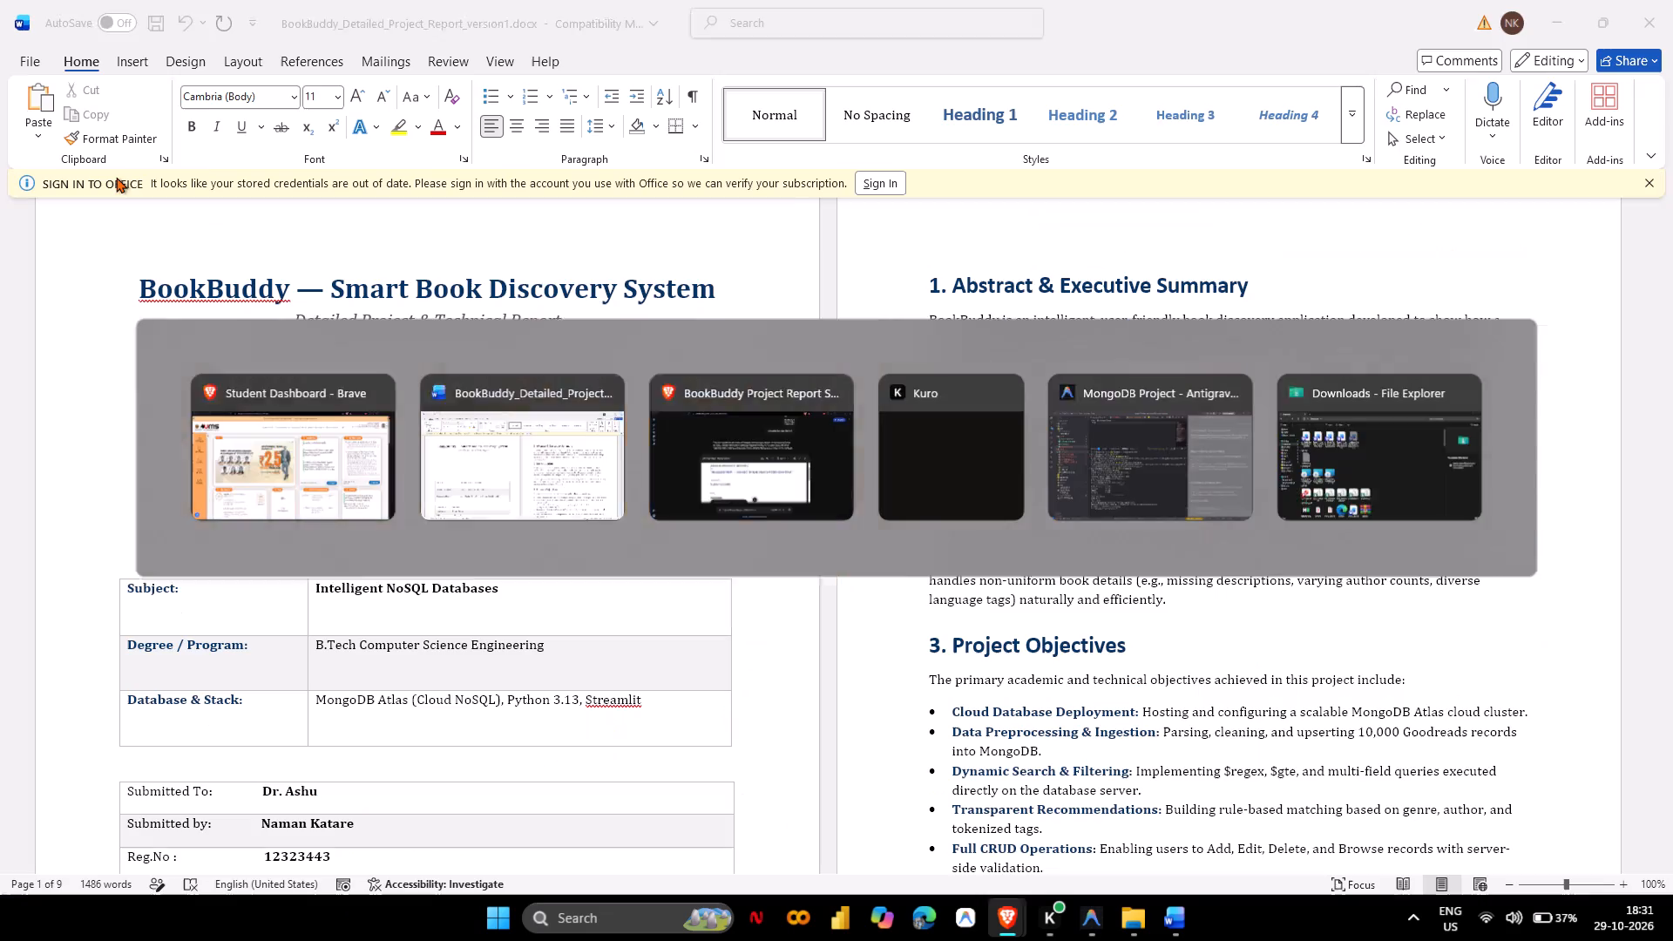
{"action": "key", "text": "alt+Tab"}
{"action": "key", "text": "ctrl+t"}
{"action": "type", "text": "lpu o"}
{"action": "key", "text": "BackSpace"}
{"action": "type", "text": "logo"}
{"action": "key", "text": "Return"}
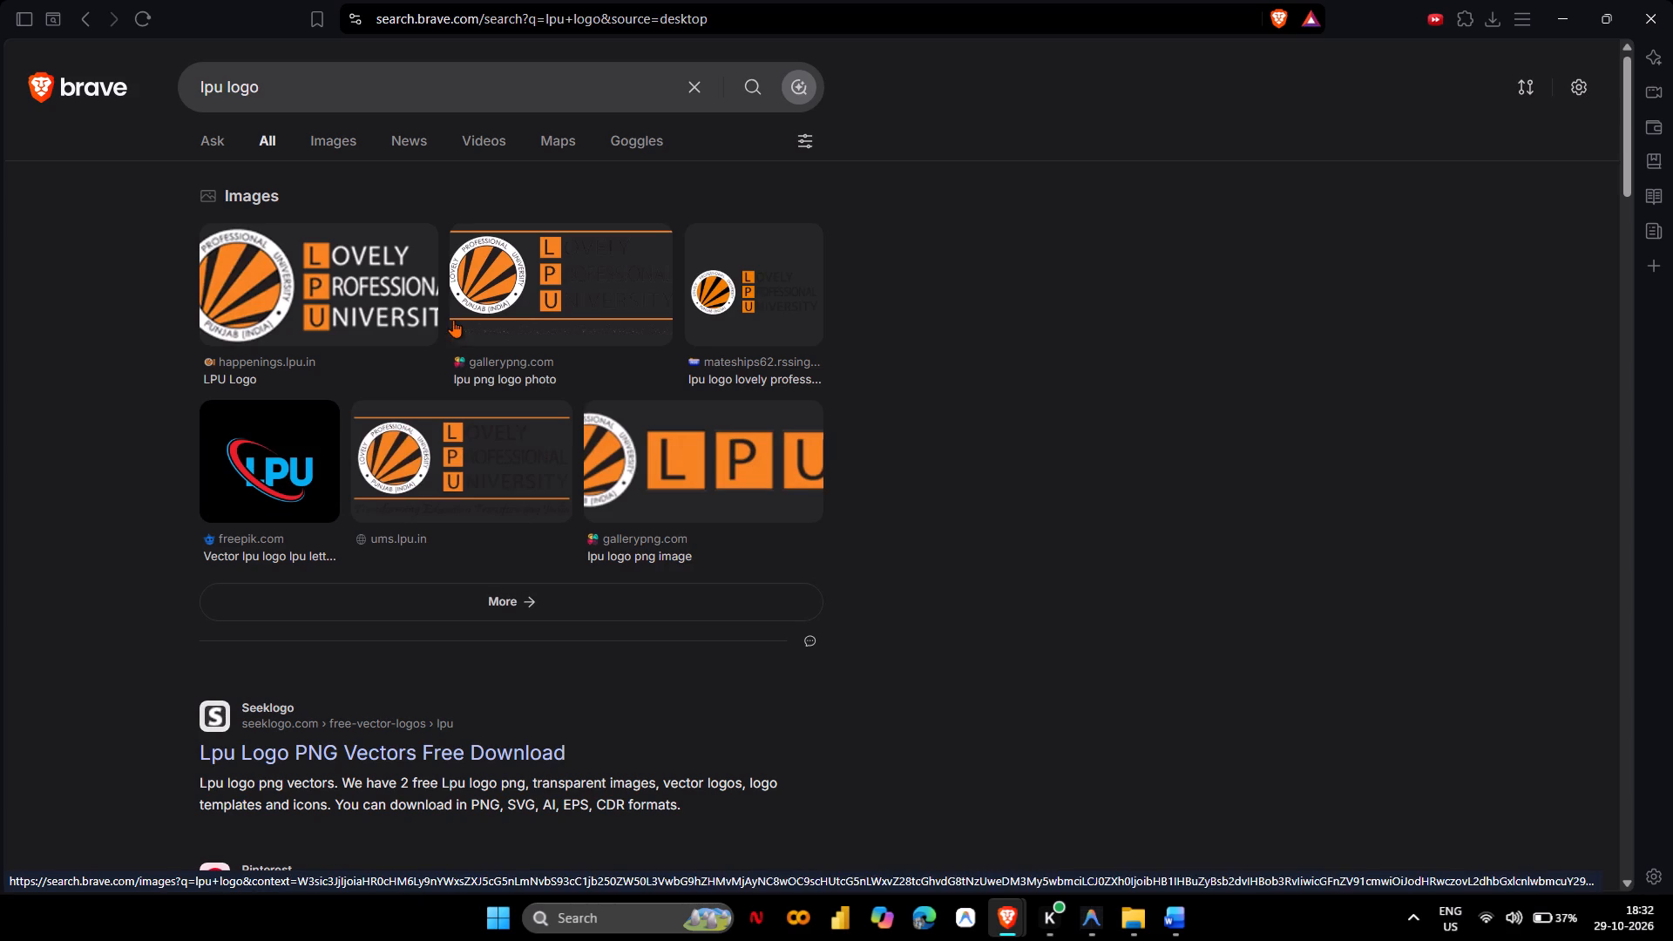
{"action": "left_click", "coordinate": [369, 301]}
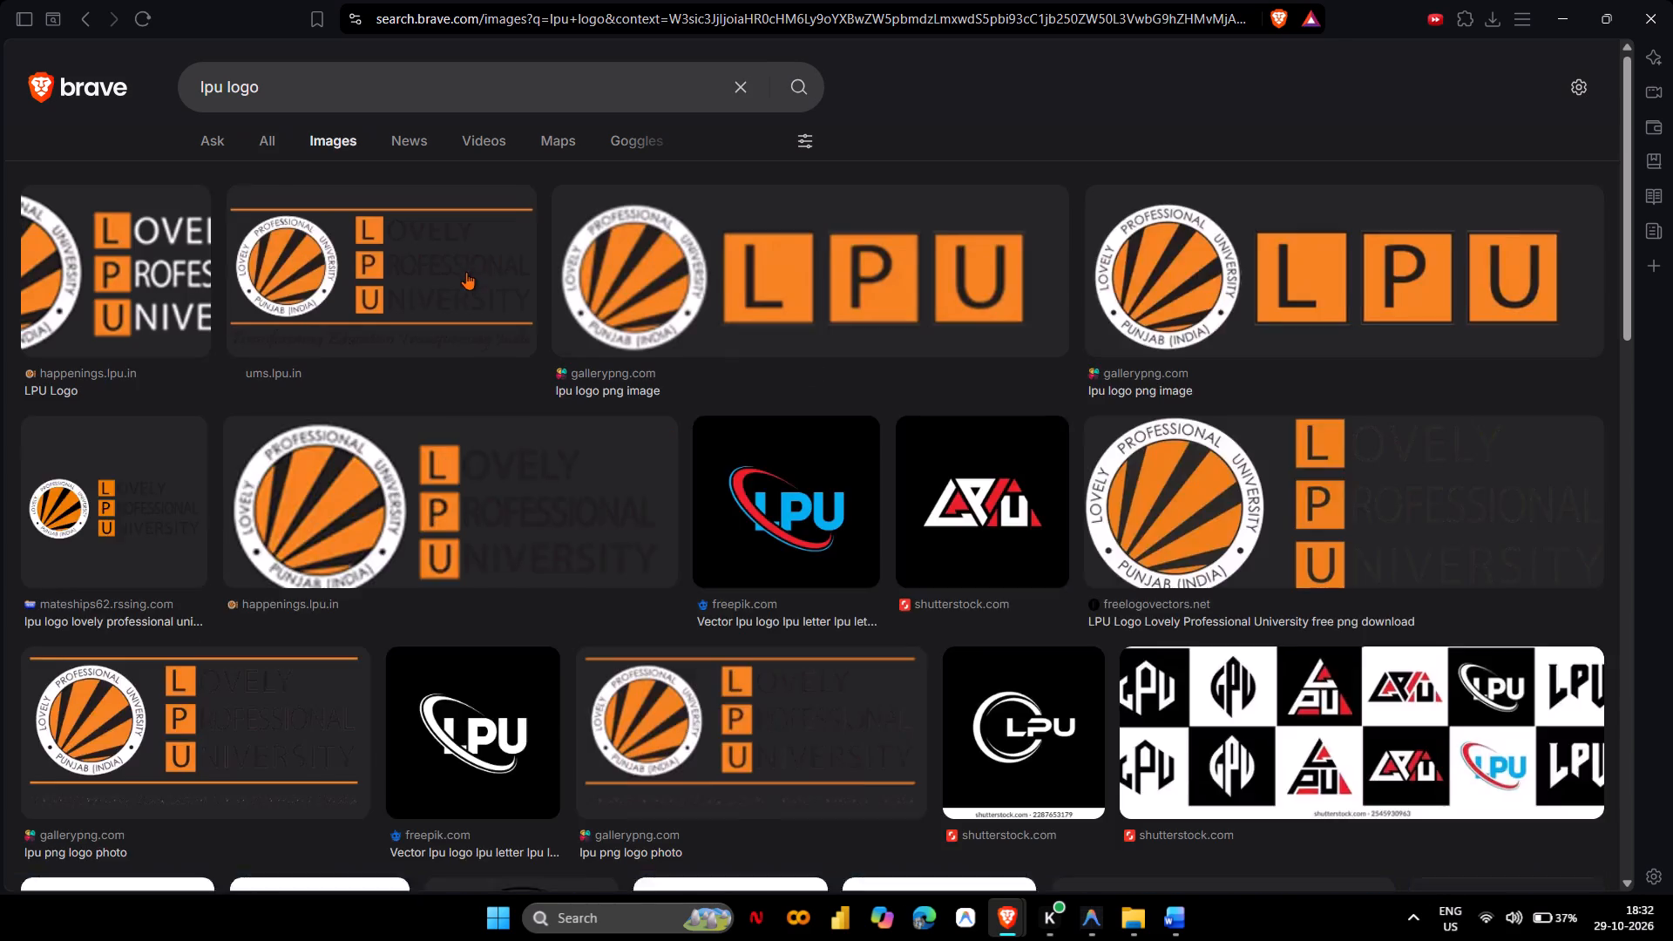
{"action": "scroll", "coordinate": [444, 455], "scroll_direction": "down", "scroll_amount": 2}
{"action": "left_click", "coordinate": [1480, 701]}
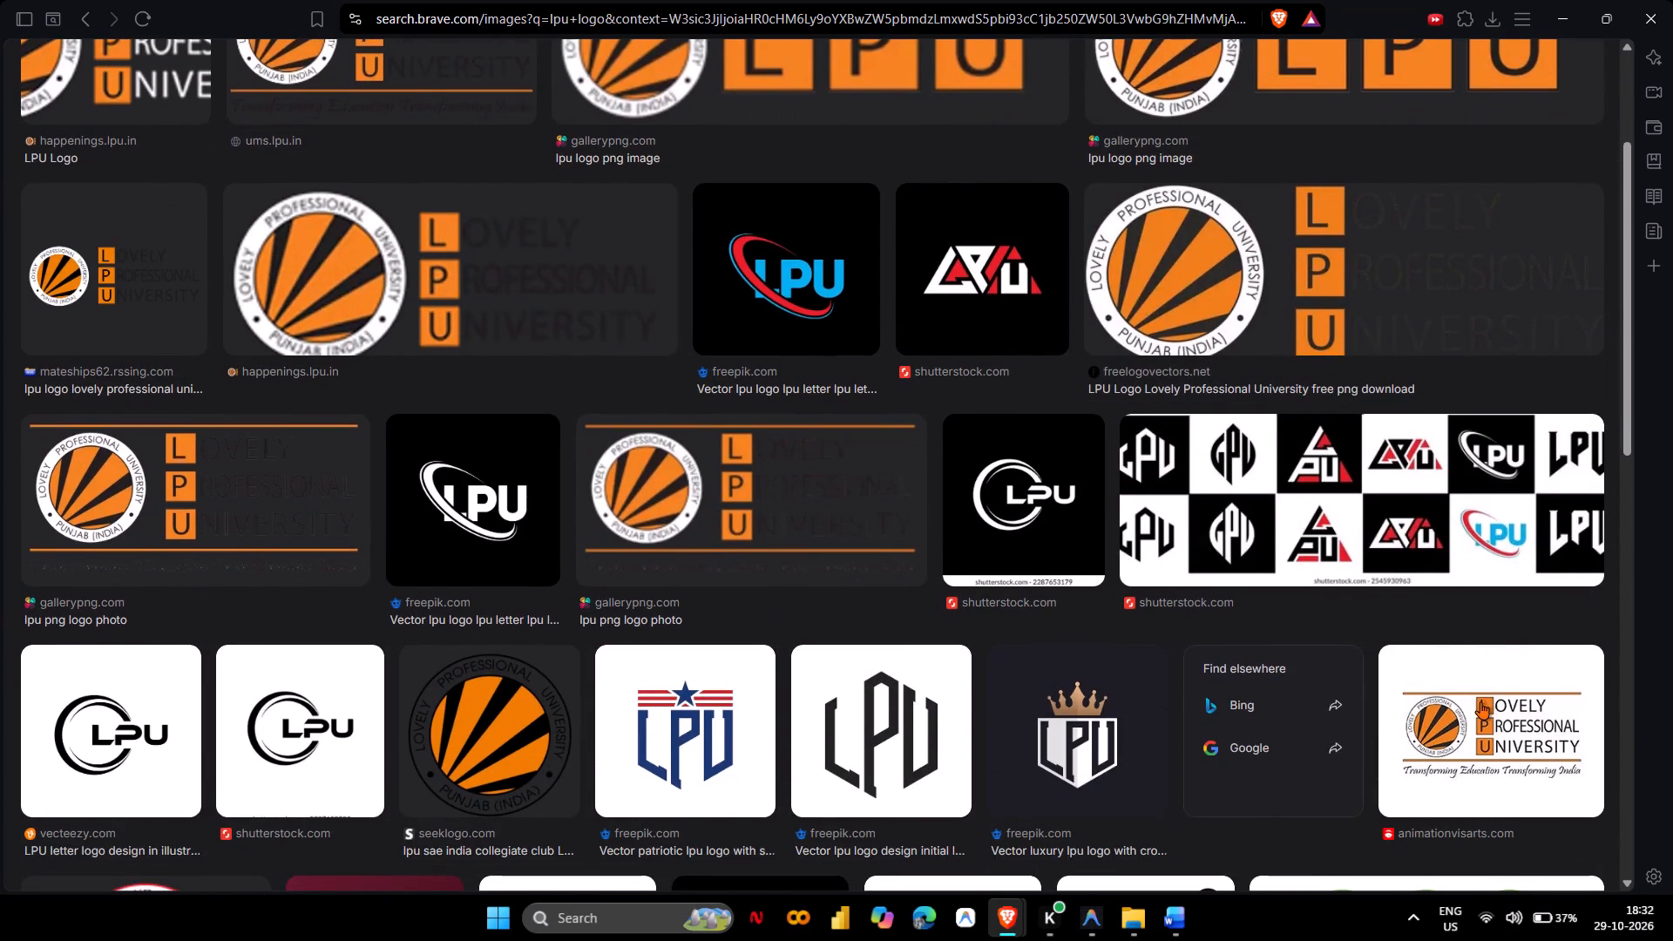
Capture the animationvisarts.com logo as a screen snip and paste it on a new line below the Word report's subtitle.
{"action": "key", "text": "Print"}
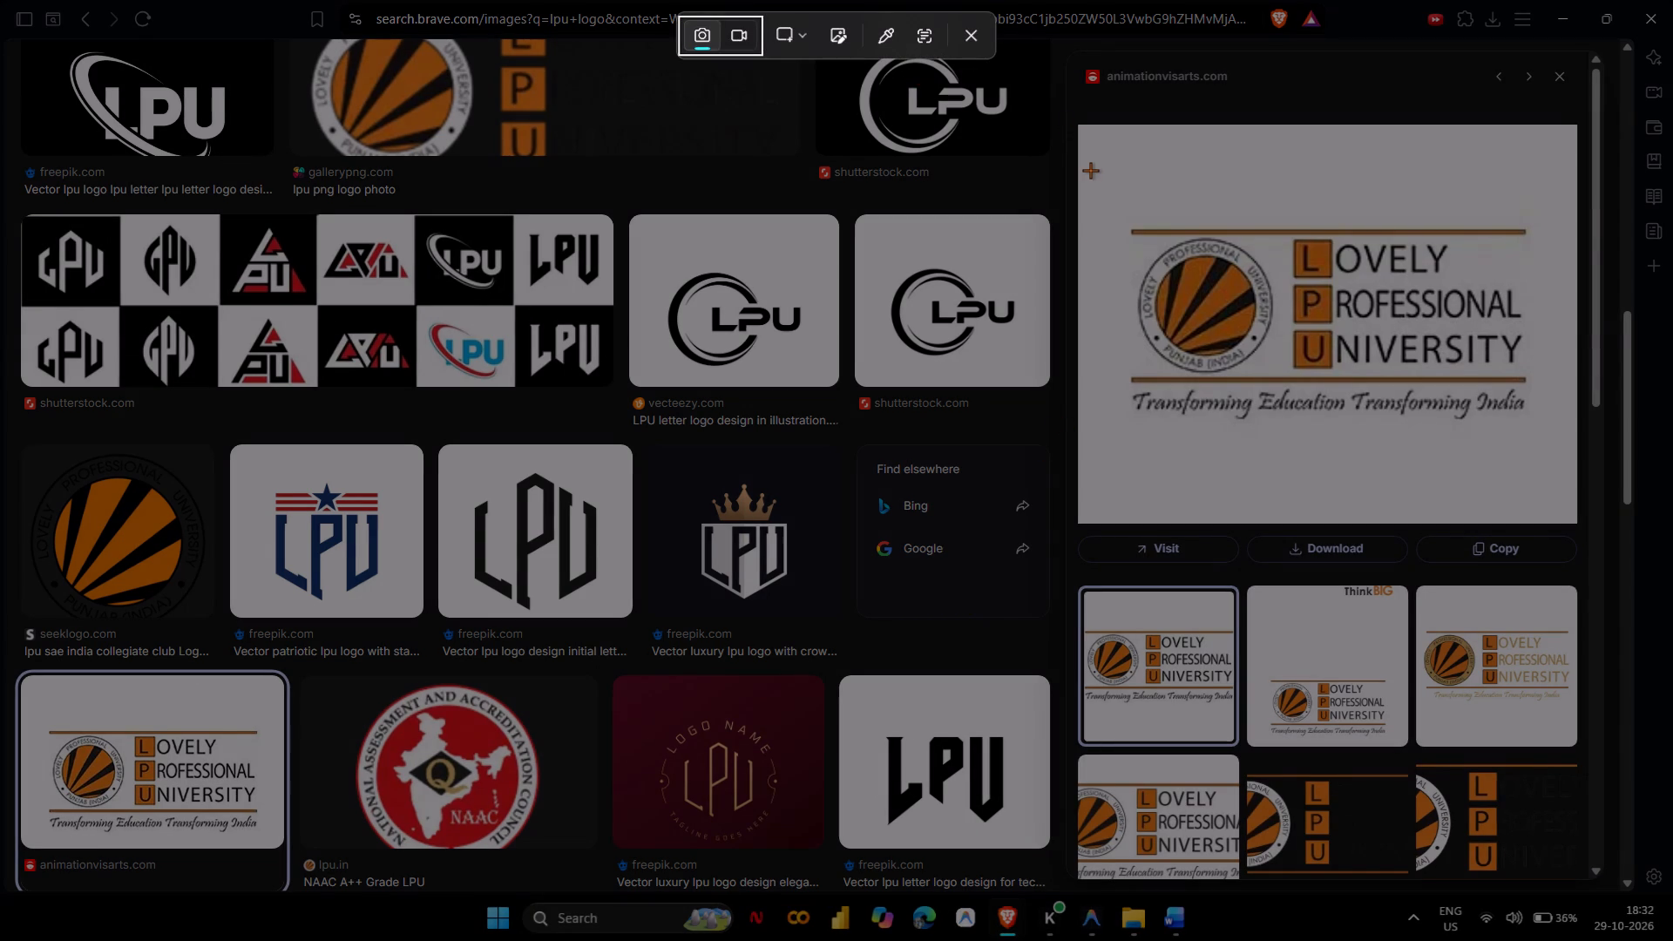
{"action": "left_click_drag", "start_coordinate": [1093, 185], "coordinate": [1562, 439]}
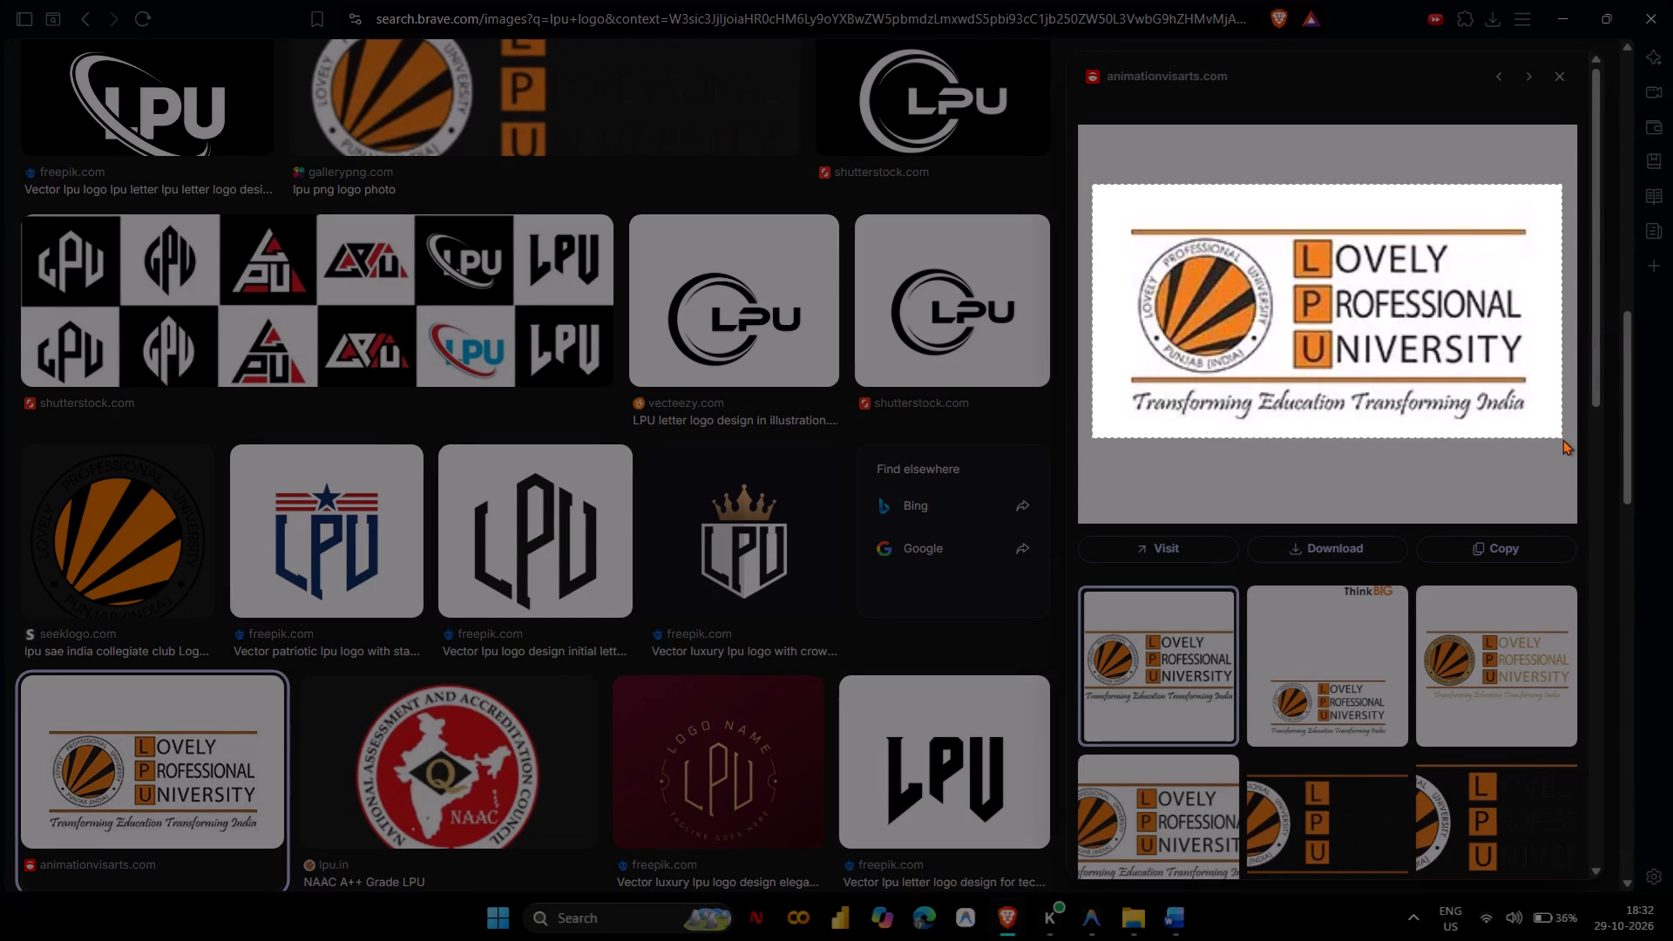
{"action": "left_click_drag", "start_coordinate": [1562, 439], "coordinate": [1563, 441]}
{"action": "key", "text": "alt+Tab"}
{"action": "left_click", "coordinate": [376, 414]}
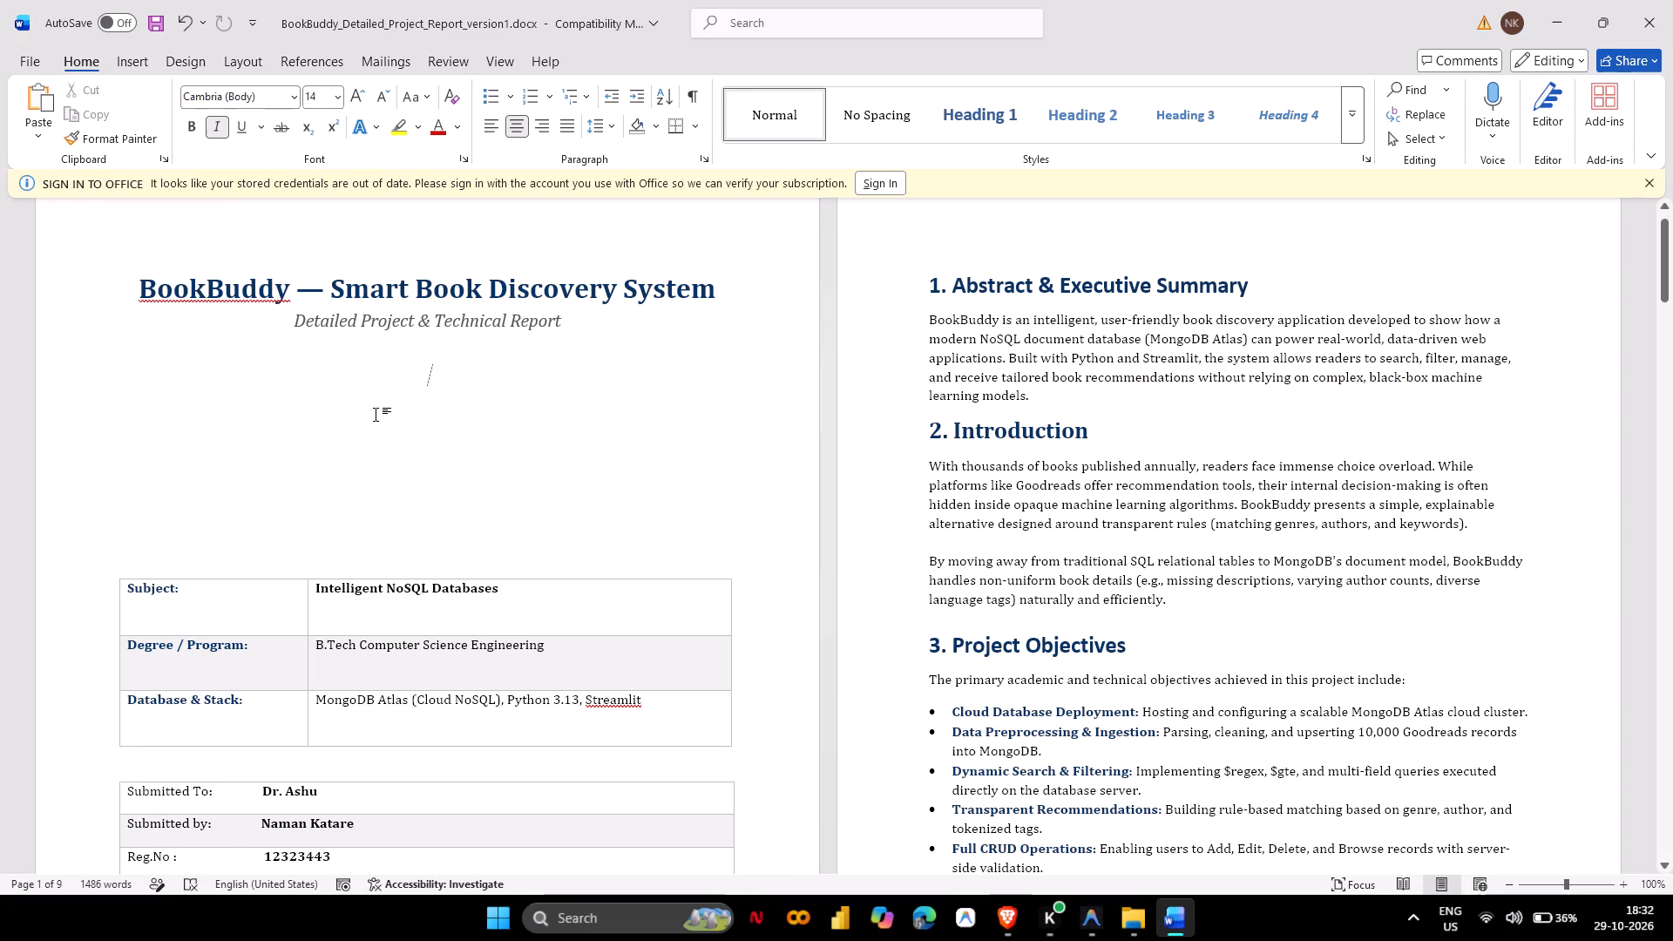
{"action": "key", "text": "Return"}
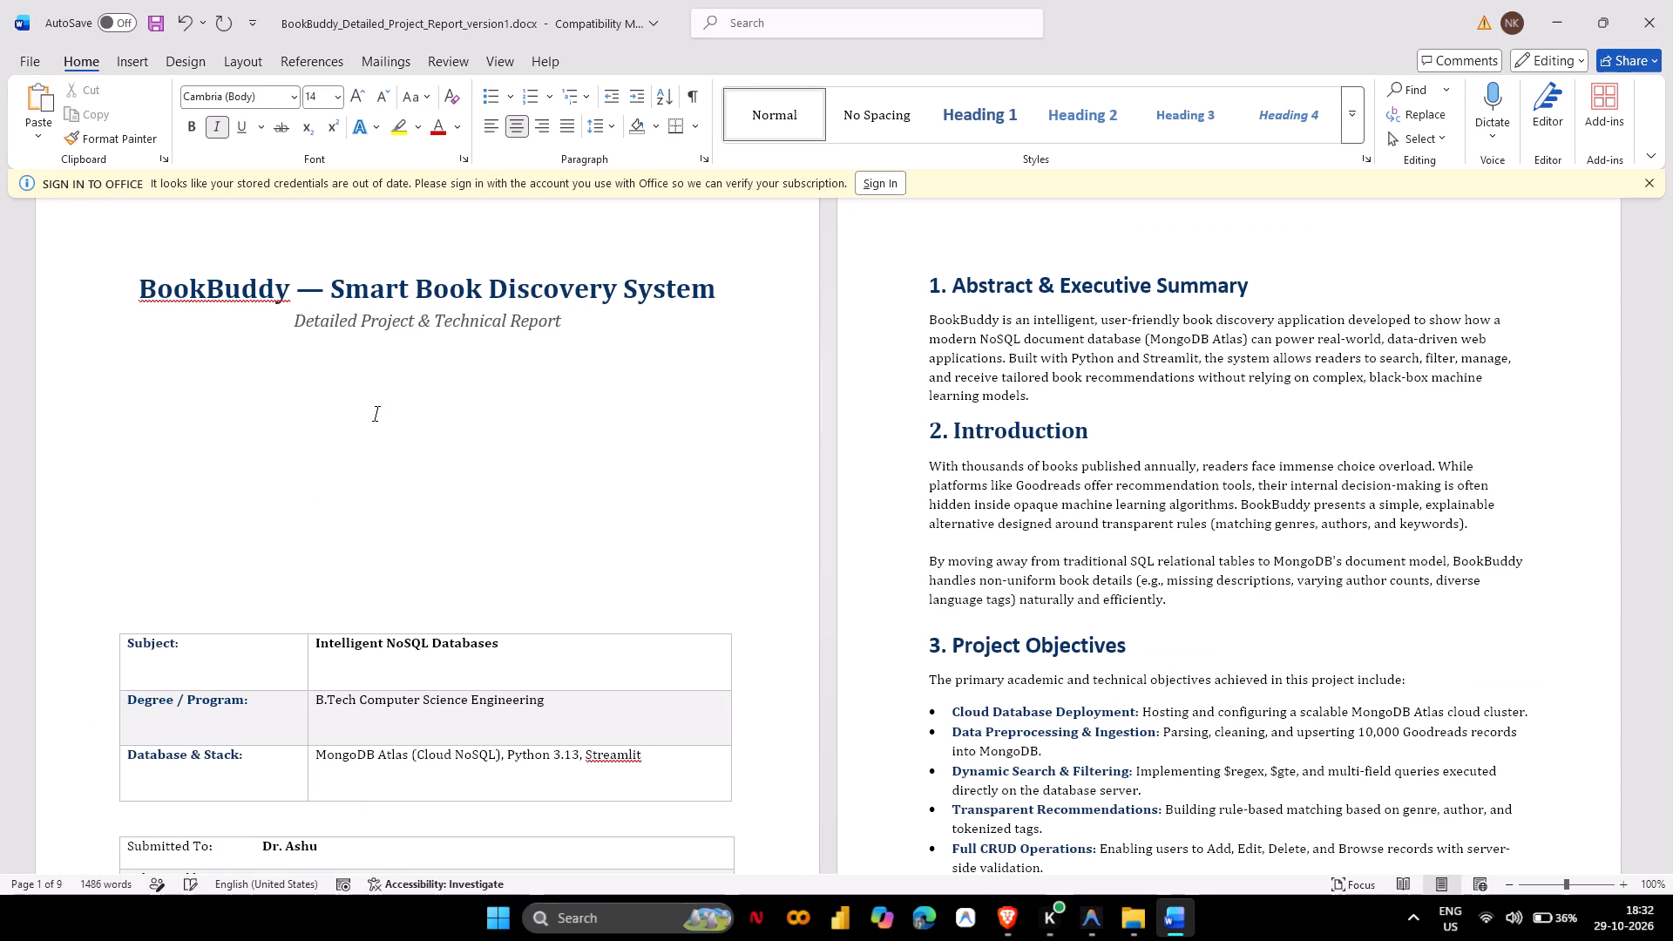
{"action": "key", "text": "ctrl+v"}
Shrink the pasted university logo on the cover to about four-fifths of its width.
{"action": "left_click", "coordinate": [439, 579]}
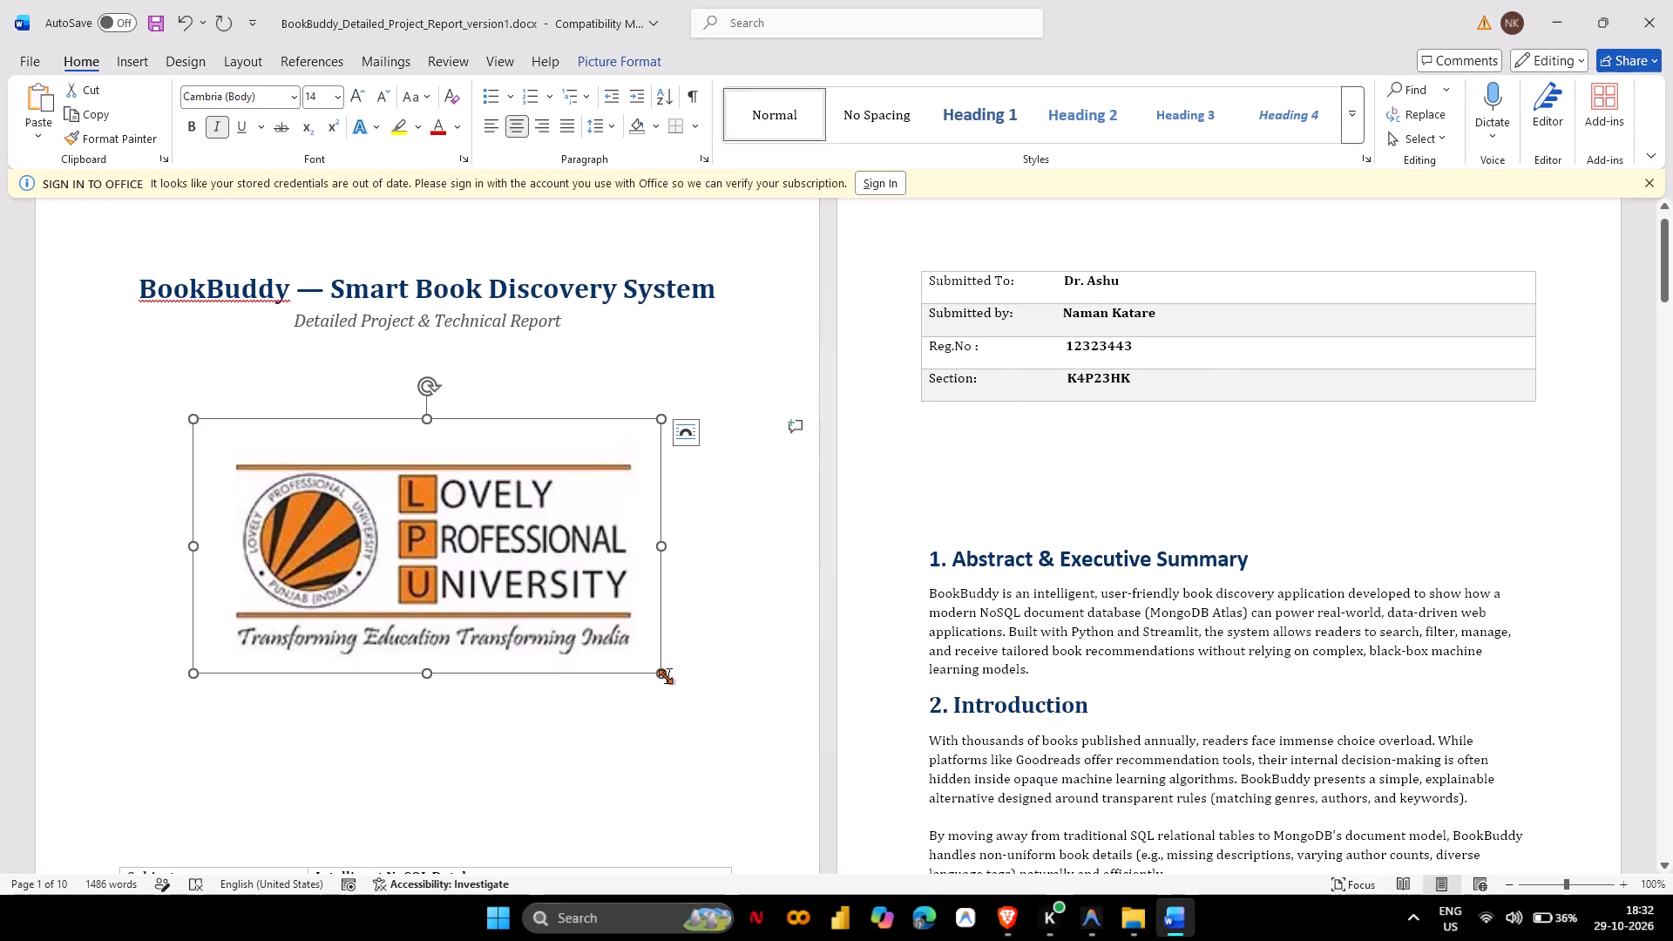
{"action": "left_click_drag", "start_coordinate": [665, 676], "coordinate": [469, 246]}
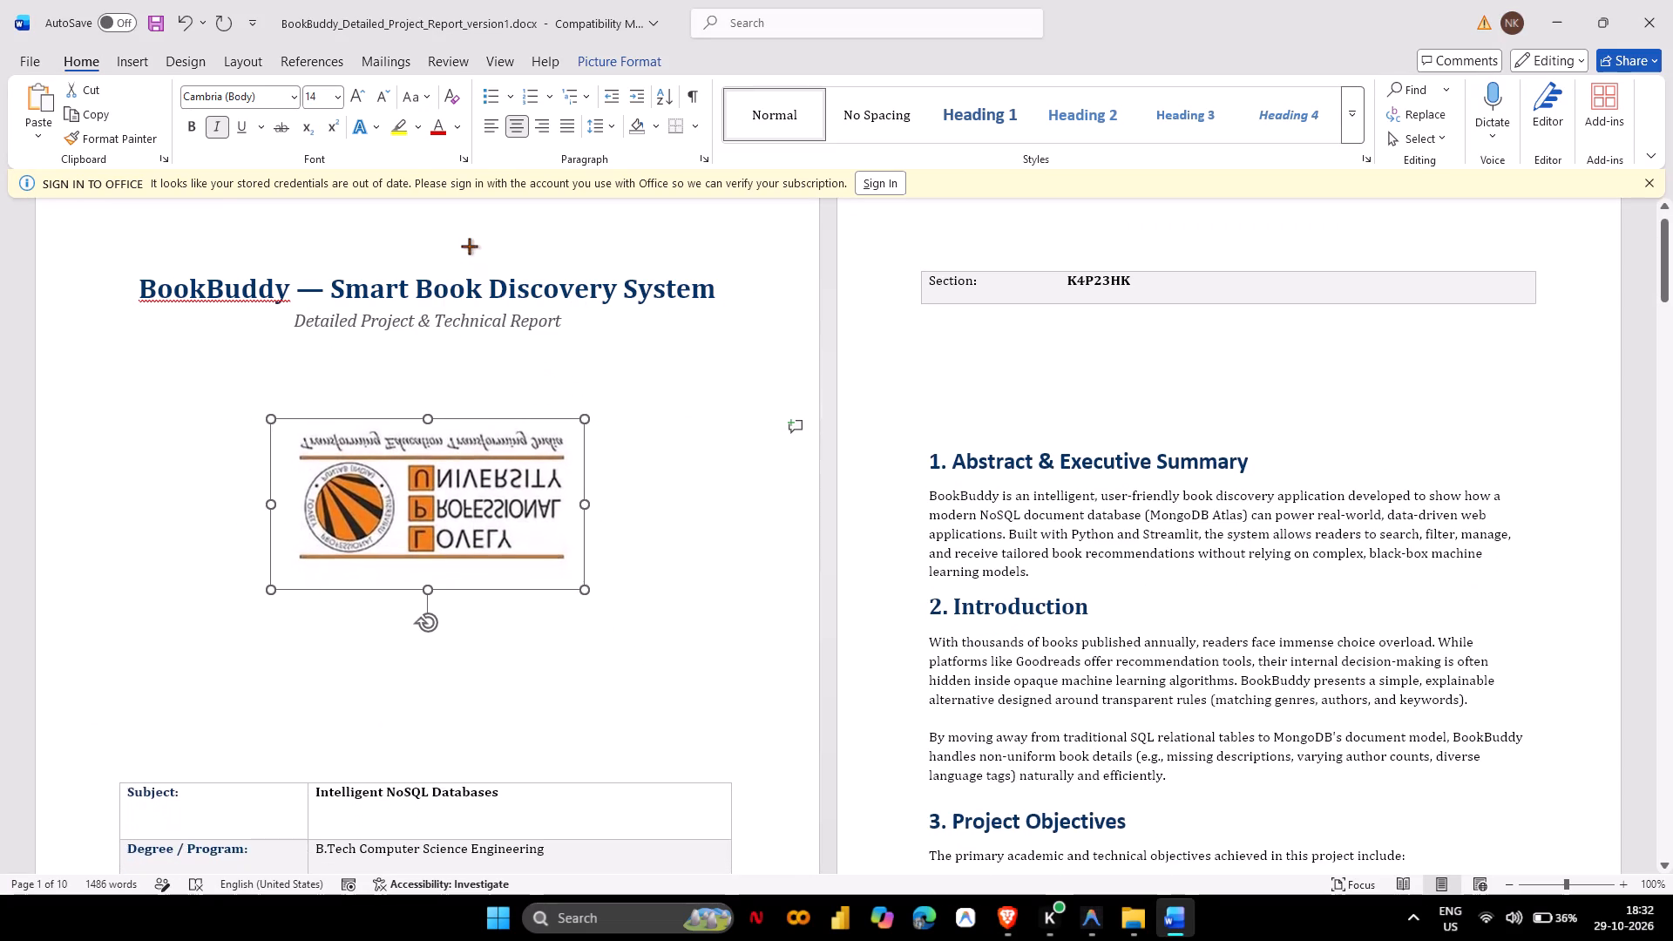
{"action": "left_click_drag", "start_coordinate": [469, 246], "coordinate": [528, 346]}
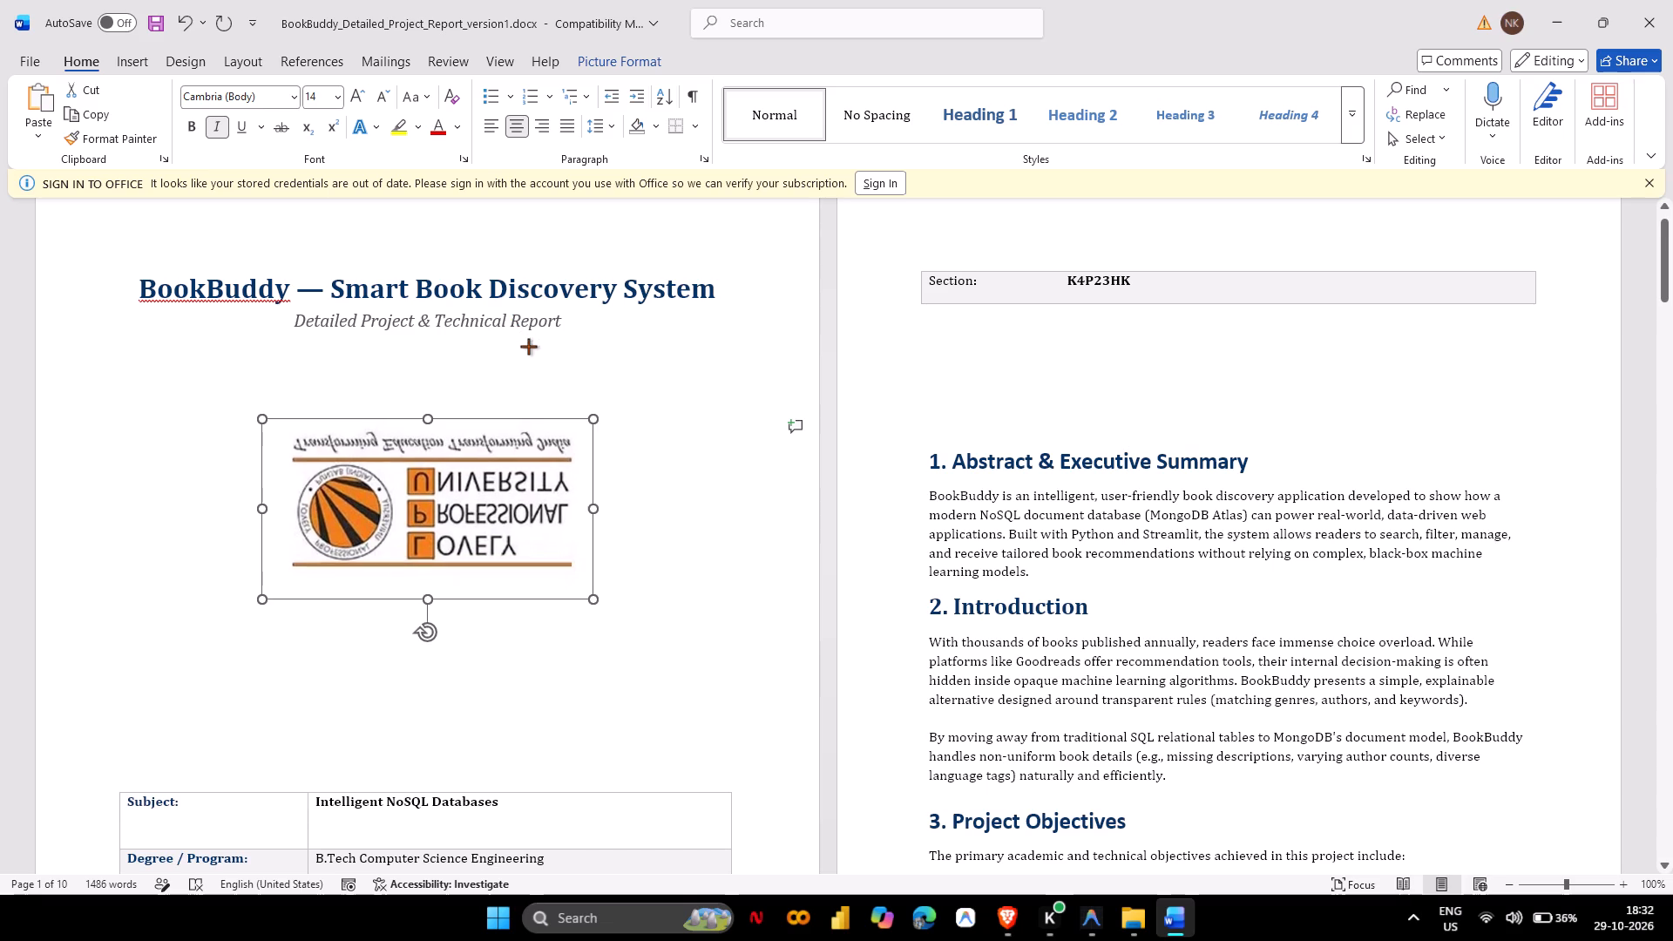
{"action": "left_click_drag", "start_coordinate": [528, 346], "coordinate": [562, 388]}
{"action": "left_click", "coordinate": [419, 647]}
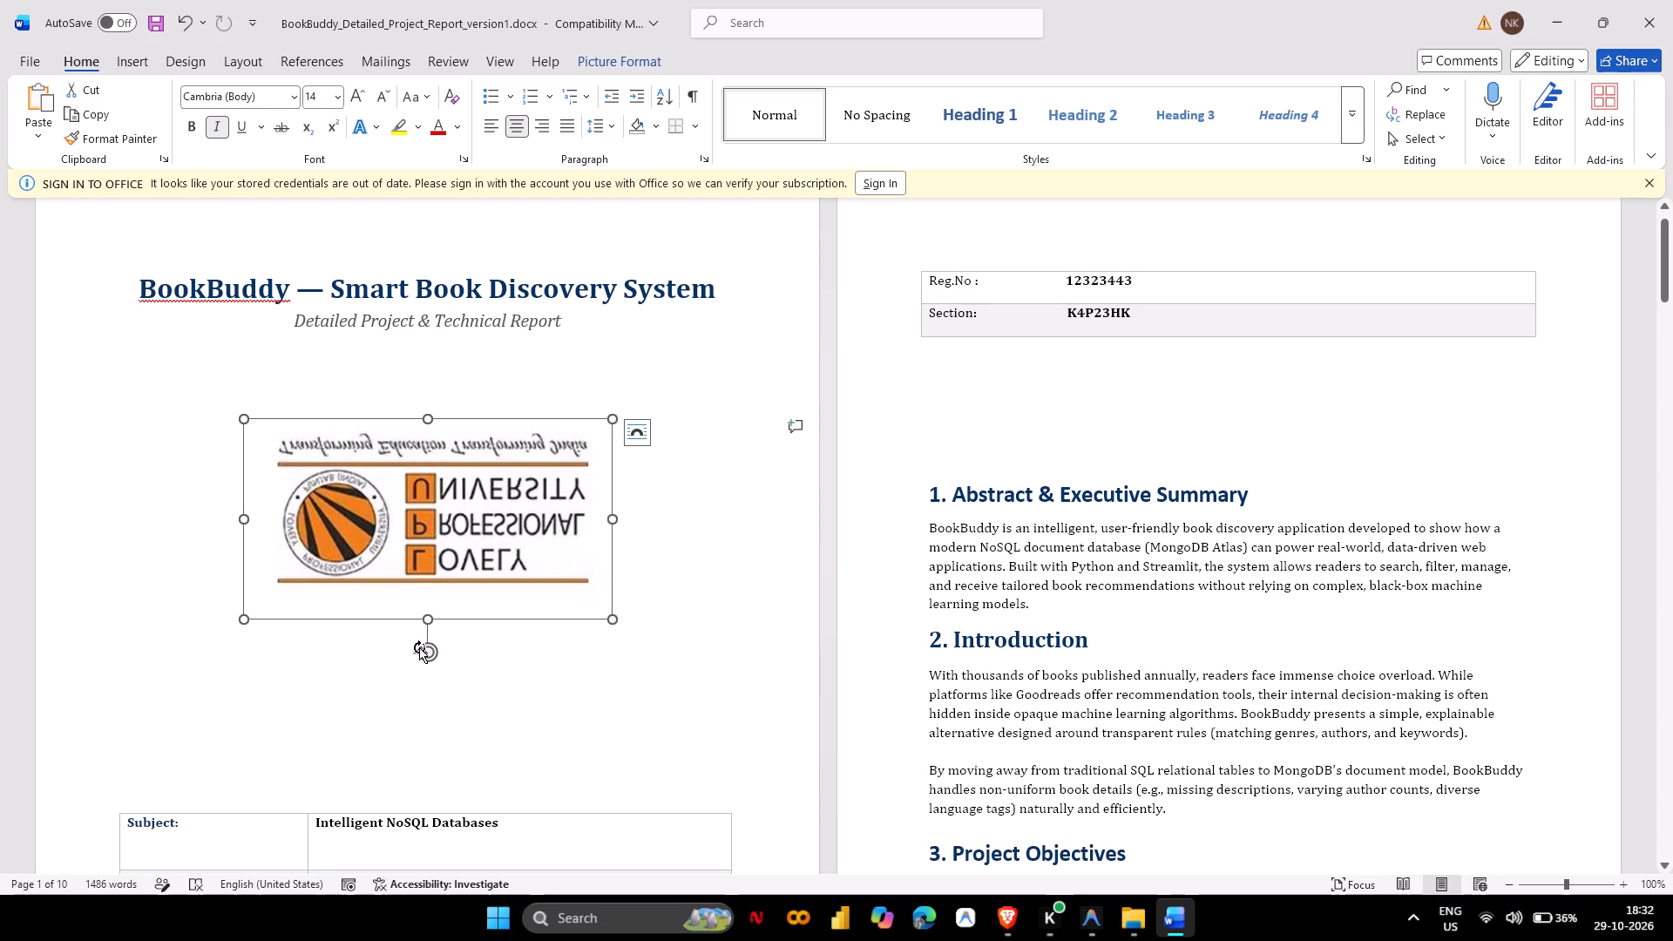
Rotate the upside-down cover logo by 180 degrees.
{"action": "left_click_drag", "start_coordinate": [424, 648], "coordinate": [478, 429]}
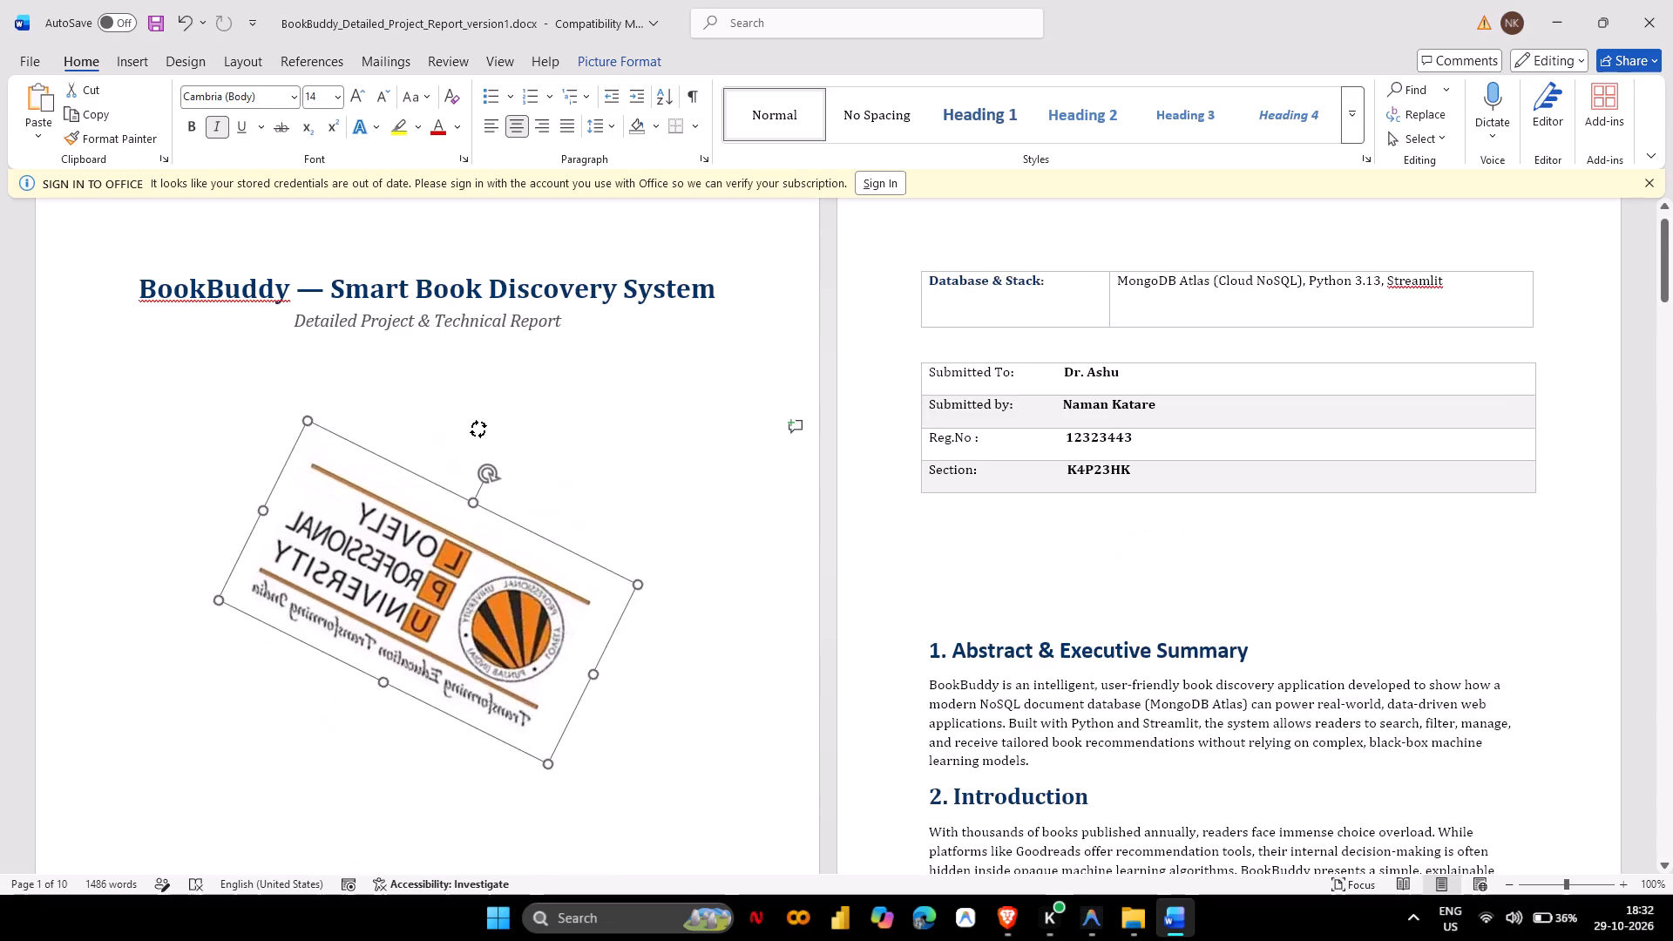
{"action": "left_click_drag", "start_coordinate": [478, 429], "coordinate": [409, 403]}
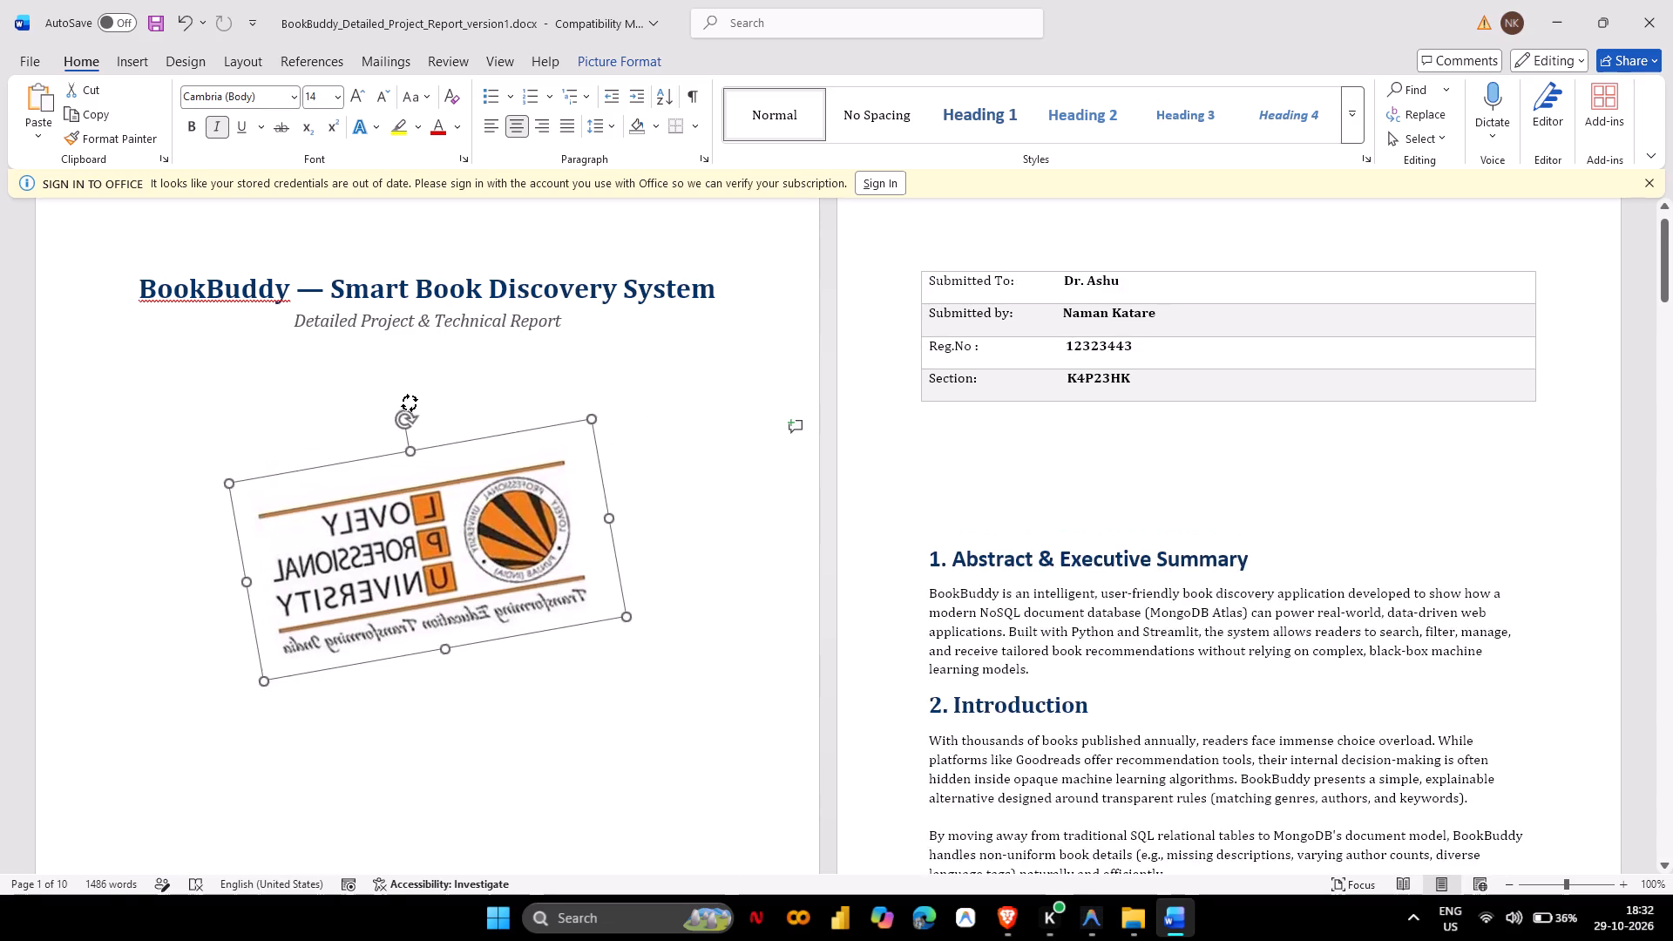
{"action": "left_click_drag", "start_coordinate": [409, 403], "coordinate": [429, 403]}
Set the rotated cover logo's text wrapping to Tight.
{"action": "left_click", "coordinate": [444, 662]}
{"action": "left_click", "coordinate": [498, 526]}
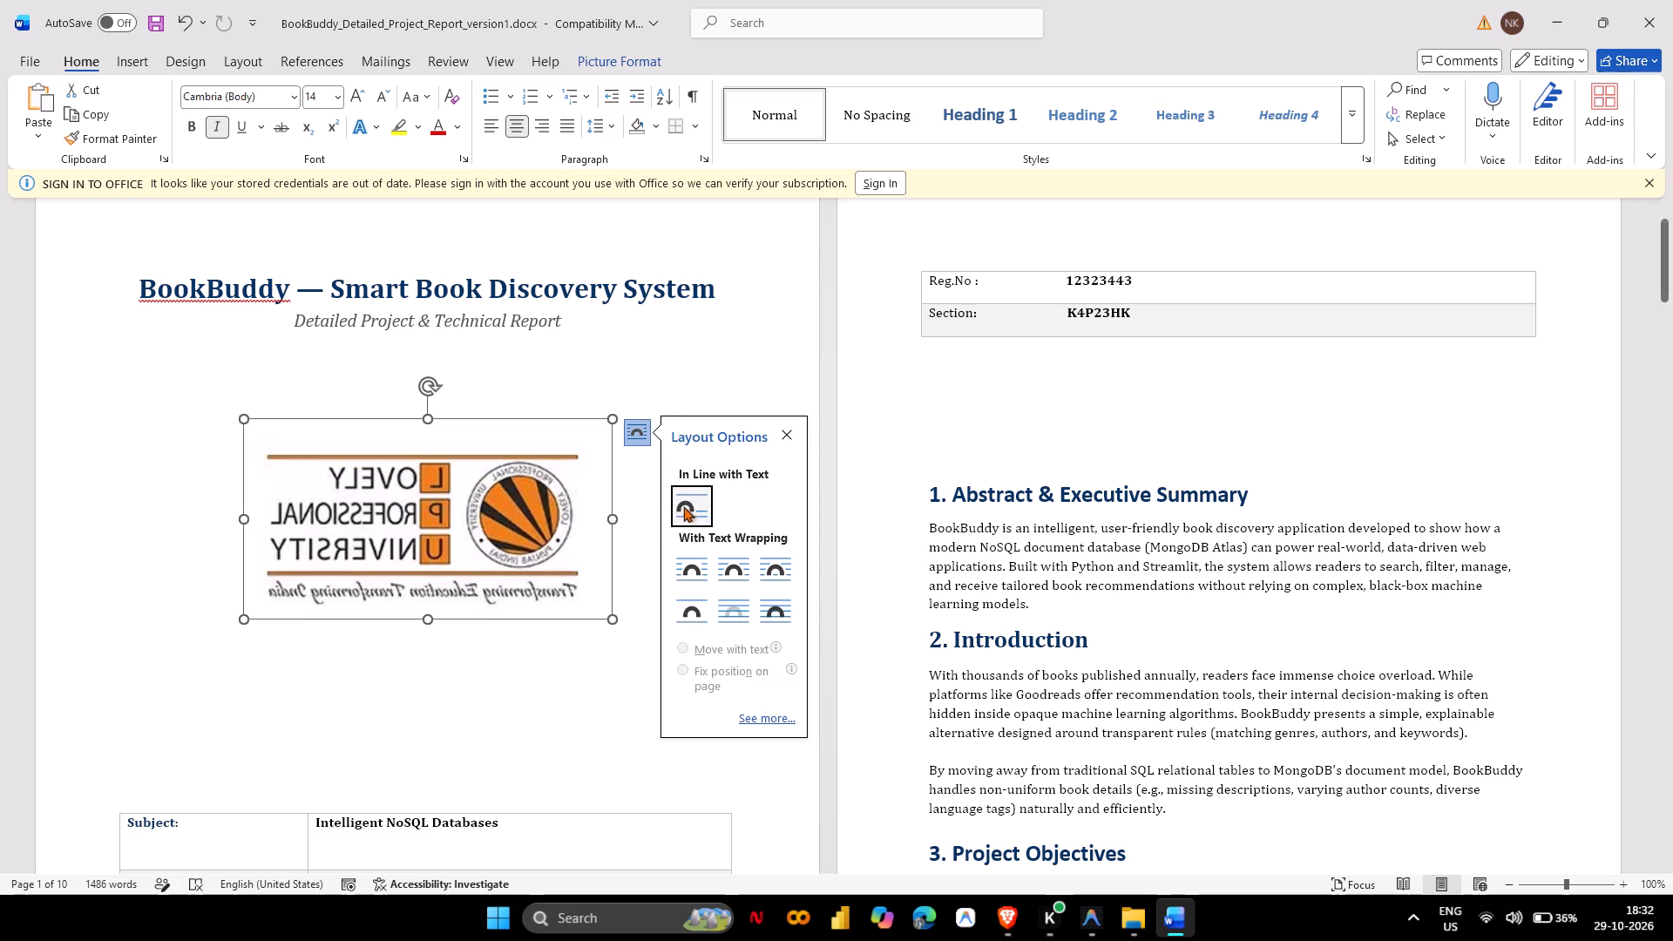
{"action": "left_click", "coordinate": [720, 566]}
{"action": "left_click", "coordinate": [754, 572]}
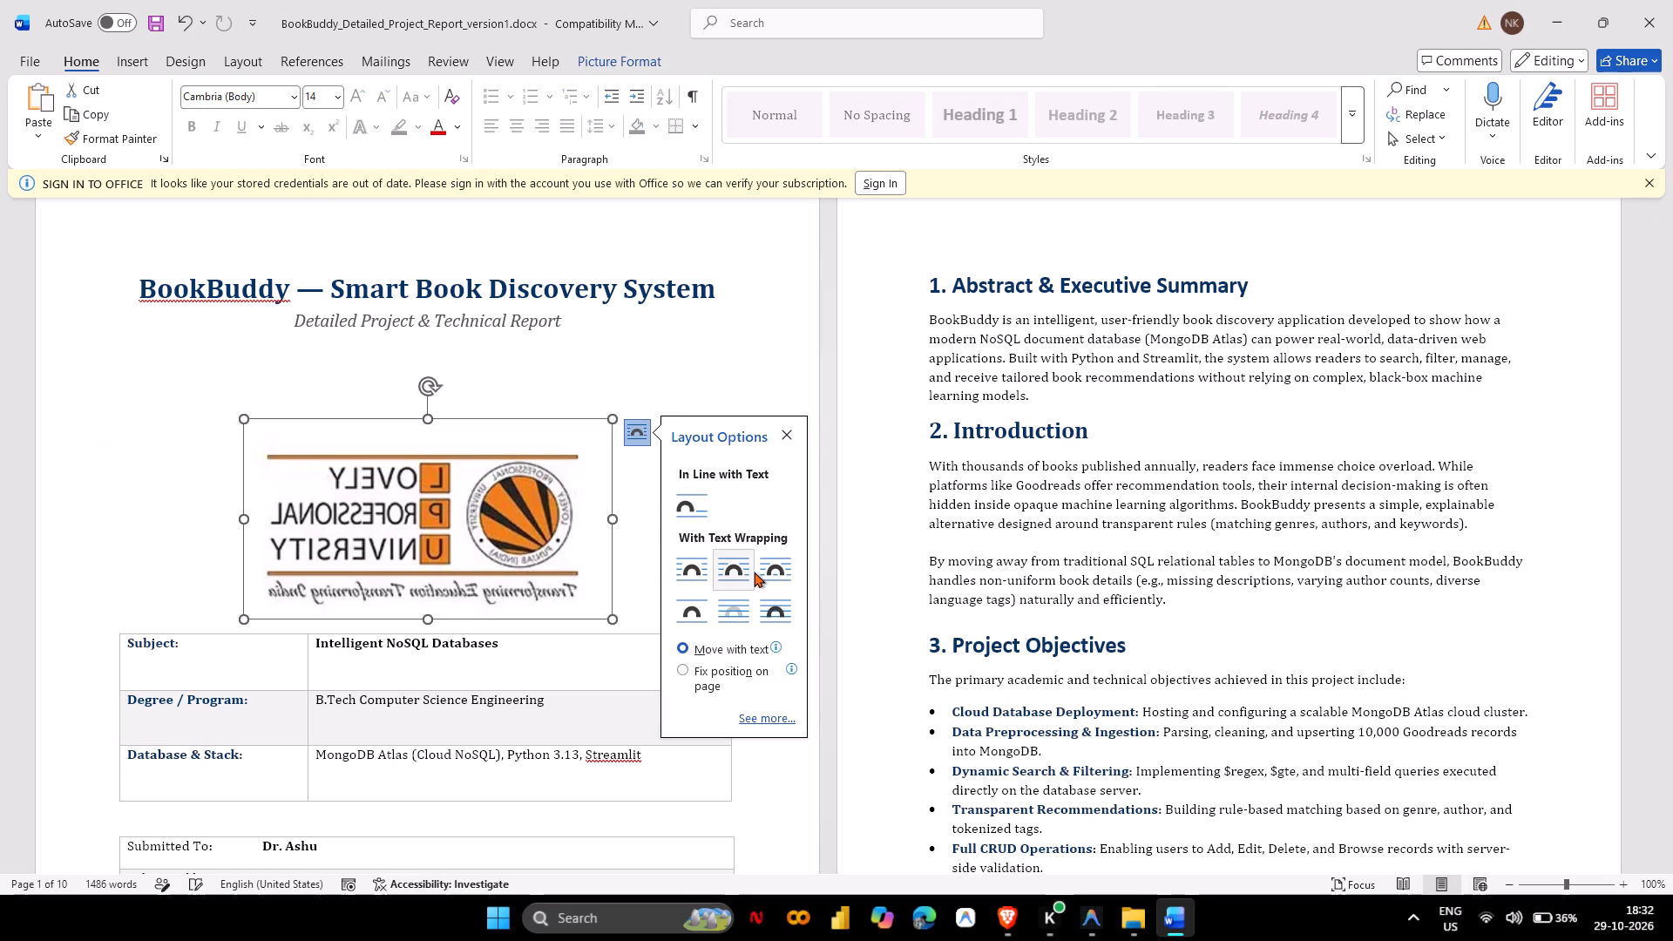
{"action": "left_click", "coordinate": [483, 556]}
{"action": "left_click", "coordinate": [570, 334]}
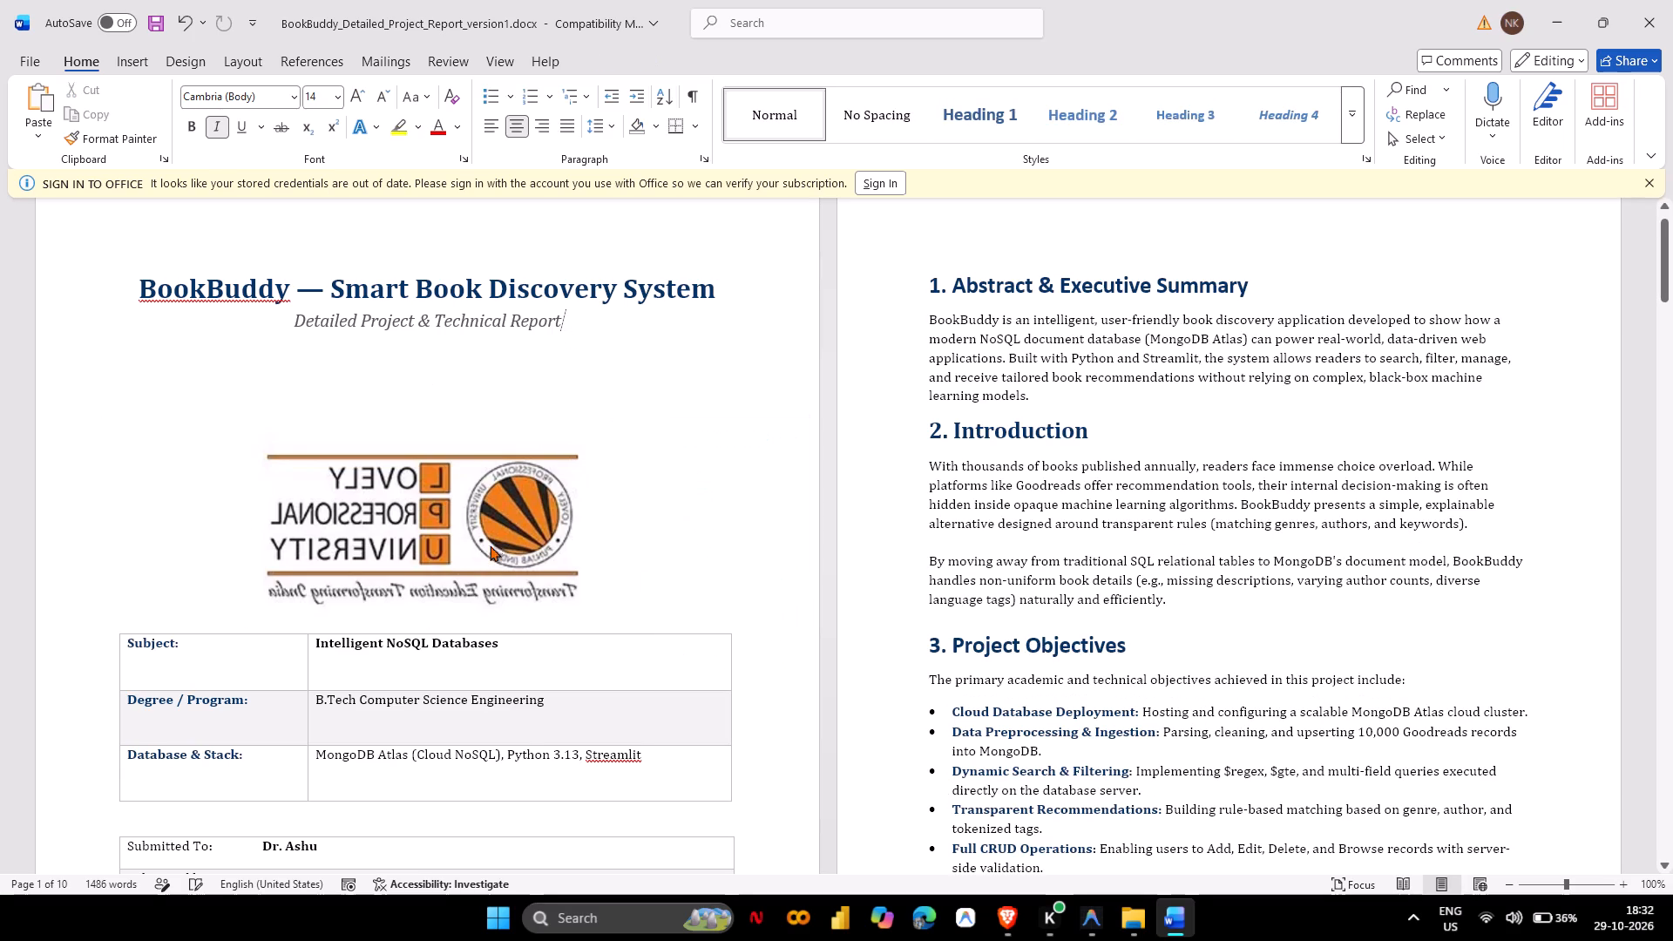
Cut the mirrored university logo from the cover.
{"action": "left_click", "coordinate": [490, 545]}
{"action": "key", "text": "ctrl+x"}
Capture the university logo from the related Pinterest image in Brave and paste it below the Word report's subtitle.
{"action": "key", "text": "alt+Tab"}
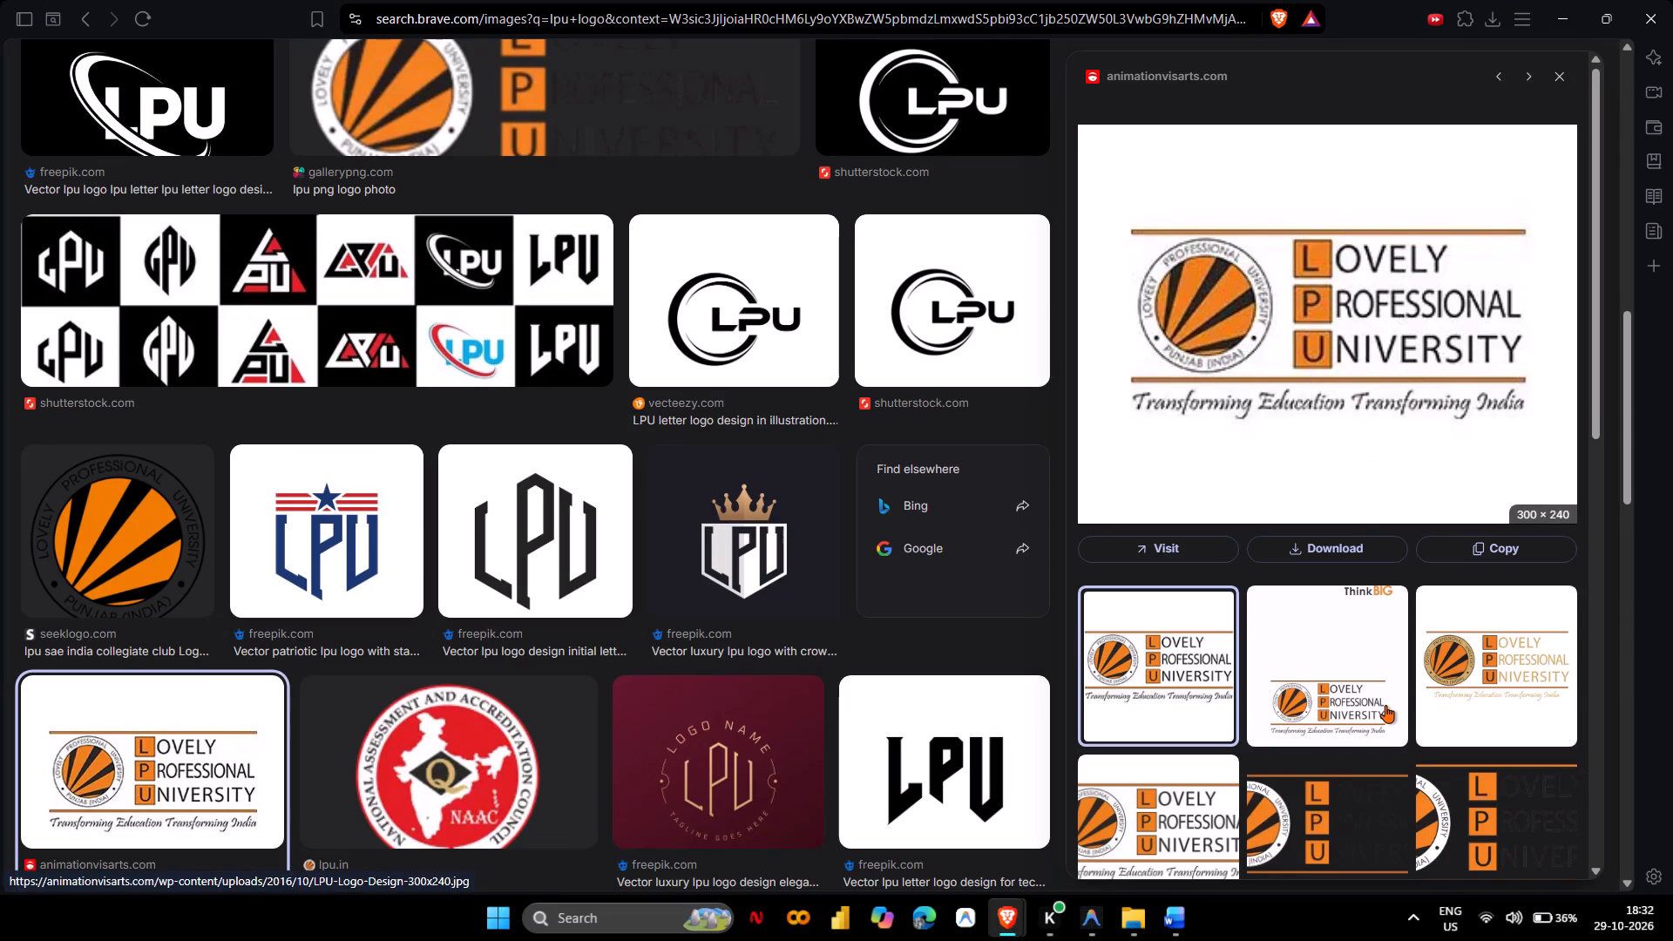
{"action": "left_click", "coordinate": [1383, 707]}
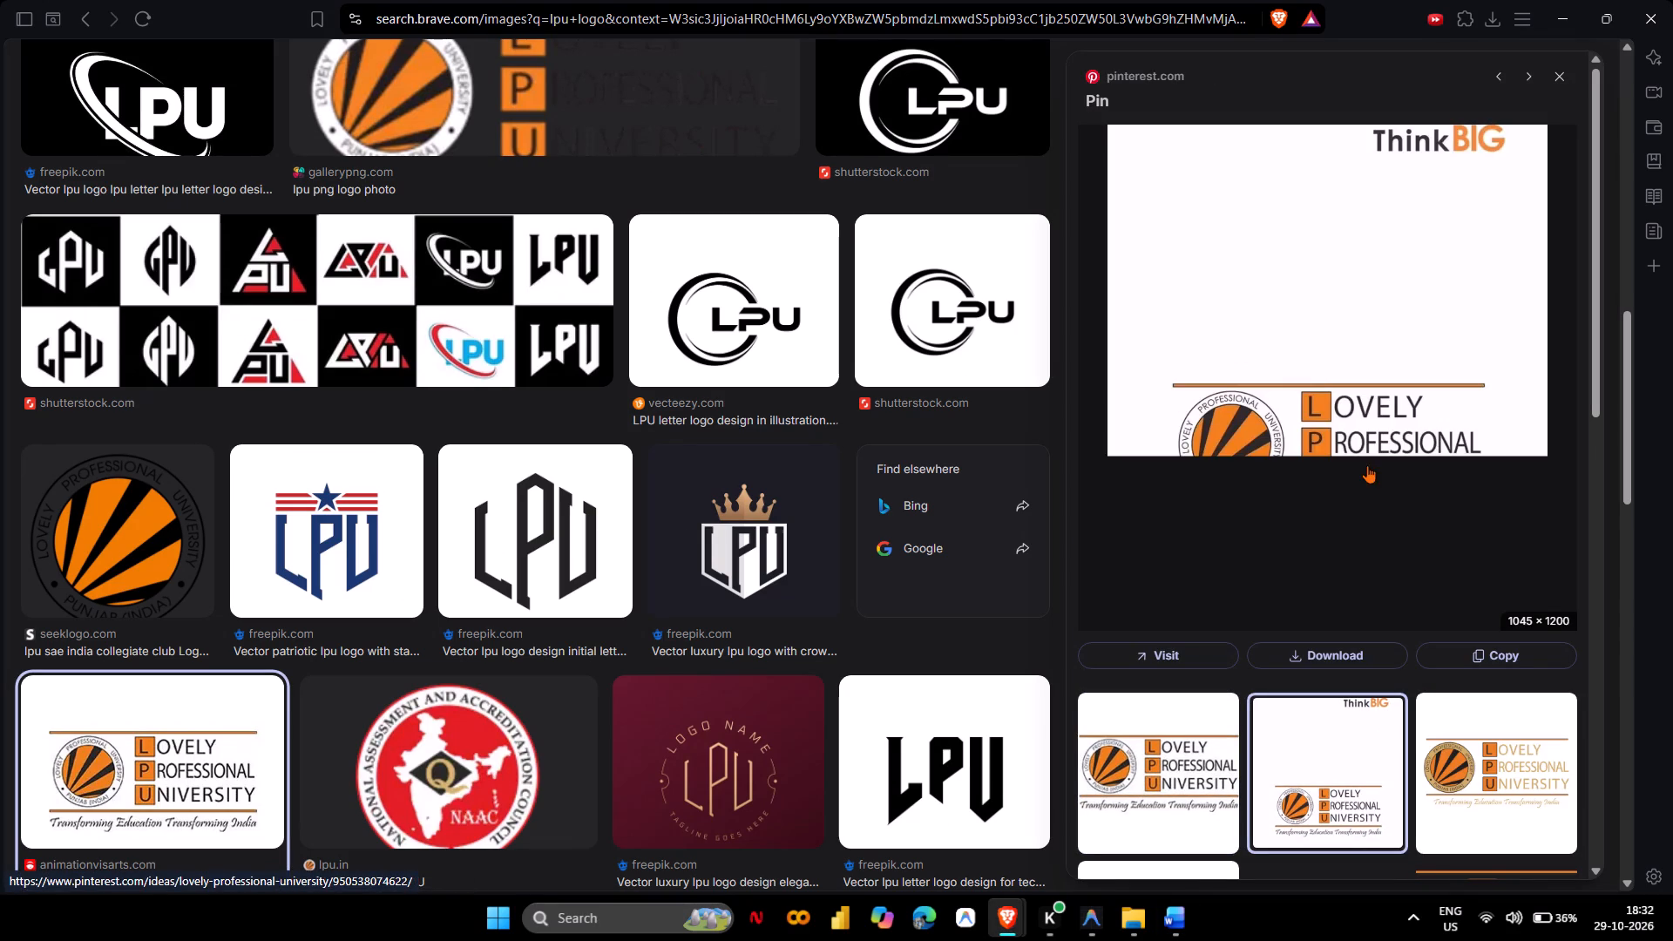
{"action": "key", "text": "Print"}
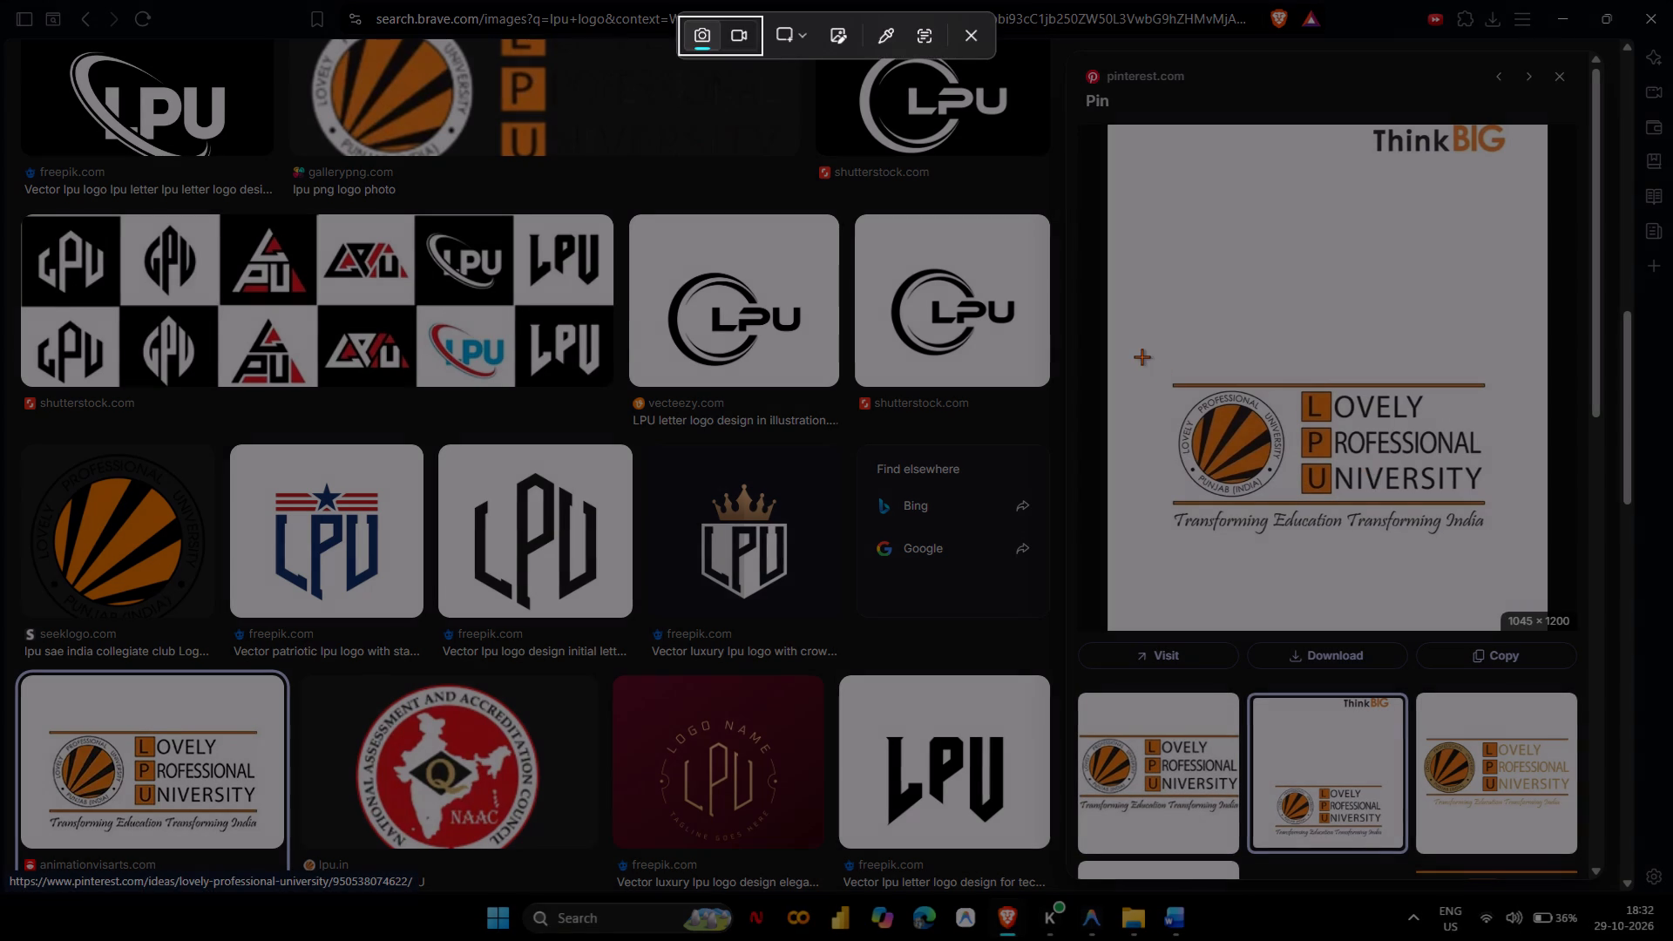
{"action": "left_click_drag", "start_coordinate": [1138, 355], "coordinate": [1516, 550]}
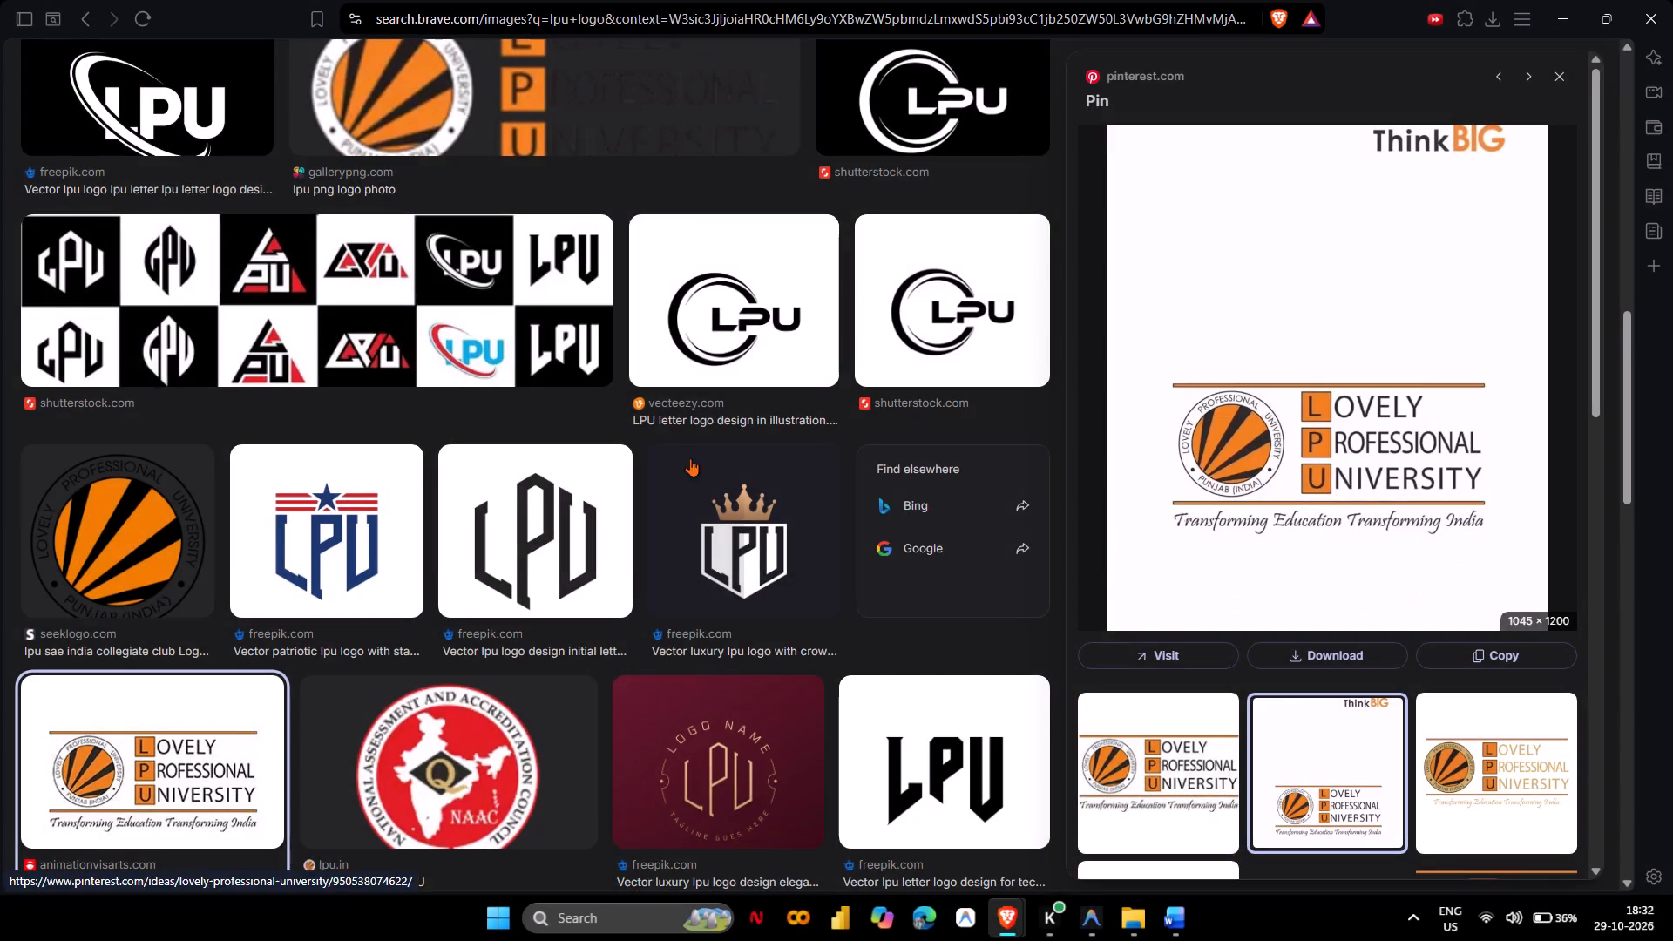
{"action": "key", "text": "alt+Tab"}
{"action": "key", "text": "ctrl+v"}
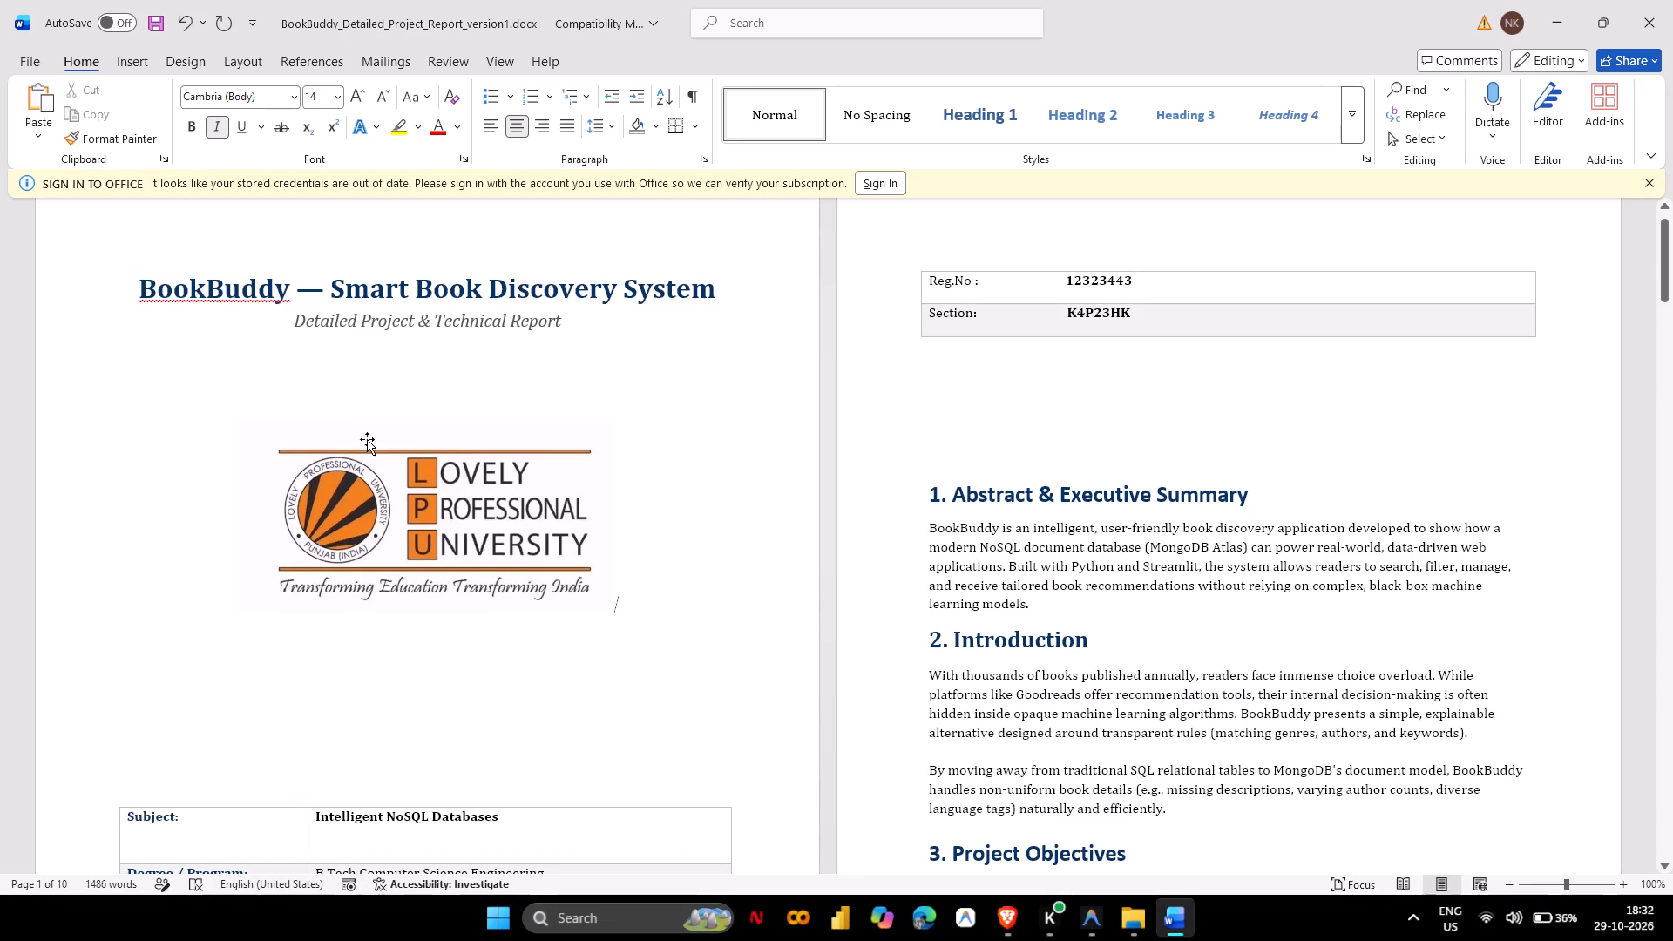
Set the new cover logo's text wrapping to Square.
{"action": "left_click", "coordinate": [397, 508]}
{"action": "left_click", "coordinate": [657, 435]}
{"action": "left_click", "coordinate": [565, 480]}
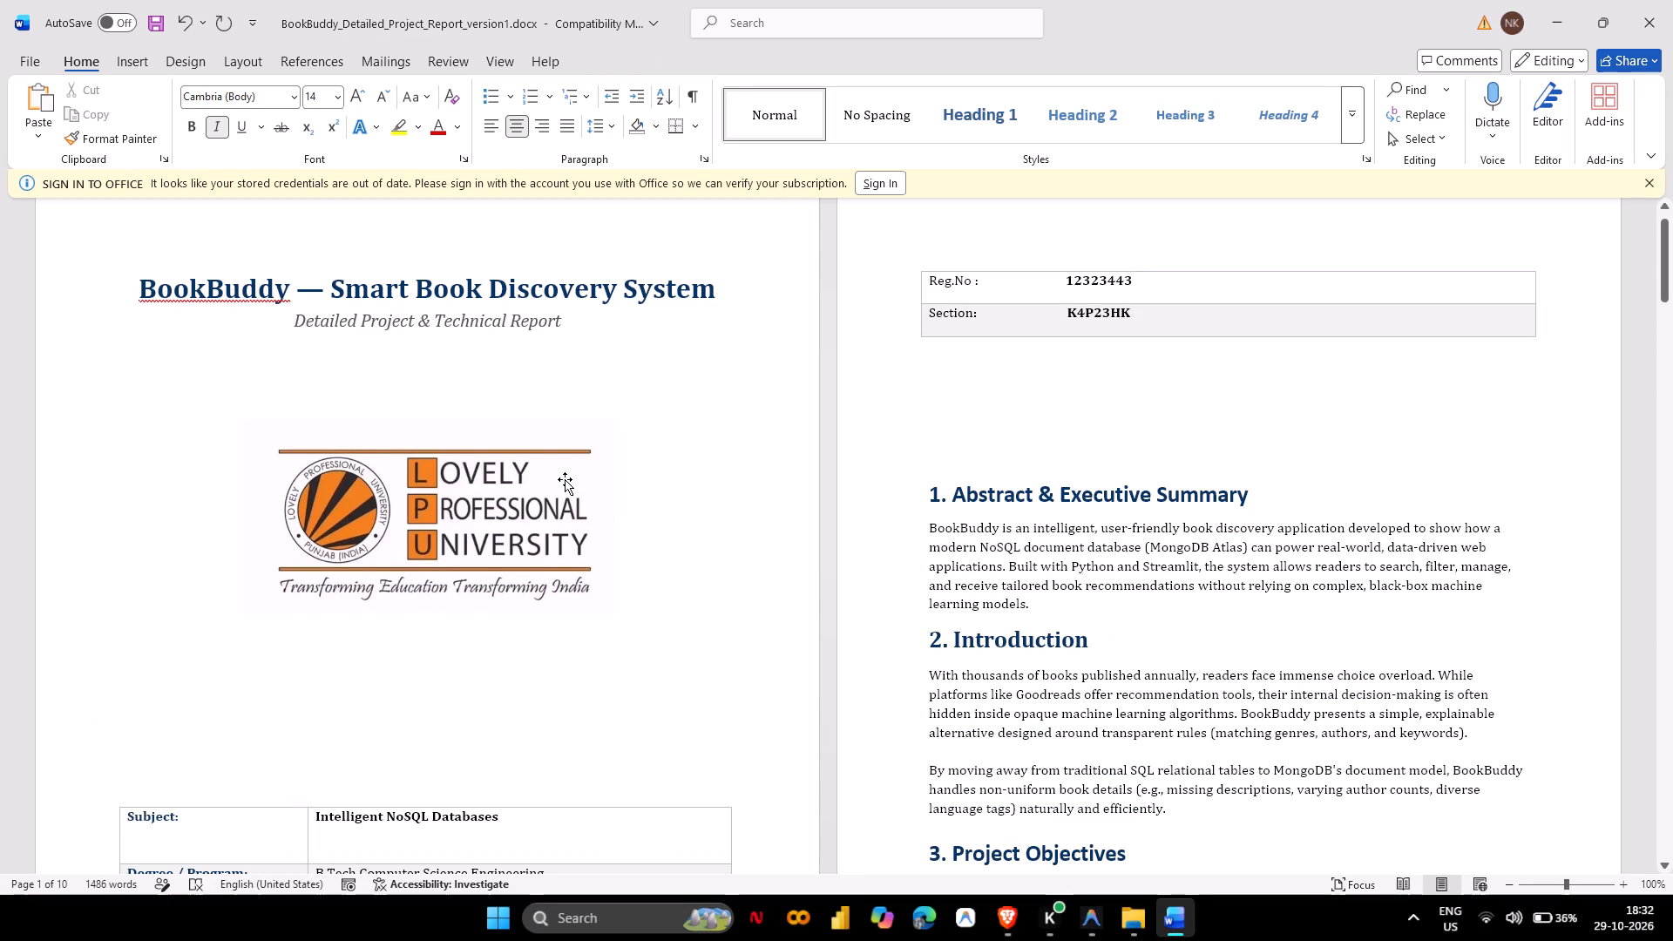
{"action": "left_click", "coordinate": [631, 441]}
{"action": "left_click", "coordinate": [693, 560]}
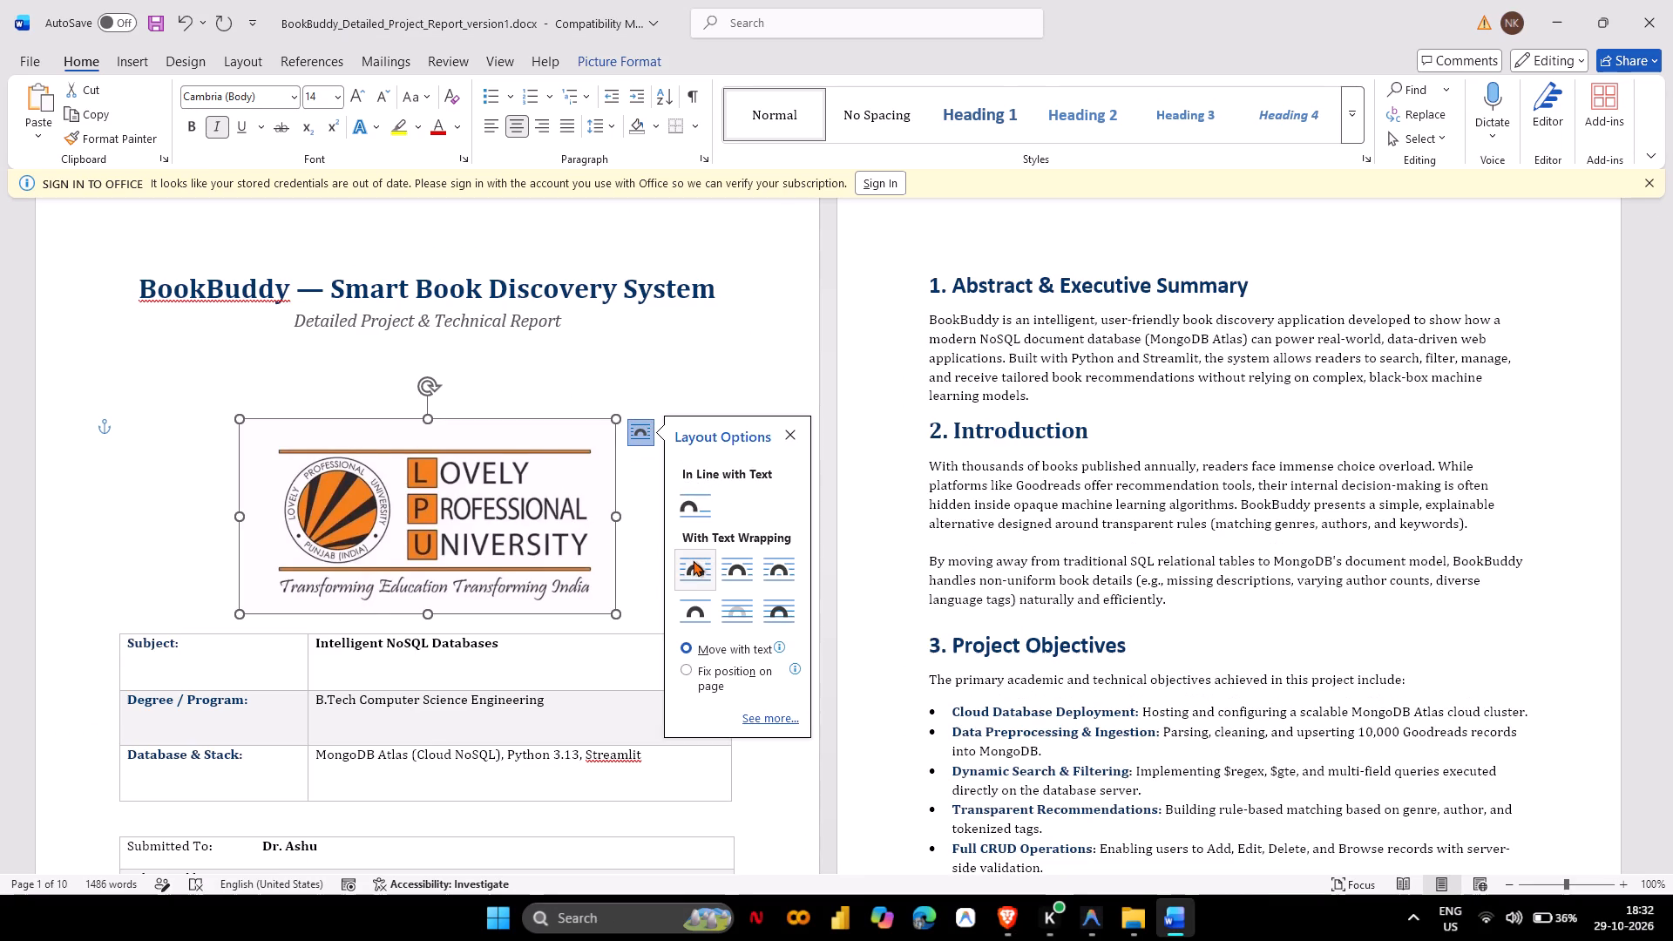
{"action": "left_click", "coordinate": [158, 507]}
{"action": "scroll", "coordinate": [213, 525], "scroll_direction": "down", "scroll_amount": 1}
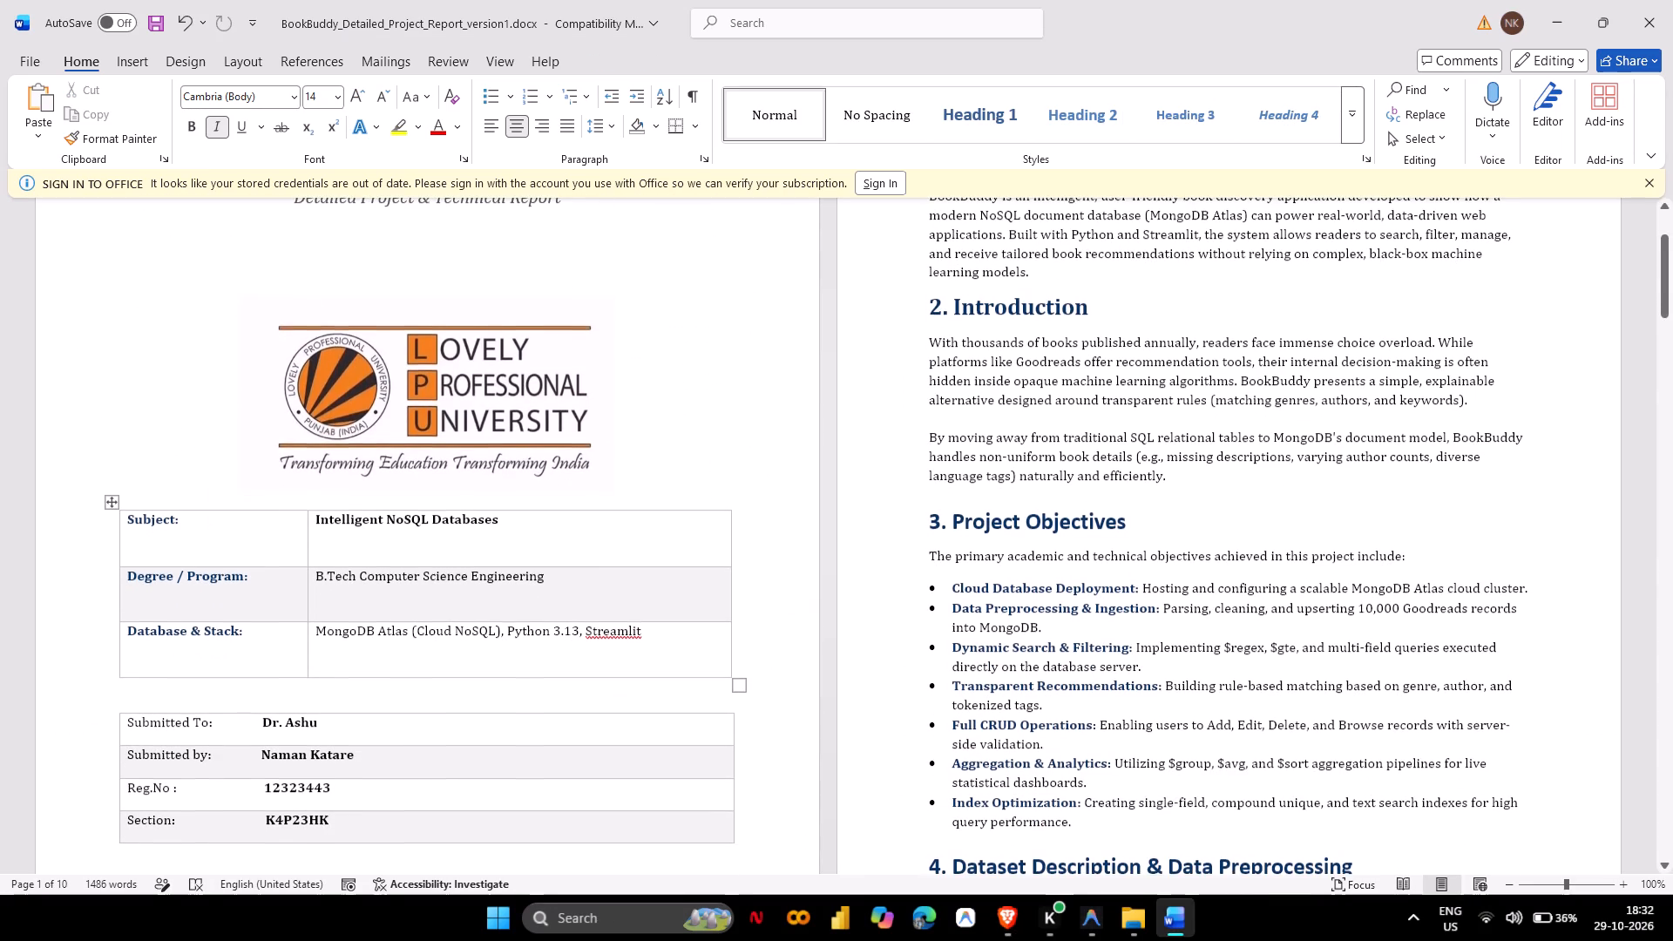
Remove the blank line between the report's subtitle and the LPU logo on the cover page.
{"action": "left_click", "coordinate": [354, 204]}
{"action": "left_click", "coordinate": [289, 272]}
{"action": "key", "text": "BackSpace"}
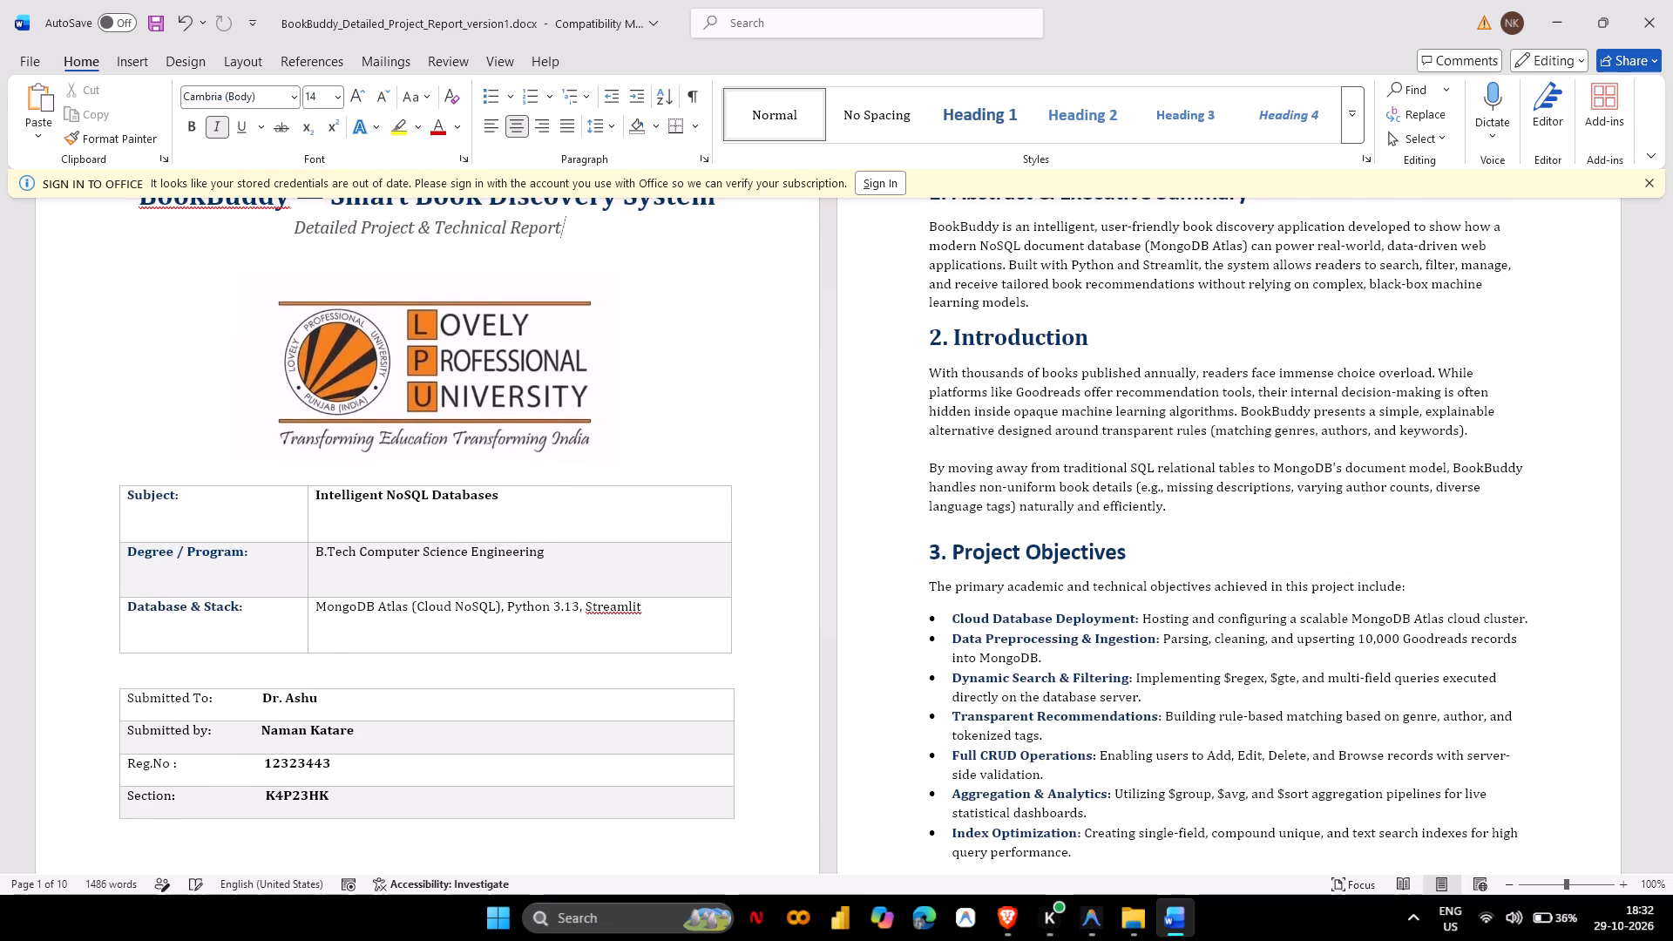
{"action": "scroll", "coordinate": [412, 402], "scroll_direction": "down", "scroll_amount": 2}
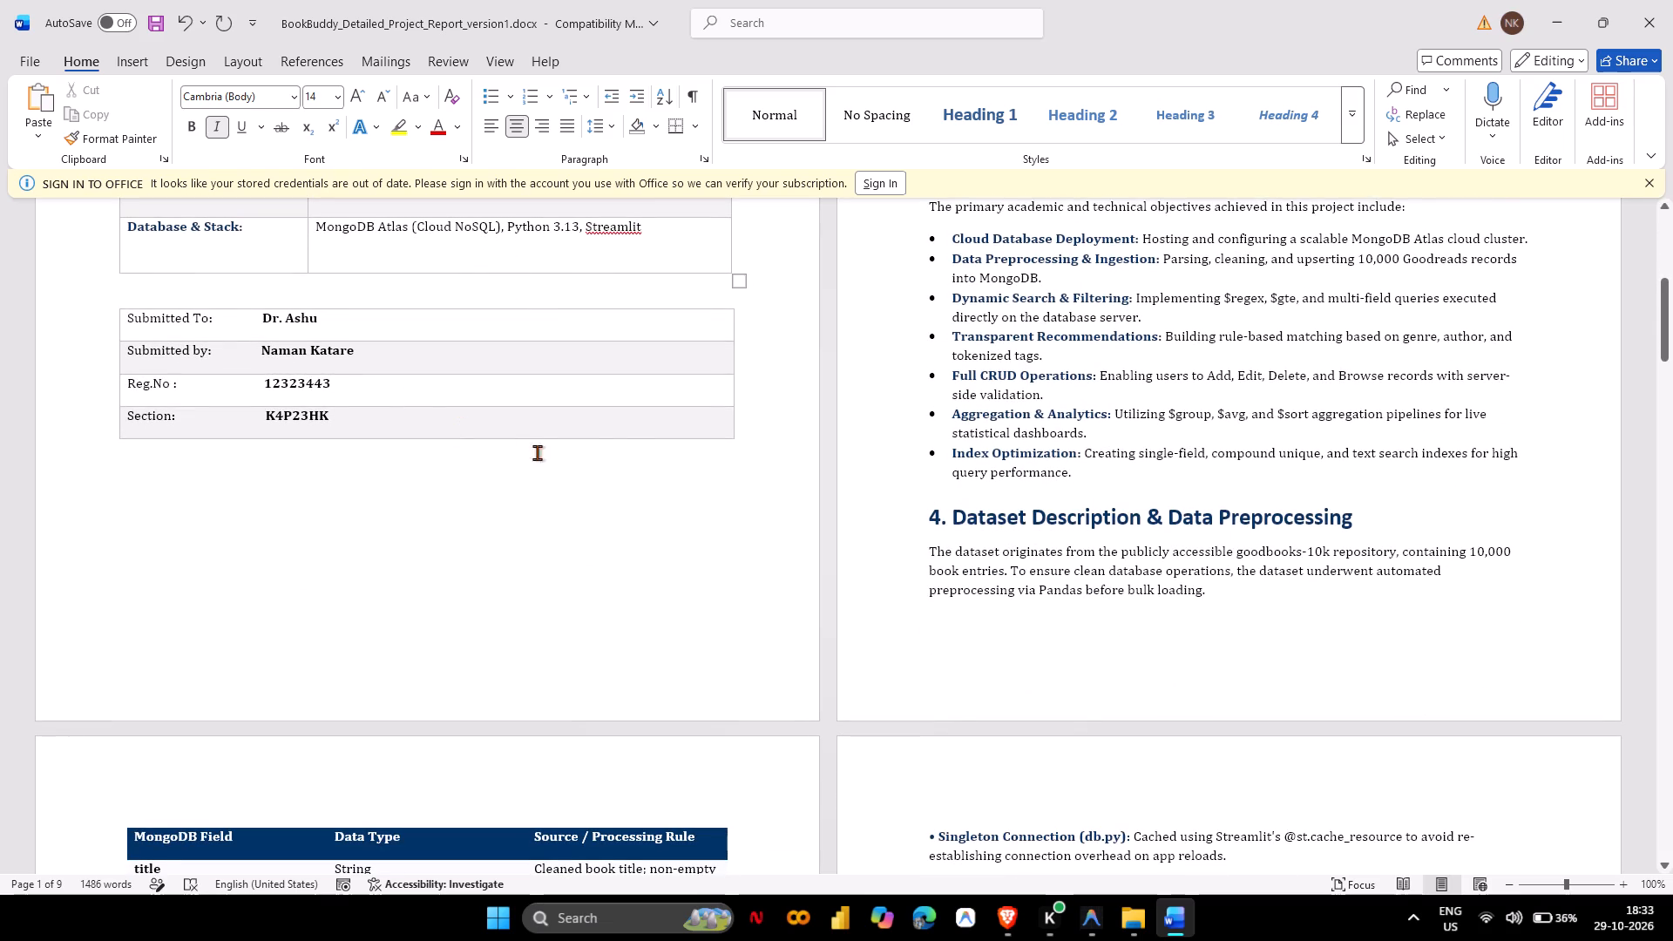
{"action": "left_click", "coordinate": [514, 667]}
{"action": "scroll", "coordinate": [514, 667], "scroll_direction": "up", "scroll_amount": 2}
{"action": "scroll", "coordinate": [717, 597], "scroll_direction": "up", "scroll_amount": 4}
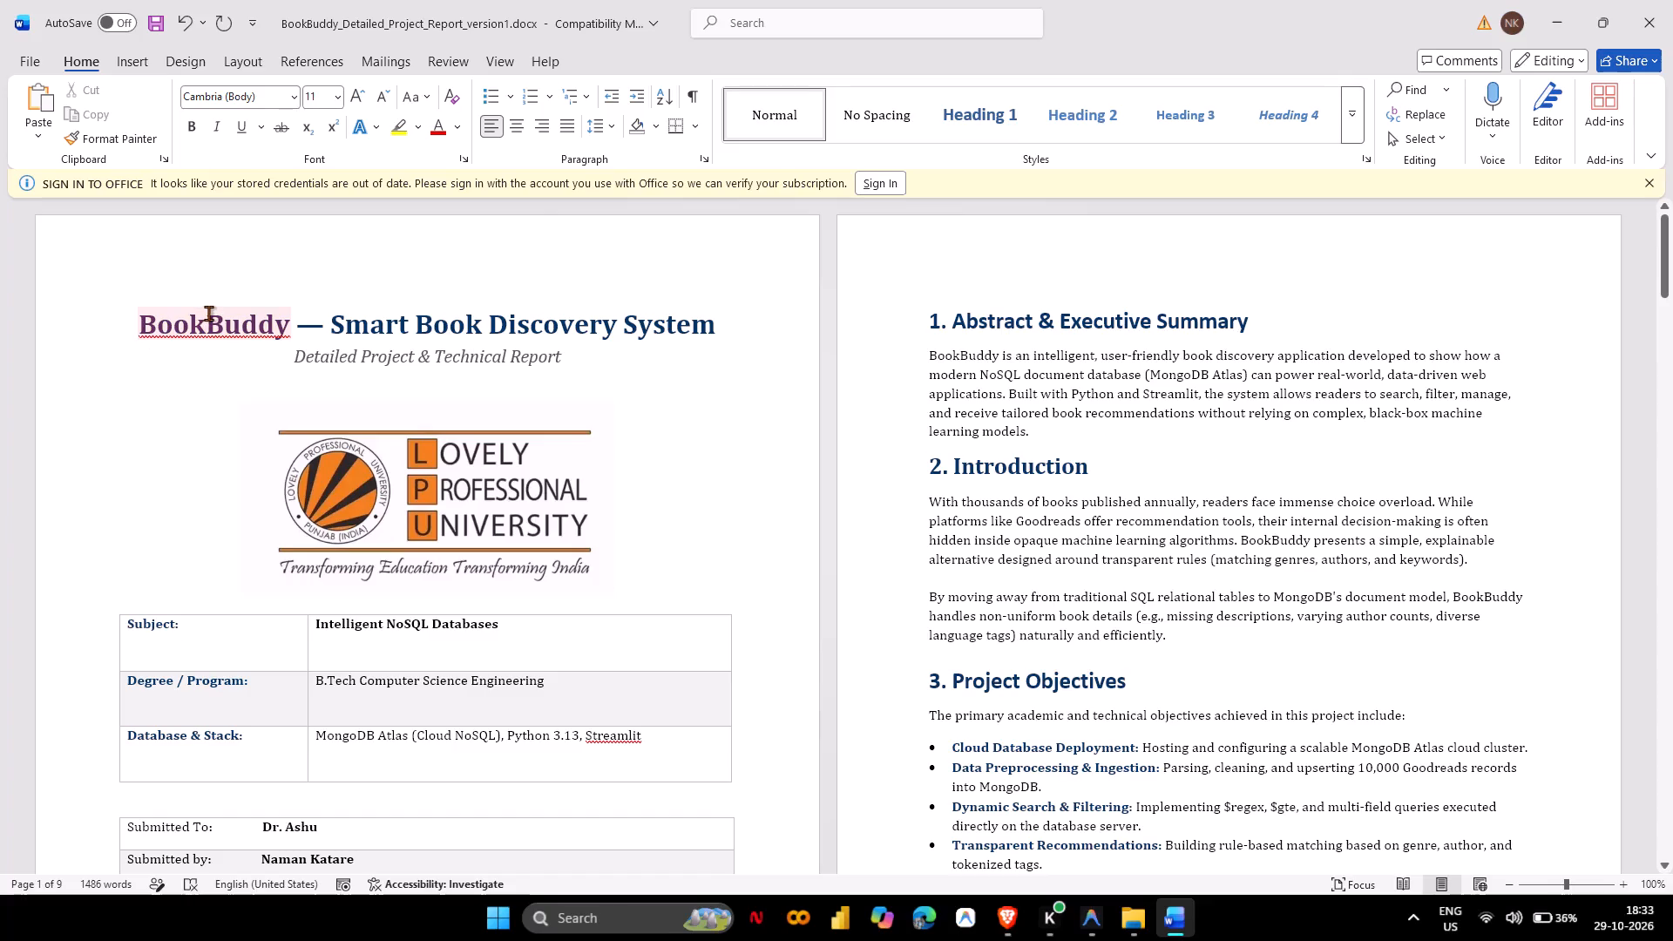
Save the report as a PDF named BookBuddy_Detailed_Project_Report_version1 in the MongoDB Project folder on drive F:.
{"action": "left_click", "coordinate": [32, 63]}
{"action": "left_click", "coordinate": [65, 354]}
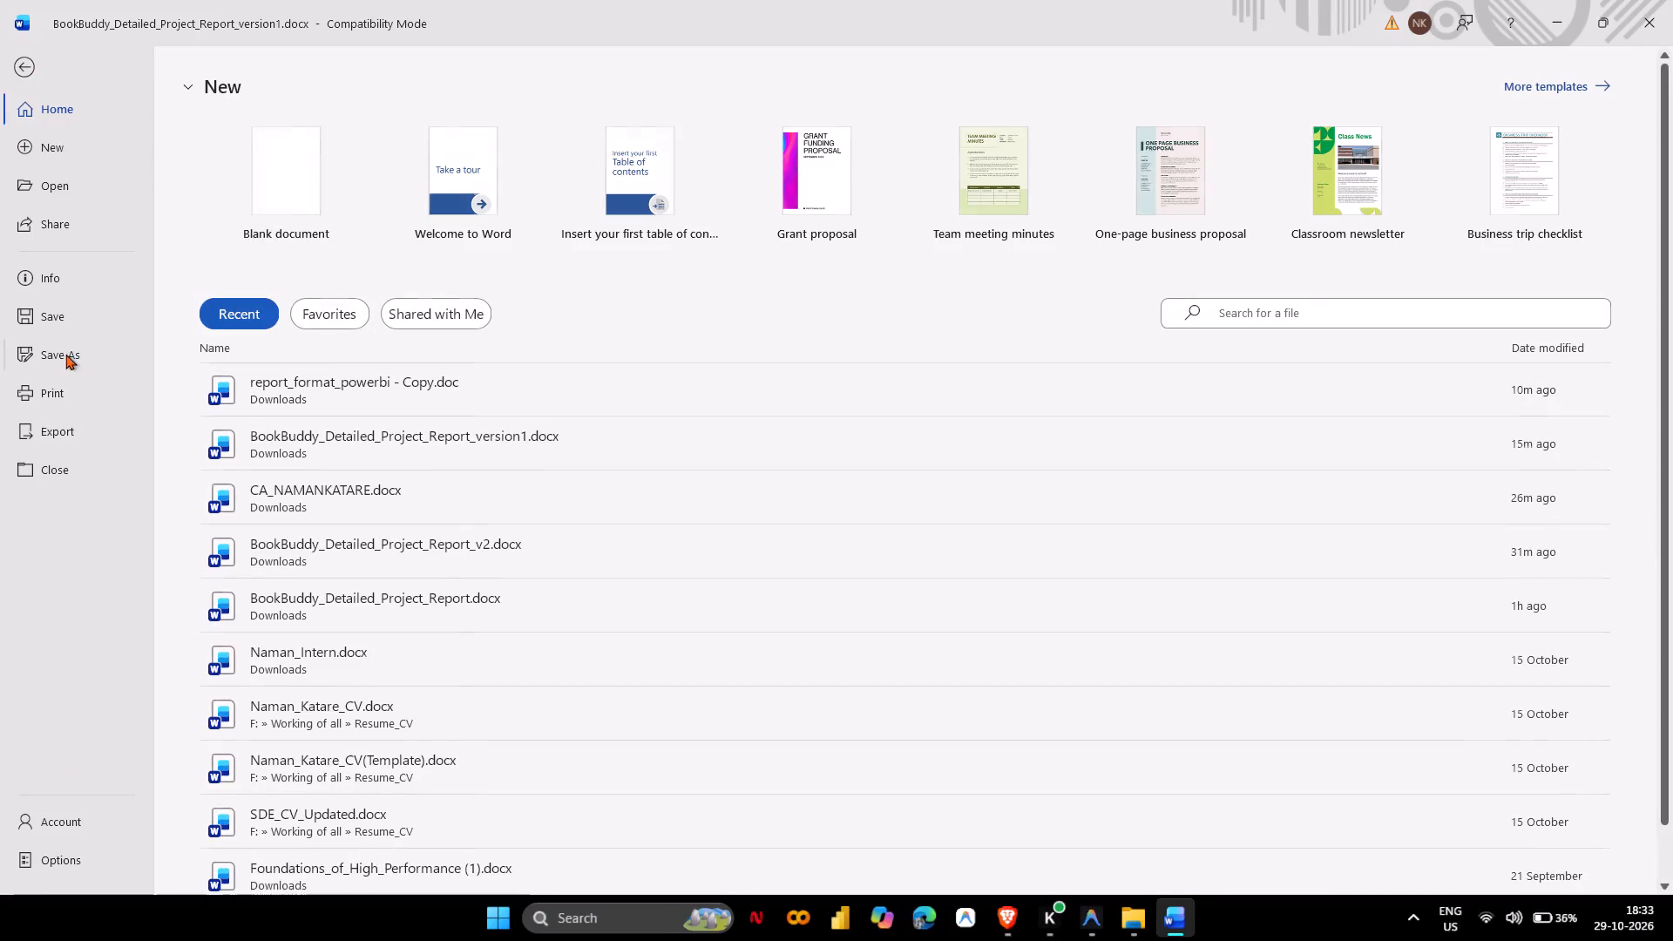
{"action": "left_click", "coordinate": [595, 166]}
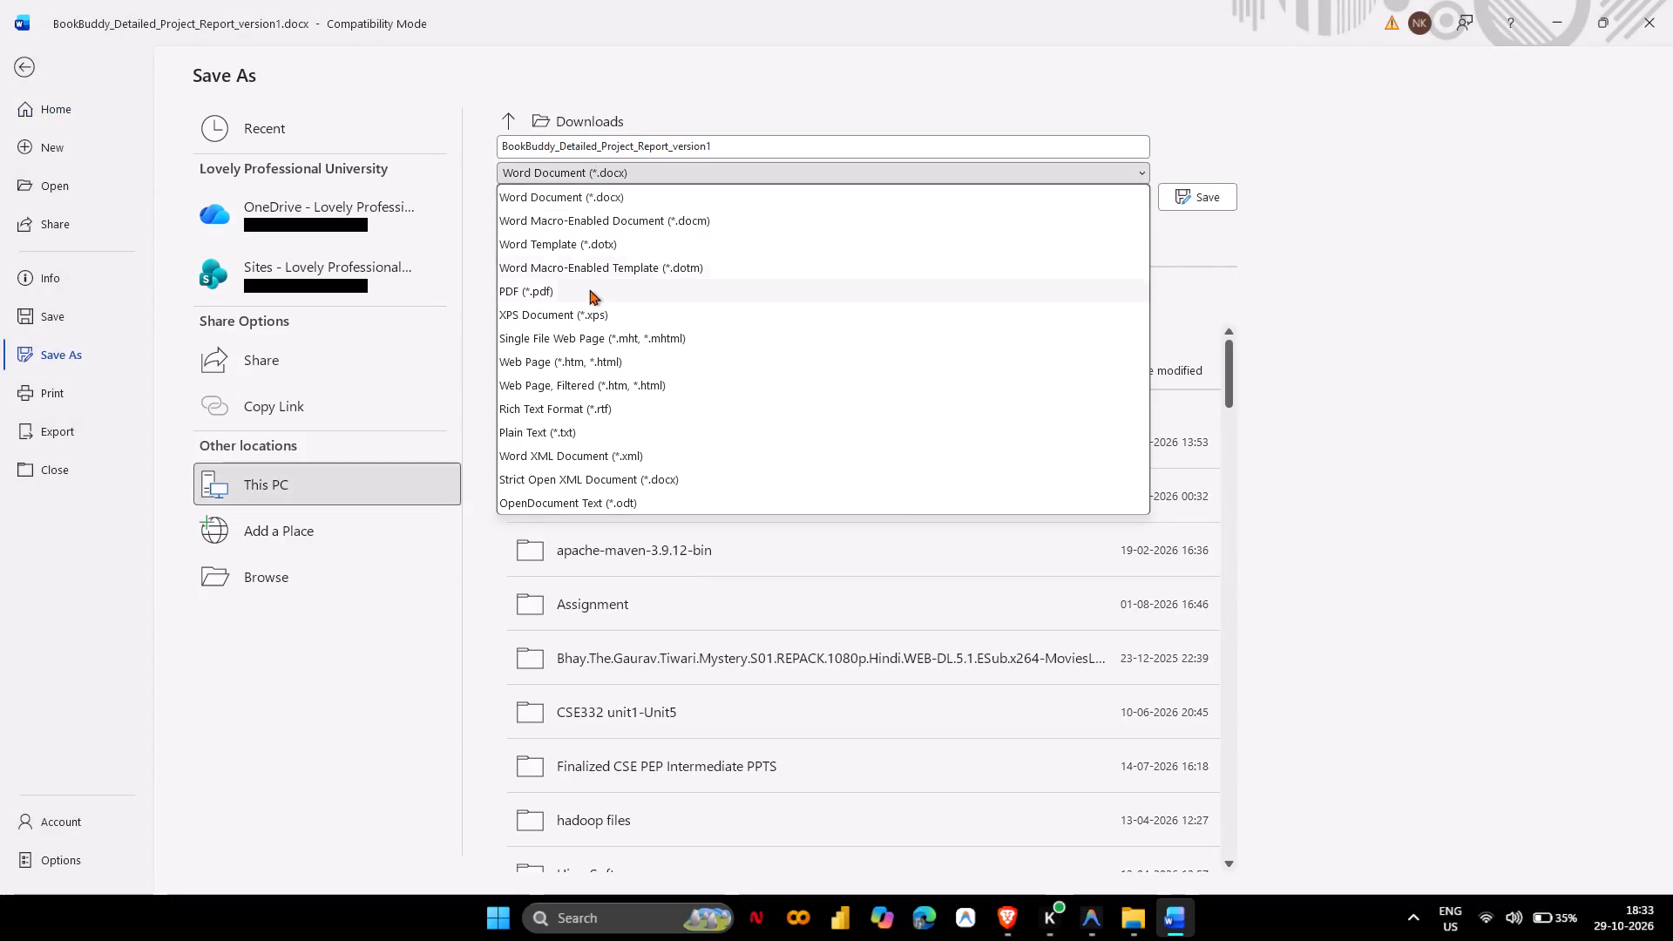
{"action": "left_click", "coordinate": [586, 292]}
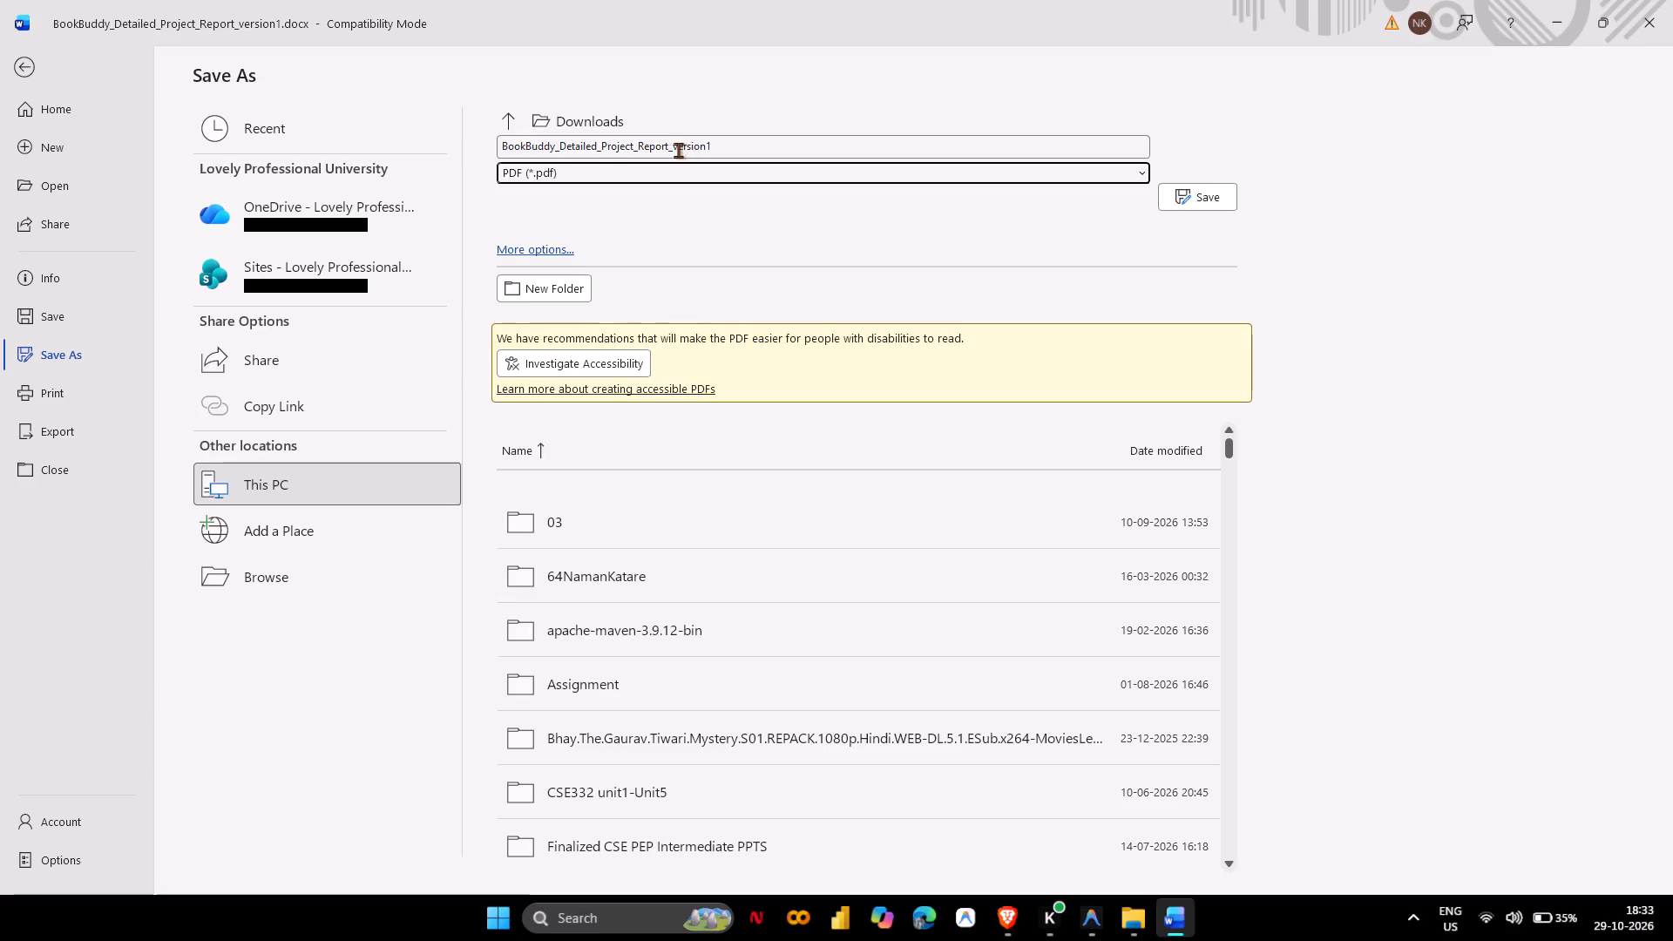
{"action": "left_click", "coordinate": [322, 530]}
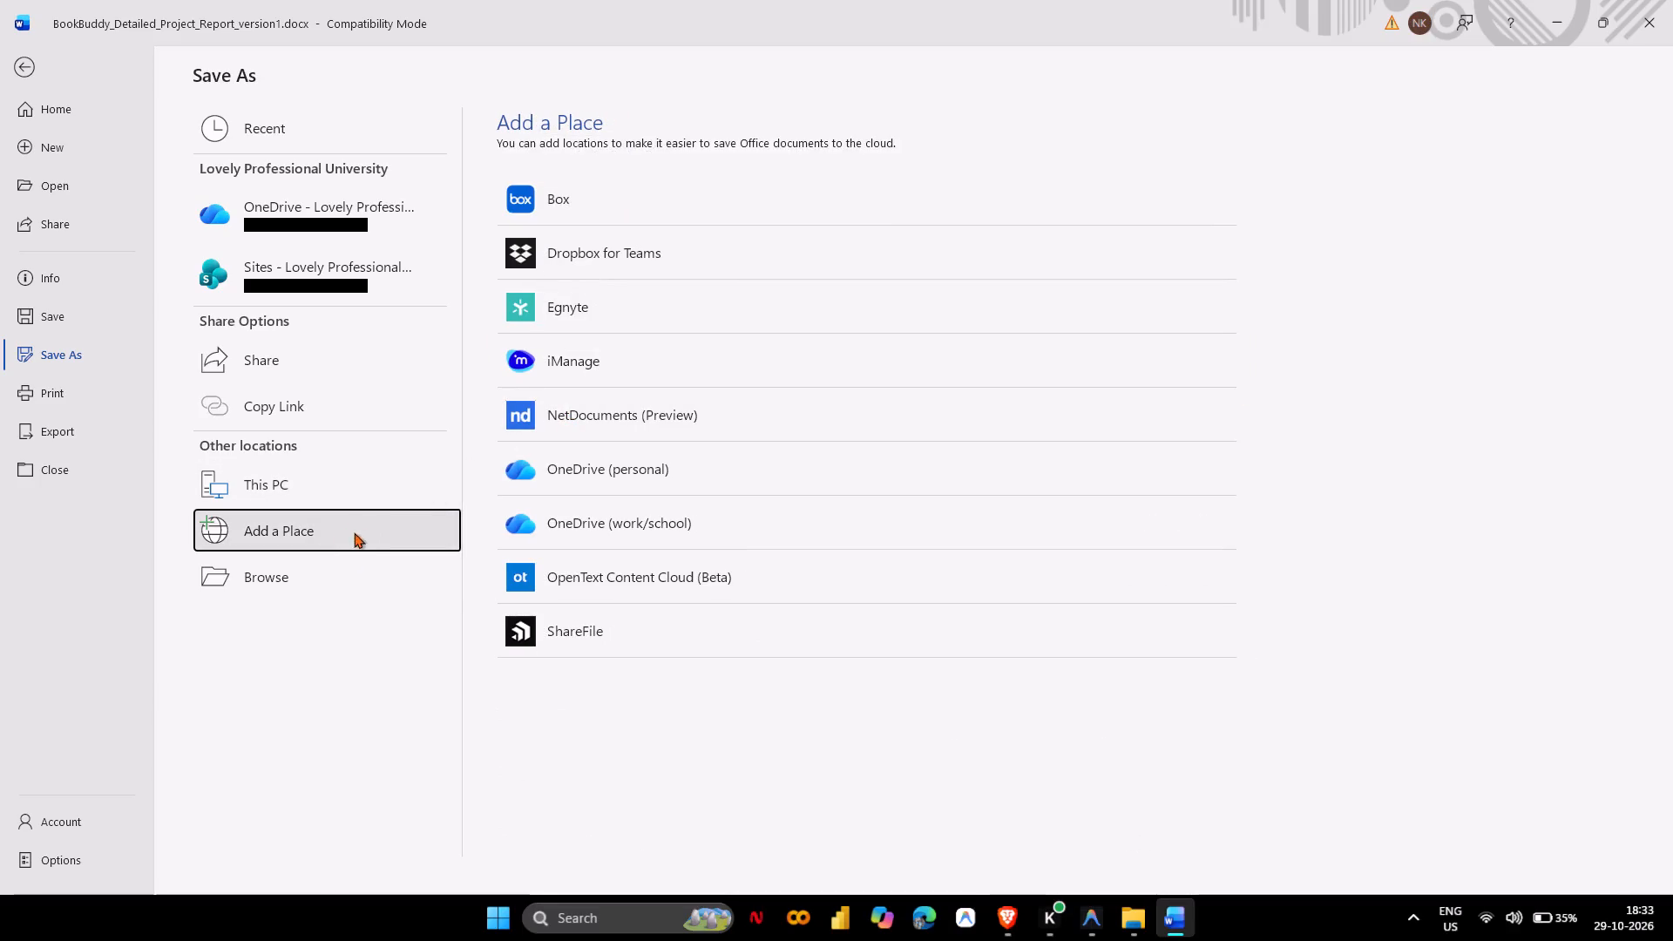
{"action": "left_click", "coordinate": [306, 580]}
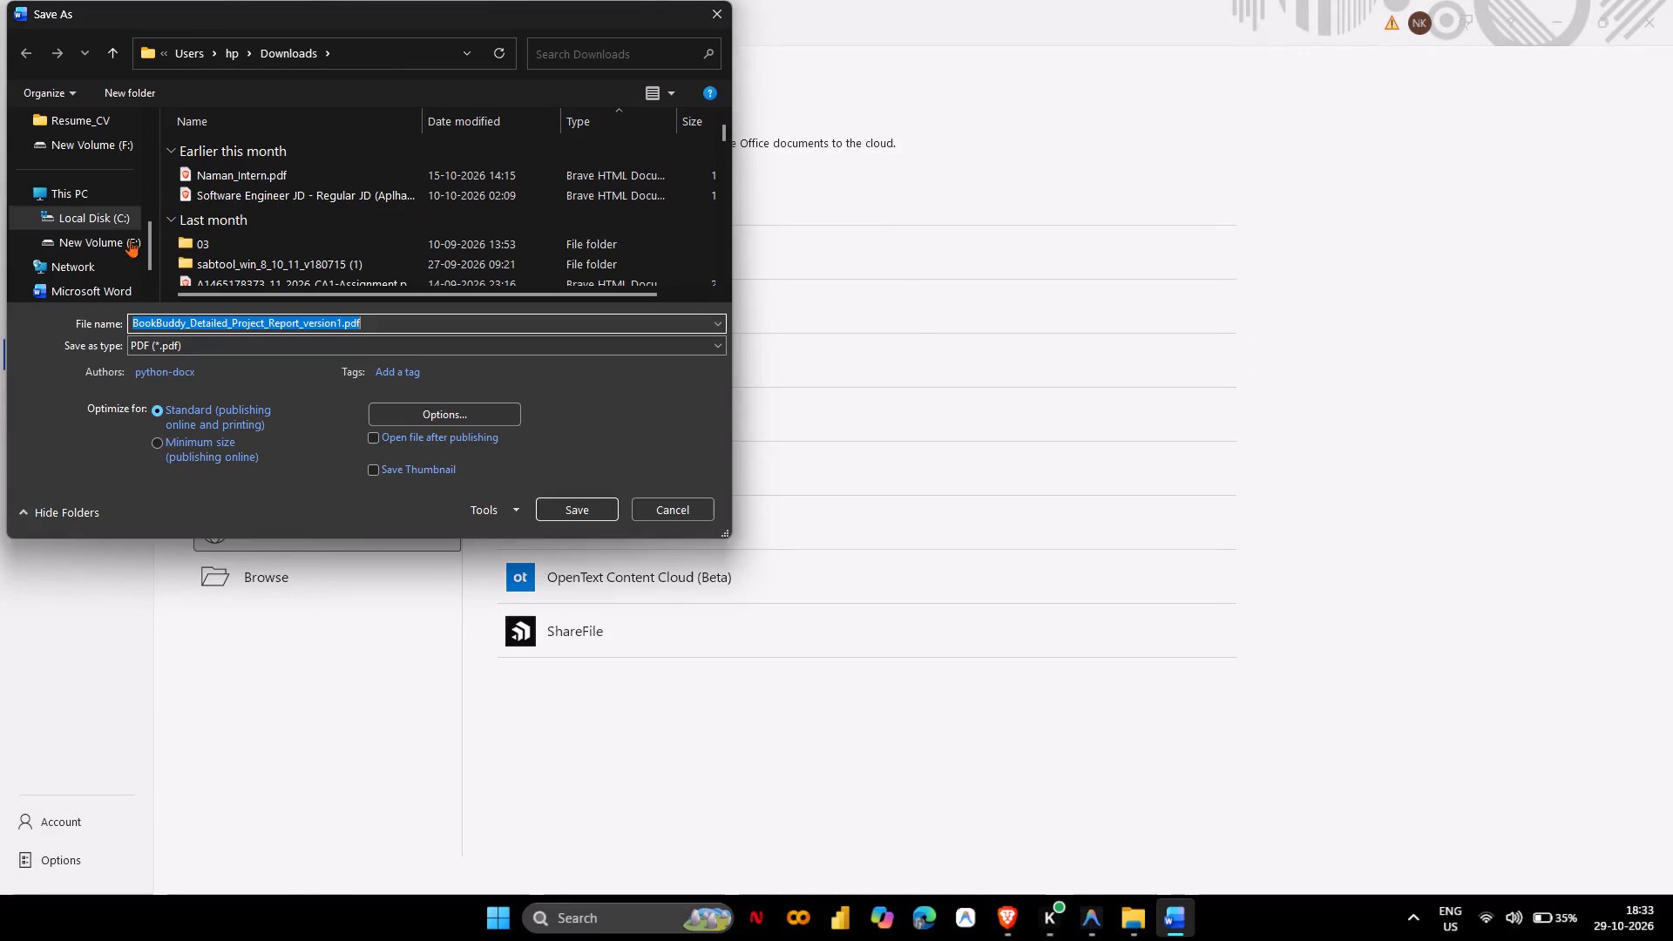
{"action": "scroll", "coordinate": [59, 274], "scroll_direction": "down", "scroll_amount": 1}
{"action": "left_click", "coordinate": [88, 200]}
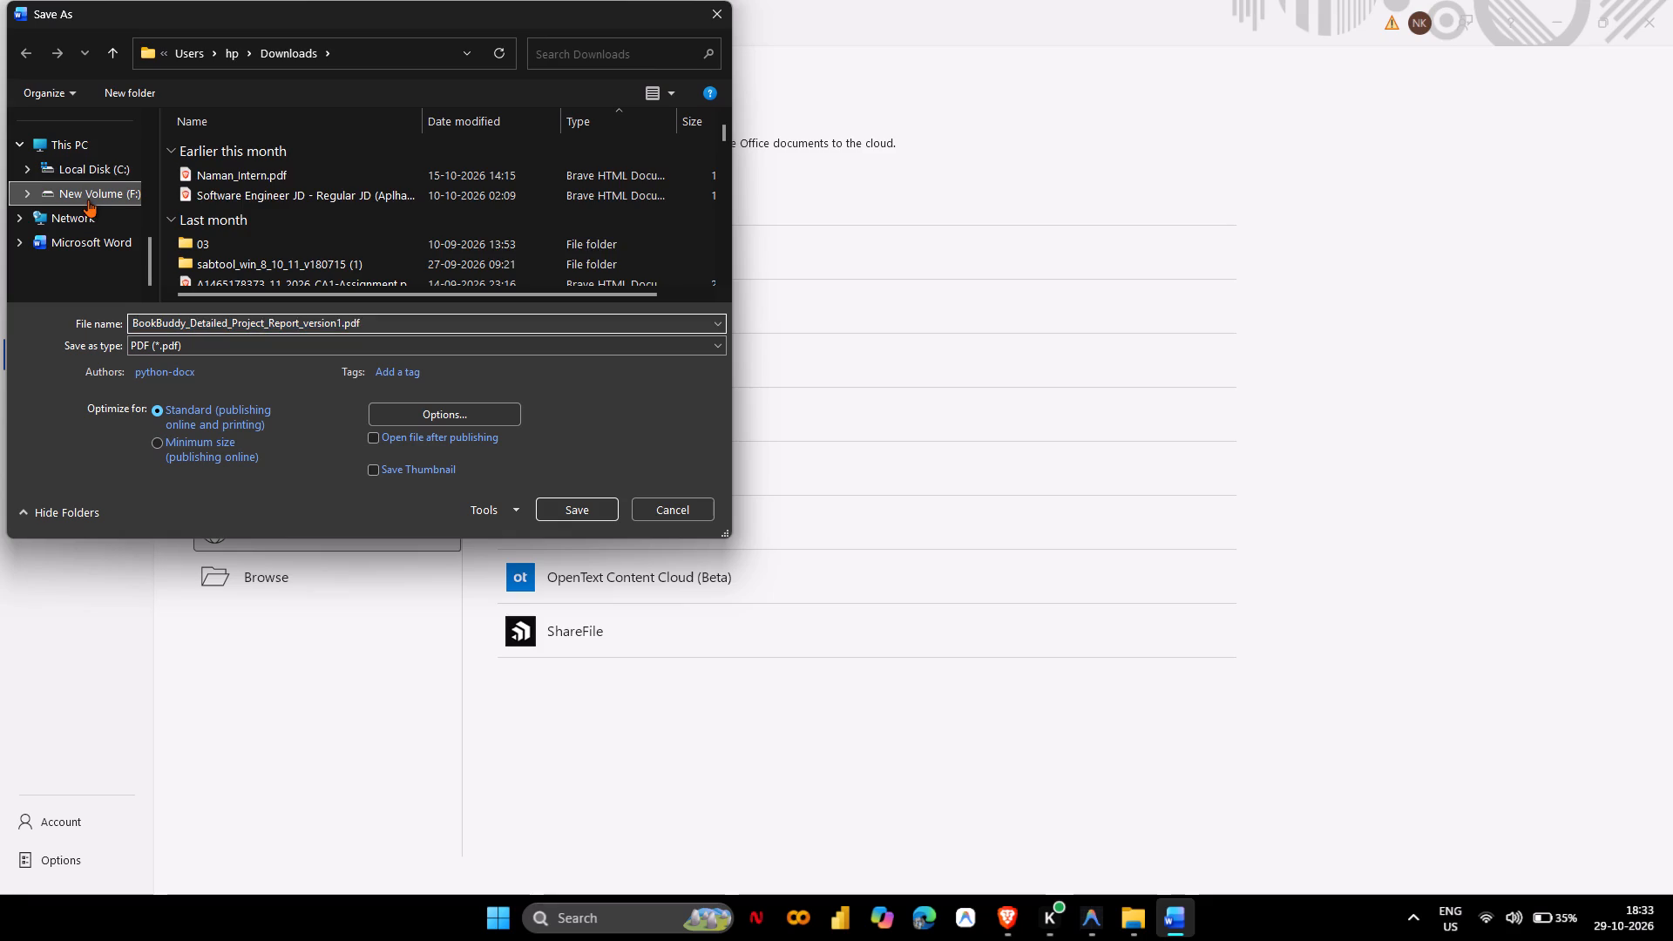
{"action": "key", "text": "m"}
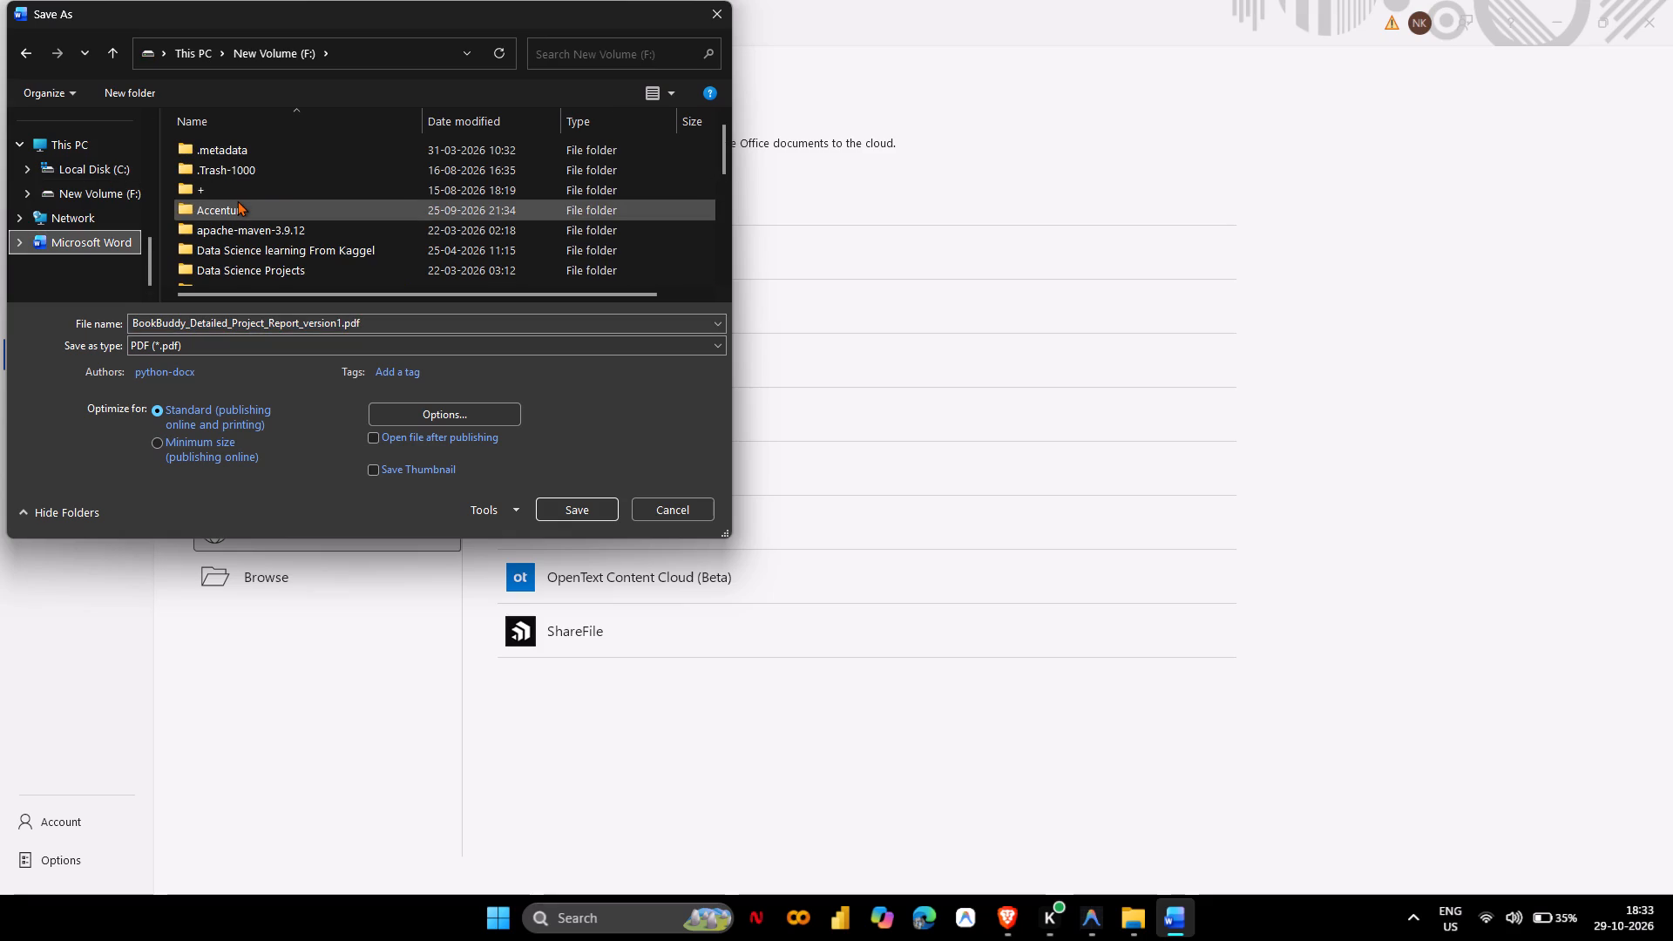
{"action": "left_click", "coordinate": [237, 200]}
{"action": "key", "text": "m"}
{"action": "left_click", "coordinate": [336, 131]}
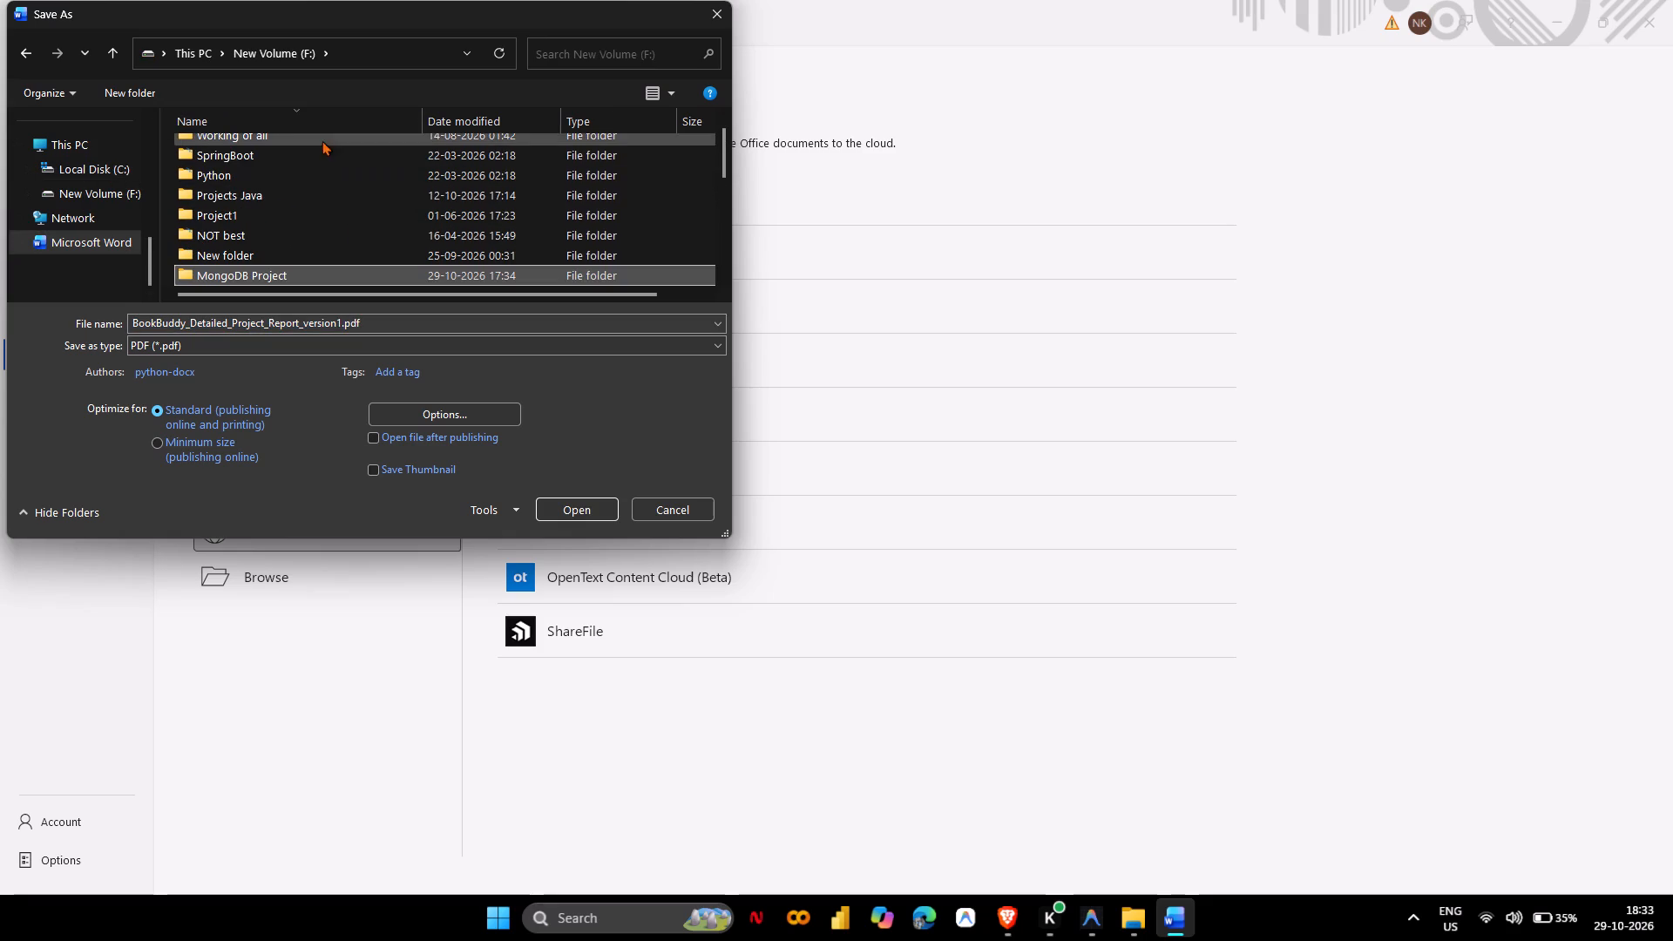
{"action": "double_click", "coordinate": [230, 272]}
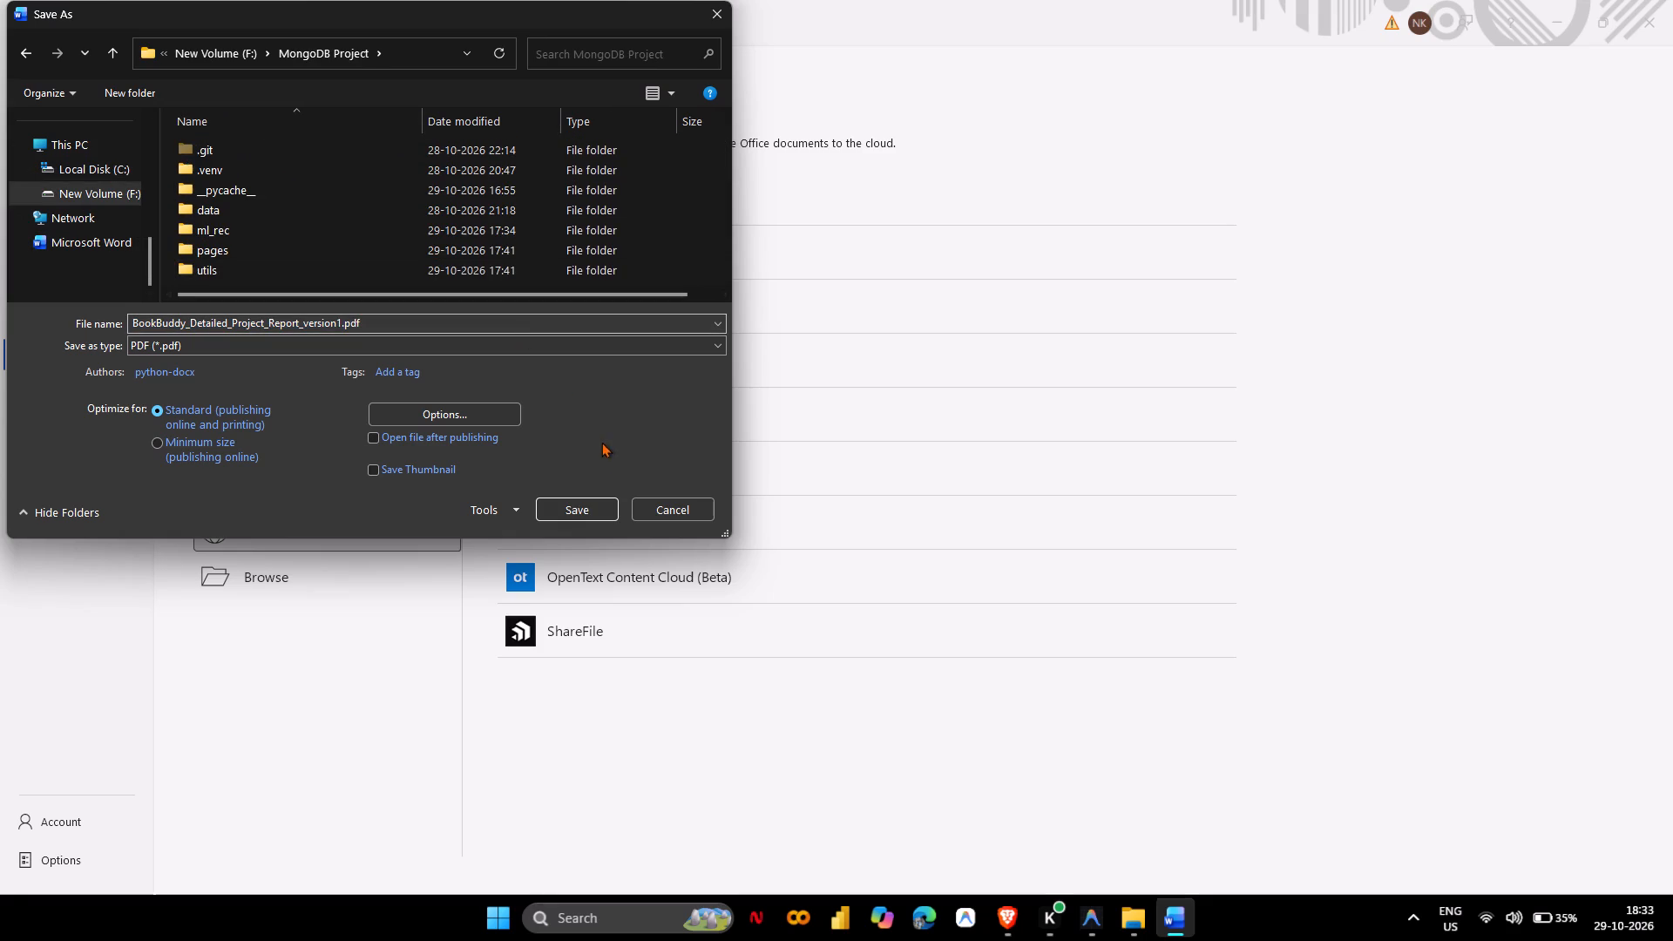
{"action": "left_click", "coordinate": [585, 508]}
Switch to File Explorer and open the MongoDB Project folder on drive F:.
{"action": "left_click", "coordinate": [1541, 37]}
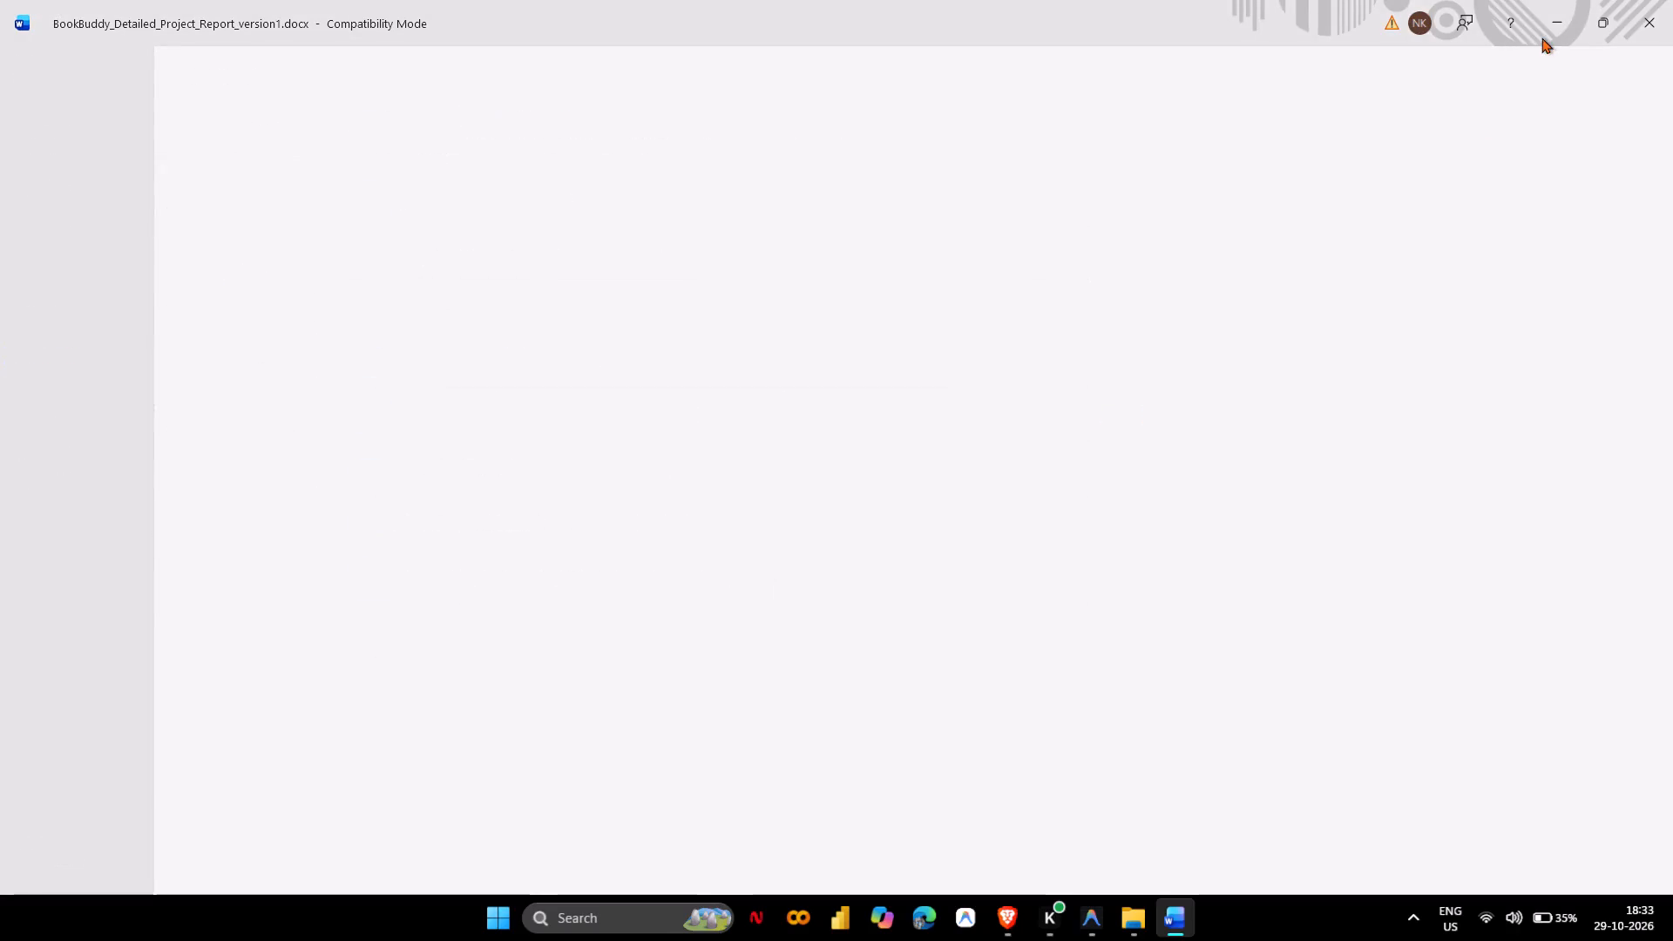
{"action": "key", "text": "alt+Tab"}
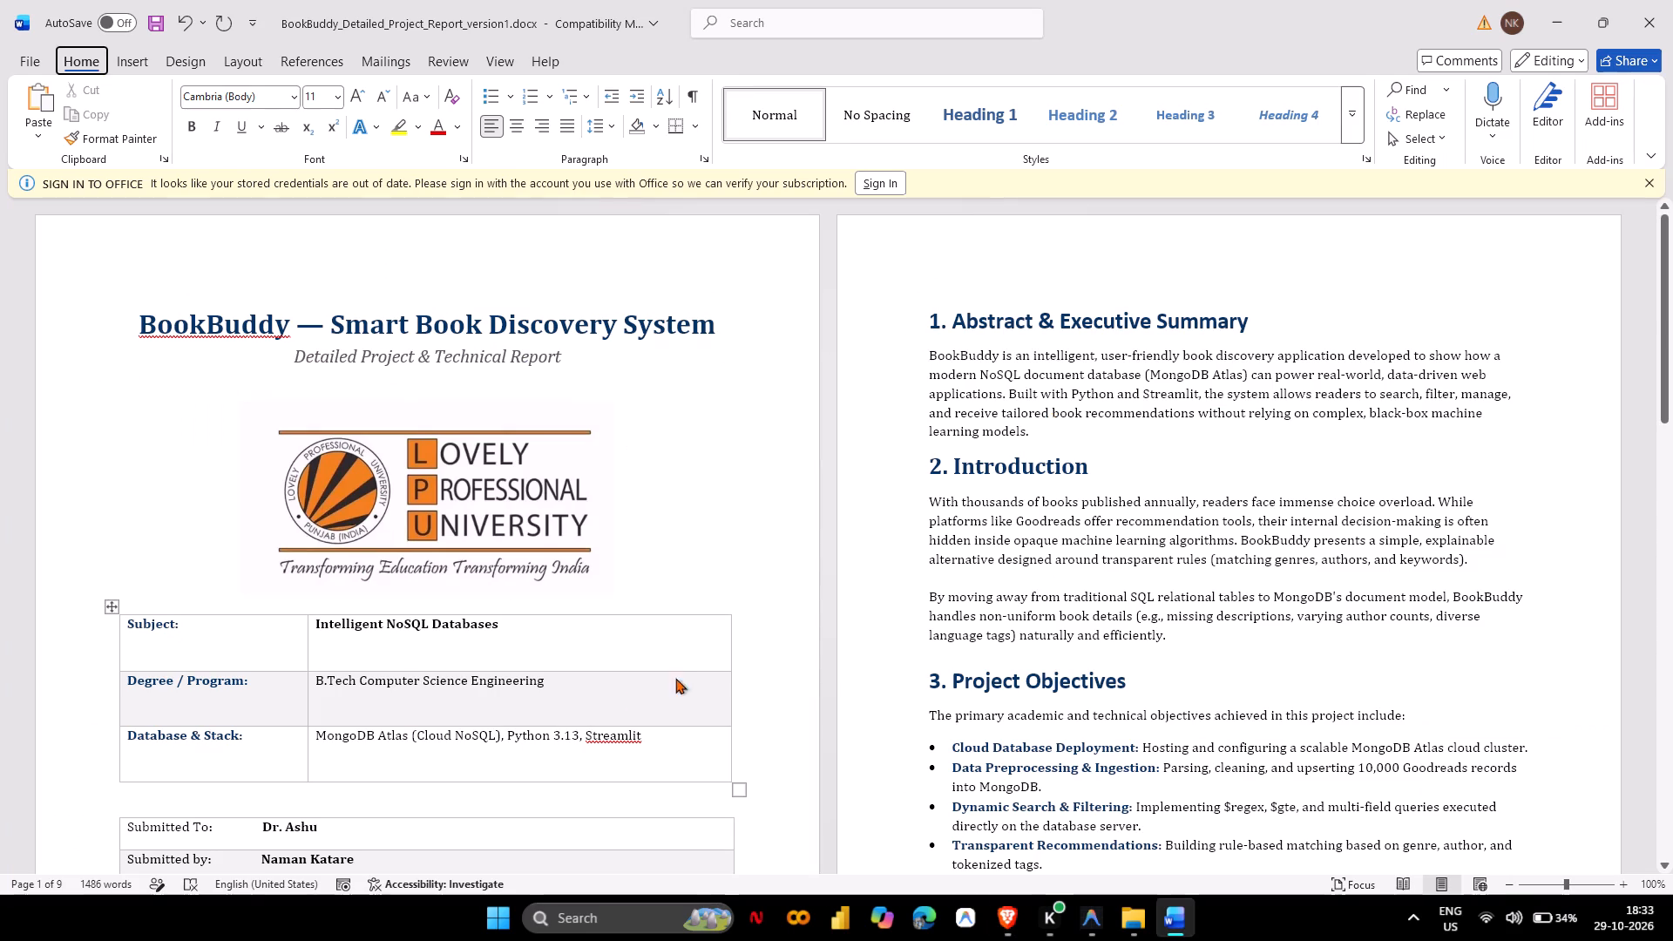
{"action": "key", "text": "alt+Tab"}
{"action": "key", "text": "super+e"}
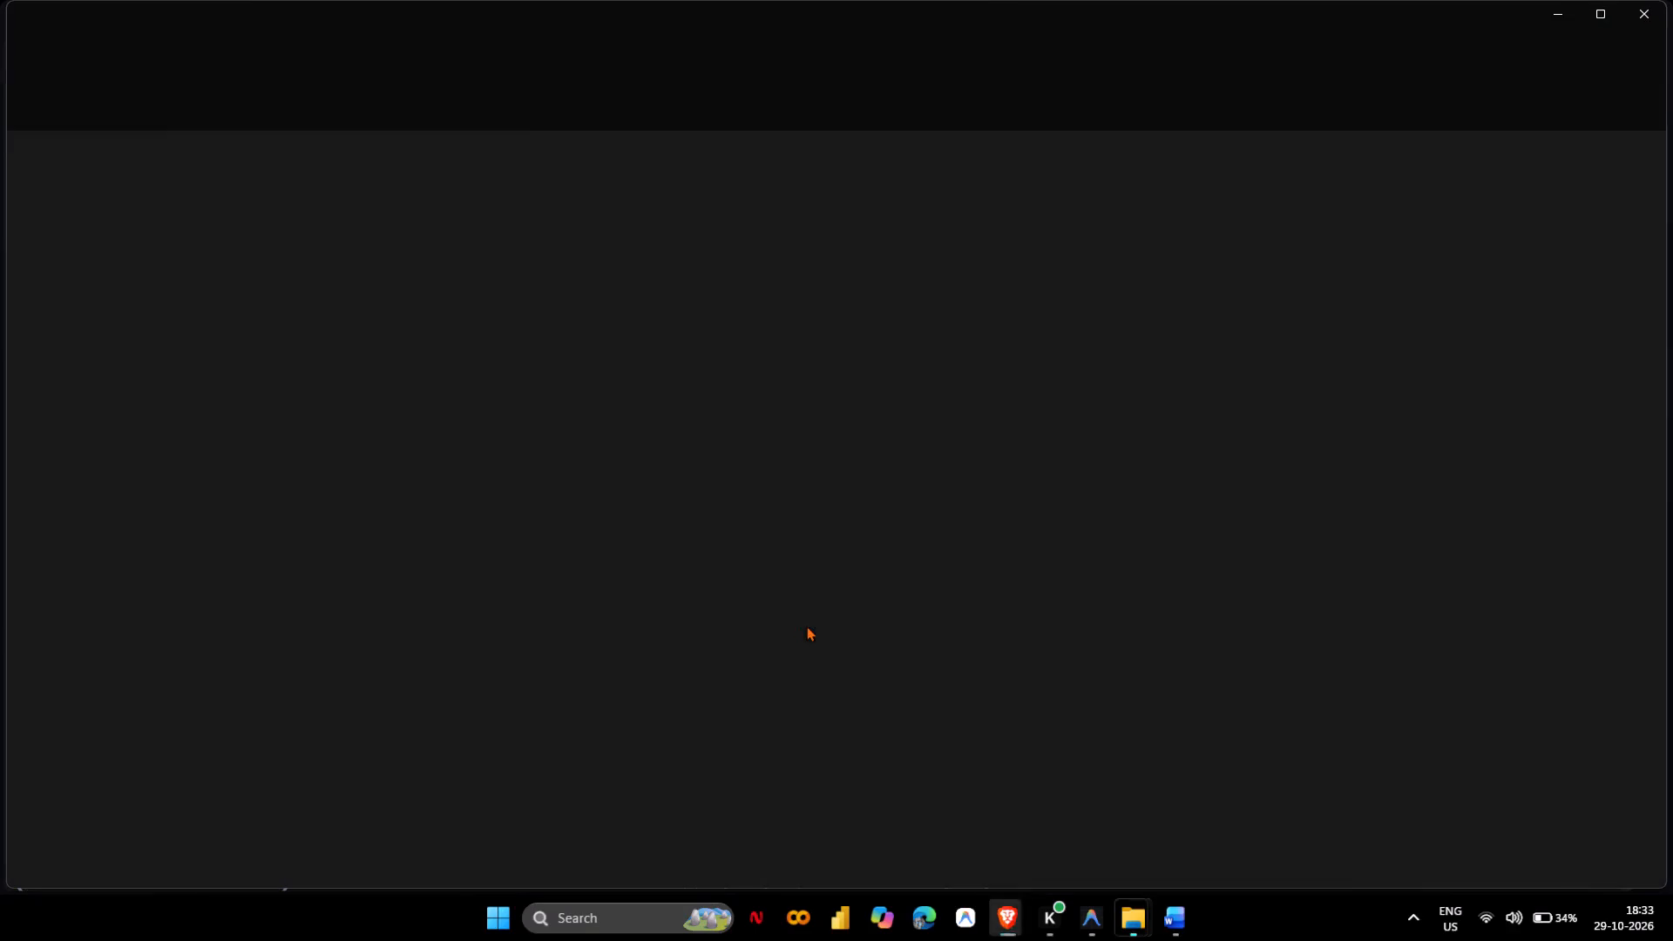
{"action": "left_click", "coordinate": [98, 579]}
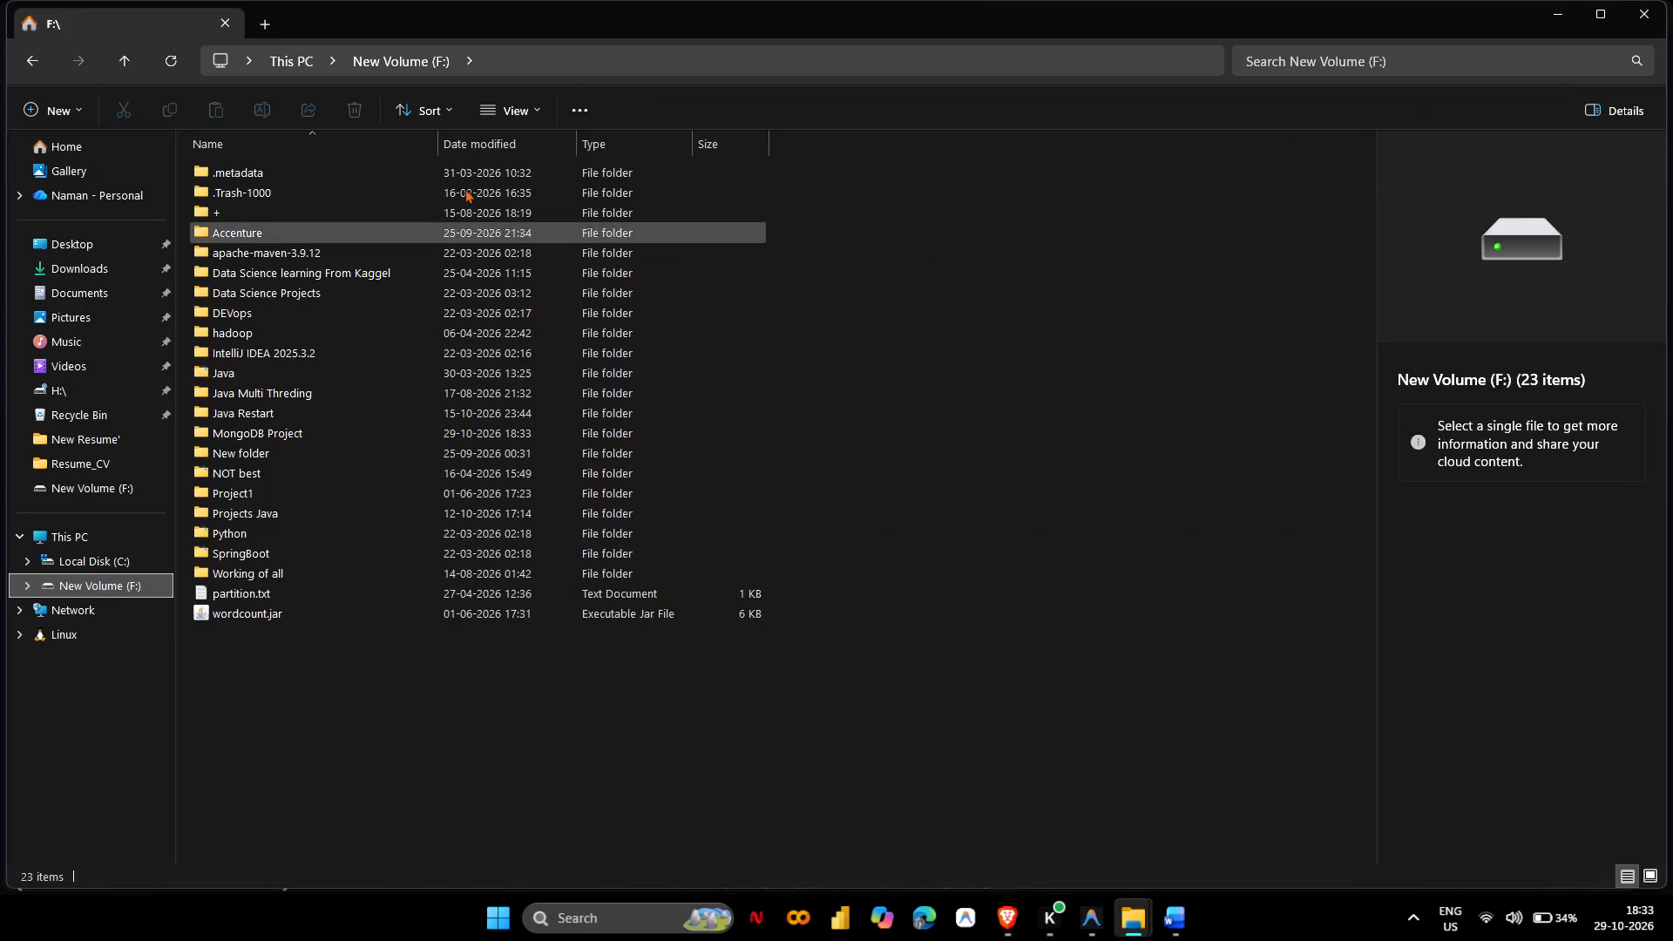
{"action": "key", "text": "m"}
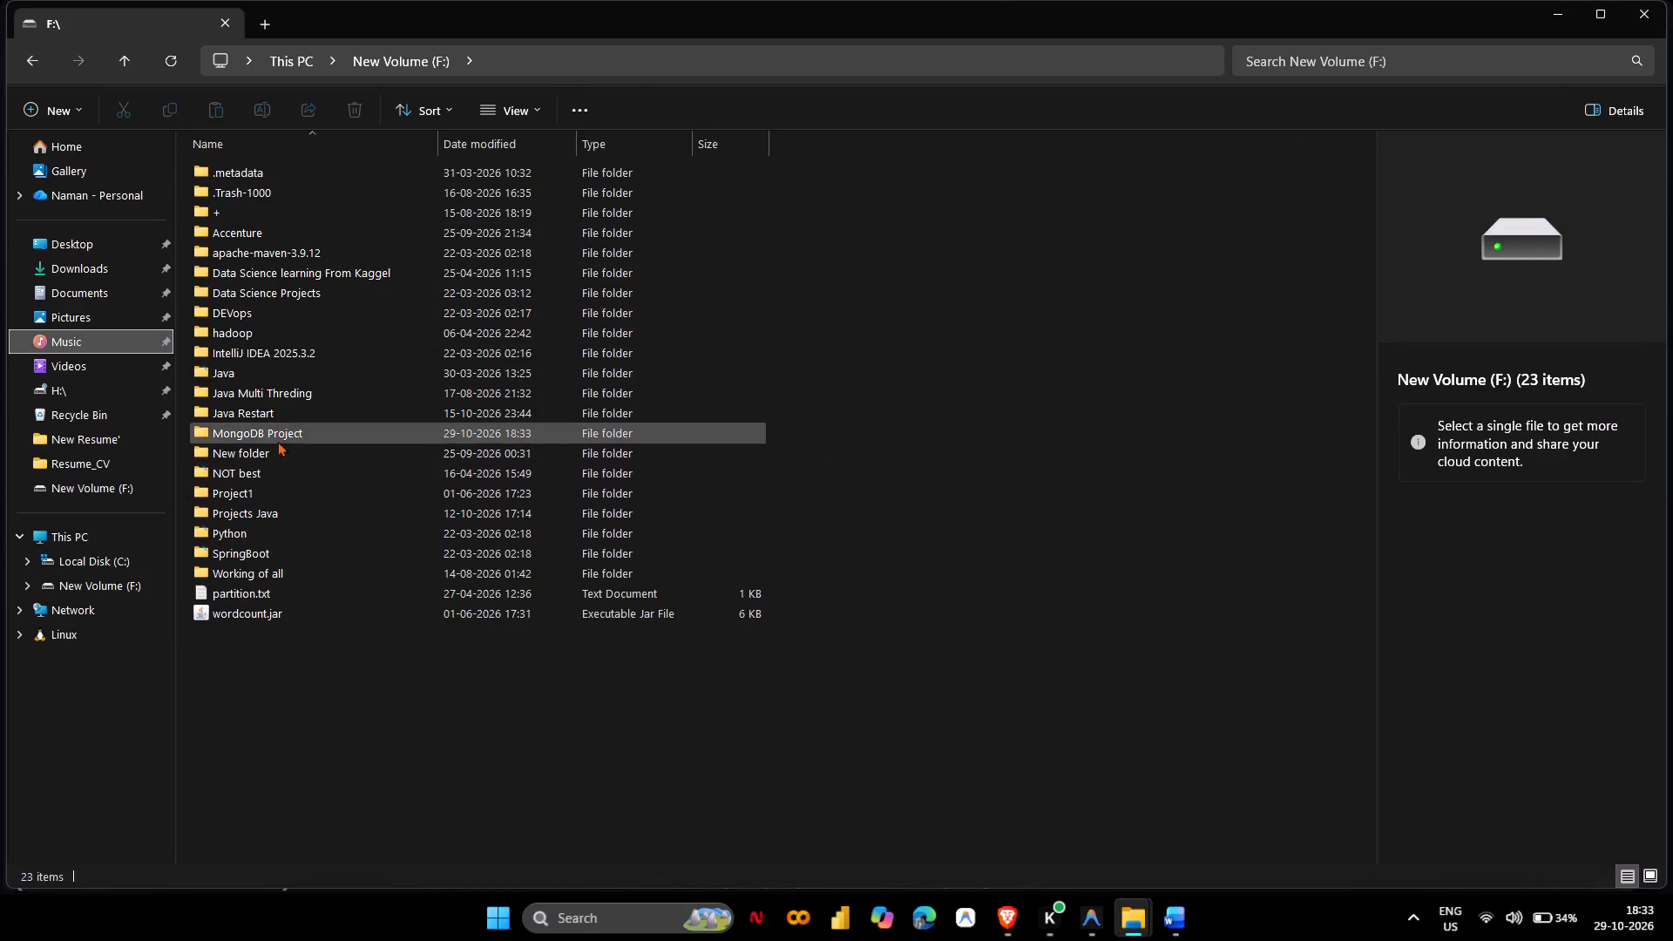
{"action": "double_click", "coordinate": [251, 437]}
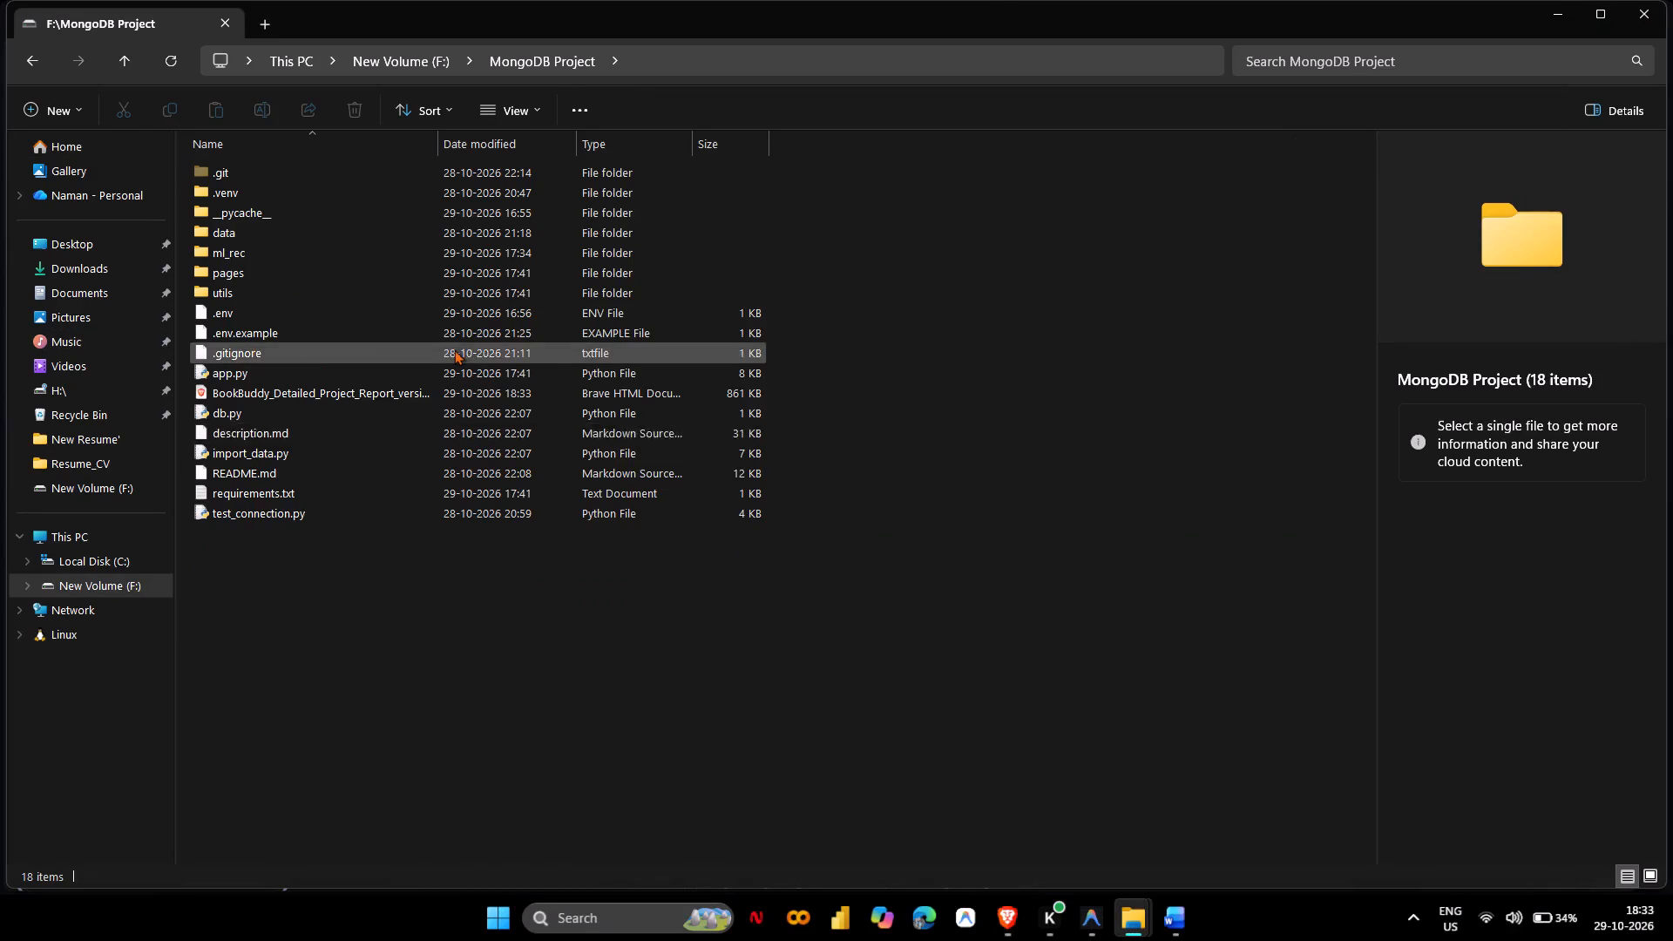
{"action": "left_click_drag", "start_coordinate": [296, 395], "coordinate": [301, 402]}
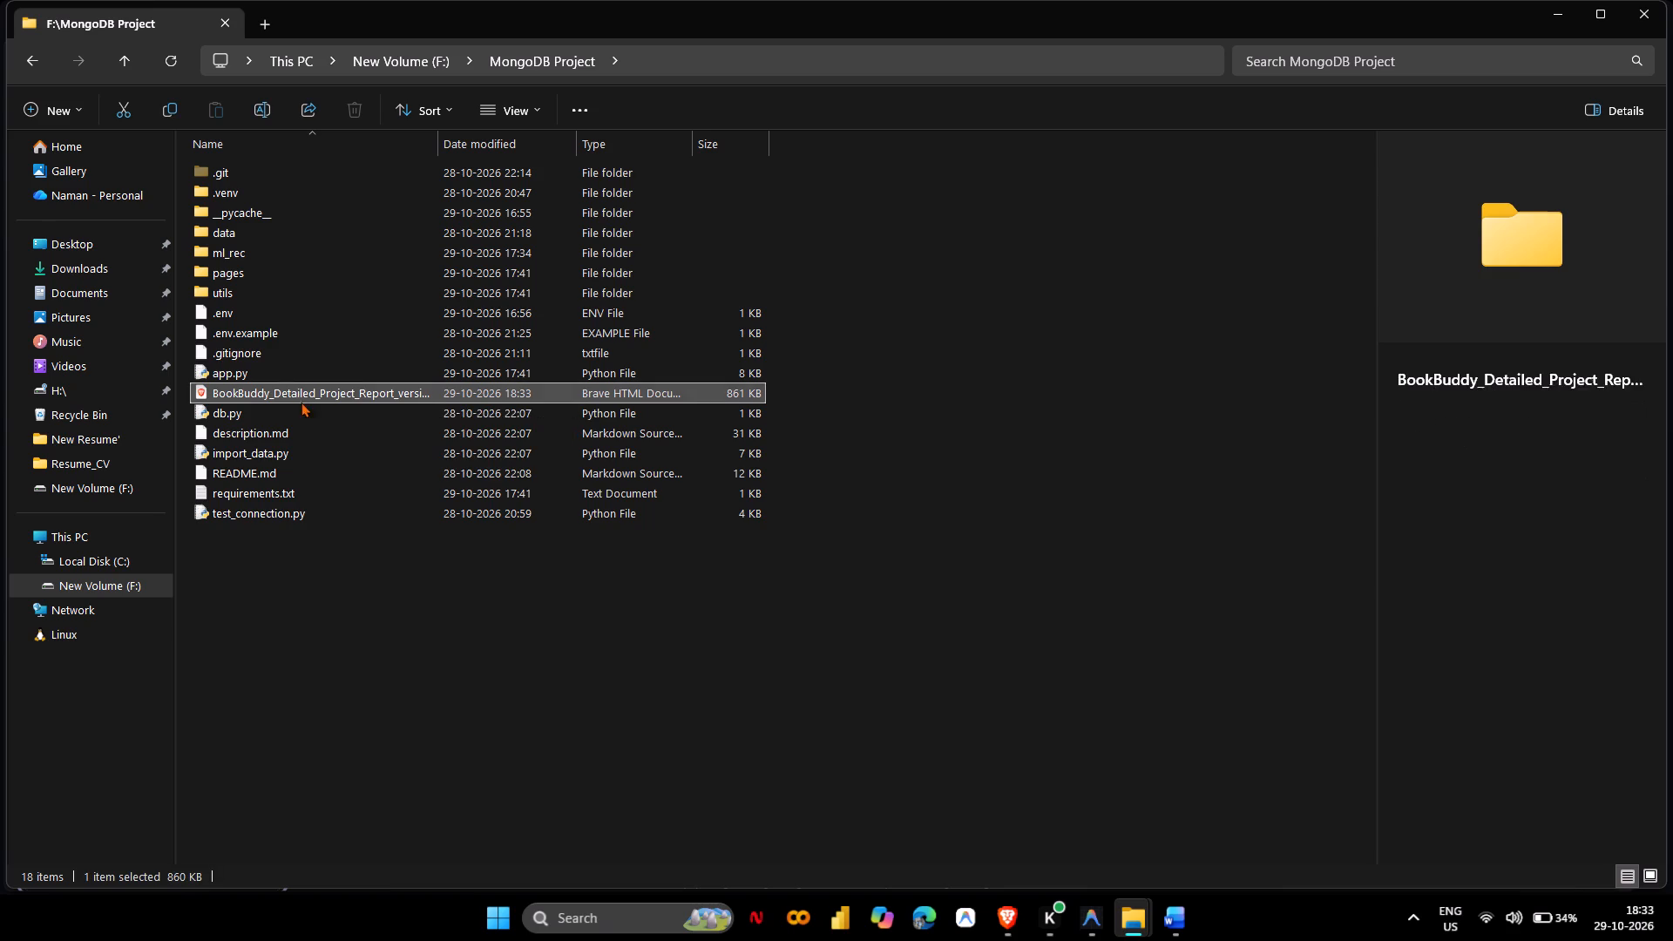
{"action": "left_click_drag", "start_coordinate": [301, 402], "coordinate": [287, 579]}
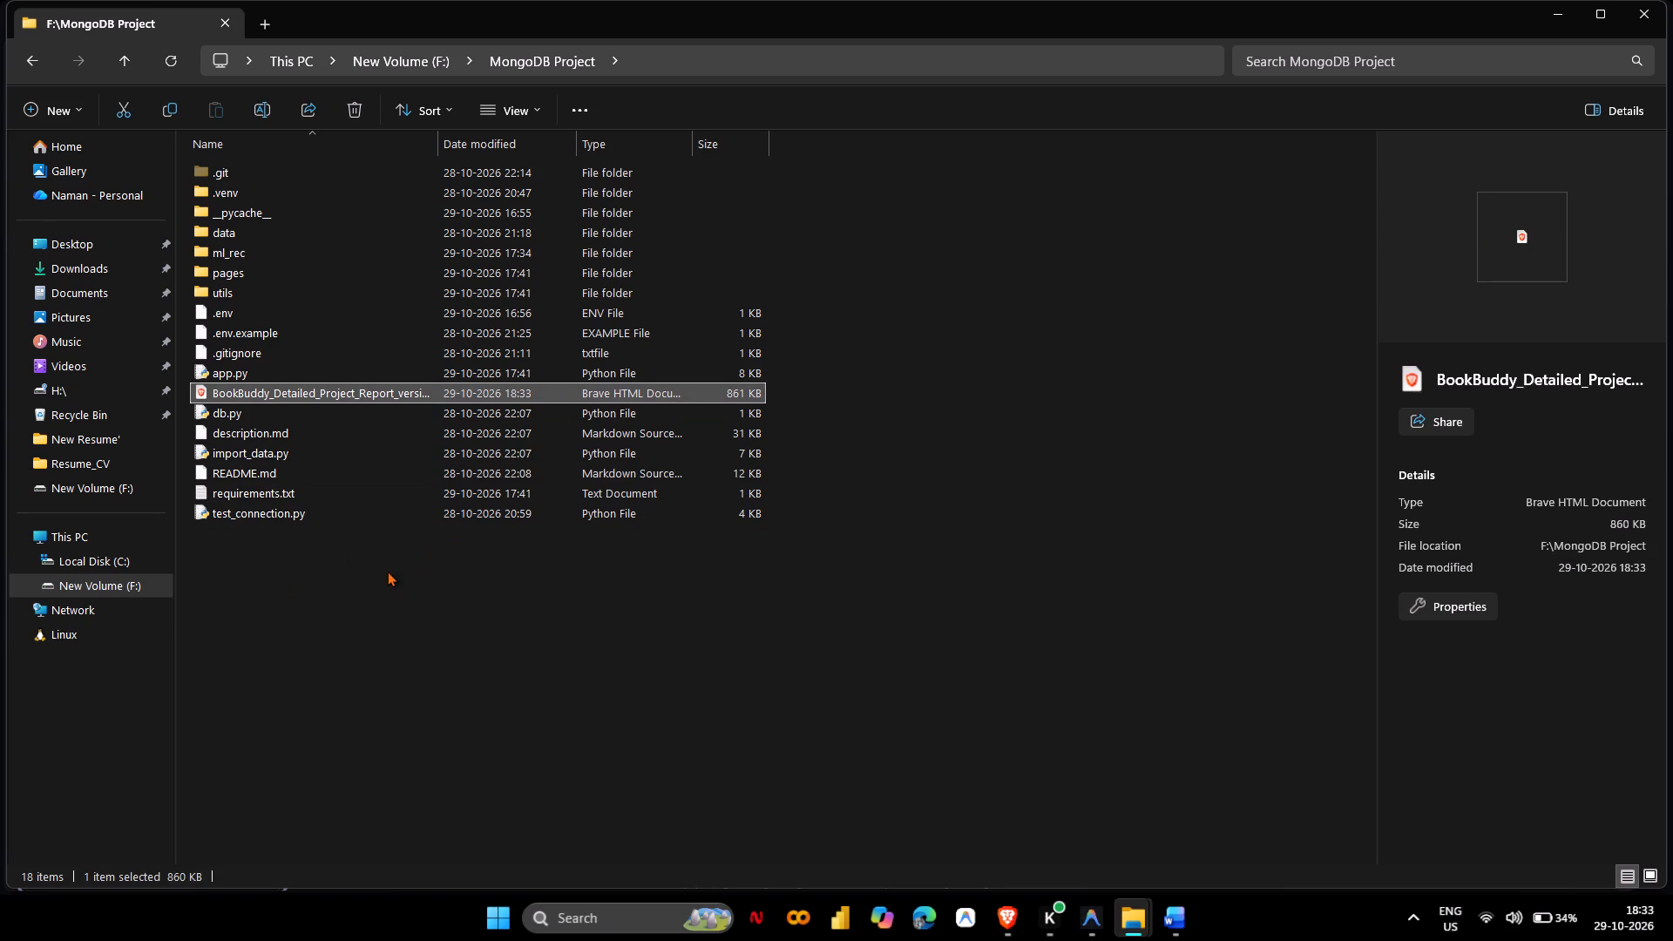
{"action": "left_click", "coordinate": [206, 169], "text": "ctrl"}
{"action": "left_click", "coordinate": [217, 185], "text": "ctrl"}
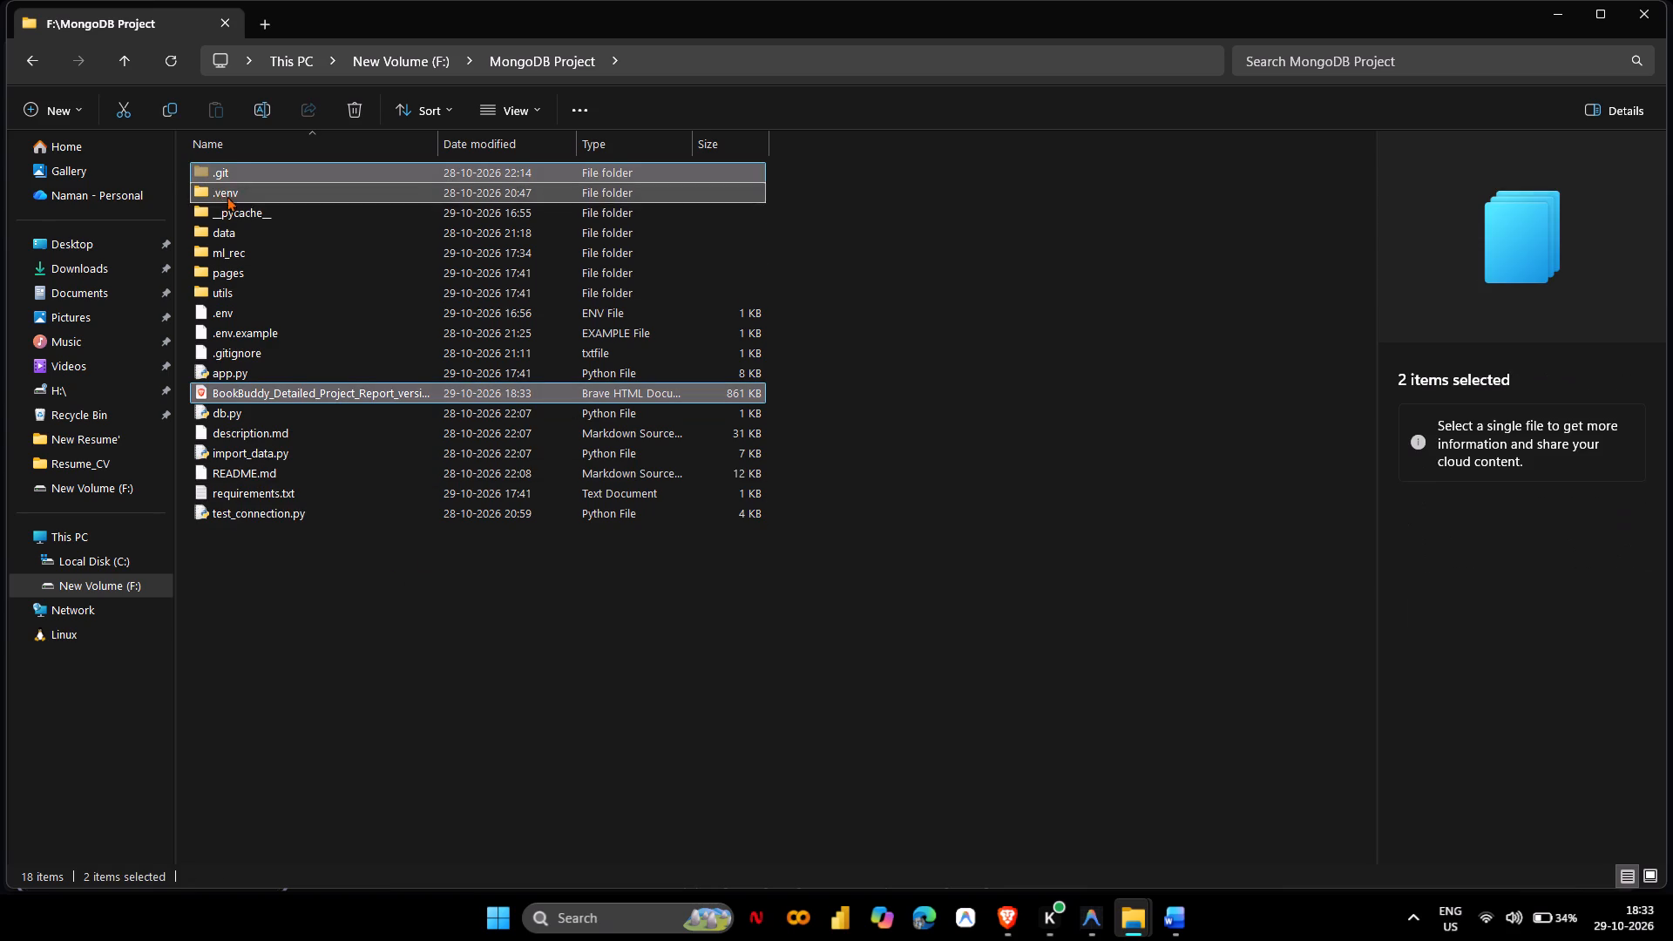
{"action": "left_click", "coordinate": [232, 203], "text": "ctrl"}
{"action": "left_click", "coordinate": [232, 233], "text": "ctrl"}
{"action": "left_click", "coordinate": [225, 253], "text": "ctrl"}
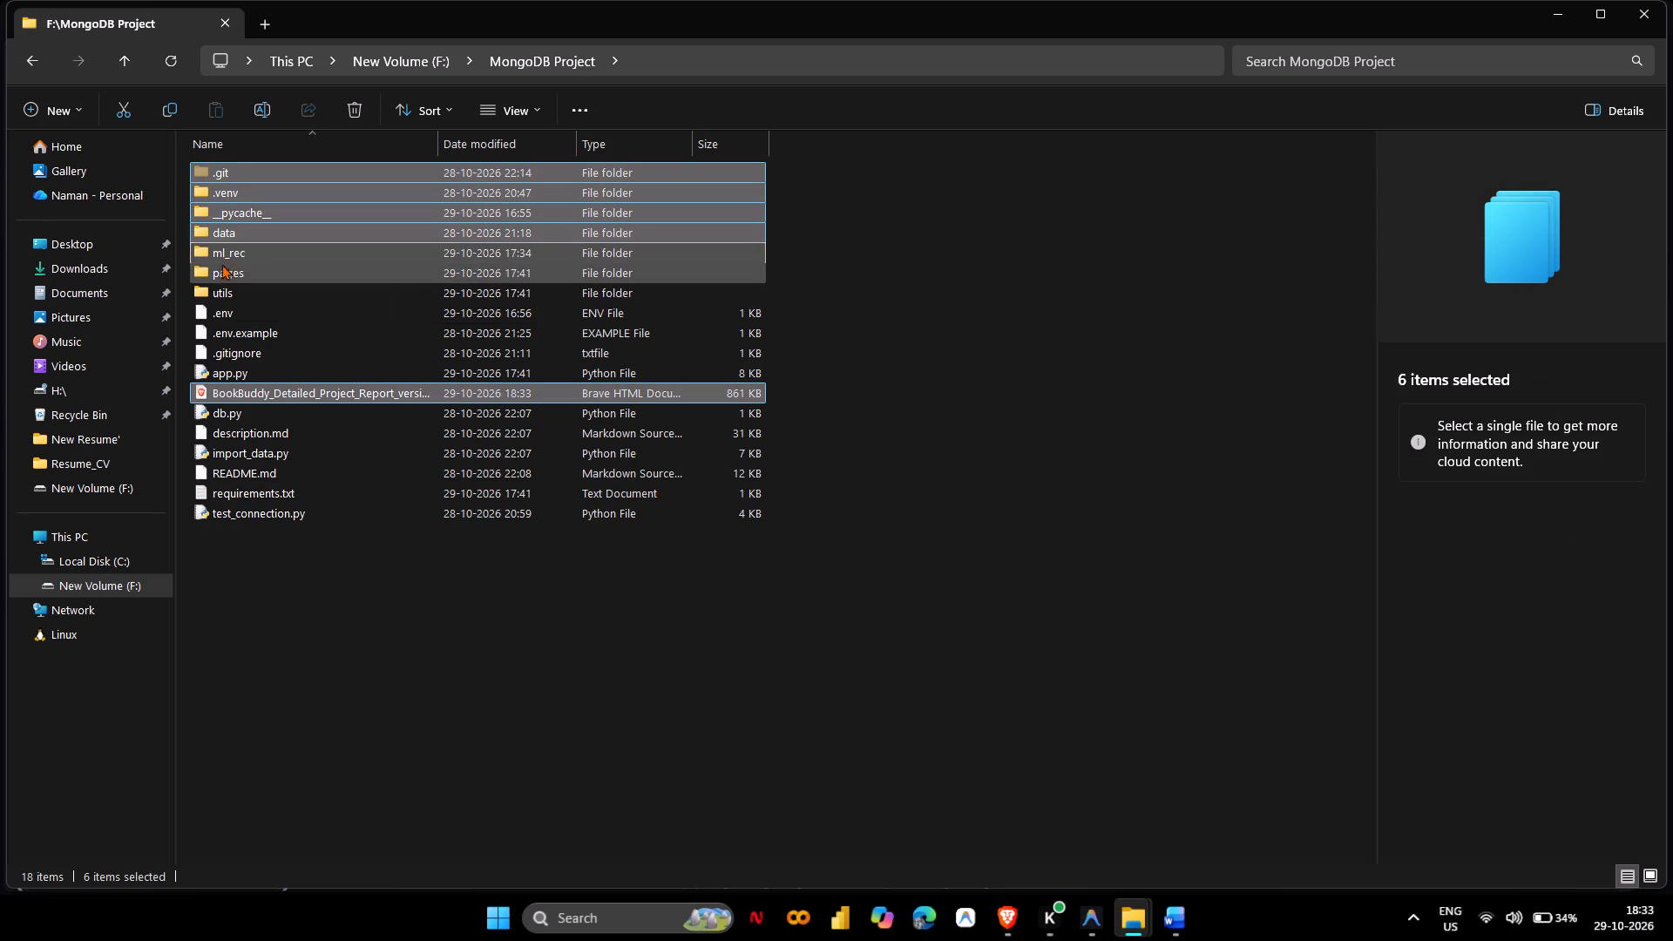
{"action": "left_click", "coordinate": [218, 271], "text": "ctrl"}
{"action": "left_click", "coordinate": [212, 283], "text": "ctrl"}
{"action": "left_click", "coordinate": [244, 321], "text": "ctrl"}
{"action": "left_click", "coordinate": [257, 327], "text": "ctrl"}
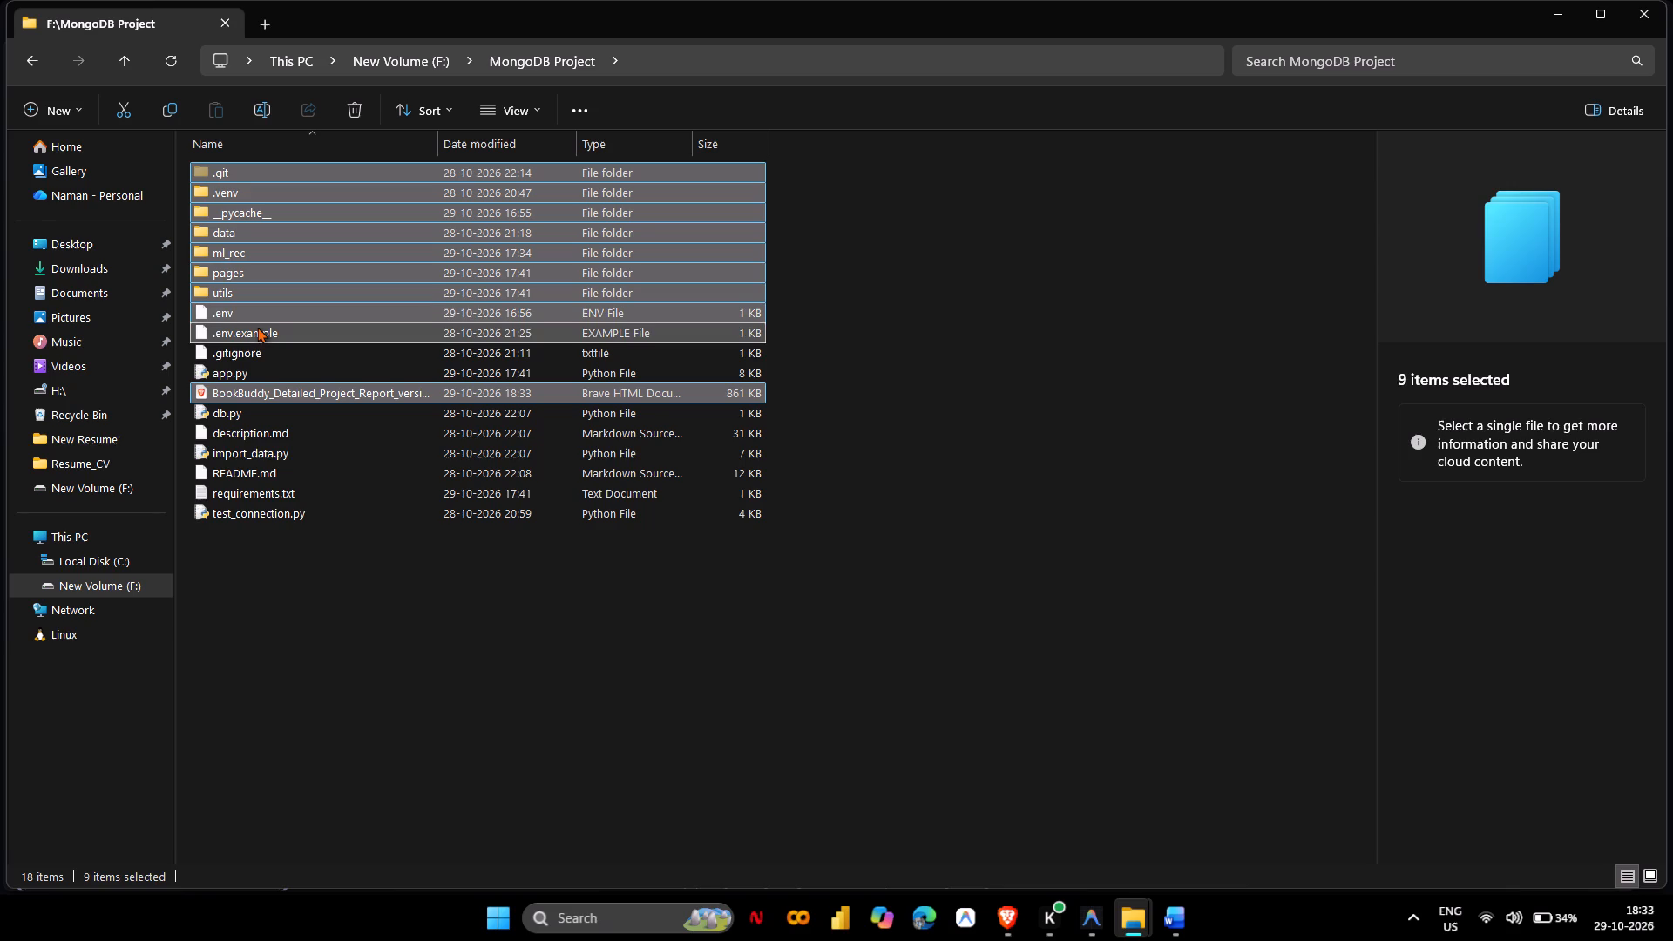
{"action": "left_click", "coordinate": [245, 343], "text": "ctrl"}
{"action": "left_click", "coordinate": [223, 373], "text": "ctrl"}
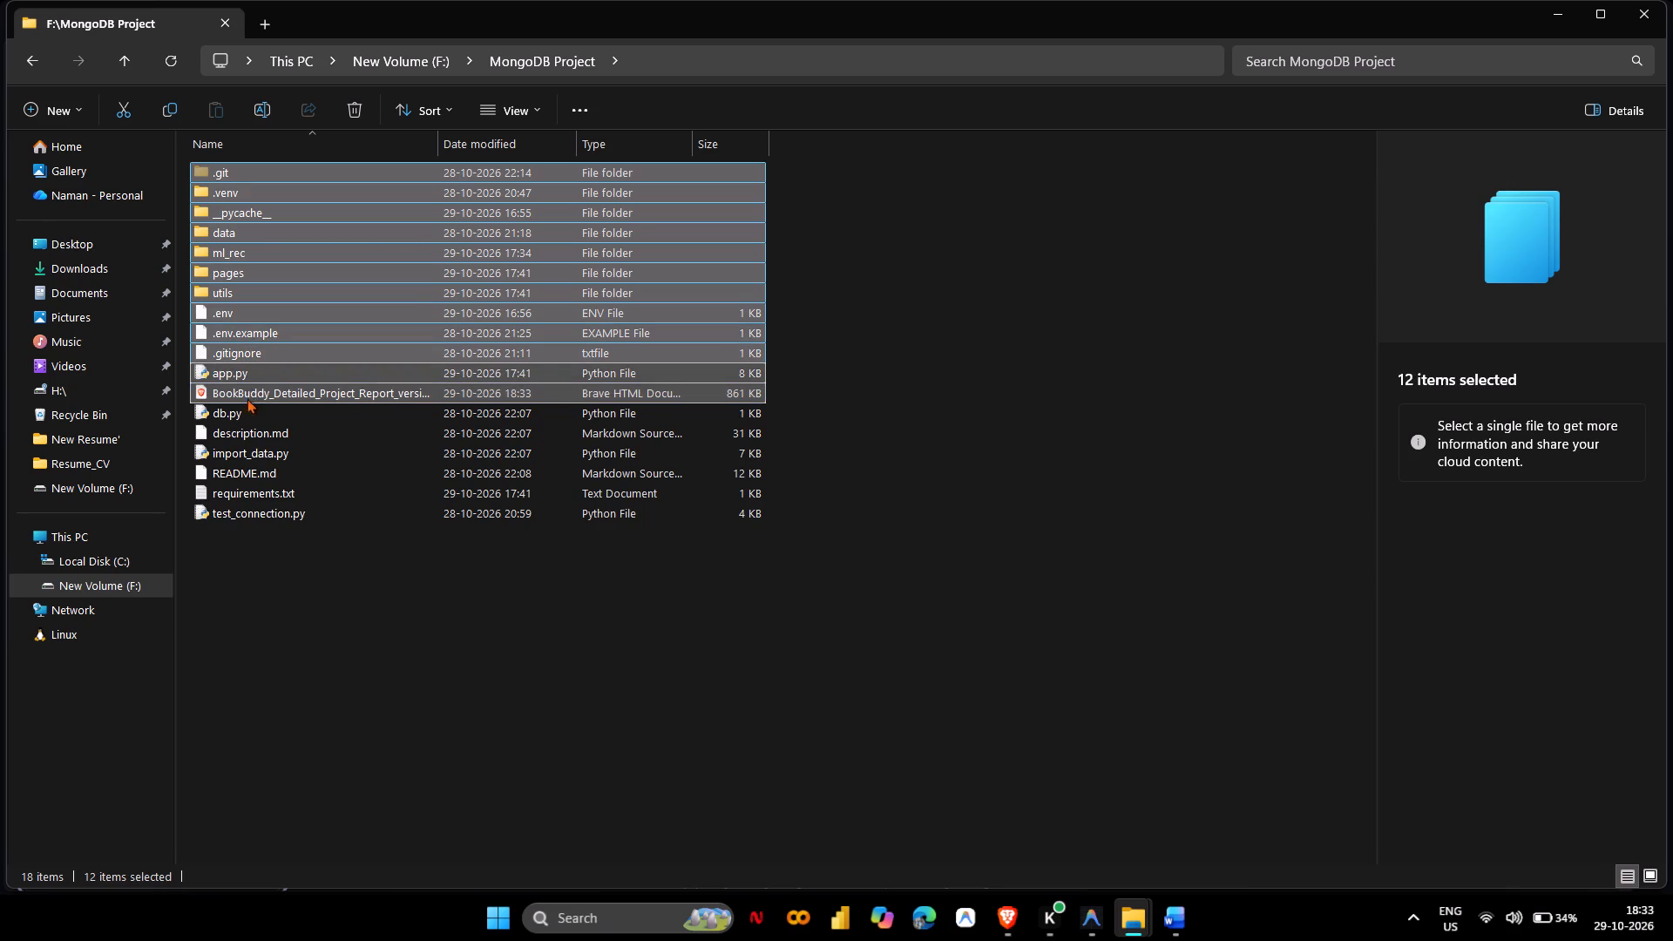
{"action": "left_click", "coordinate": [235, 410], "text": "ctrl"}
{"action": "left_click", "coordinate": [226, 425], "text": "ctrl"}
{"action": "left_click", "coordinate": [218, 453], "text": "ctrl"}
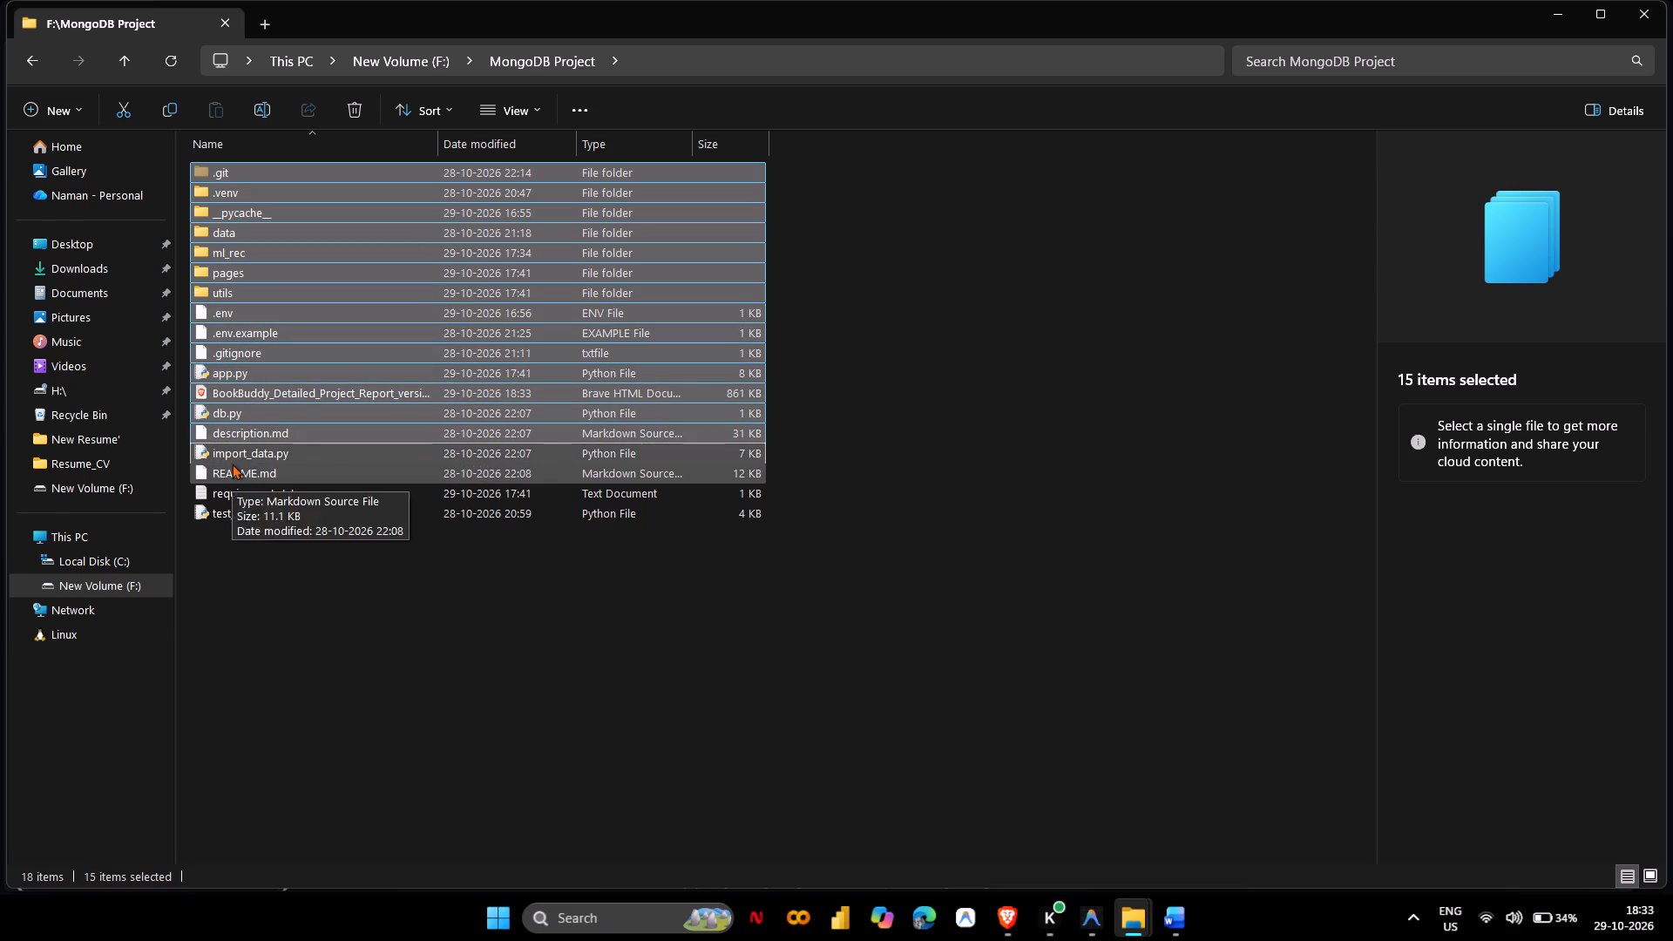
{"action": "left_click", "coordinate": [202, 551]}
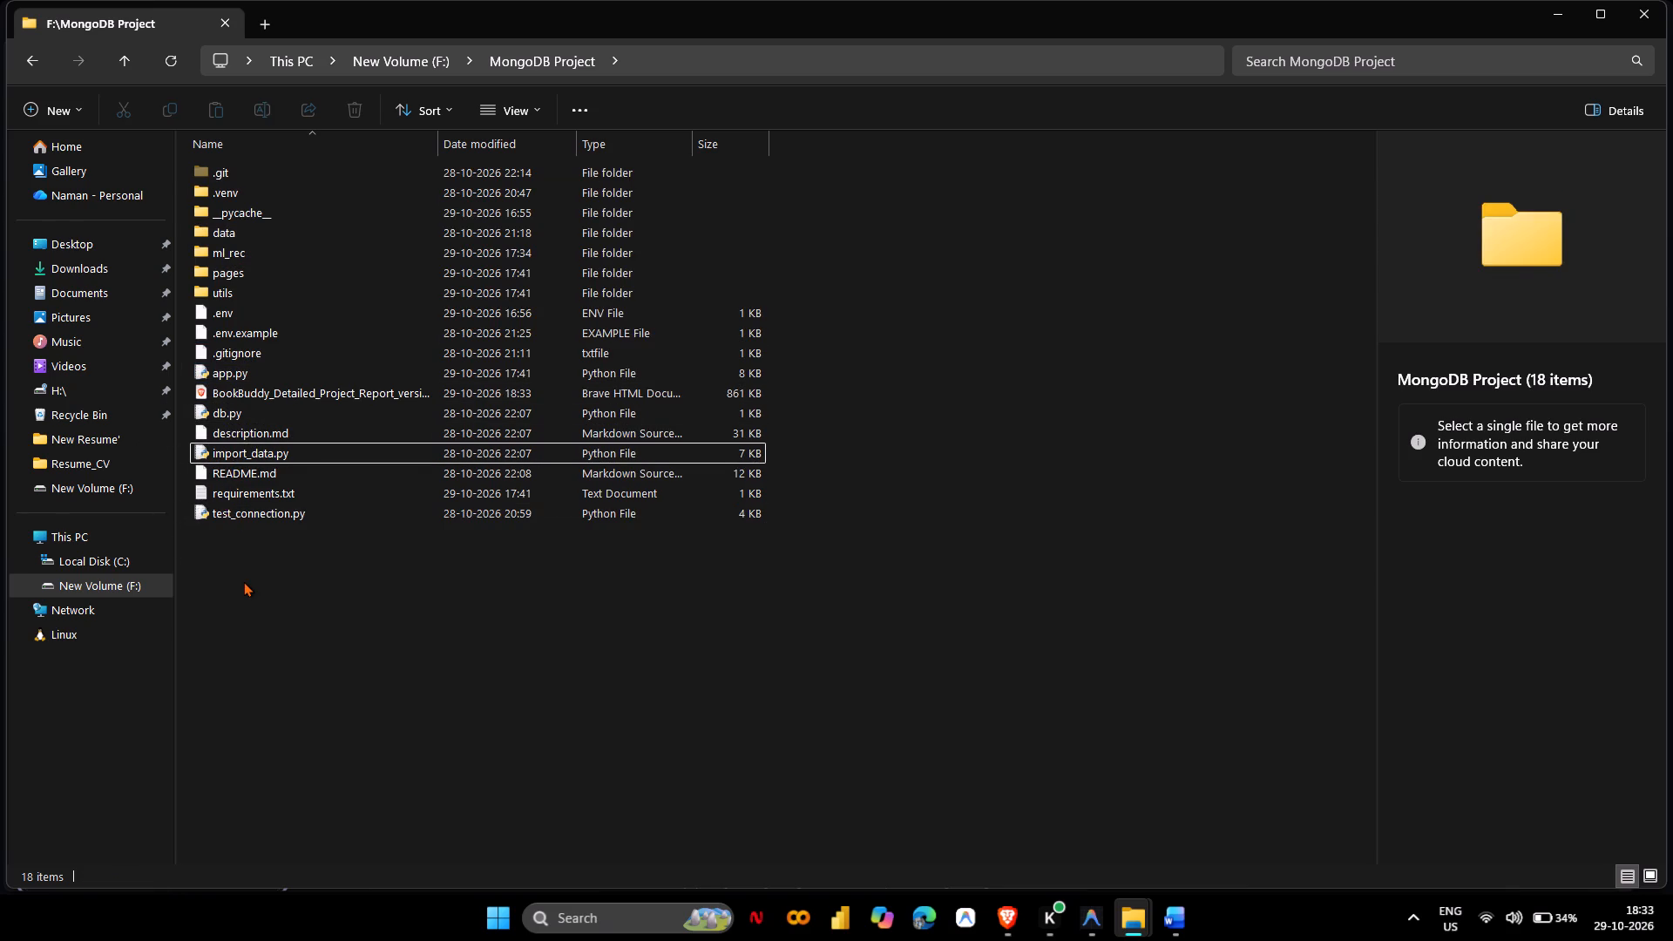
Cut all the files and folders in MongoDB Project except the BookBuddy report PDF.
{"action": "left_click_drag", "start_coordinate": [243, 581], "coordinate": [240, 410]}
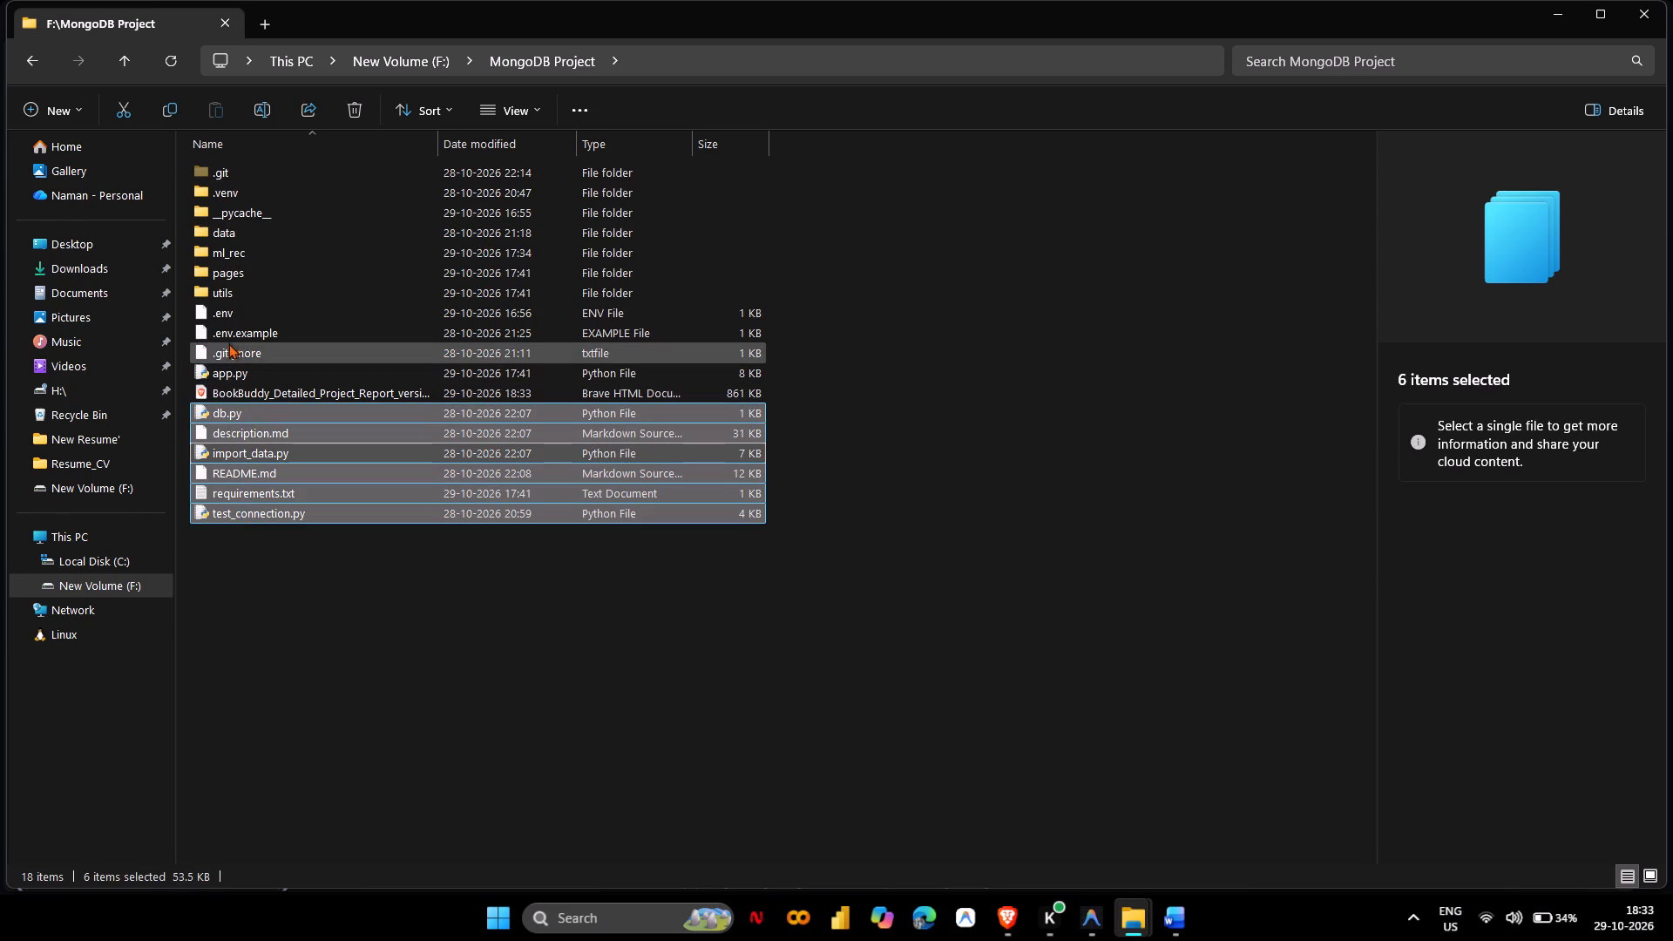
{"action": "left_click", "coordinate": [218, 375], "text": "ctrl"}
{"action": "left_click_drag", "start_coordinate": [790, 361], "coordinate": [712, 288], "text": "ctrl"}
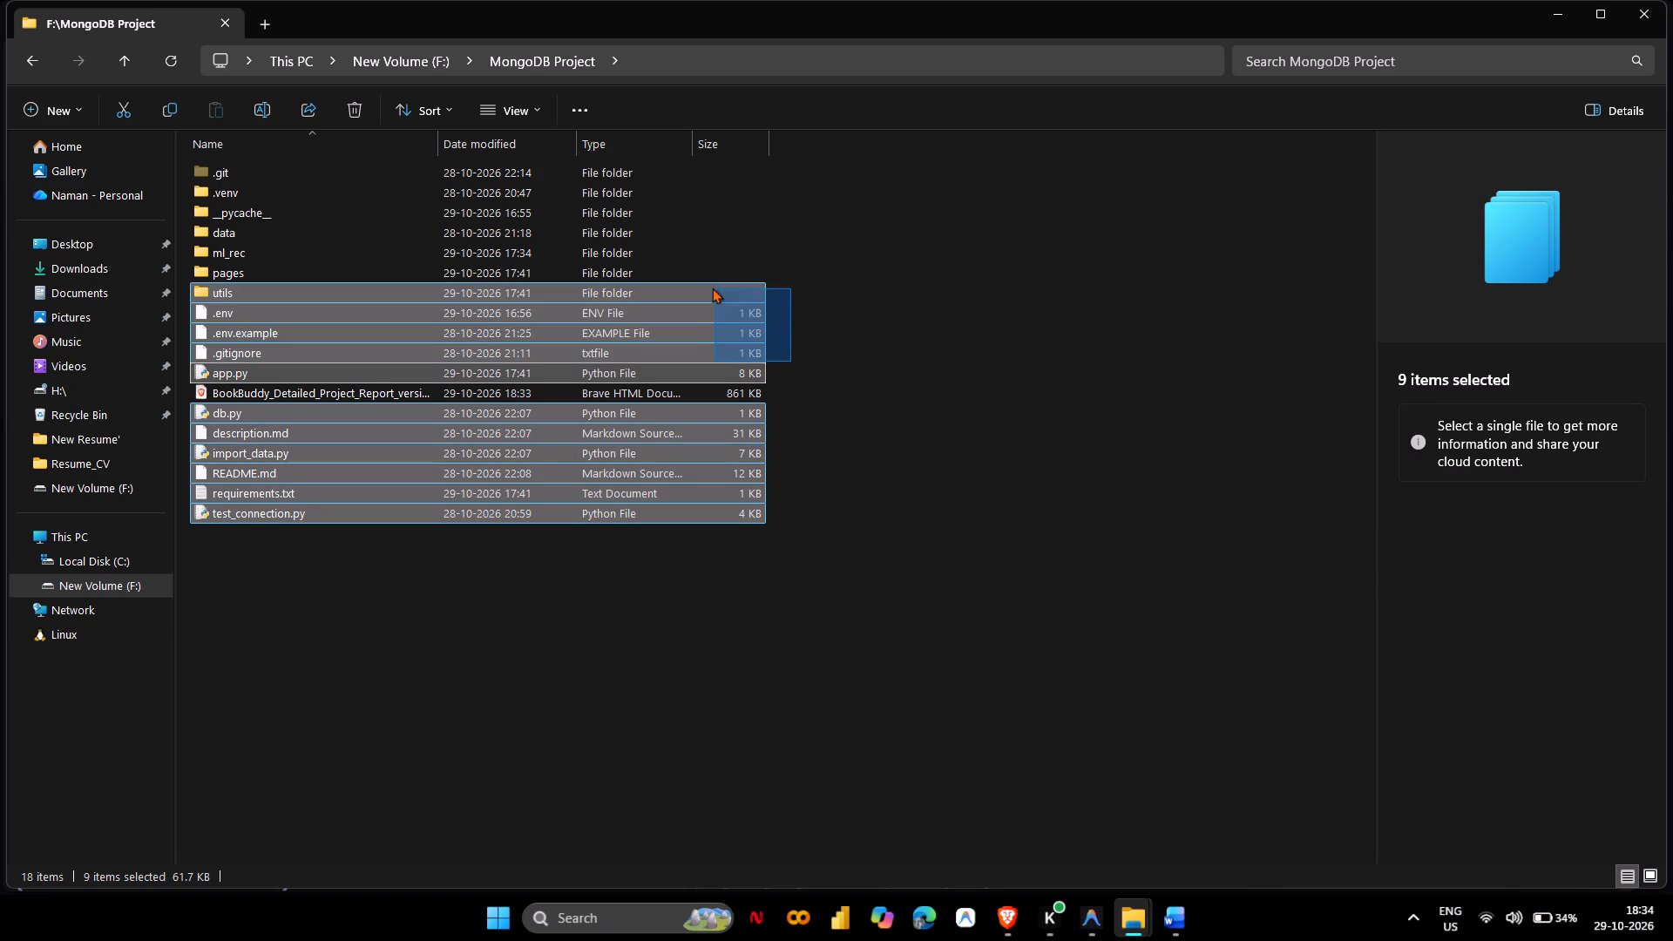
{"action": "left_click_drag", "start_coordinate": [712, 288], "coordinate": [534, 167], "text": "ctrl"}
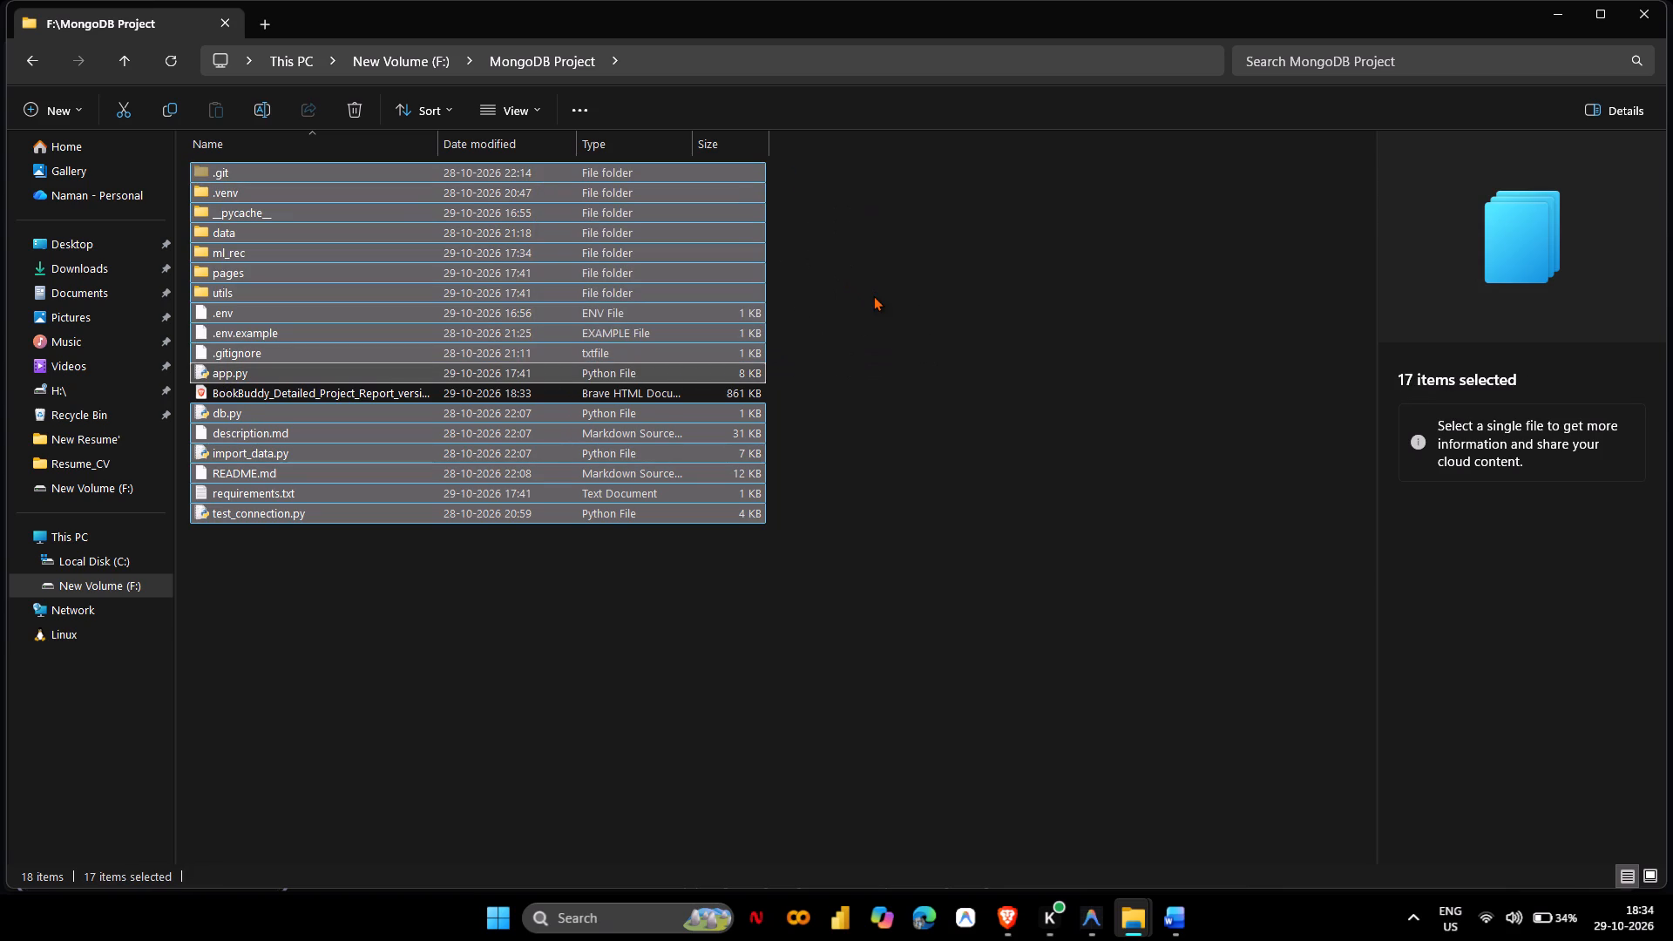
{"action": "key", "text": "ctrl+x"}
Create a new folder named All_work inside the MongoDB Project folder.
{"action": "right_click", "coordinate": [694, 667]}
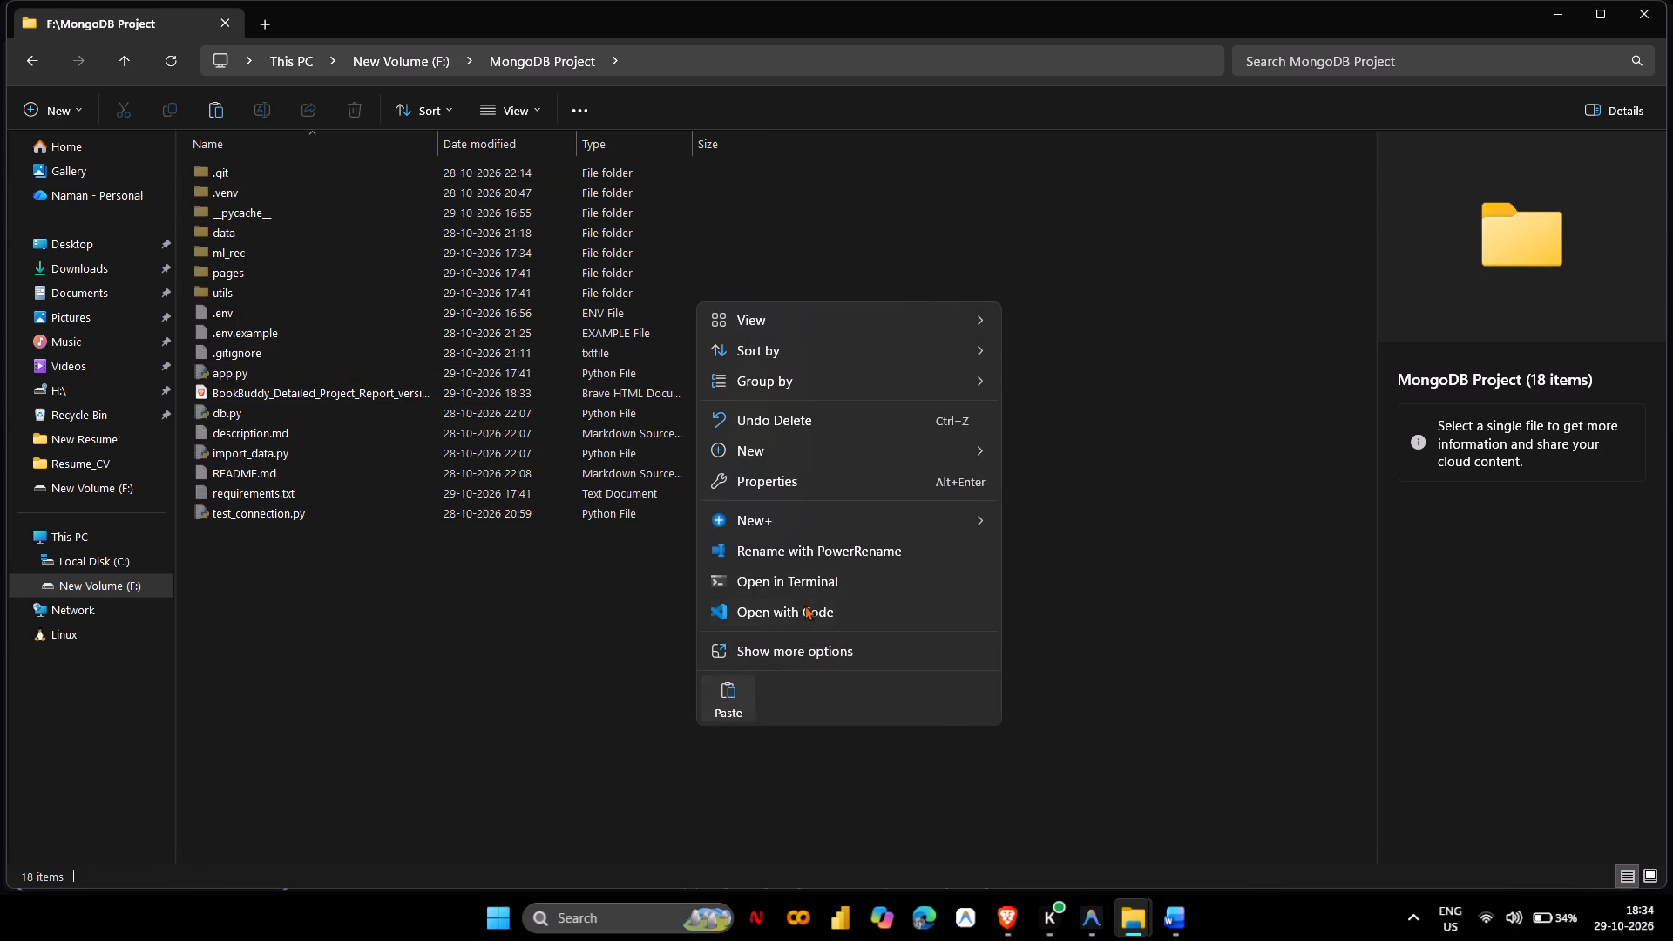
{"action": "left_click", "coordinate": [778, 643]}
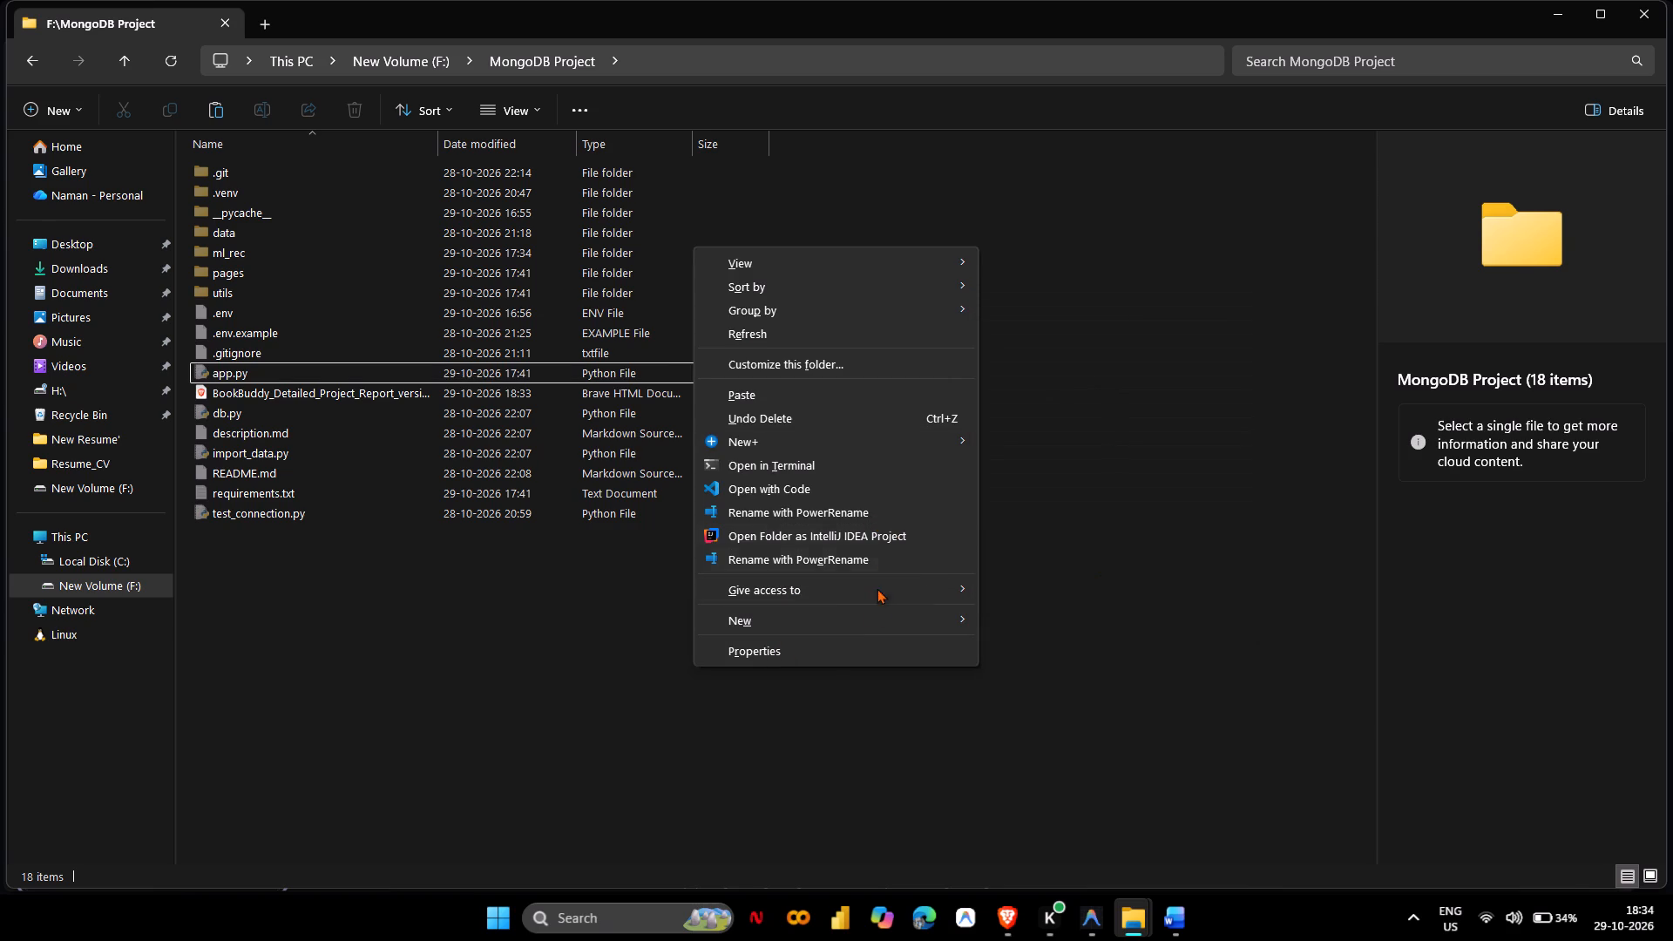
{"action": "left_click", "coordinate": [1022, 304]}
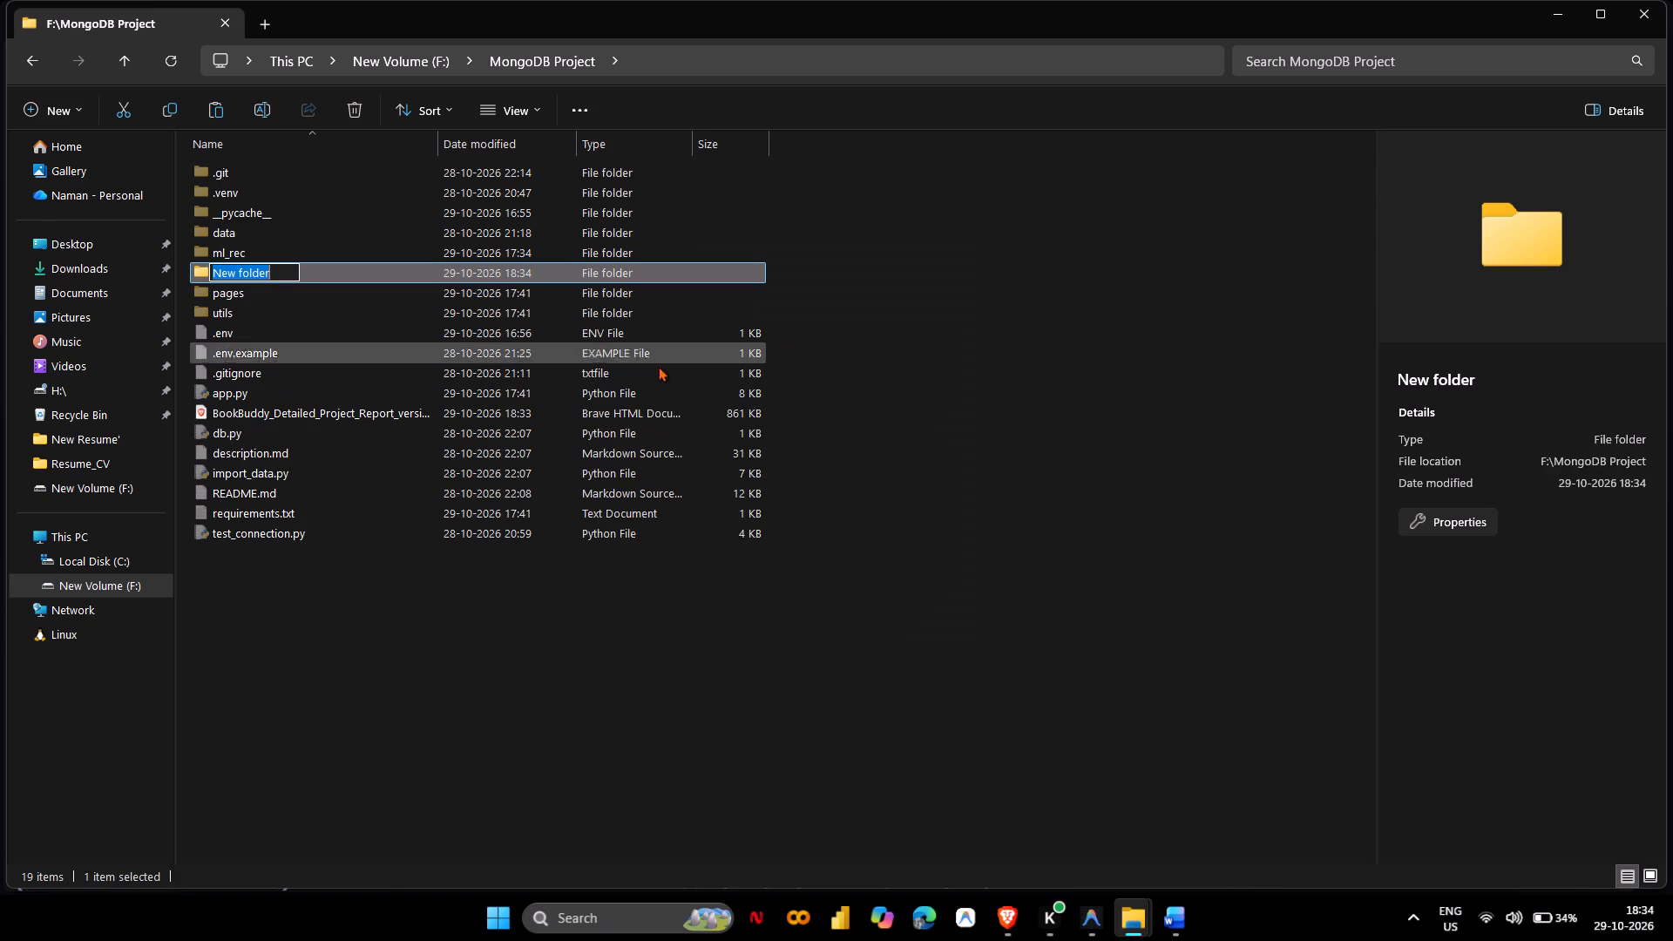
{"action": "key", "text": "BackSpace"}
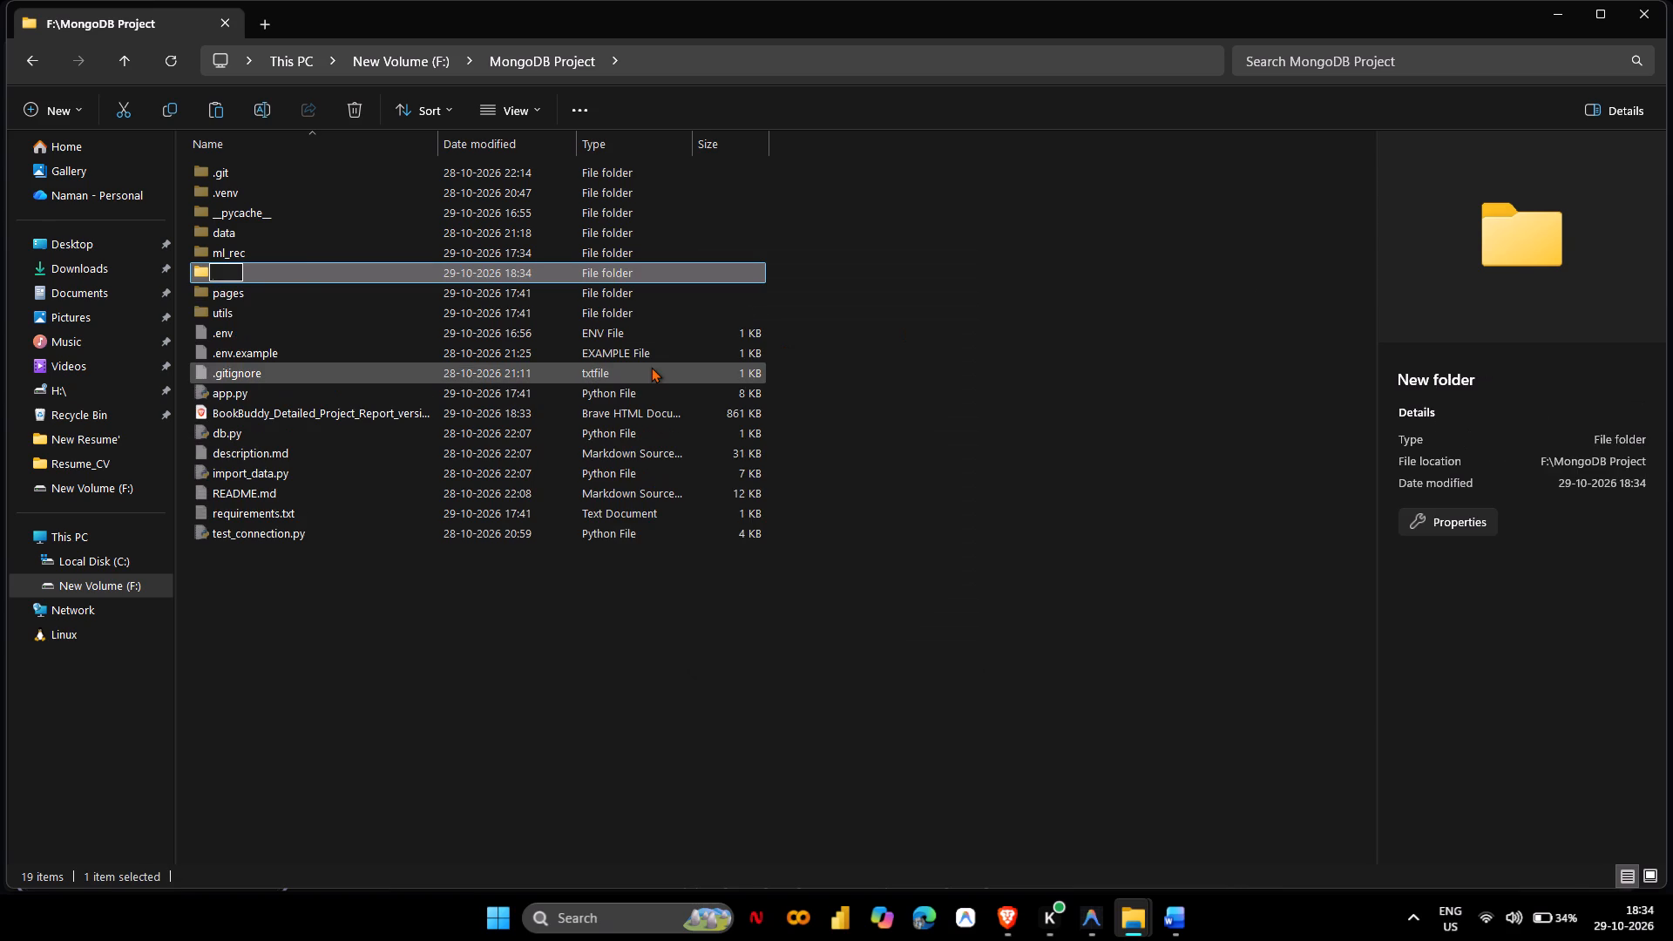
{"action": "type", "text": "All_word"}
{"action": "key", "text": "BackSpace"}
{"action": "key", "text": "k"}
{"action": "key", "text": "Return"}
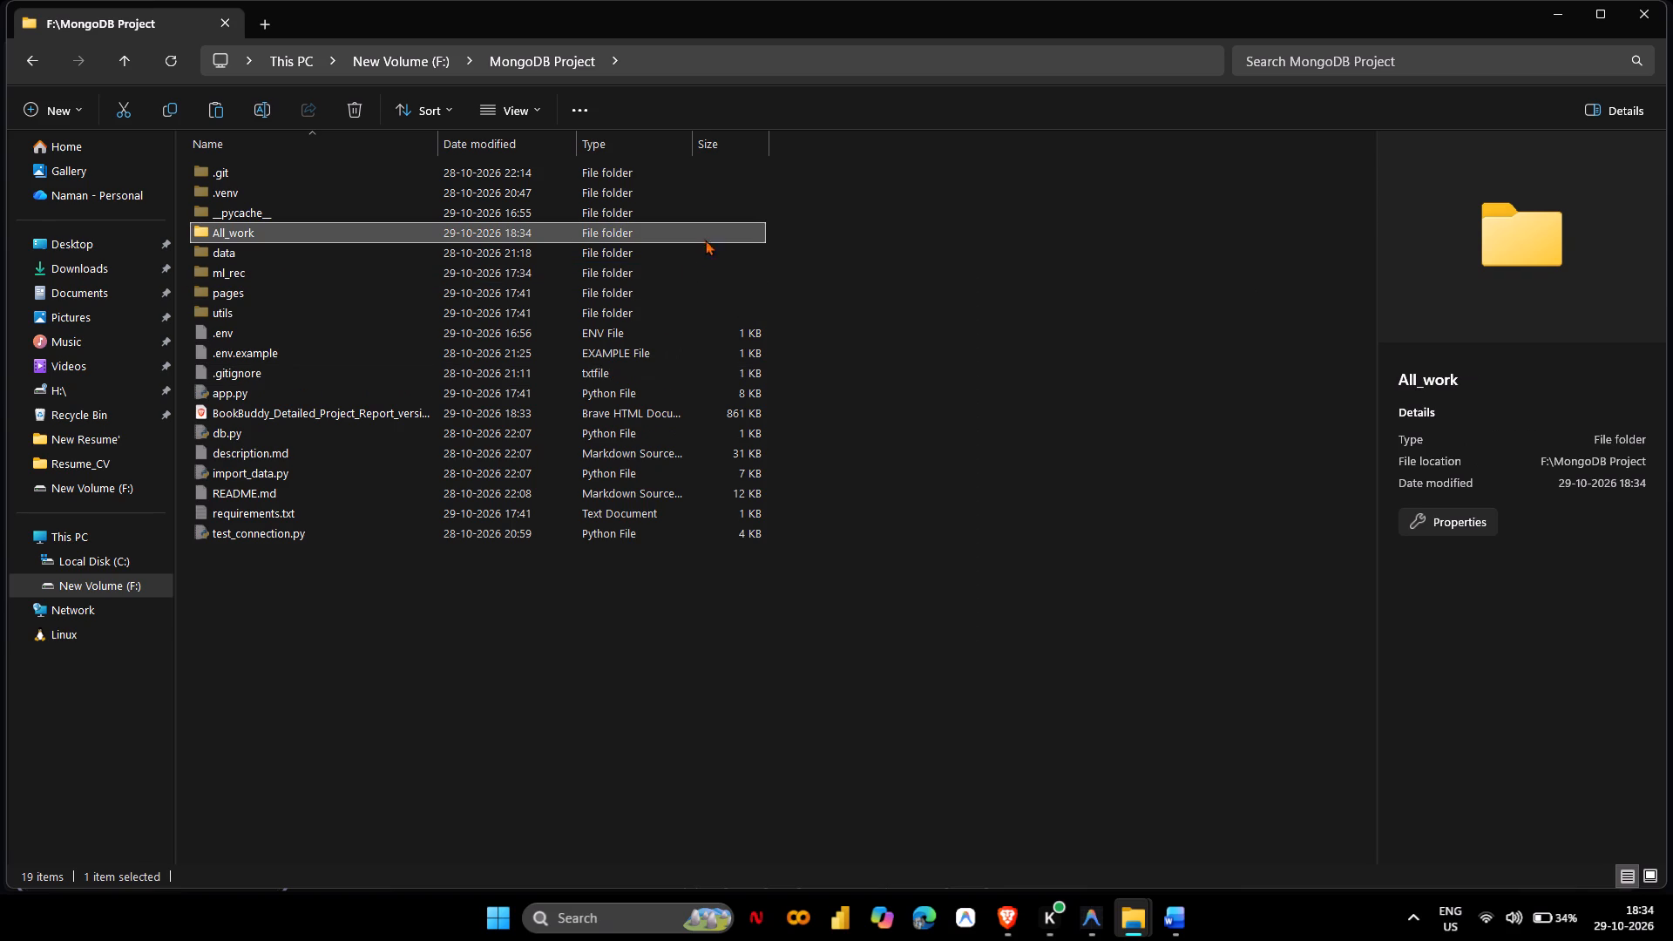
Paste the cut project files and folders into the All_work folder.
{"action": "double_click", "coordinate": [607, 232]}
{"action": "key", "text": "ctrl+v"}
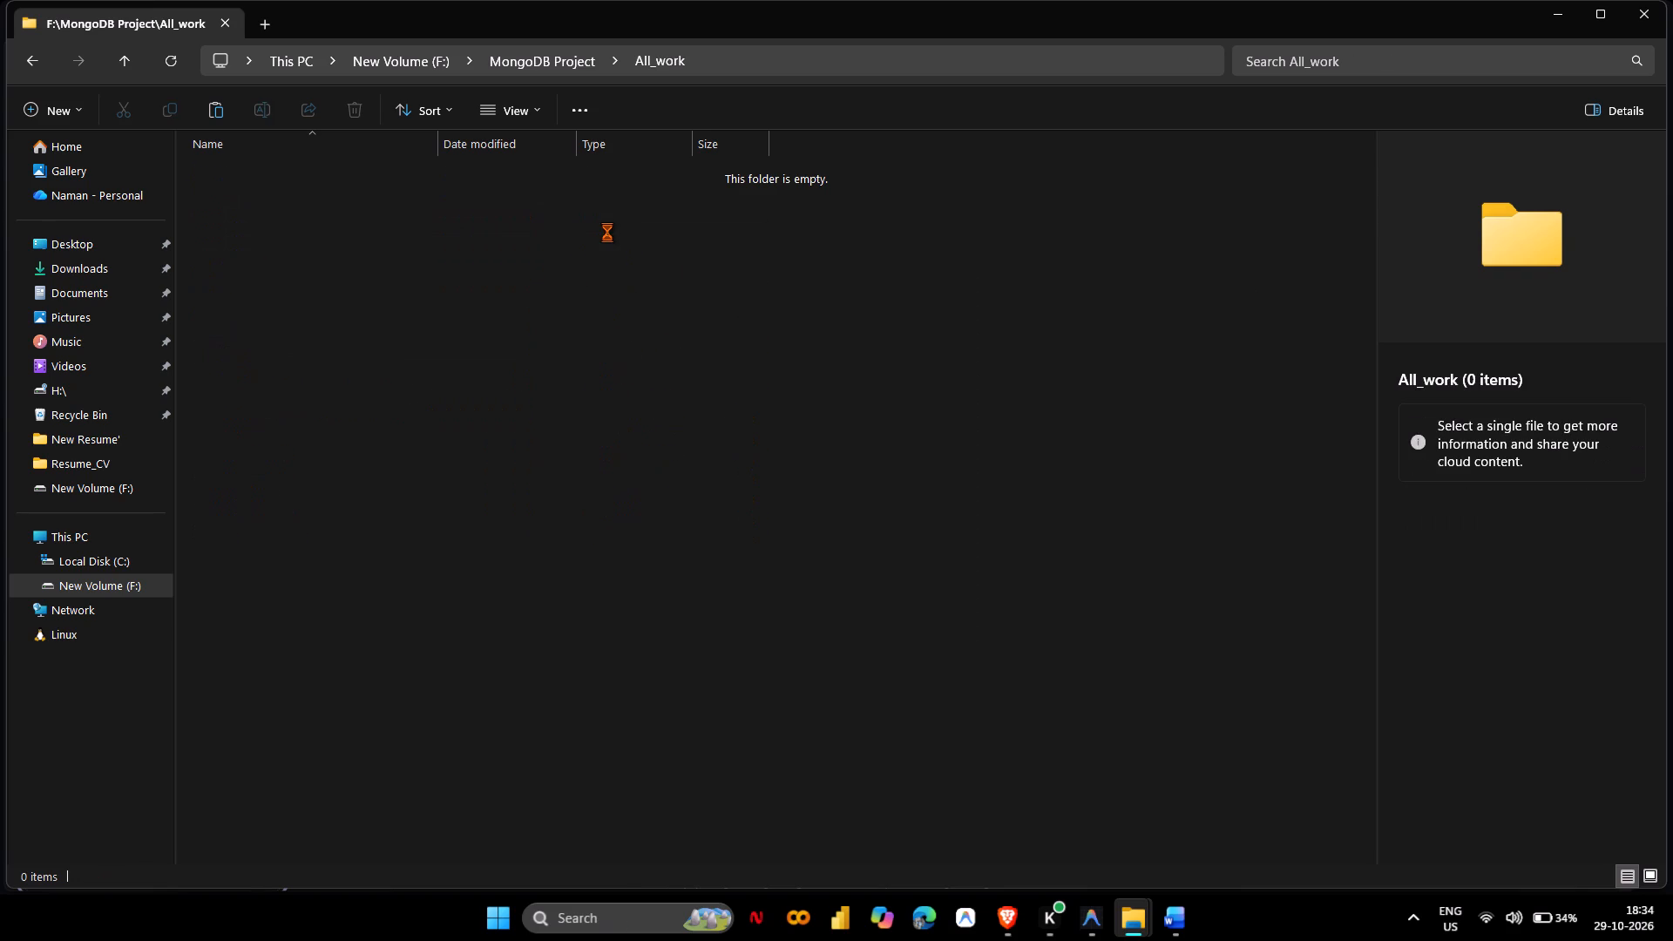
{"action": "left_click", "coordinate": [247, 725]}
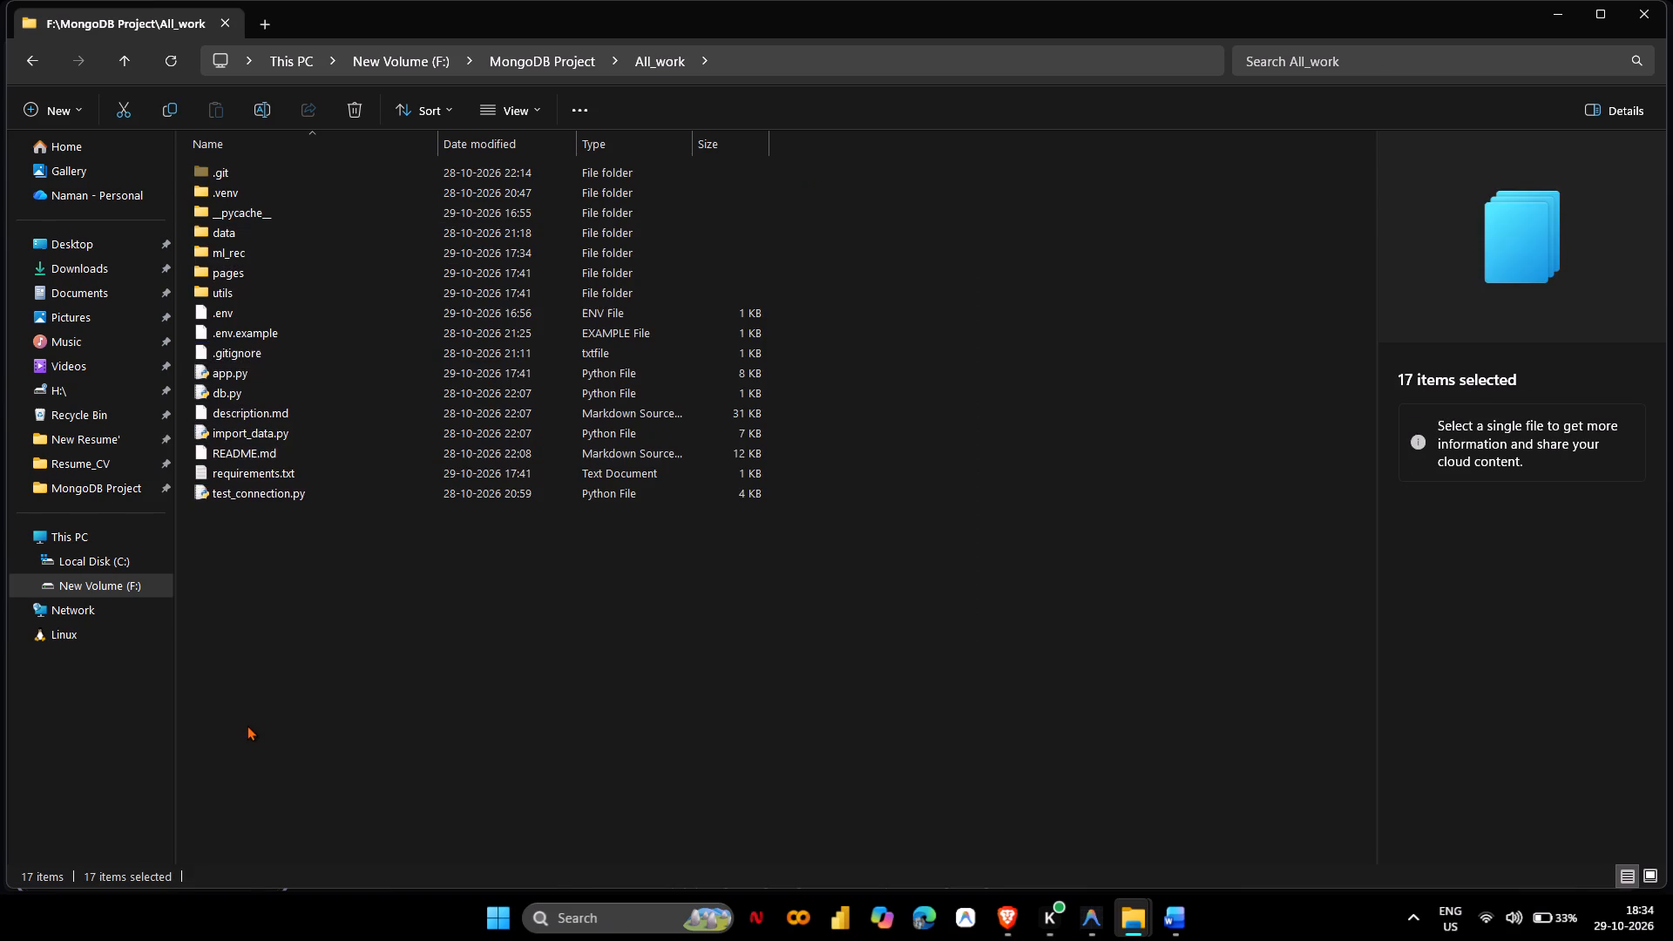
Return to drive F: and compress the MongoDB Project folder into a ZIP archive.
{"action": "left_click", "coordinate": [33, 62]}
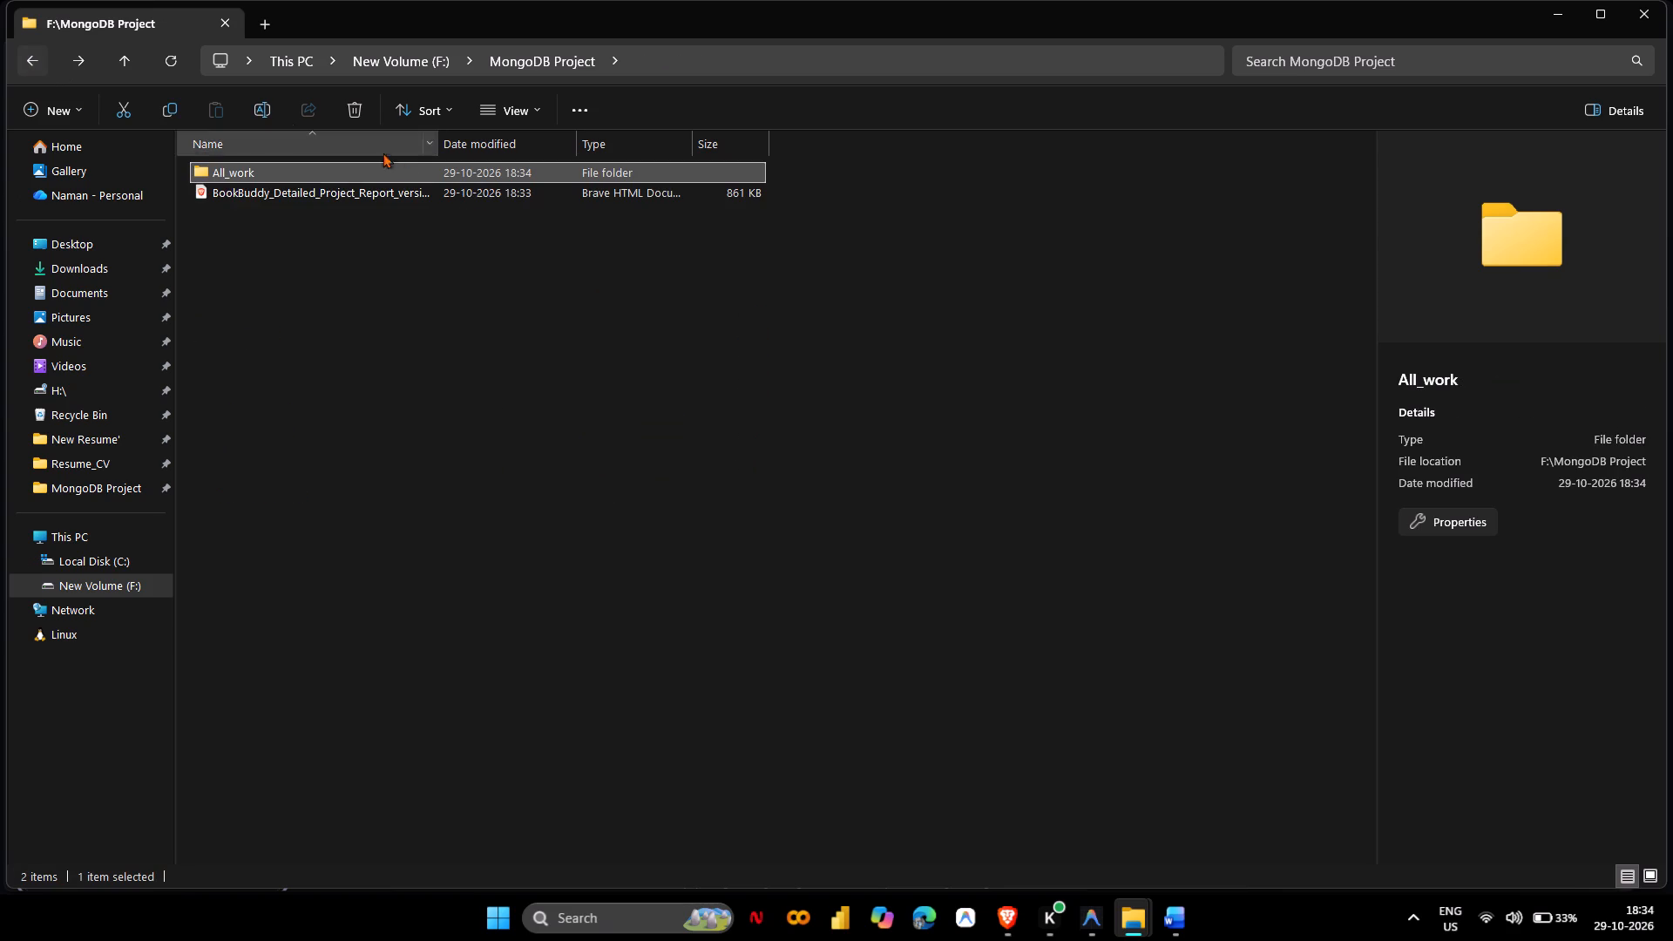
{"action": "left_click", "coordinate": [372, 290]}
{"action": "left_click", "coordinate": [28, 65]}
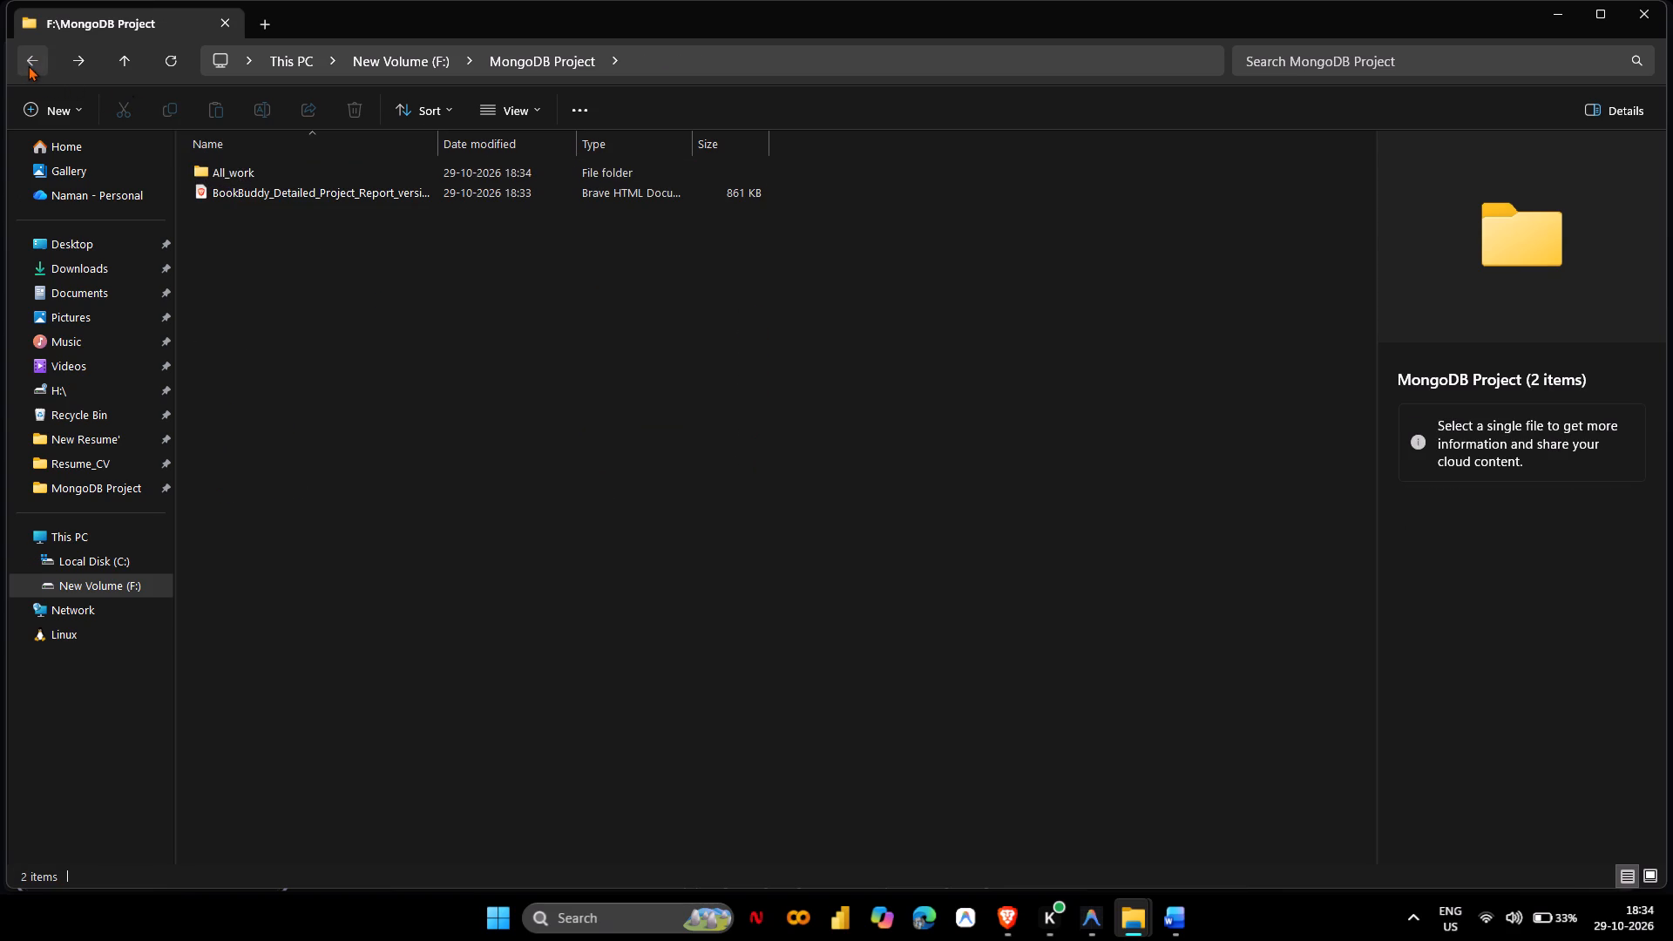
{"action": "right_click", "coordinate": [249, 437]}
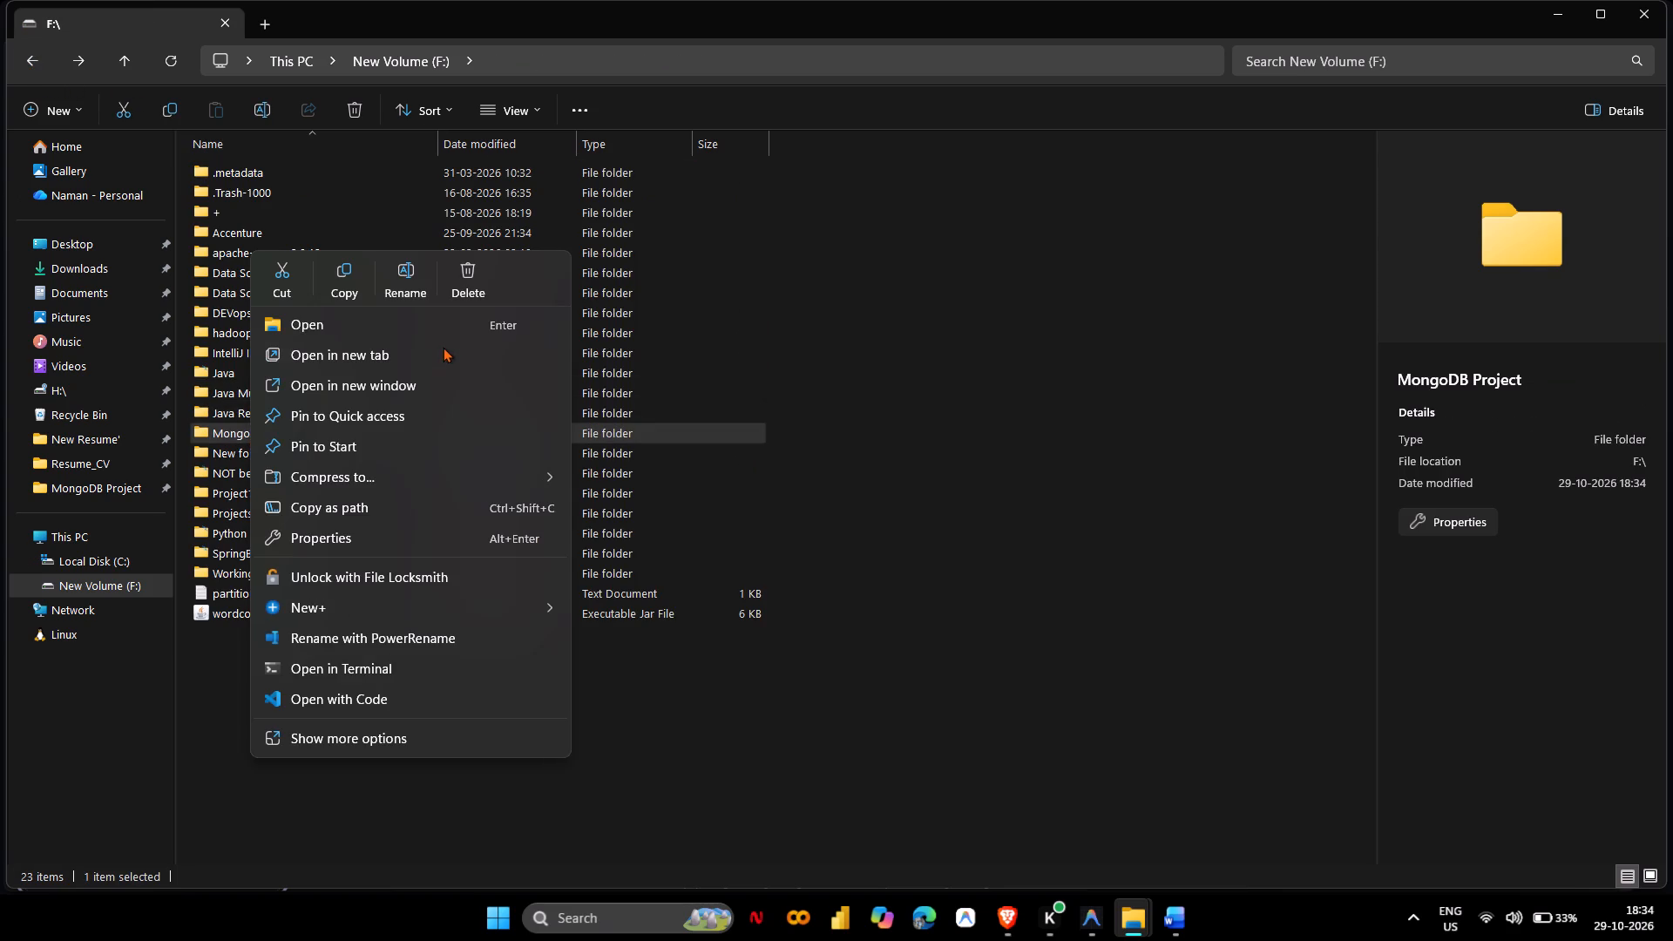
{"action": "left_click", "coordinate": [586, 477]}
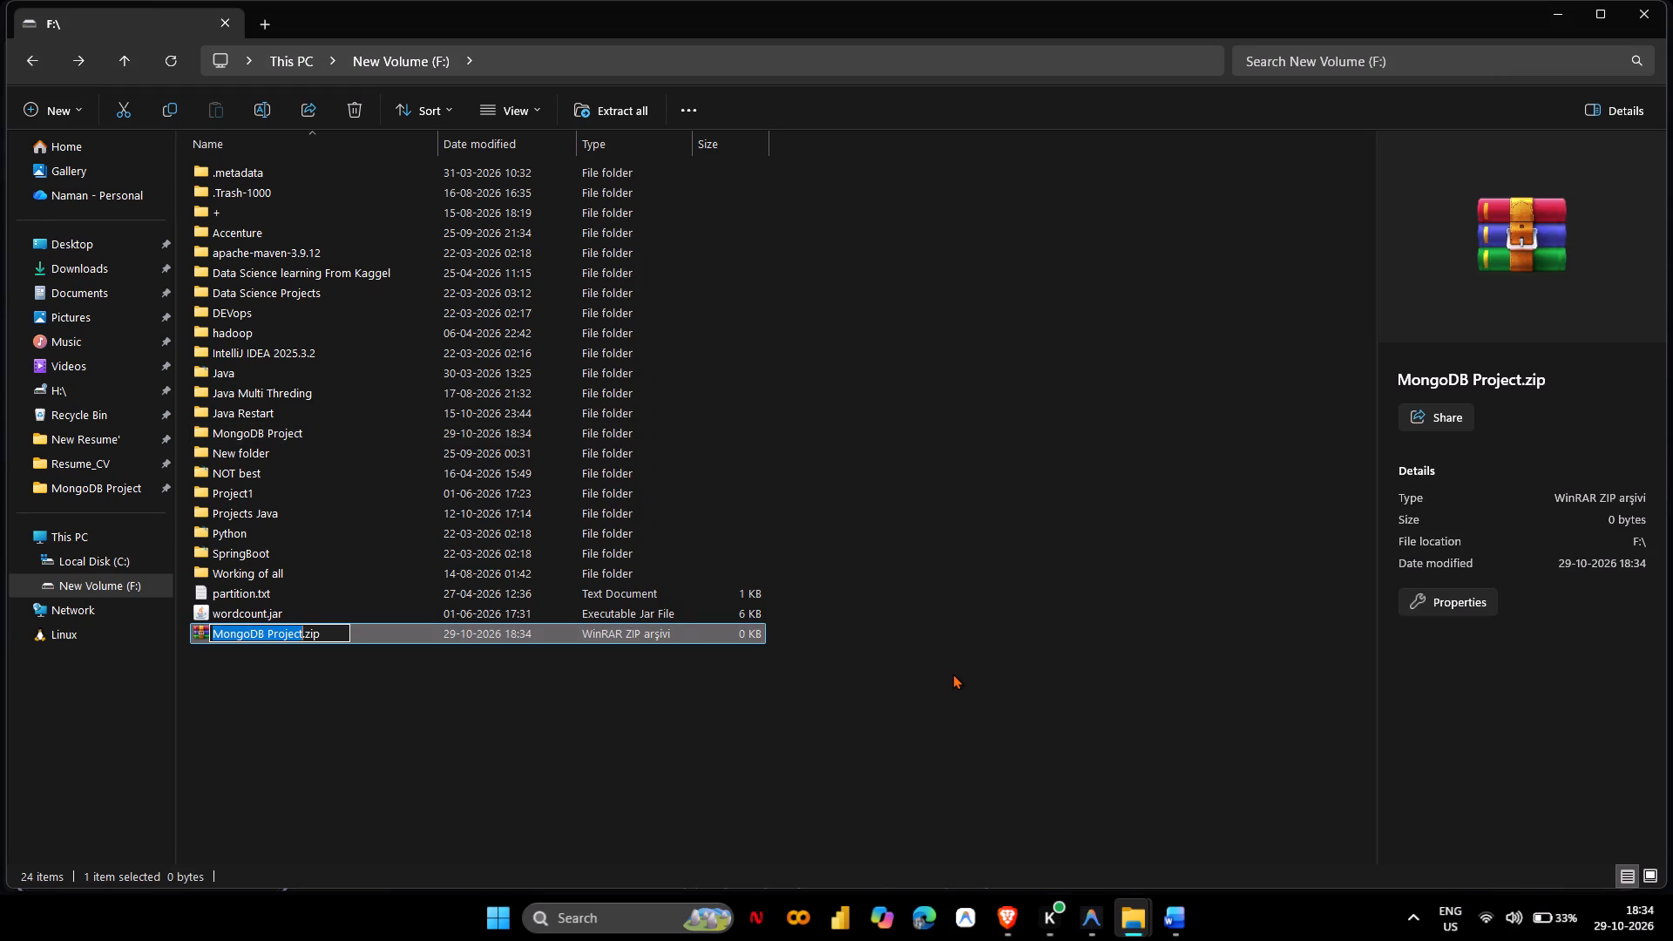
Open the BookBuddy report PDF from the MongoDB Project folder and review its pages from the cover to the end.
{"action": "double_click", "coordinate": [317, 434]}
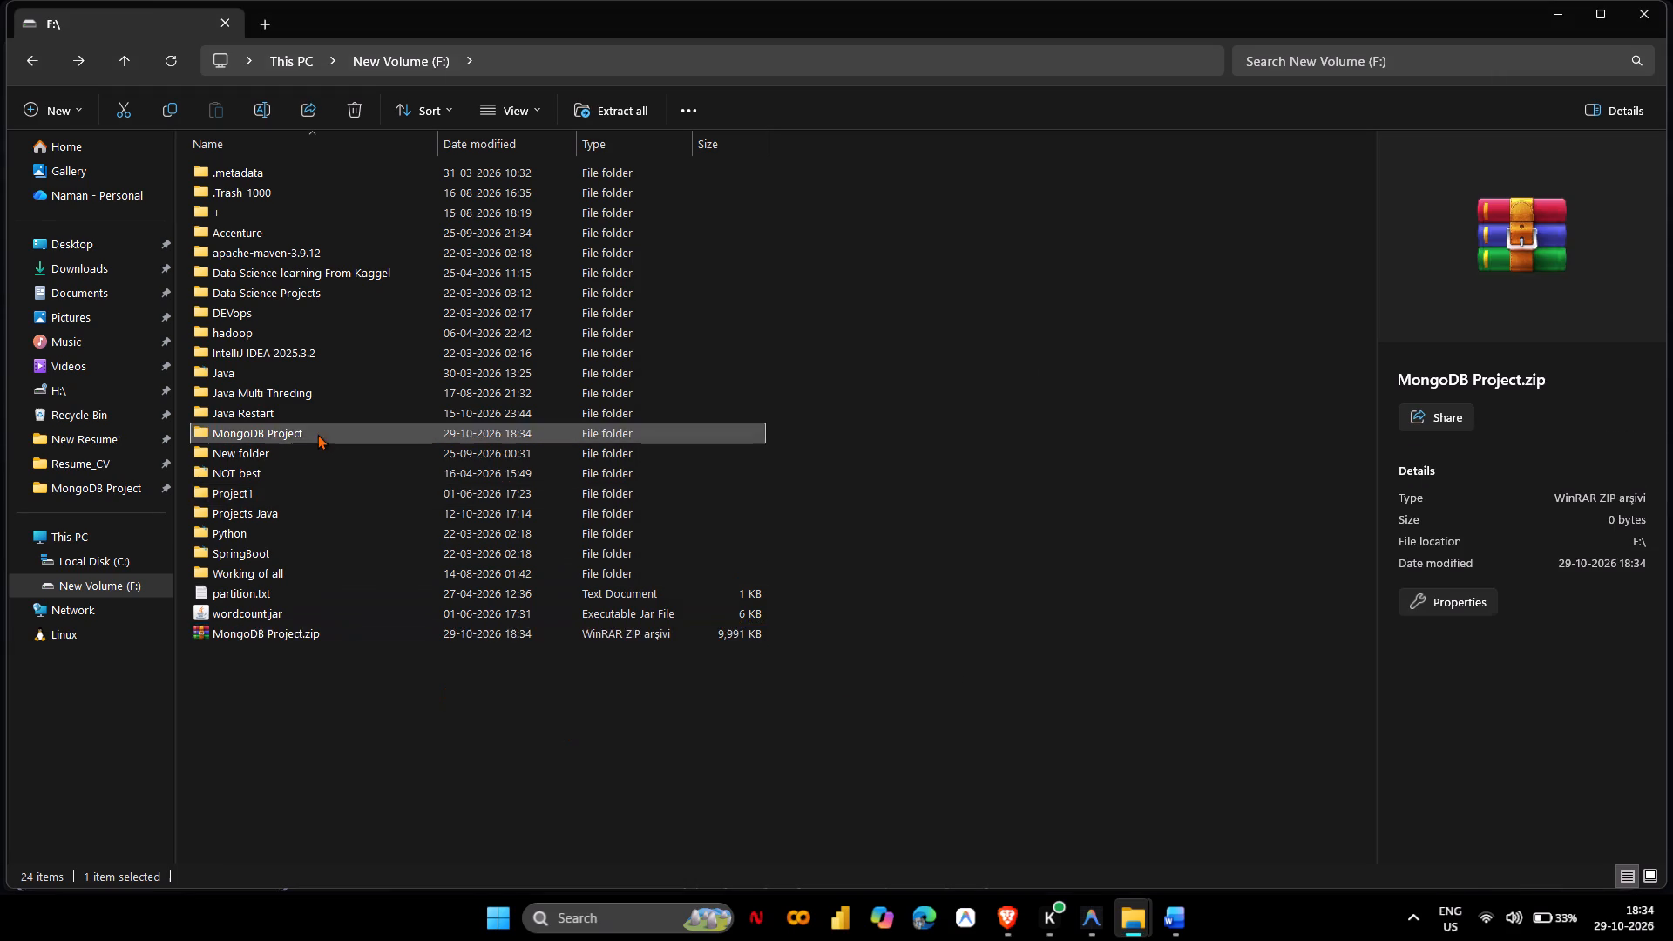
{"action": "double_click", "coordinate": [341, 182]}
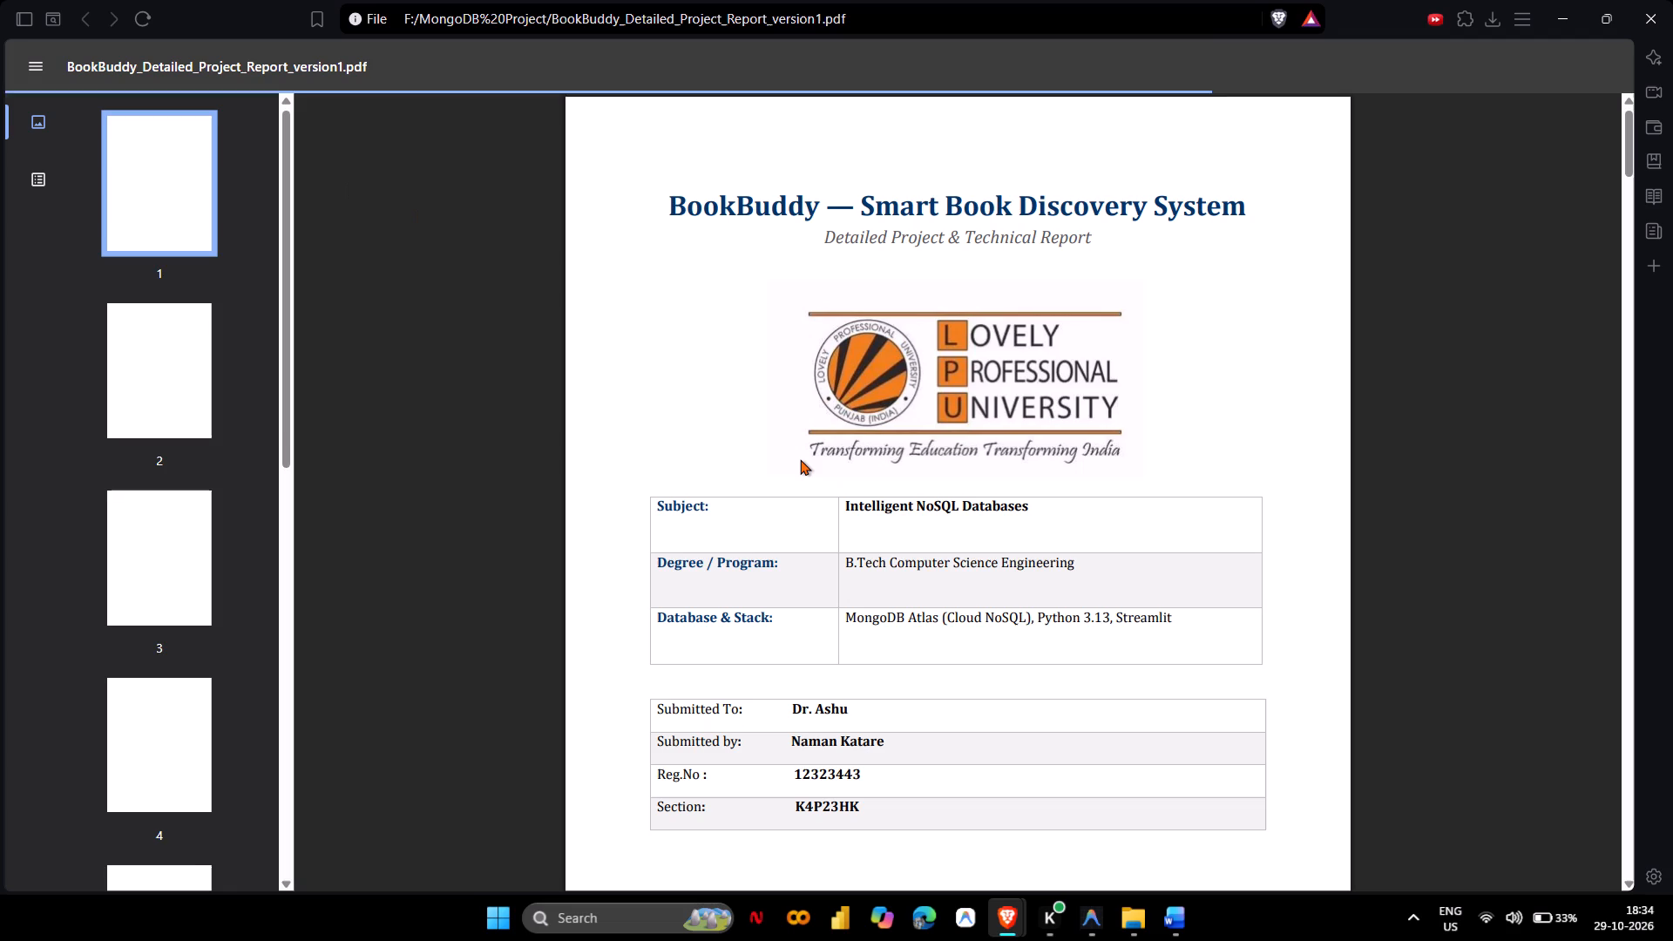
{"action": "scroll", "coordinate": [800, 459], "scroll_direction": "down", "scroll_amount": 3}
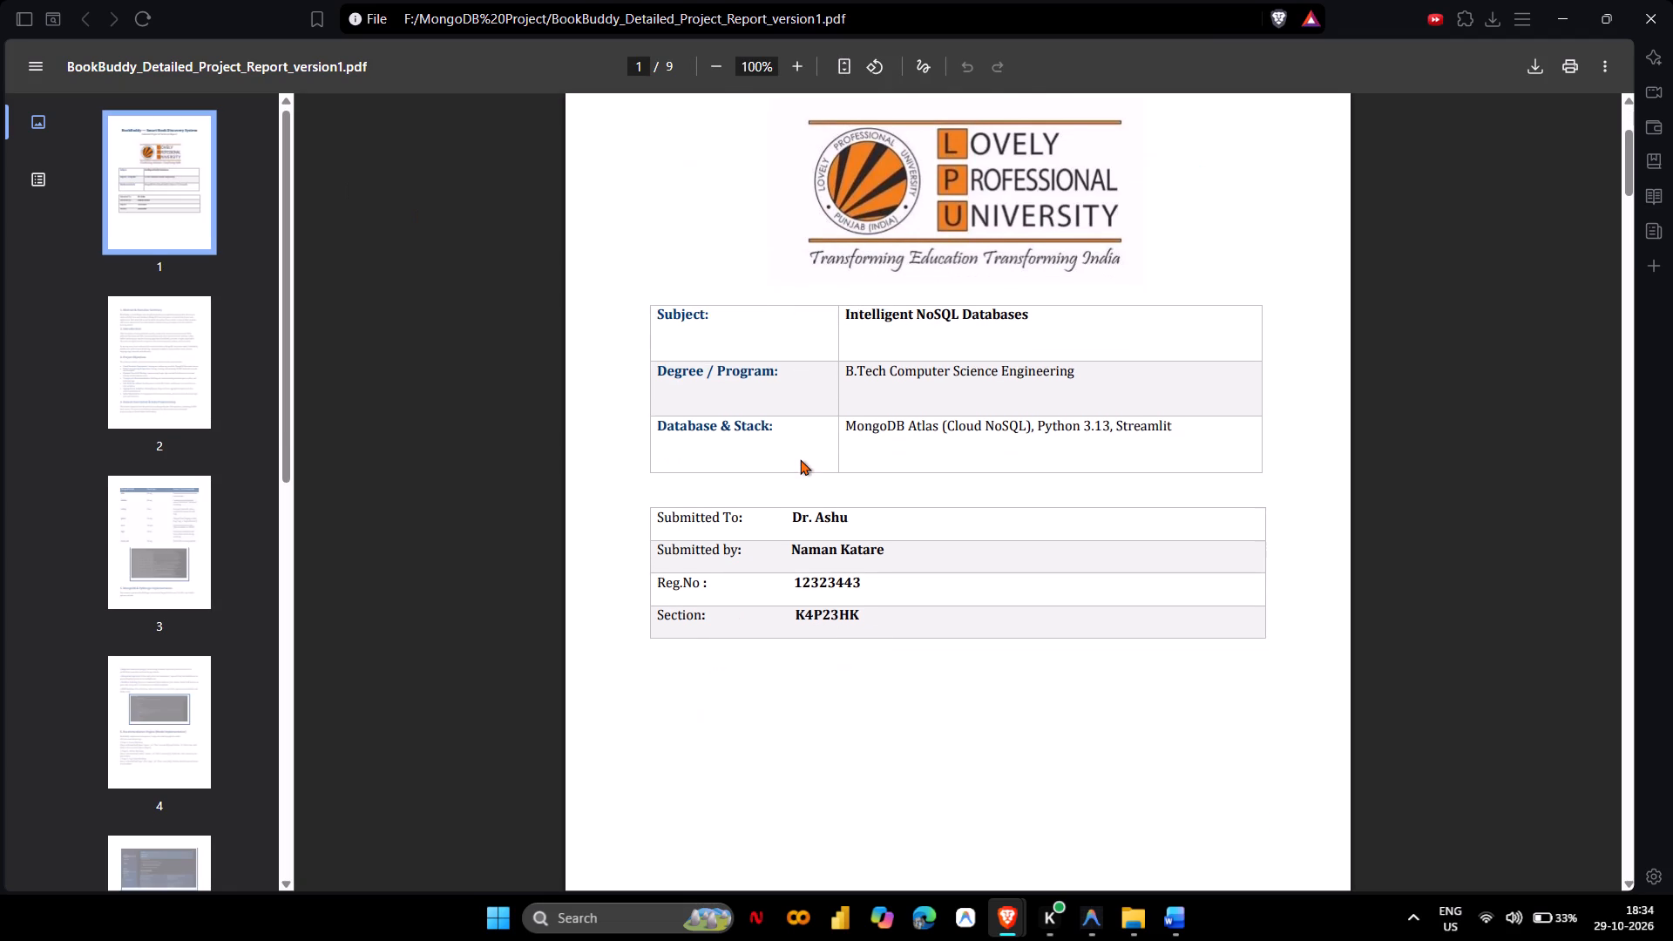
{"action": "scroll", "coordinate": [800, 459], "scroll_direction": "down", "scroll_amount": 7}
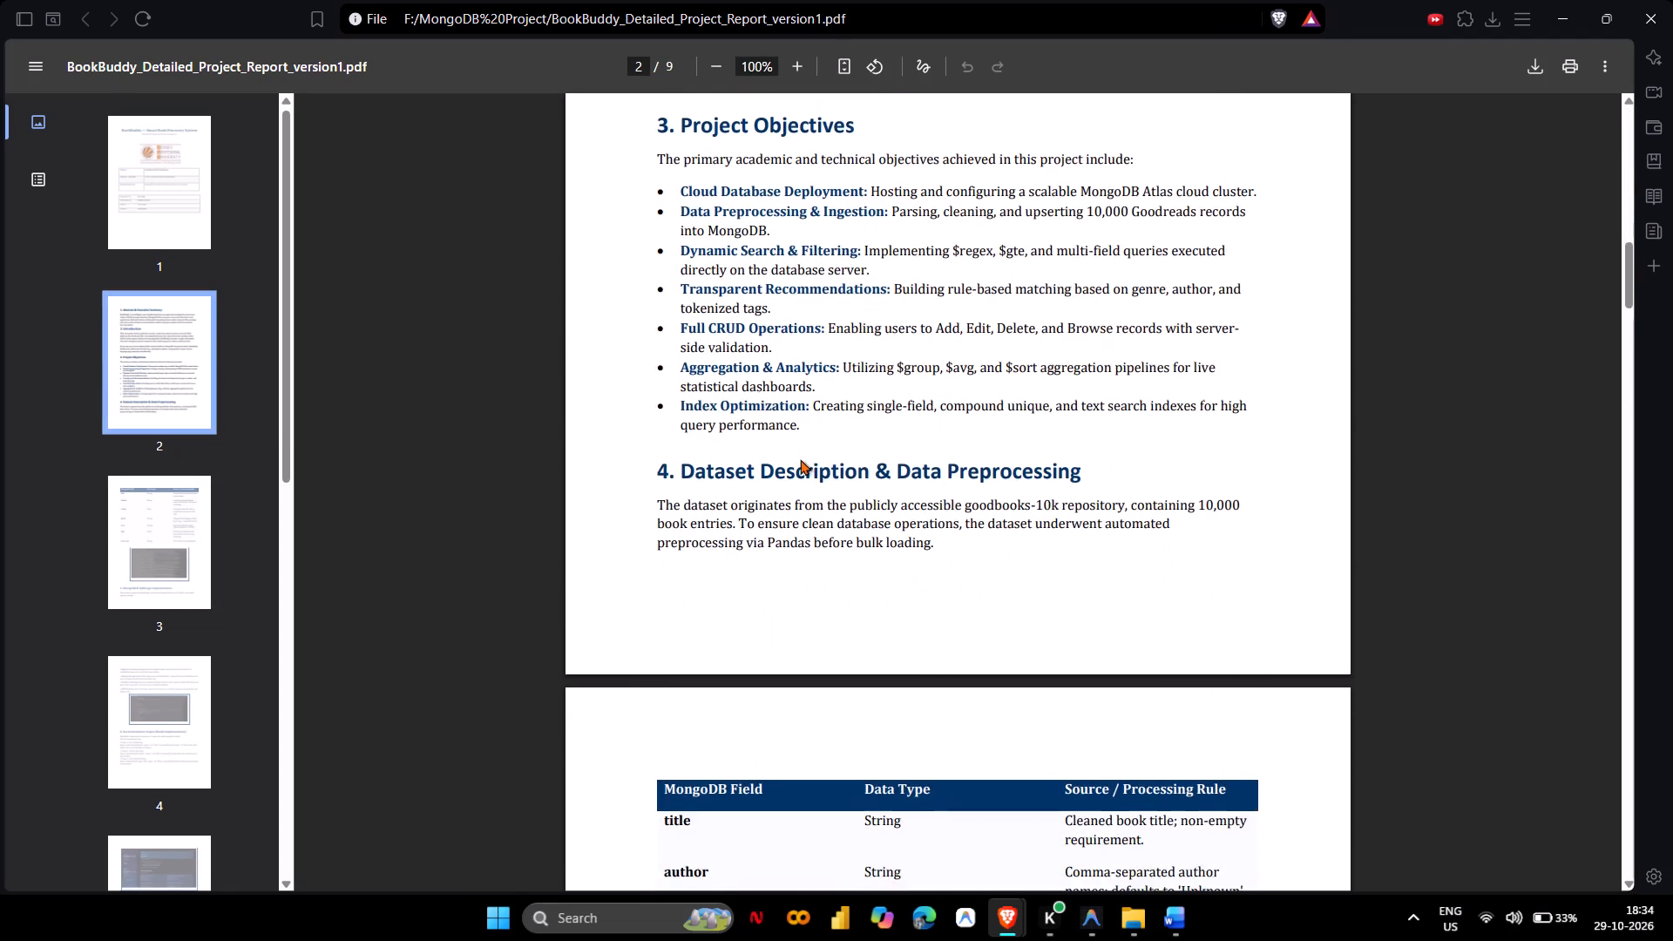
{"action": "scroll", "coordinate": [800, 459], "scroll_direction": "down", "scroll_amount": 2}
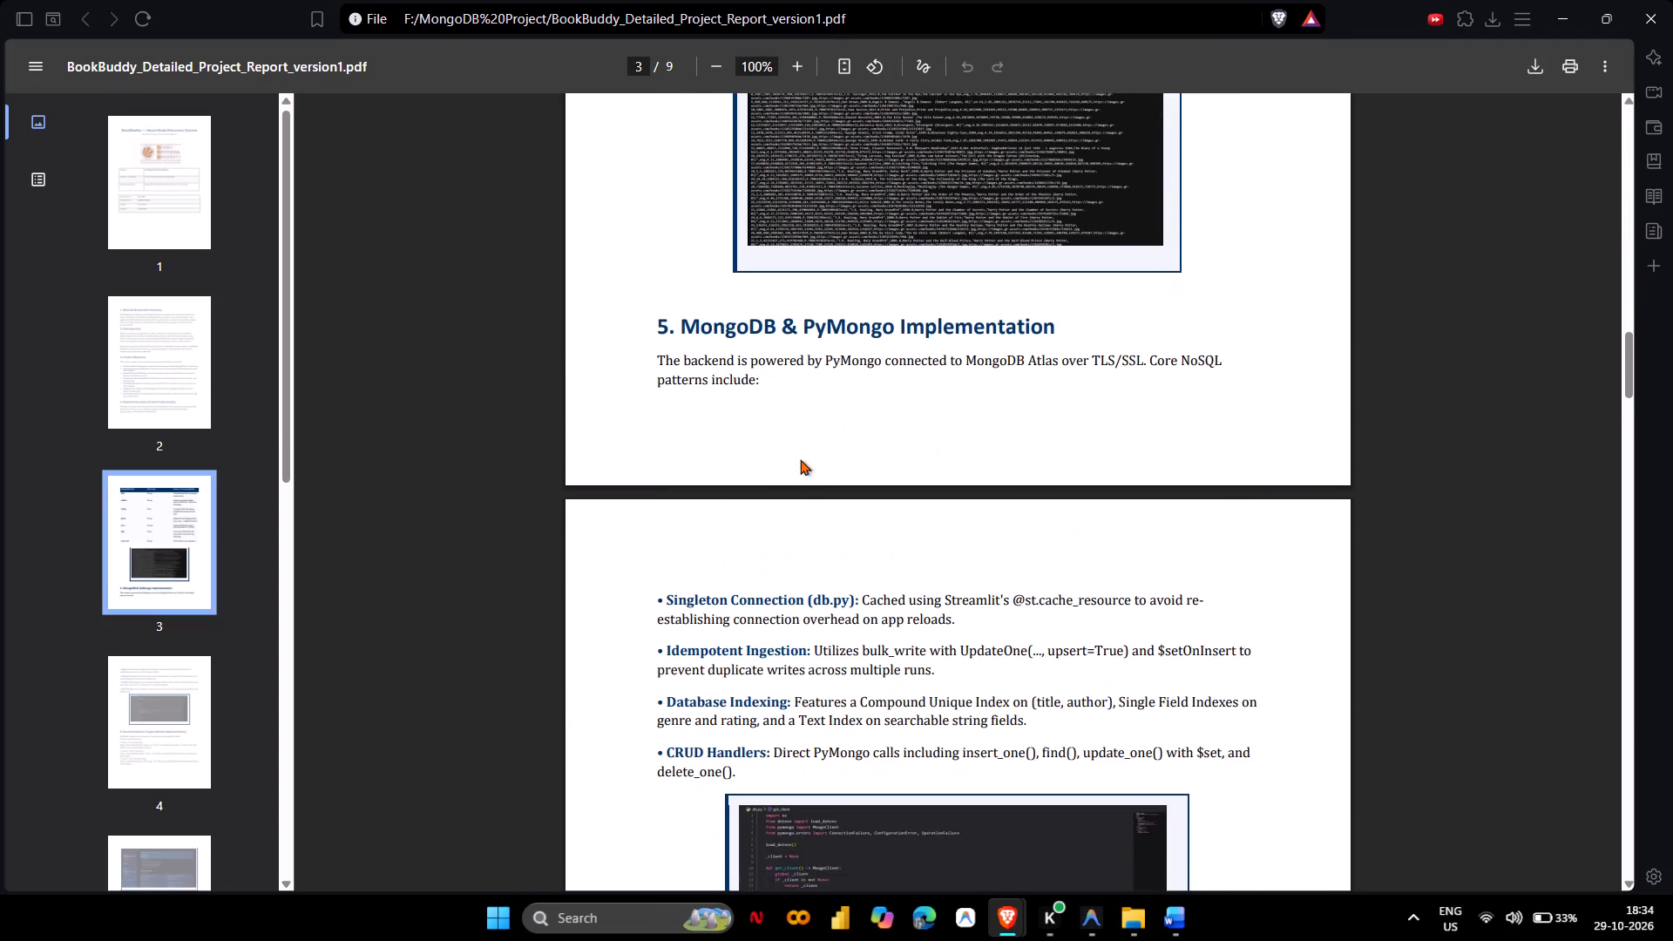
{"action": "scroll", "coordinate": [800, 459], "scroll_direction": "down", "scroll_amount": 5}
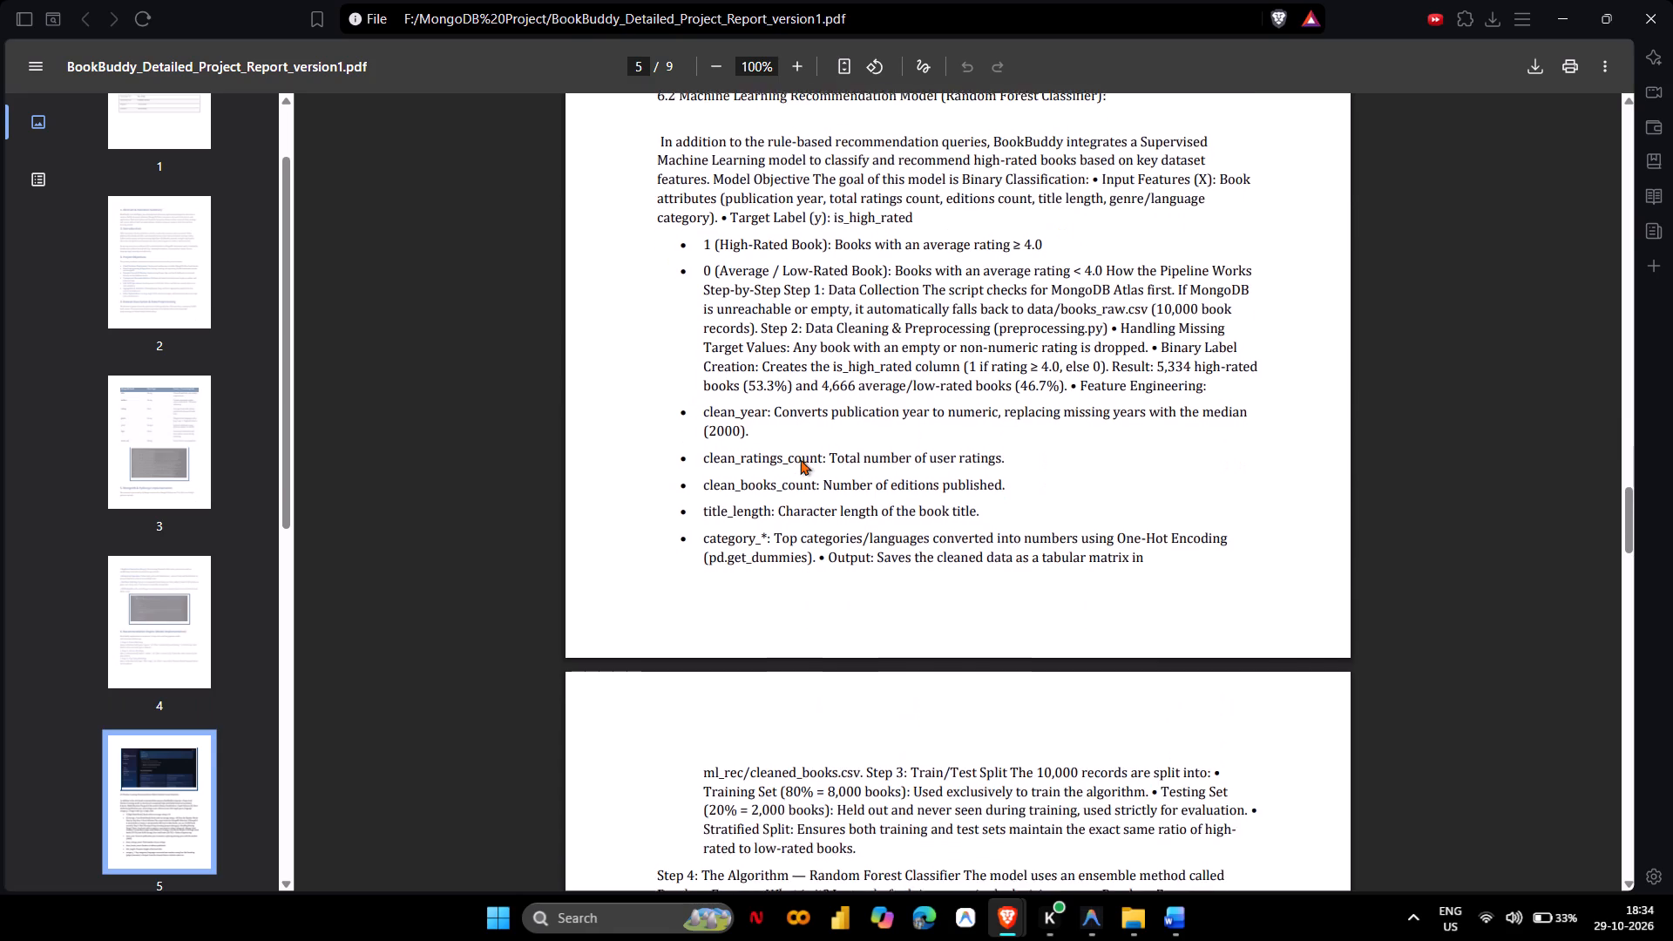
{"action": "scroll", "coordinate": [800, 459], "scroll_direction": "down", "scroll_amount": 5}
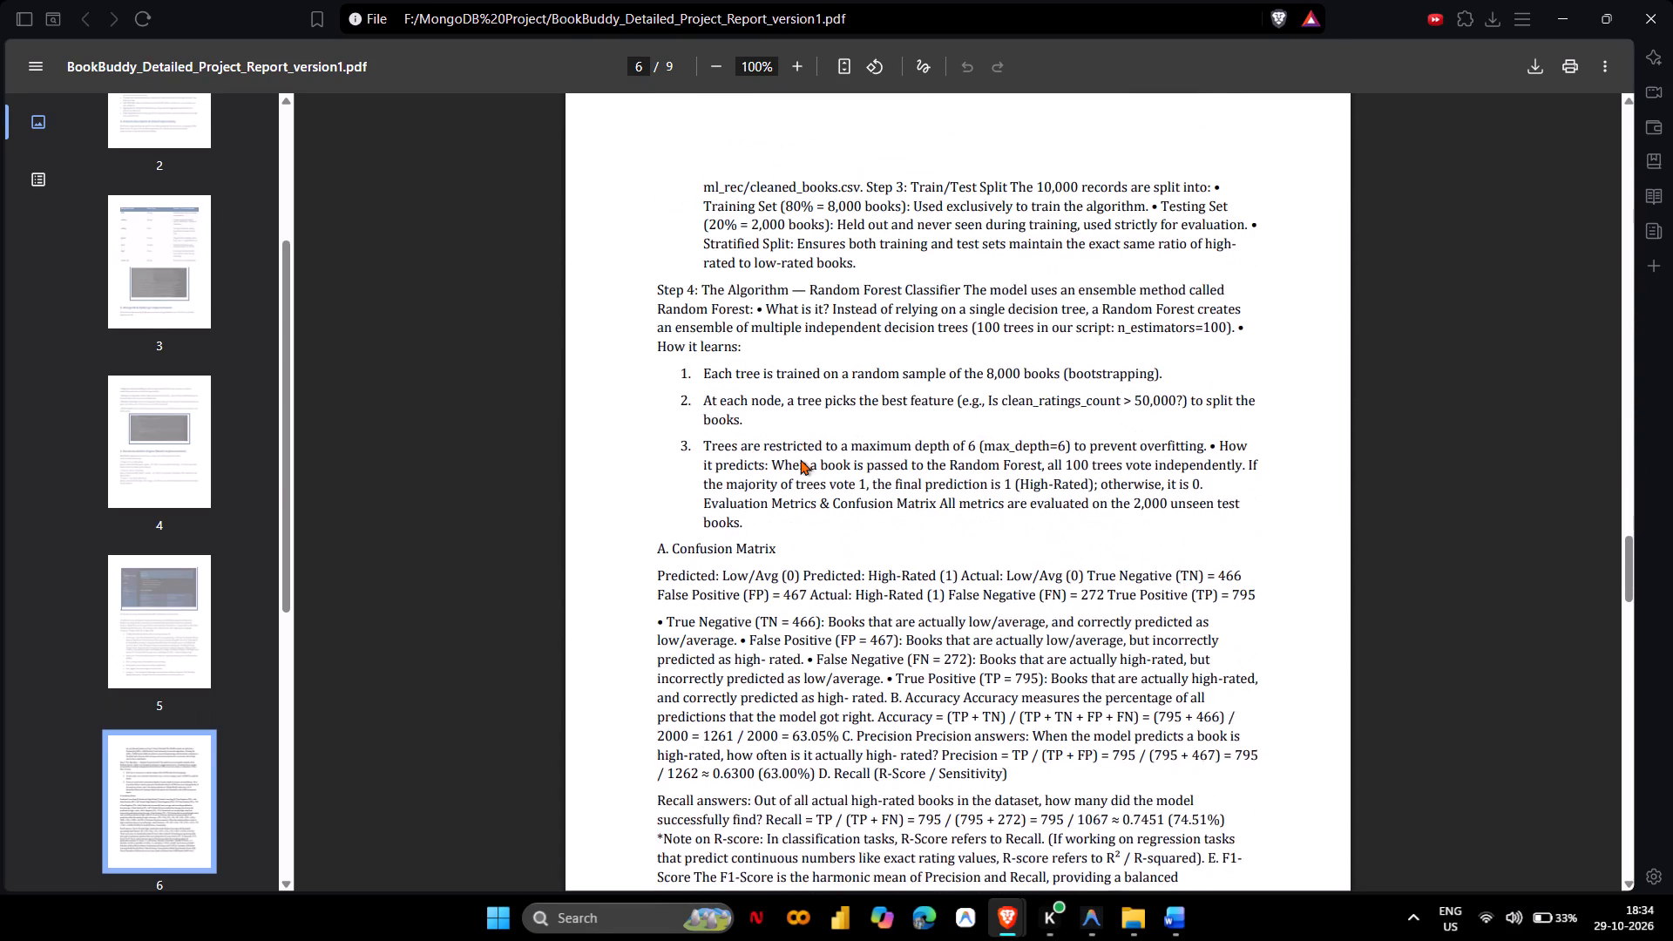
{"action": "scroll", "coordinate": [800, 459], "scroll_direction": "down", "scroll_amount": 2}
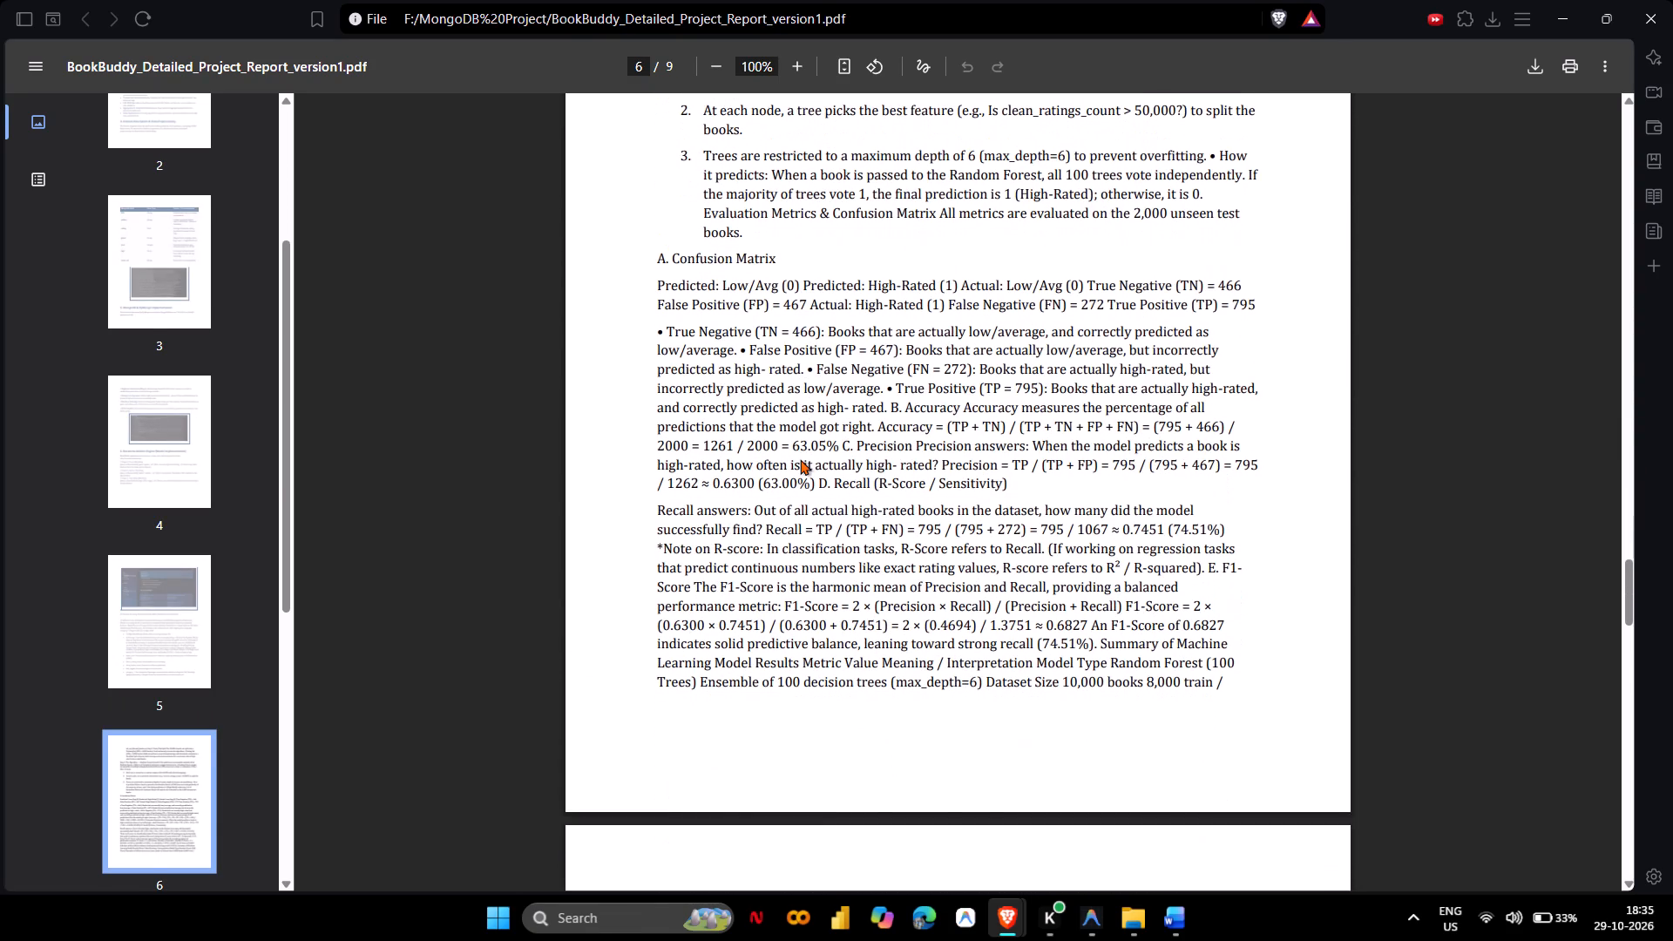
{"action": "scroll", "coordinate": [800, 459], "scroll_direction": "down", "scroll_amount": 5}
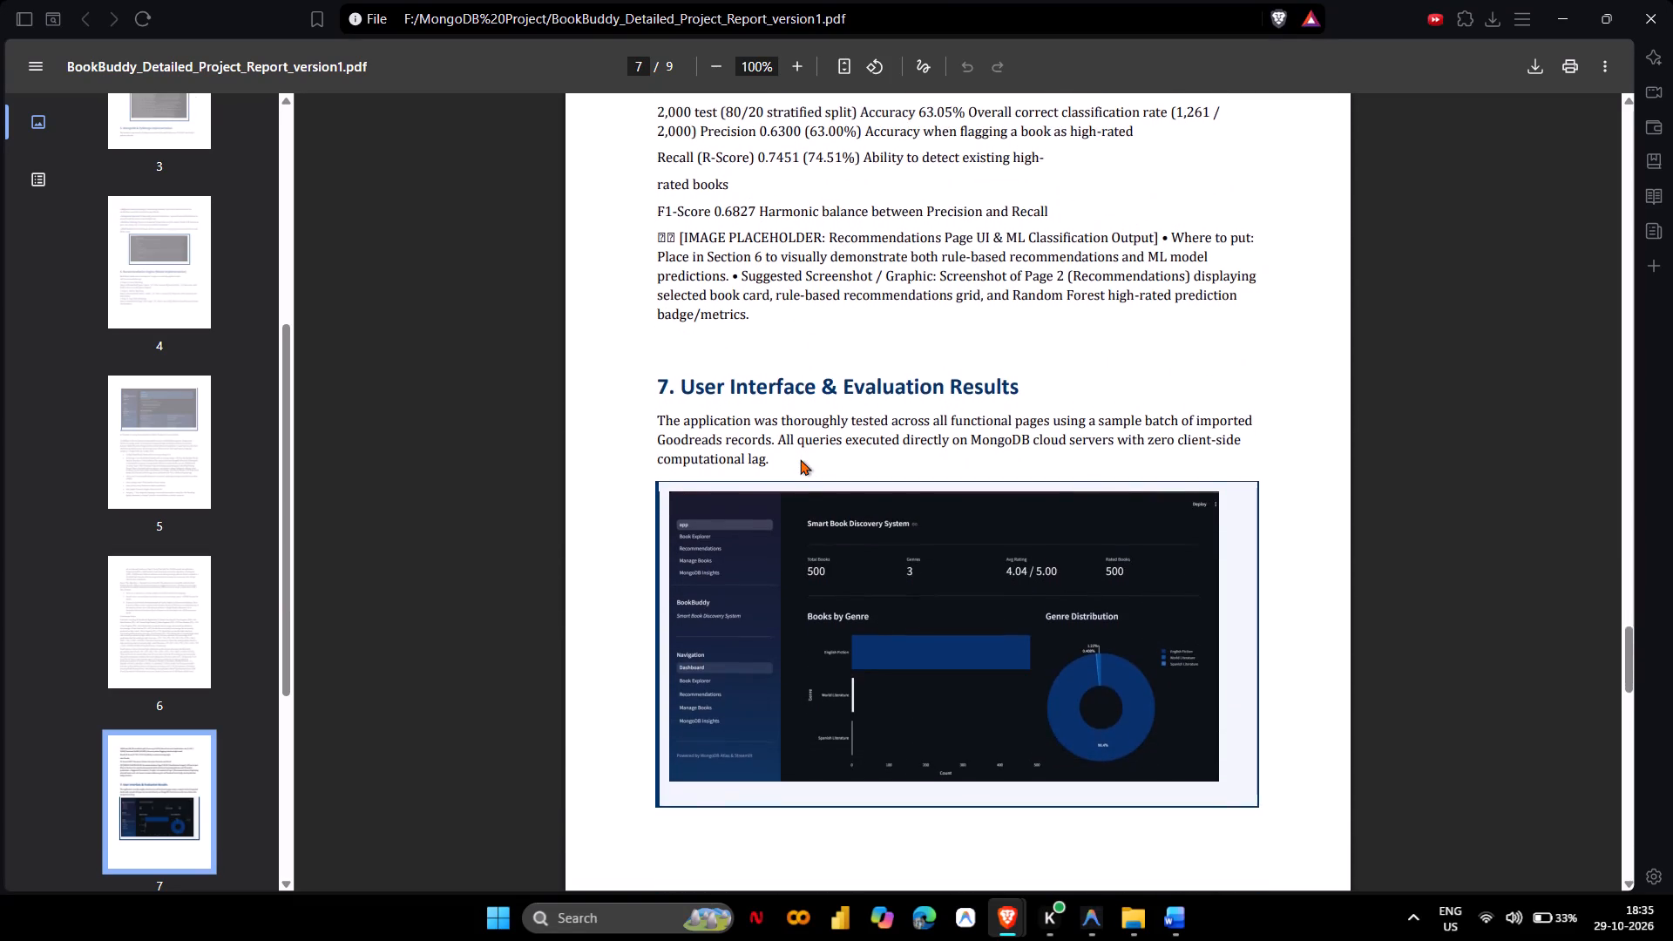
{"action": "scroll", "coordinate": [800, 459], "scroll_direction": "down", "scroll_amount": 6}
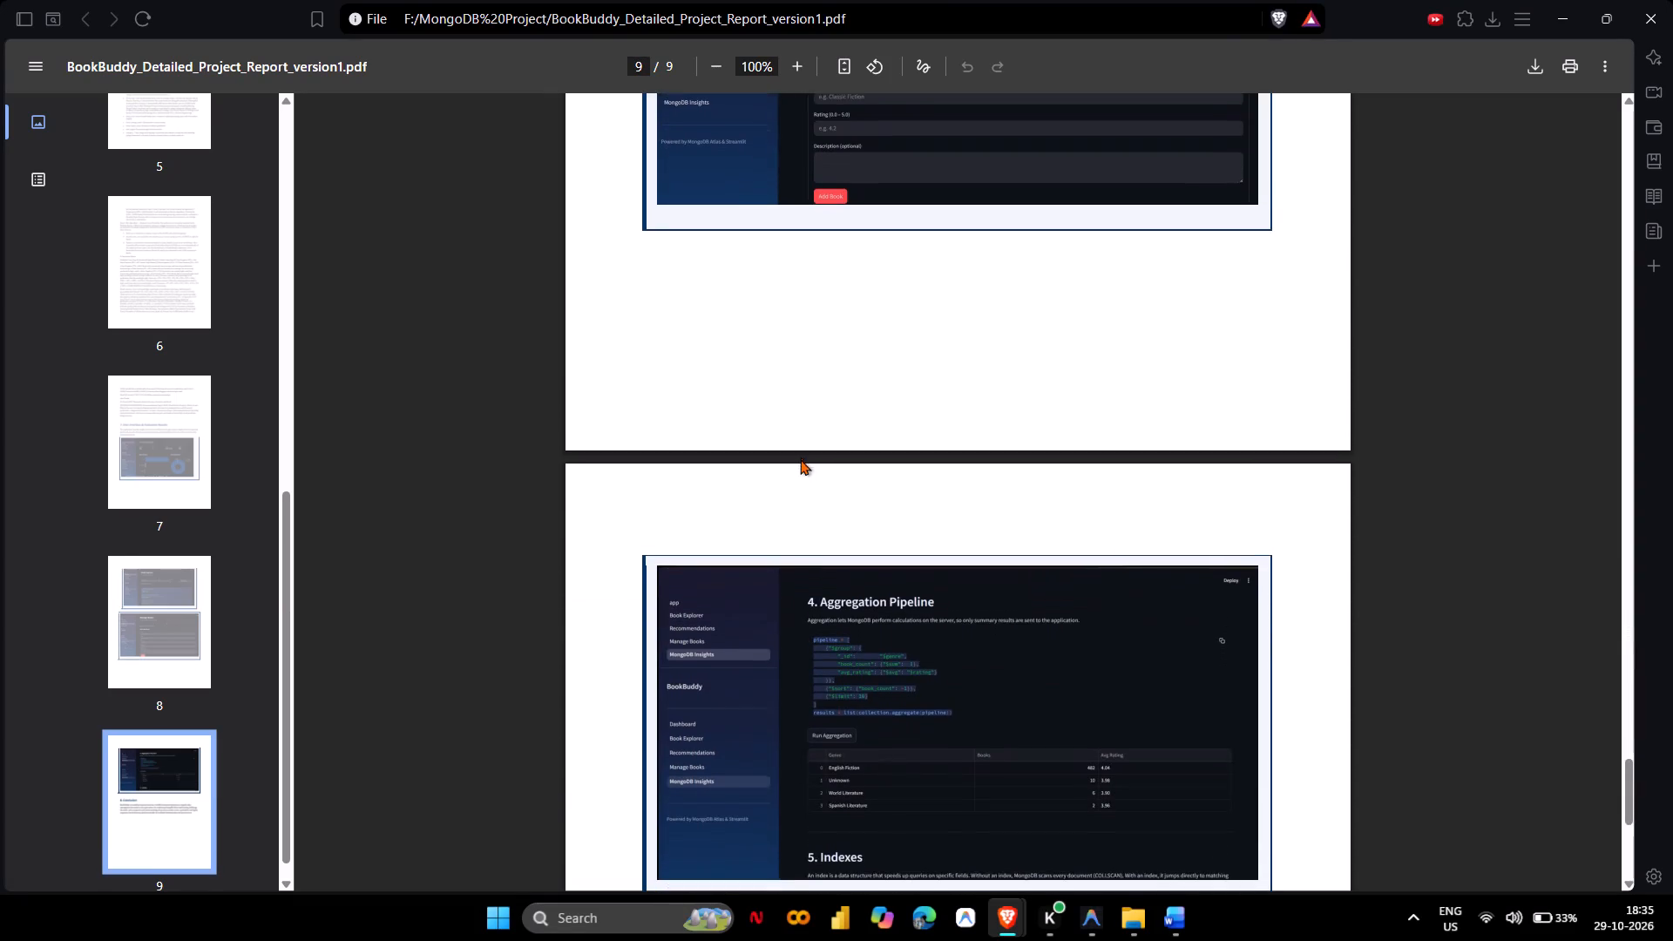
{"action": "scroll", "coordinate": [800, 459], "scroll_direction": "down", "scroll_amount": 4}
{"action": "scroll", "coordinate": [800, 459], "scroll_direction": "up", "scroll_amount": 11}
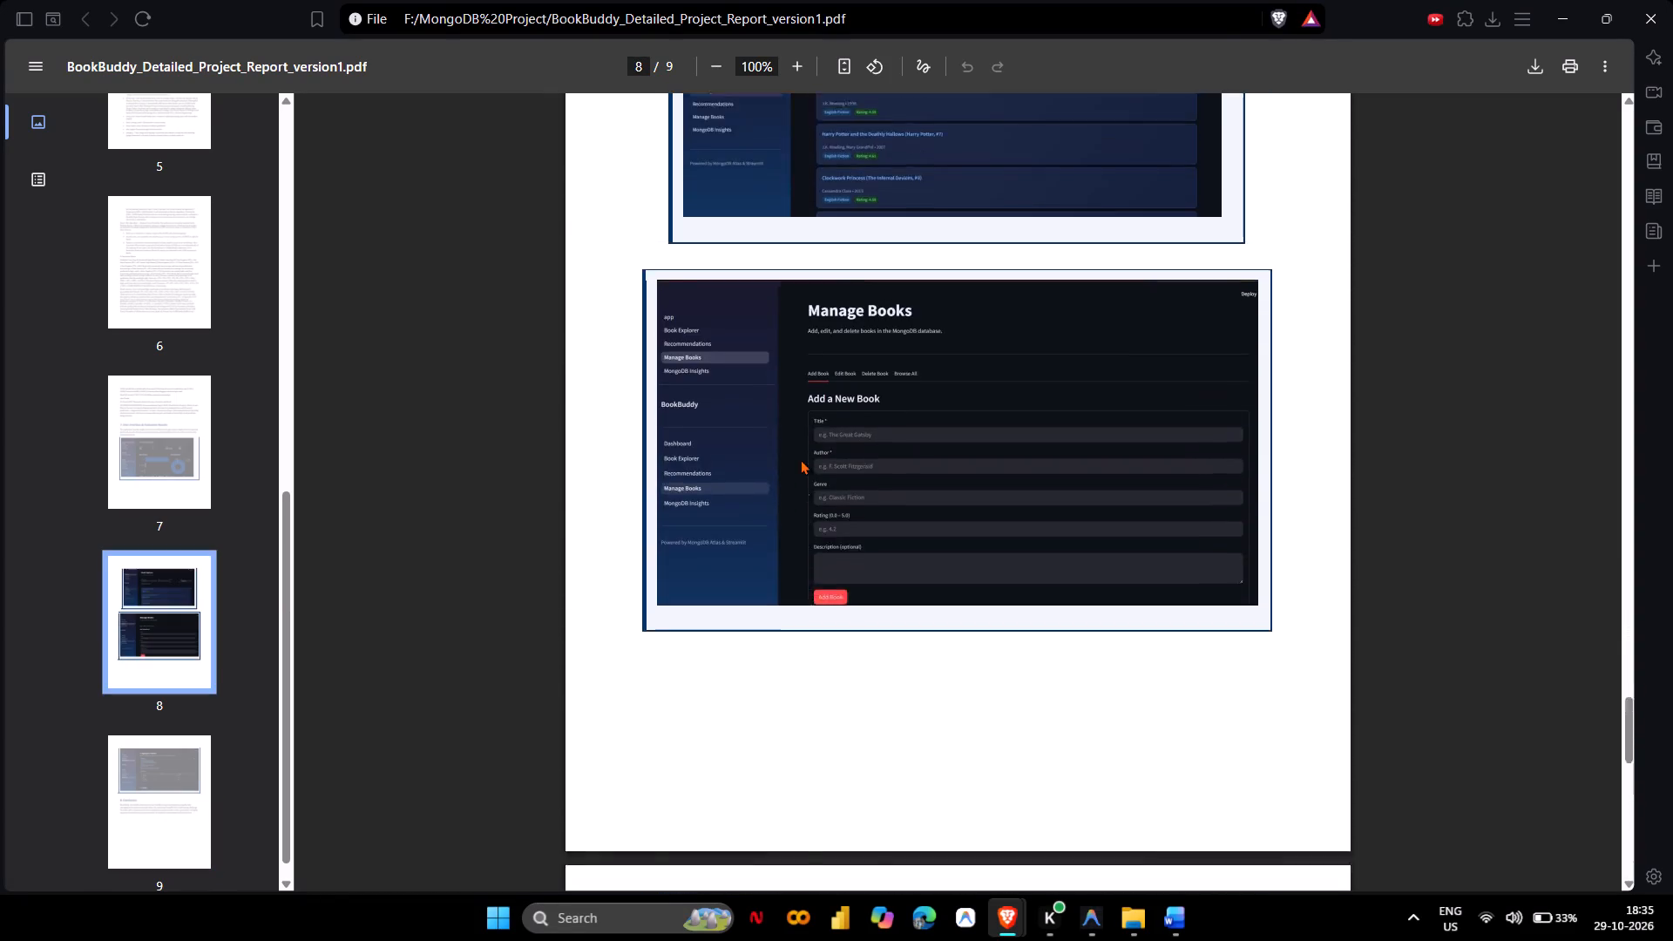
{"action": "scroll", "coordinate": [800, 459], "scroll_direction": "up", "scroll_amount": 7}
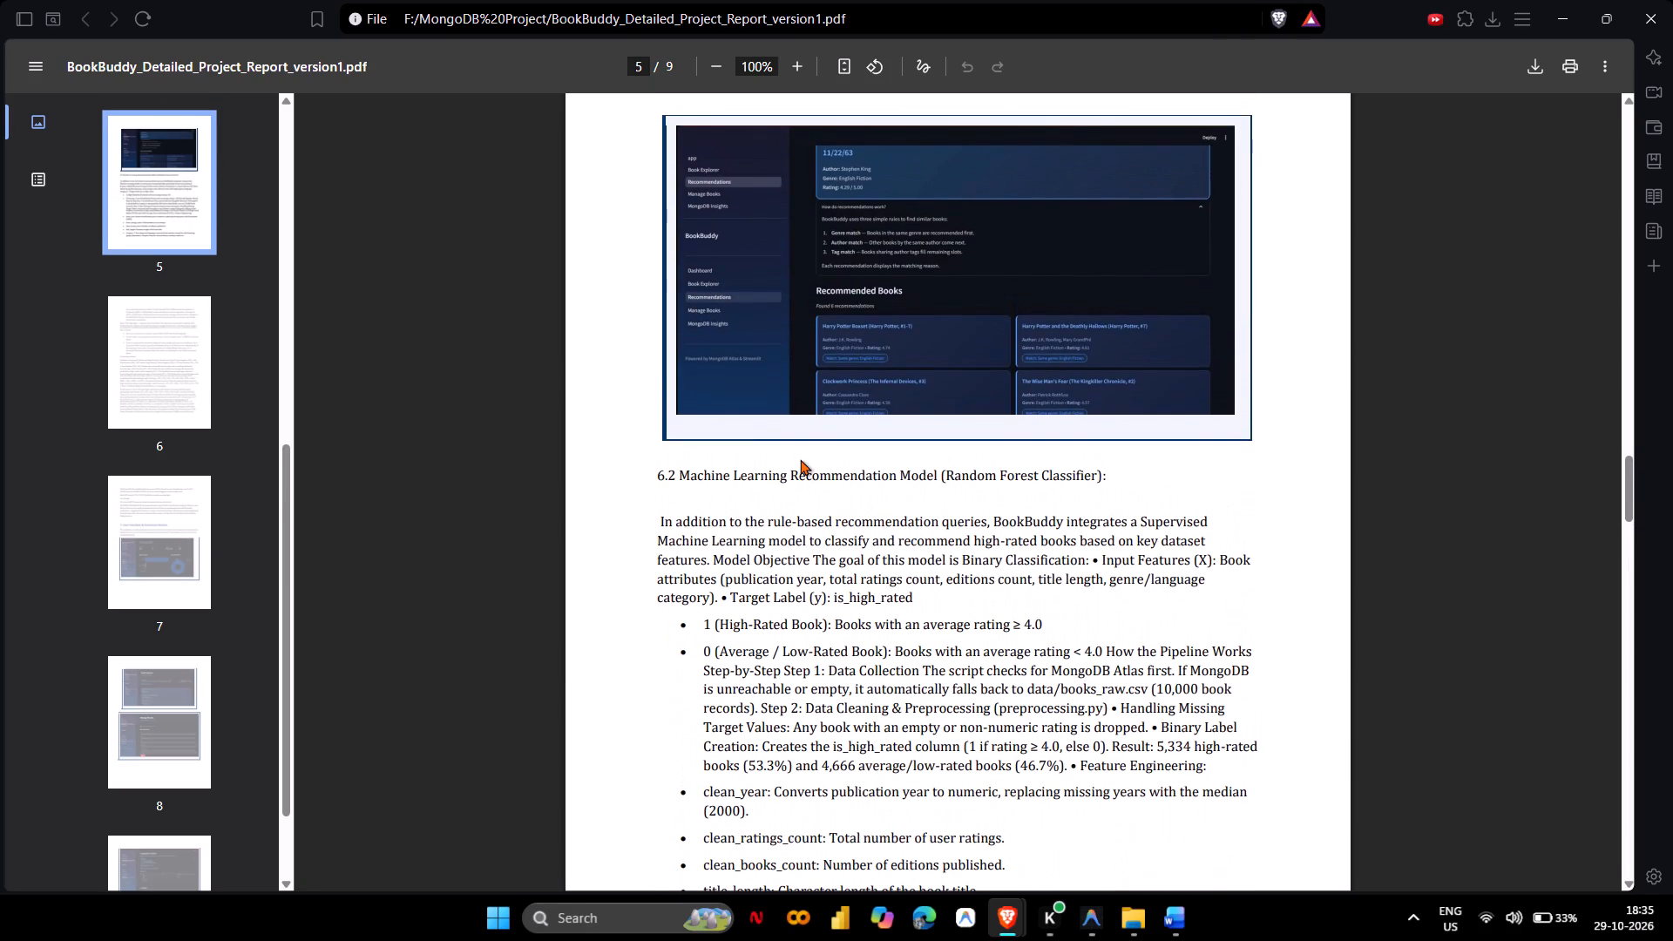
{"action": "scroll", "coordinate": [800, 459], "scroll_direction": "down", "scroll_amount": 3}
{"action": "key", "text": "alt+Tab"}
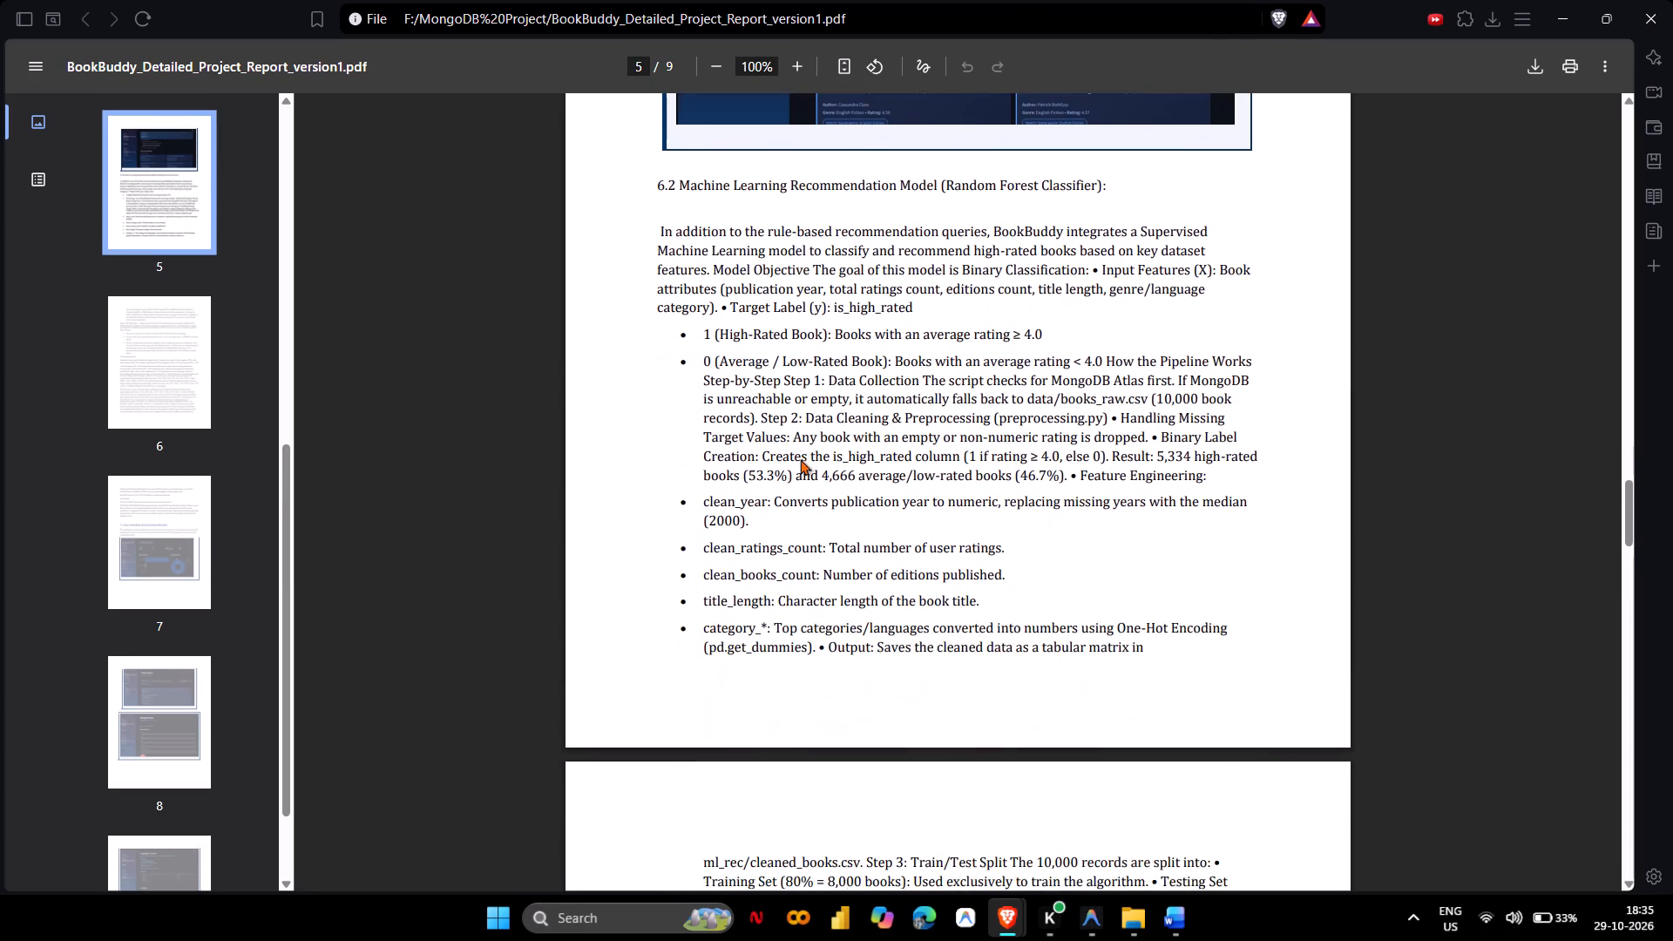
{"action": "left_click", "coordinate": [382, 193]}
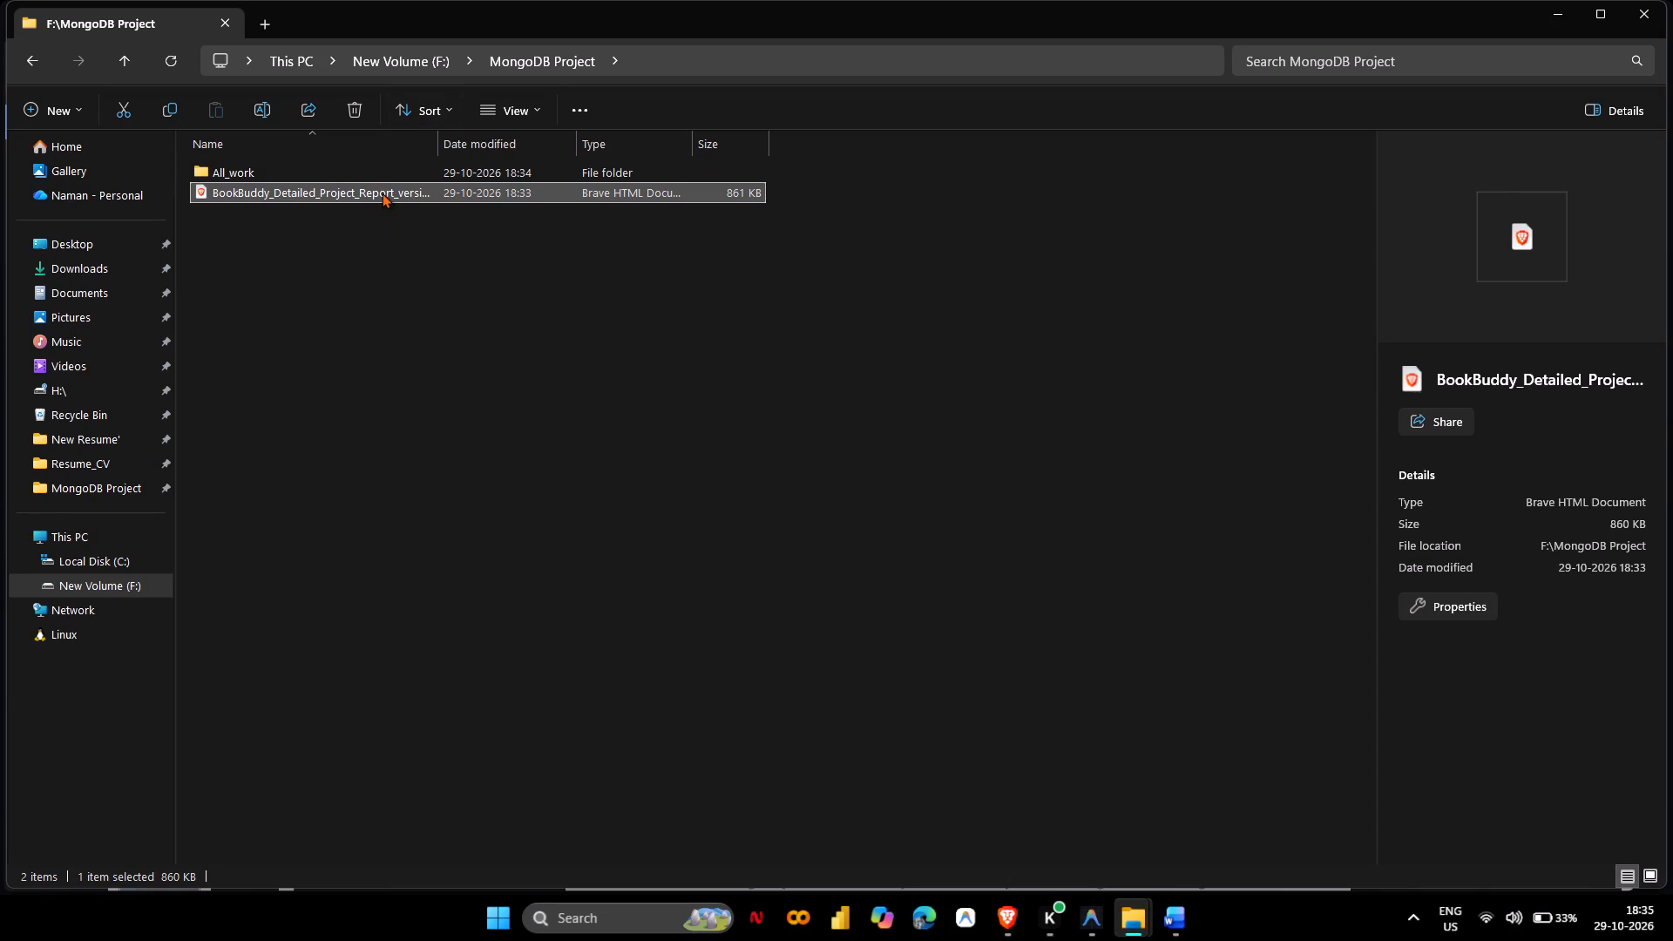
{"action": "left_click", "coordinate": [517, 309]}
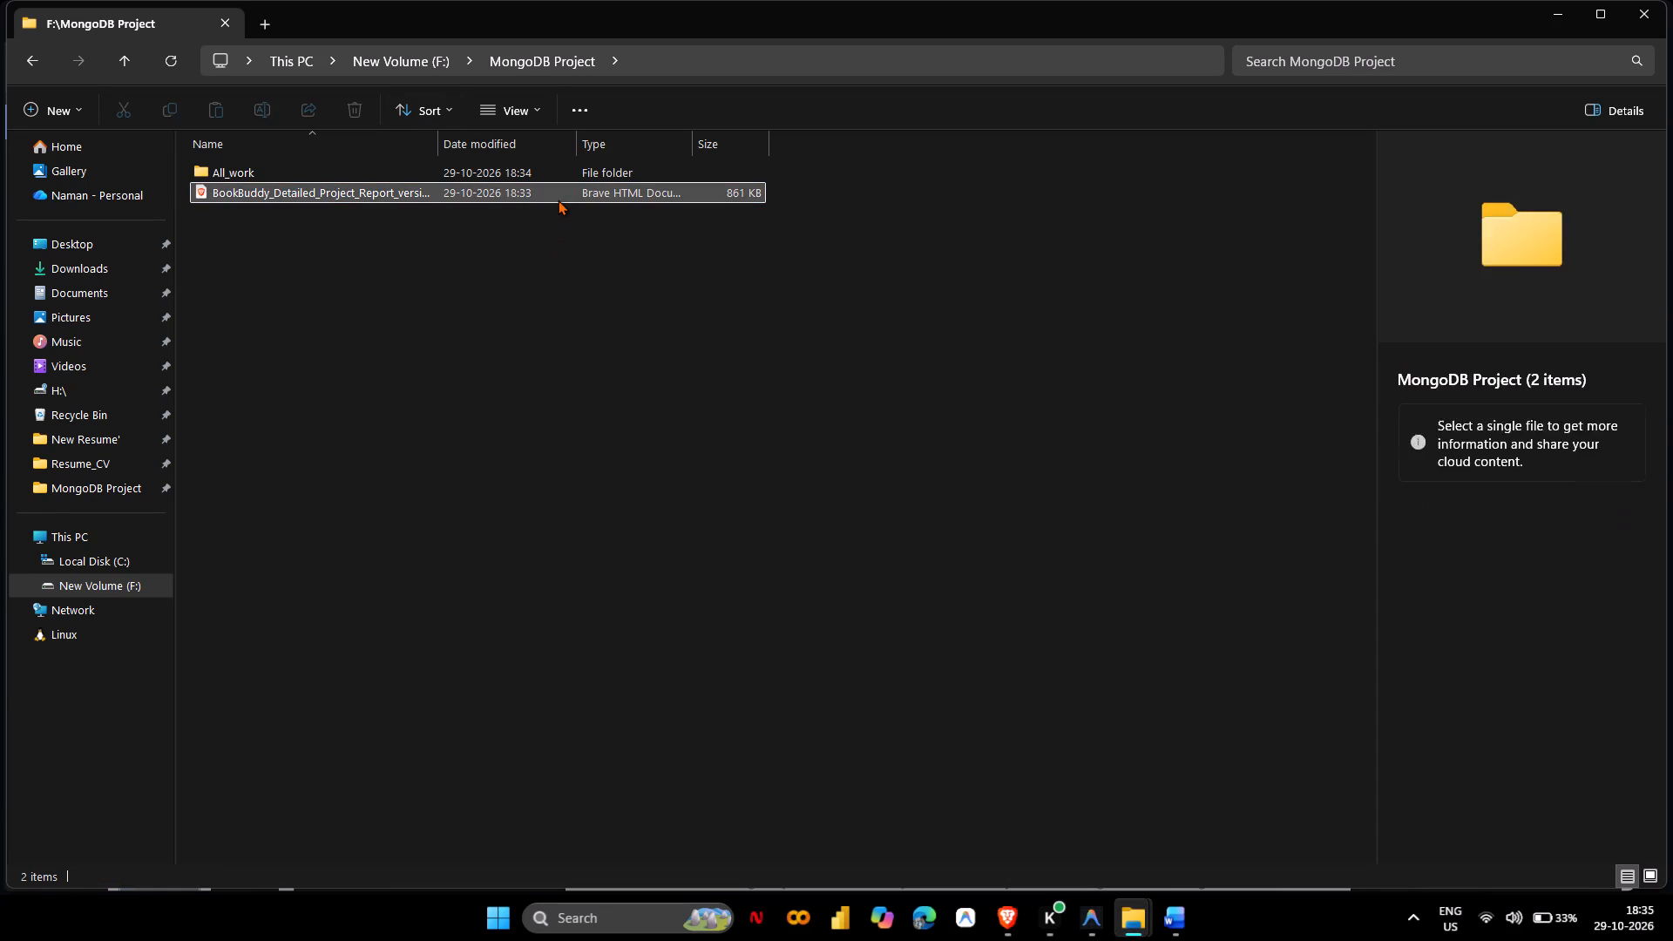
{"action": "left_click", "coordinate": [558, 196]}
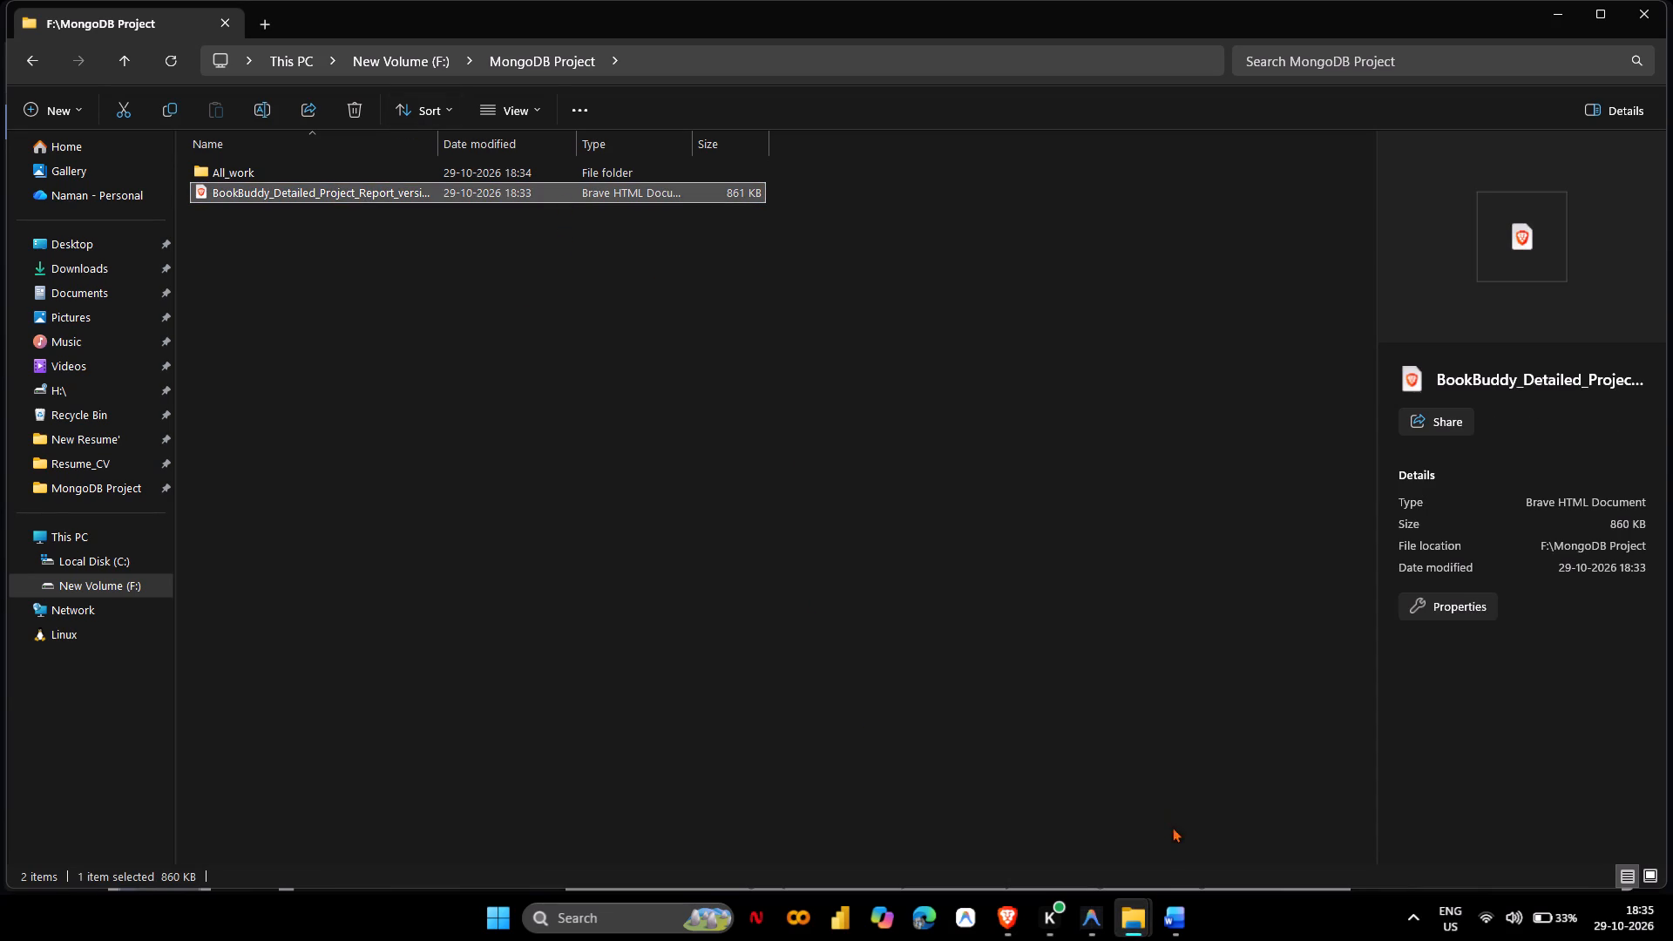
Switch to Word and open the recent document BookBuddy_Detailed_Project_Report_v2.docx.
{"action": "left_click", "coordinate": [1173, 914]}
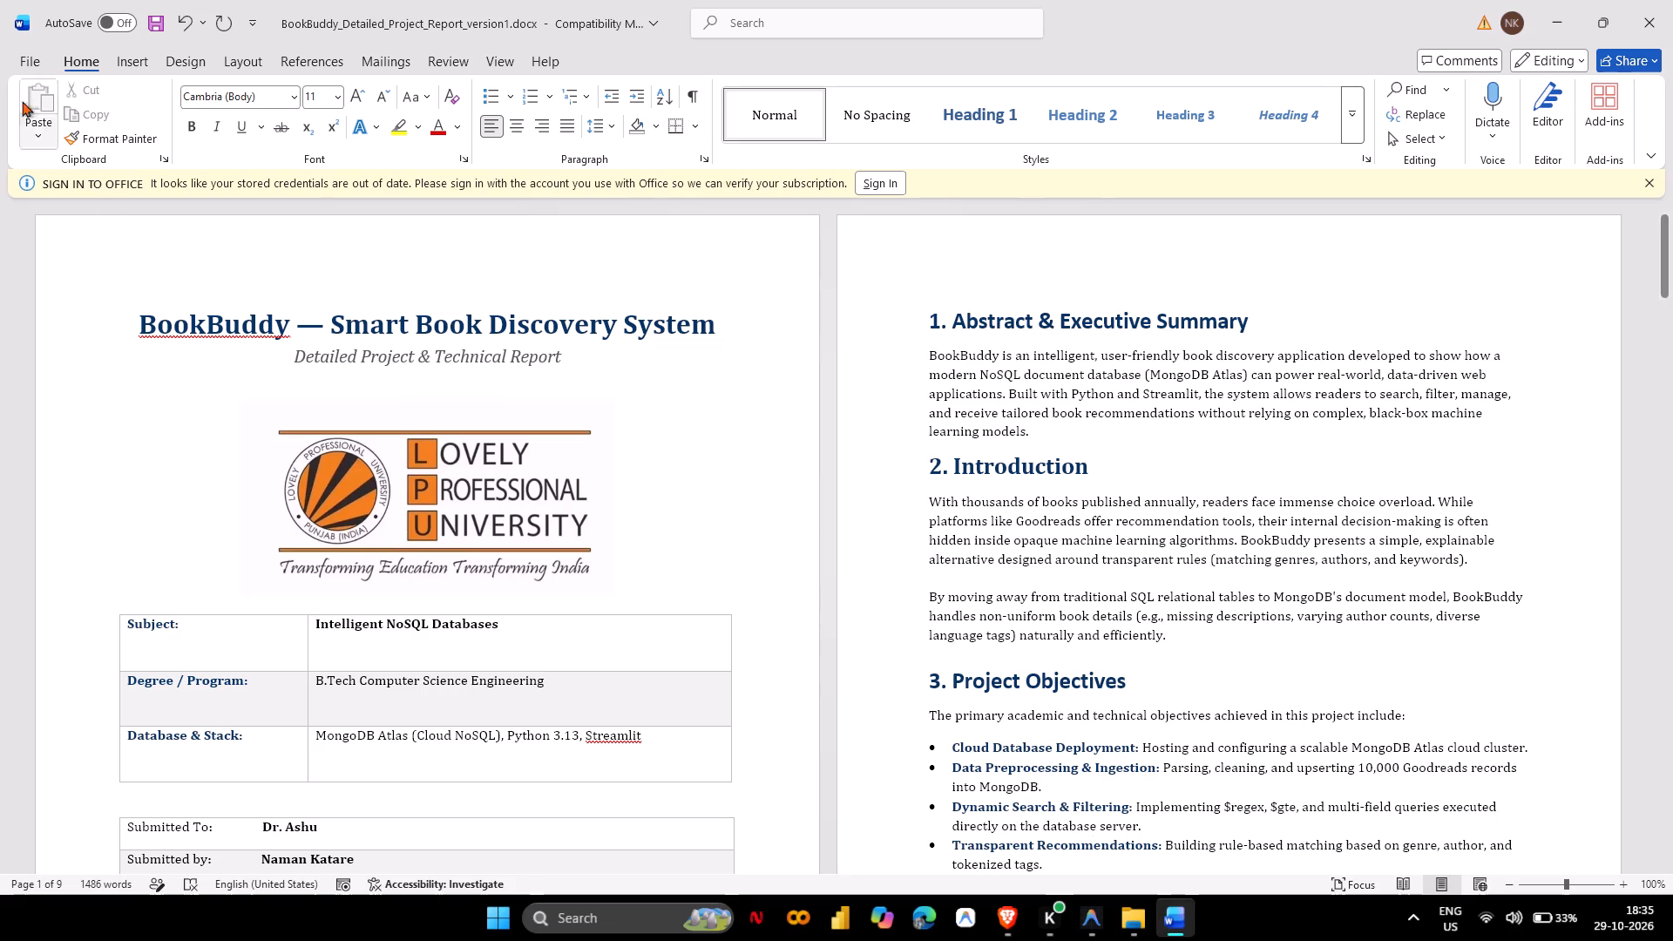
{"action": "left_click", "coordinate": [17, 55]}
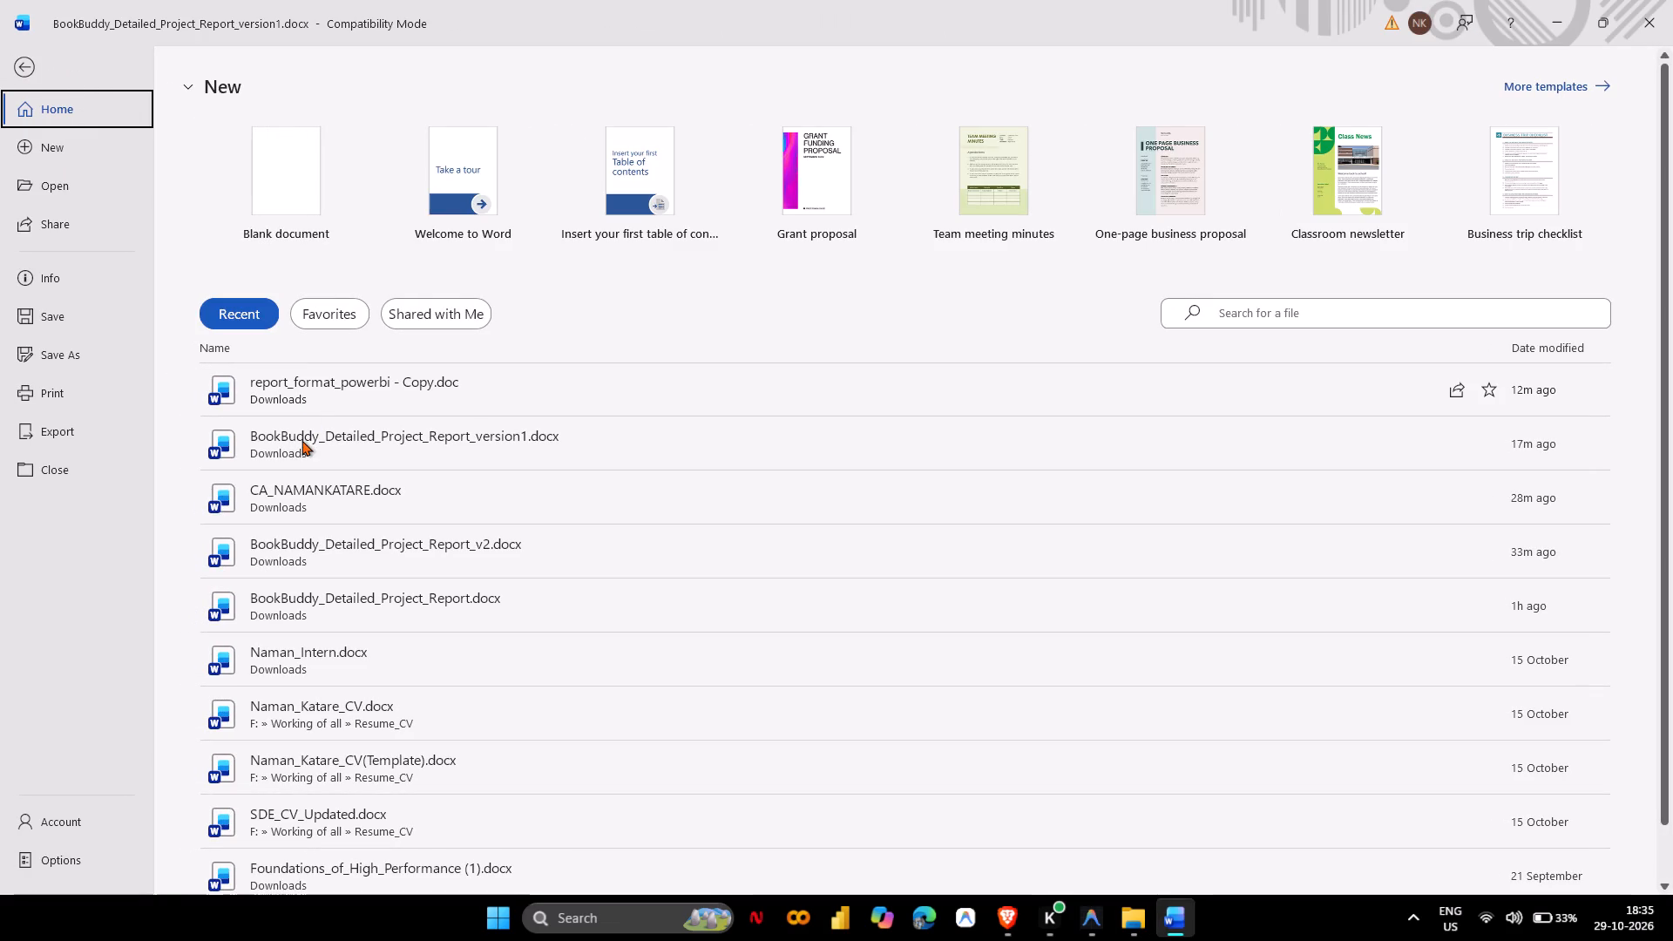
{"action": "left_click", "coordinate": [426, 562]}
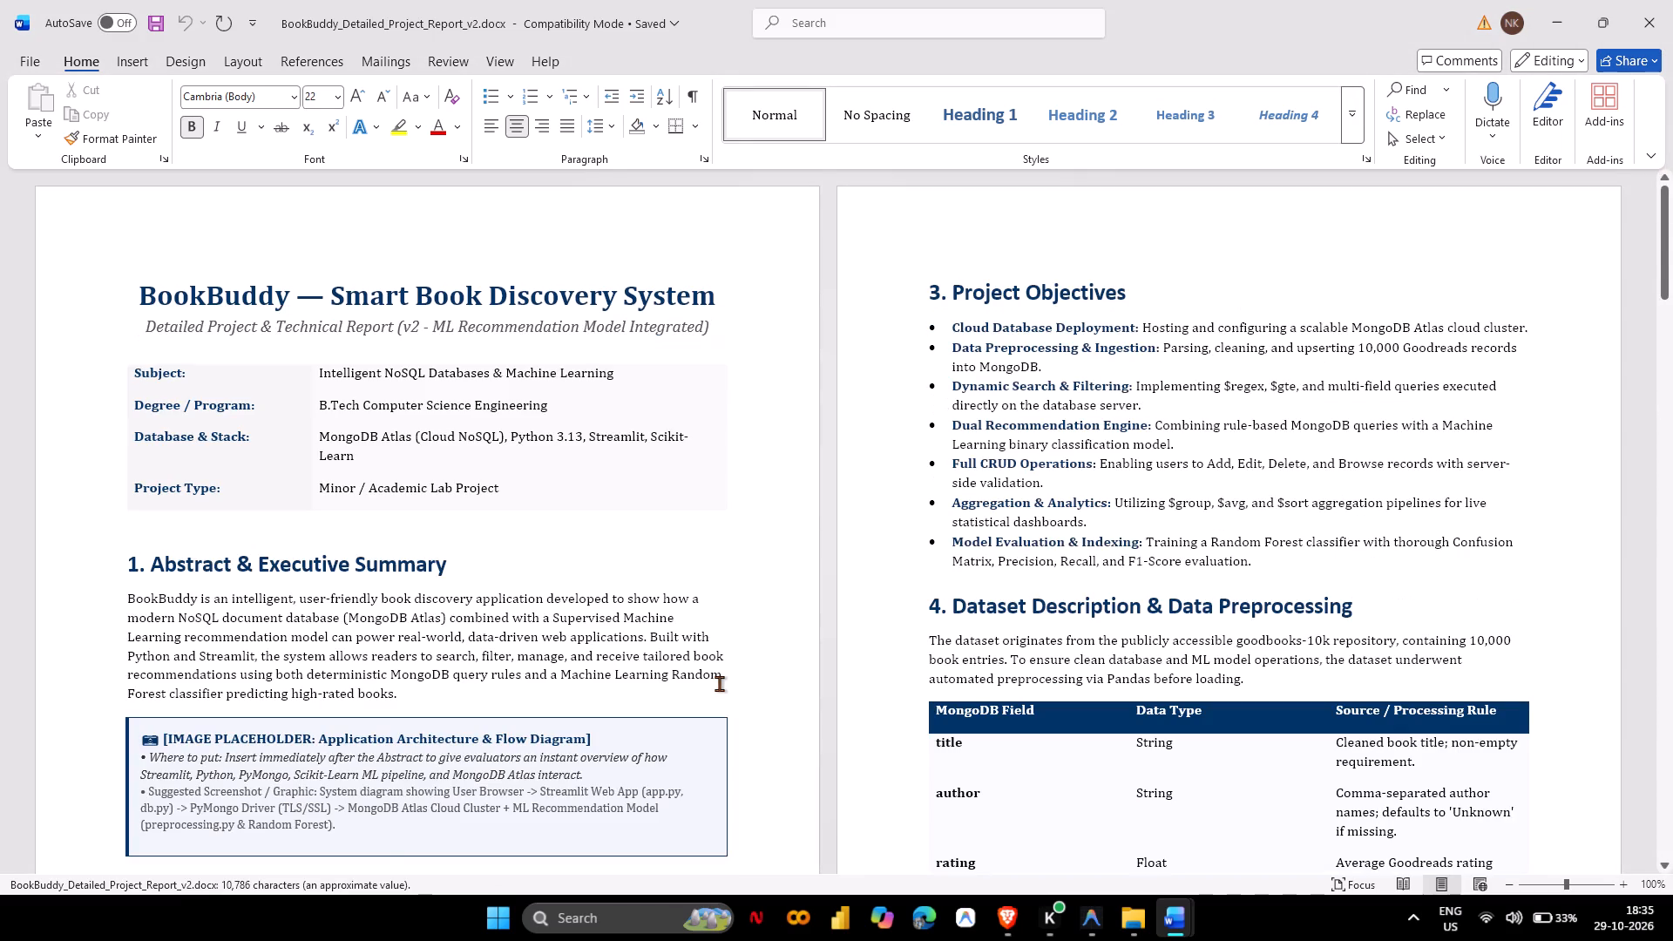
Review the pages of the v2 report through to the User Interface & Evaluation Results section.
{"action": "scroll", "coordinate": [719, 683], "scroll_direction": "down", "scroll_amount": 7}
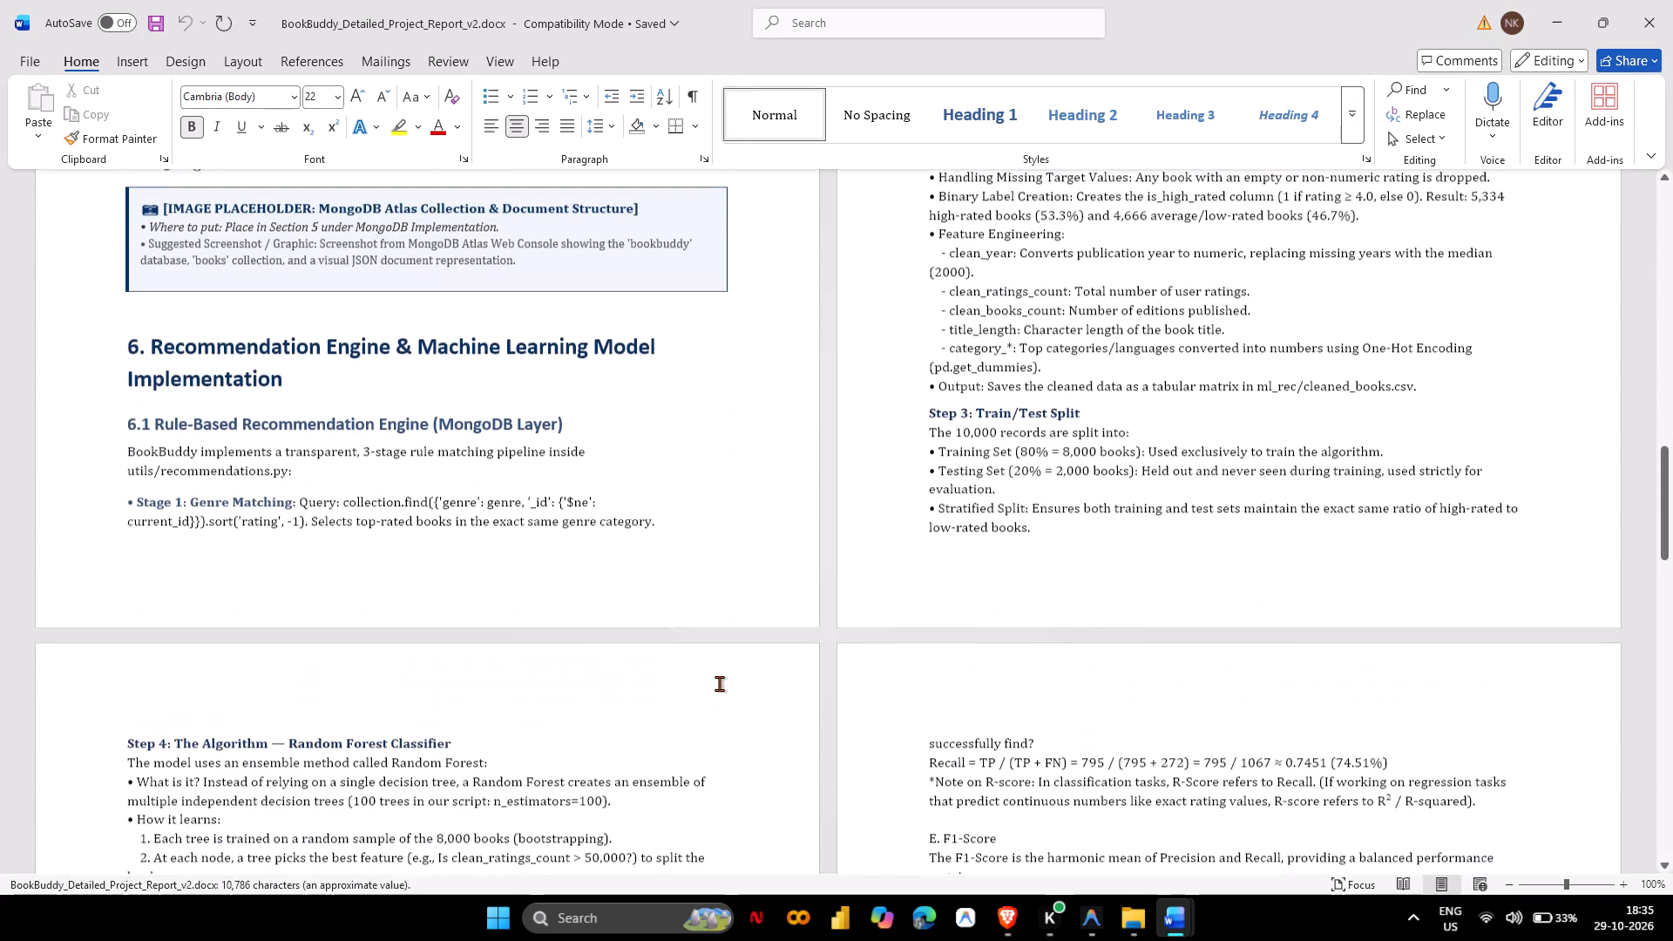
{"action": "scroll", "coordinate": [719, 683], "scroll_direction": "down", "scroll_amount": 4}
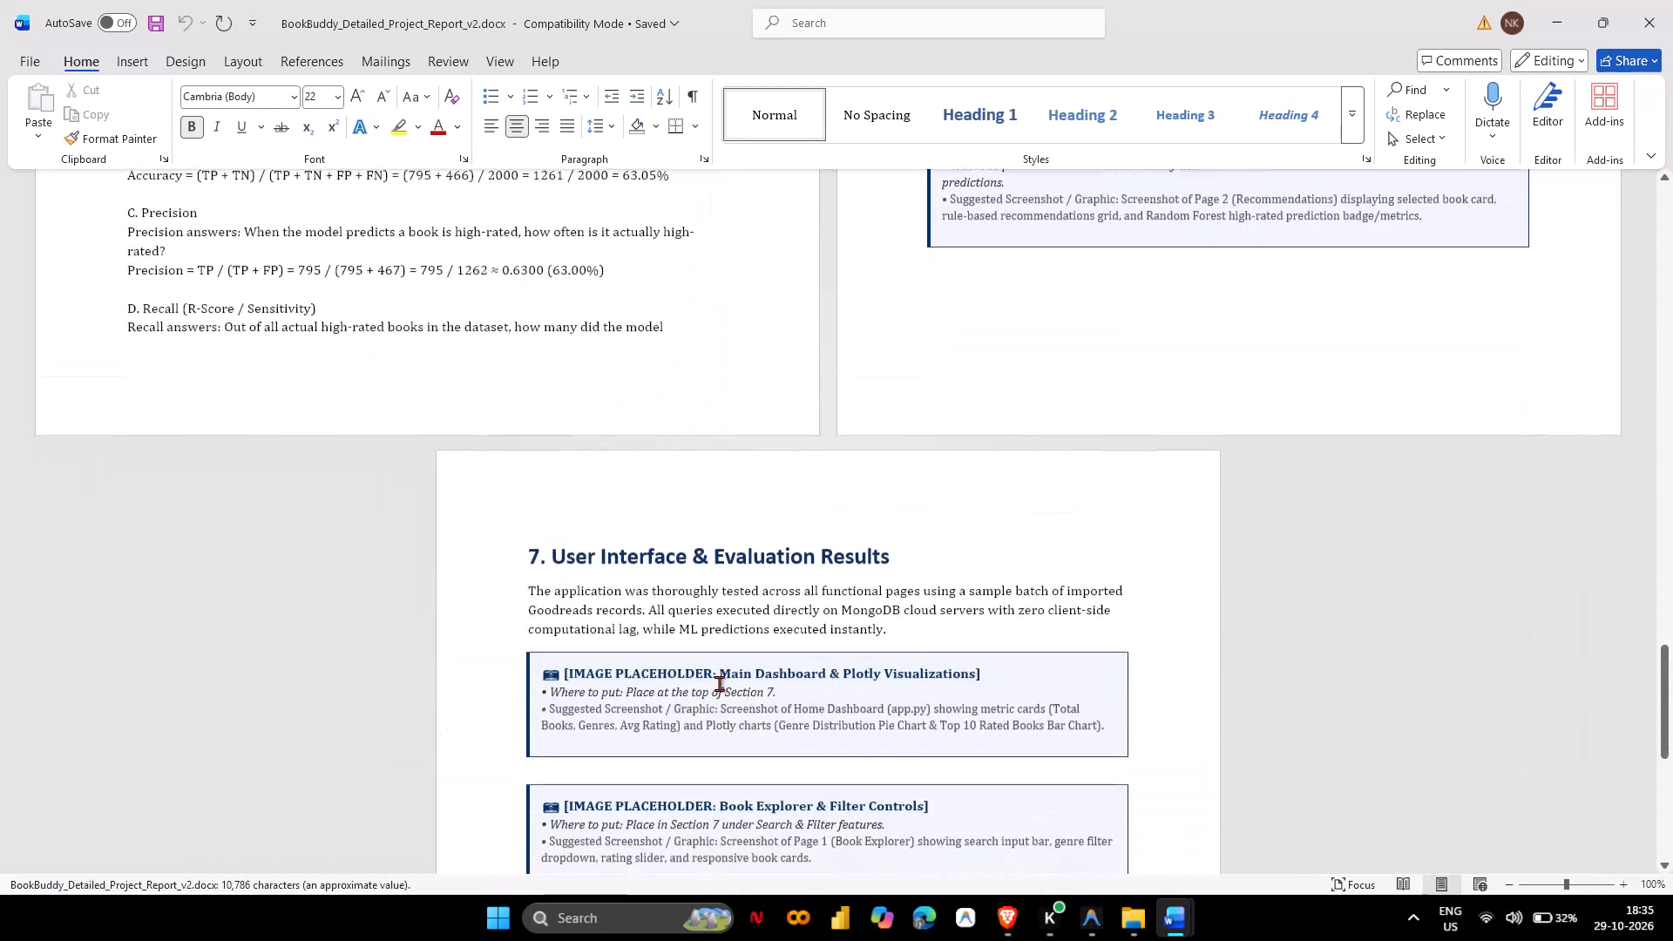
{"action": "scroll", "coordinate": [719, 683], "scroll_direction": "down", "scroll_amount": 7}
{"action": "scroll", "coordinate": [719, 683], "scroll_direction": "up", "scroll_amount": 5}
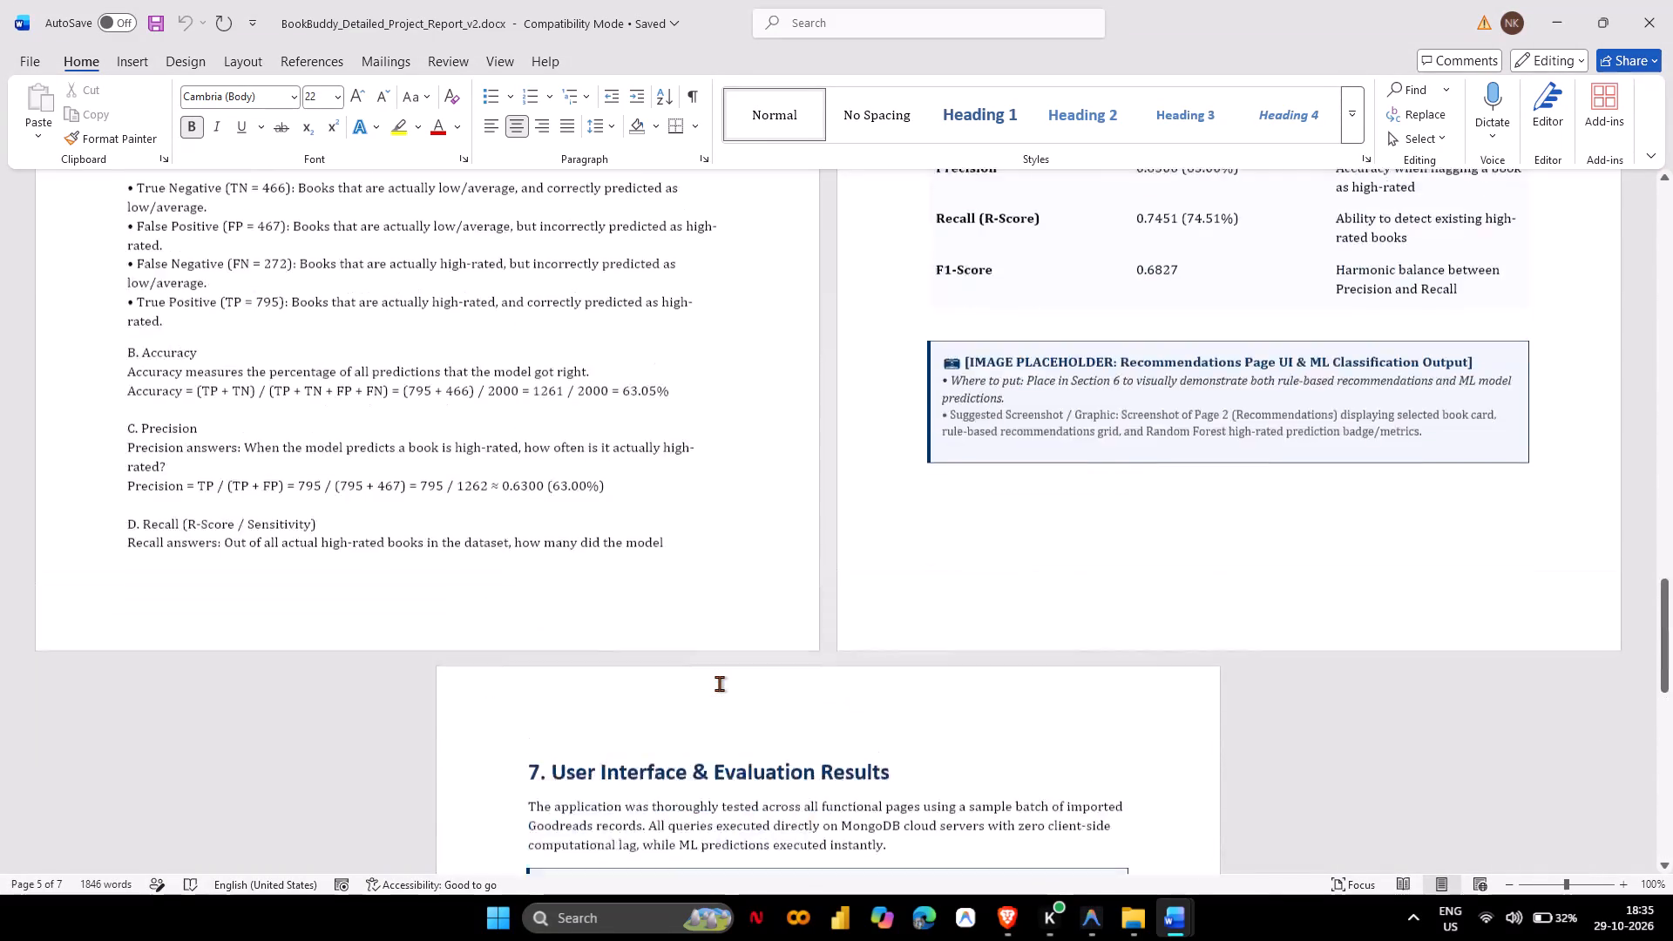
{"action": "scroll", "coordinate": [719, 683], "scroll_direction": "up", "scroll_amount": 14}
Copy the submission details table from BookBuddy_Detailed_Project_Report_version1.docx and paste it into the v2 report below the project details table.
{"action": "key", "text": "alt+Tab"}
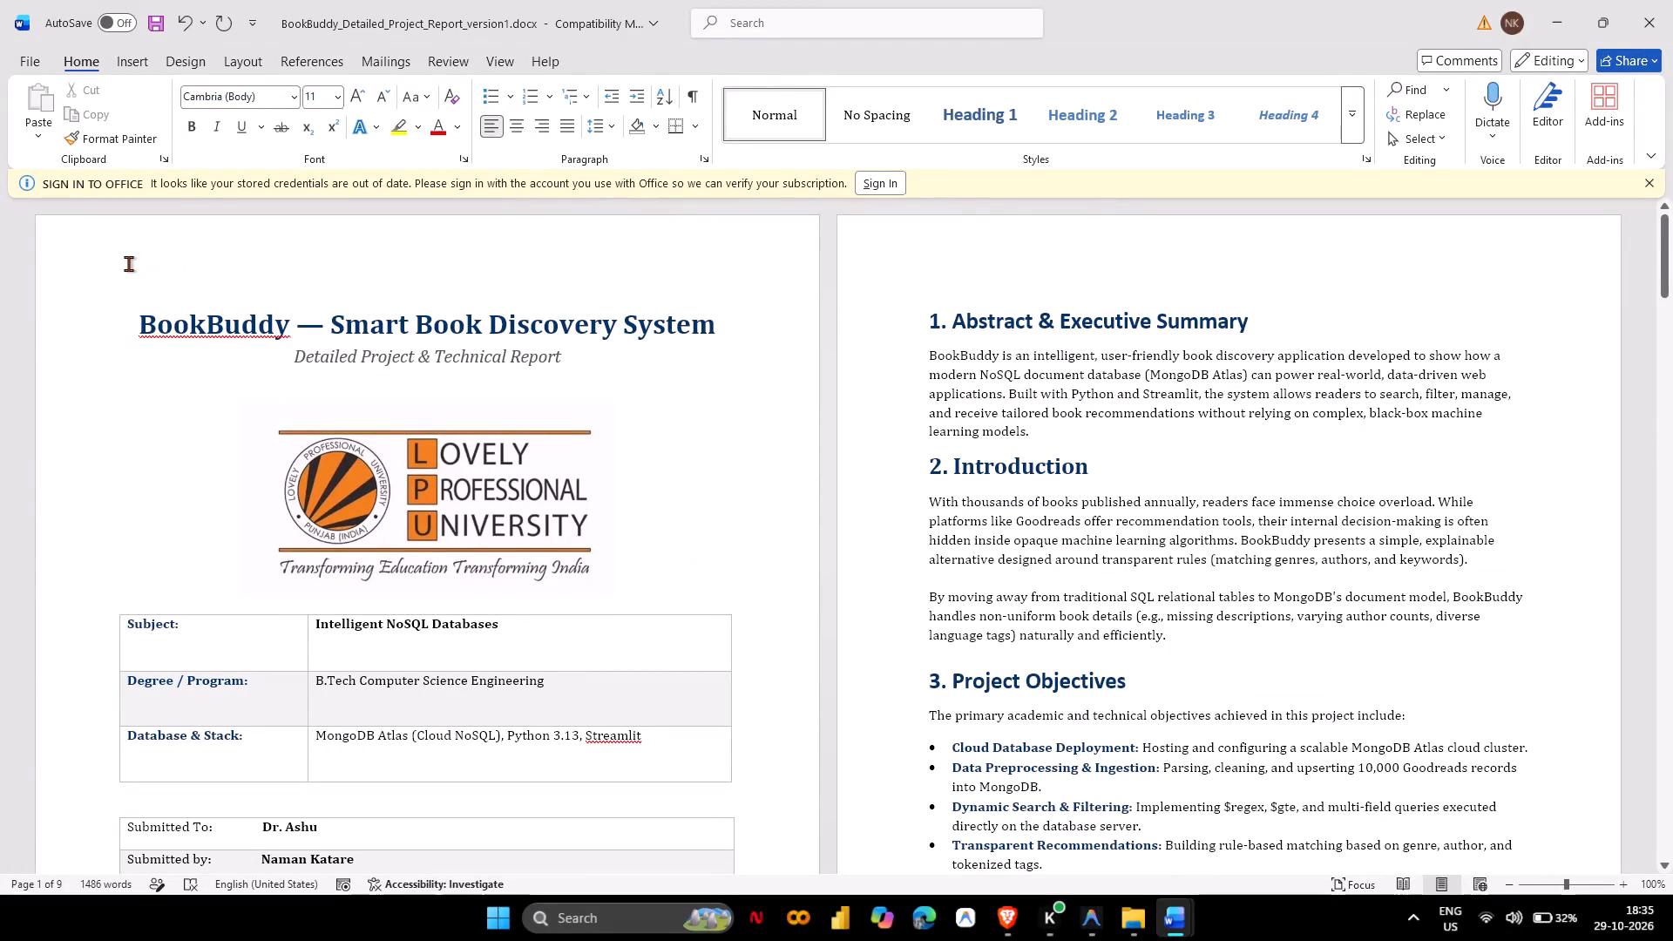
{"action": "scroll", "coordinate": [128, 263], "scroll_direction": "down", "scroll_amount": 2}
{"action": "left_click", "coordinate": [494, 826]}
{"action": "left_click_drag", "start_coordinate": [494, 826], "coordinate": [433, 807]}
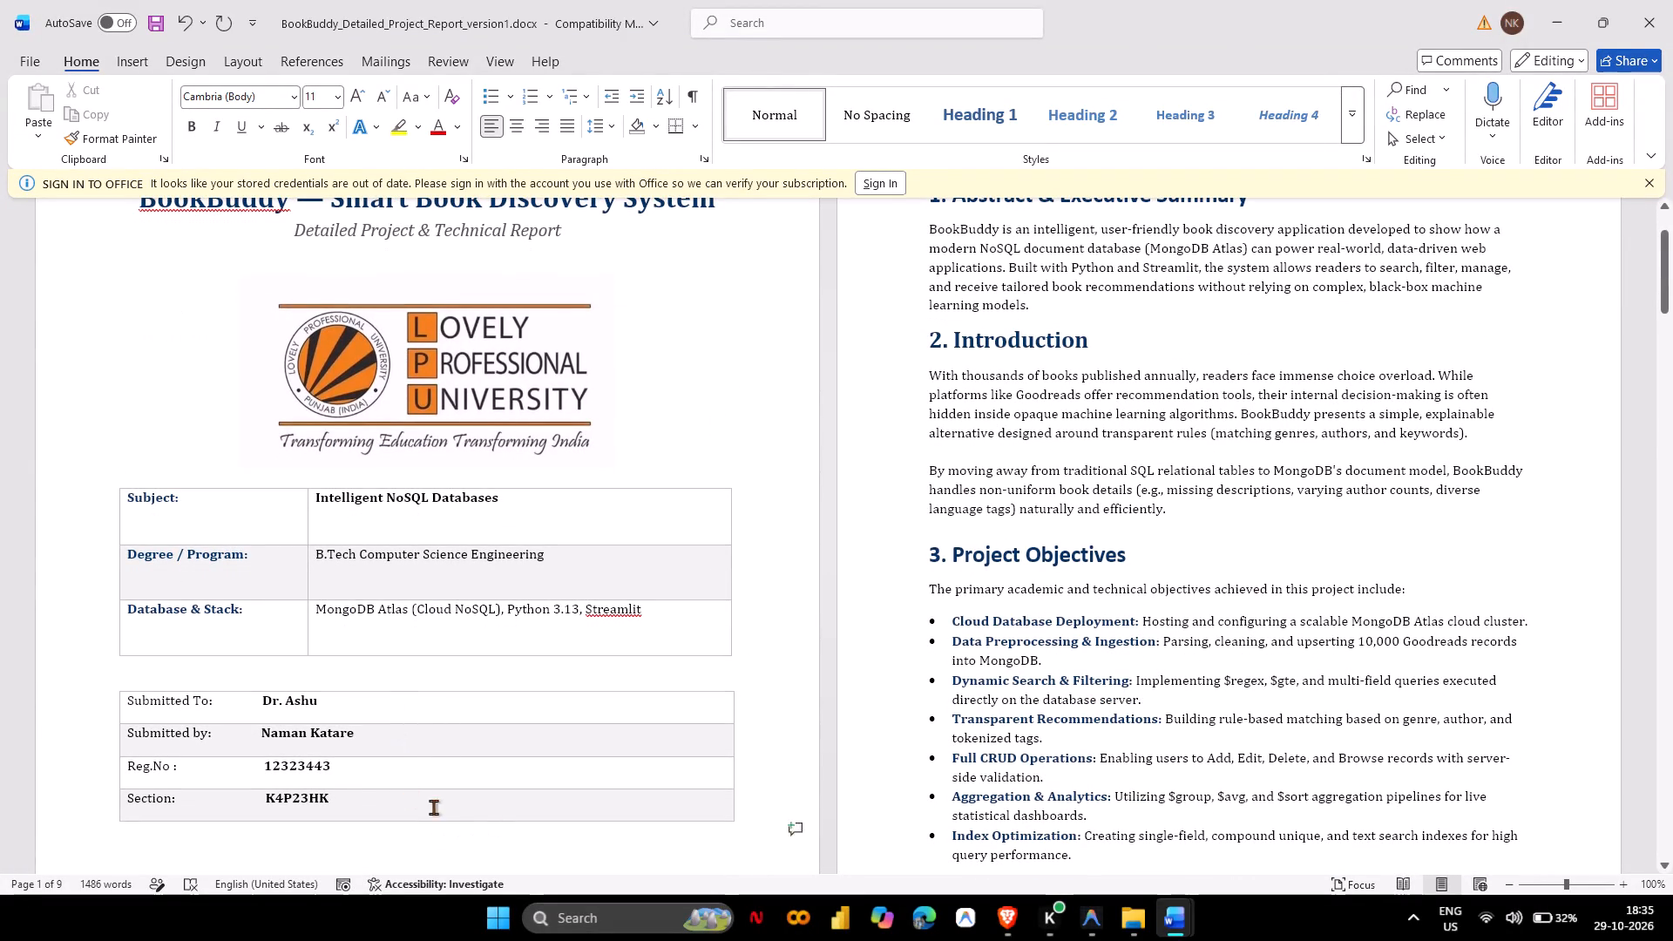
{"action": "left_click_drag", "start_coordinate": [433, 807], "coordinate": [80, 688]}
{"action": "key", "text": "ctrl+c"}
{"action": "key", "text": "alt+Tab"}
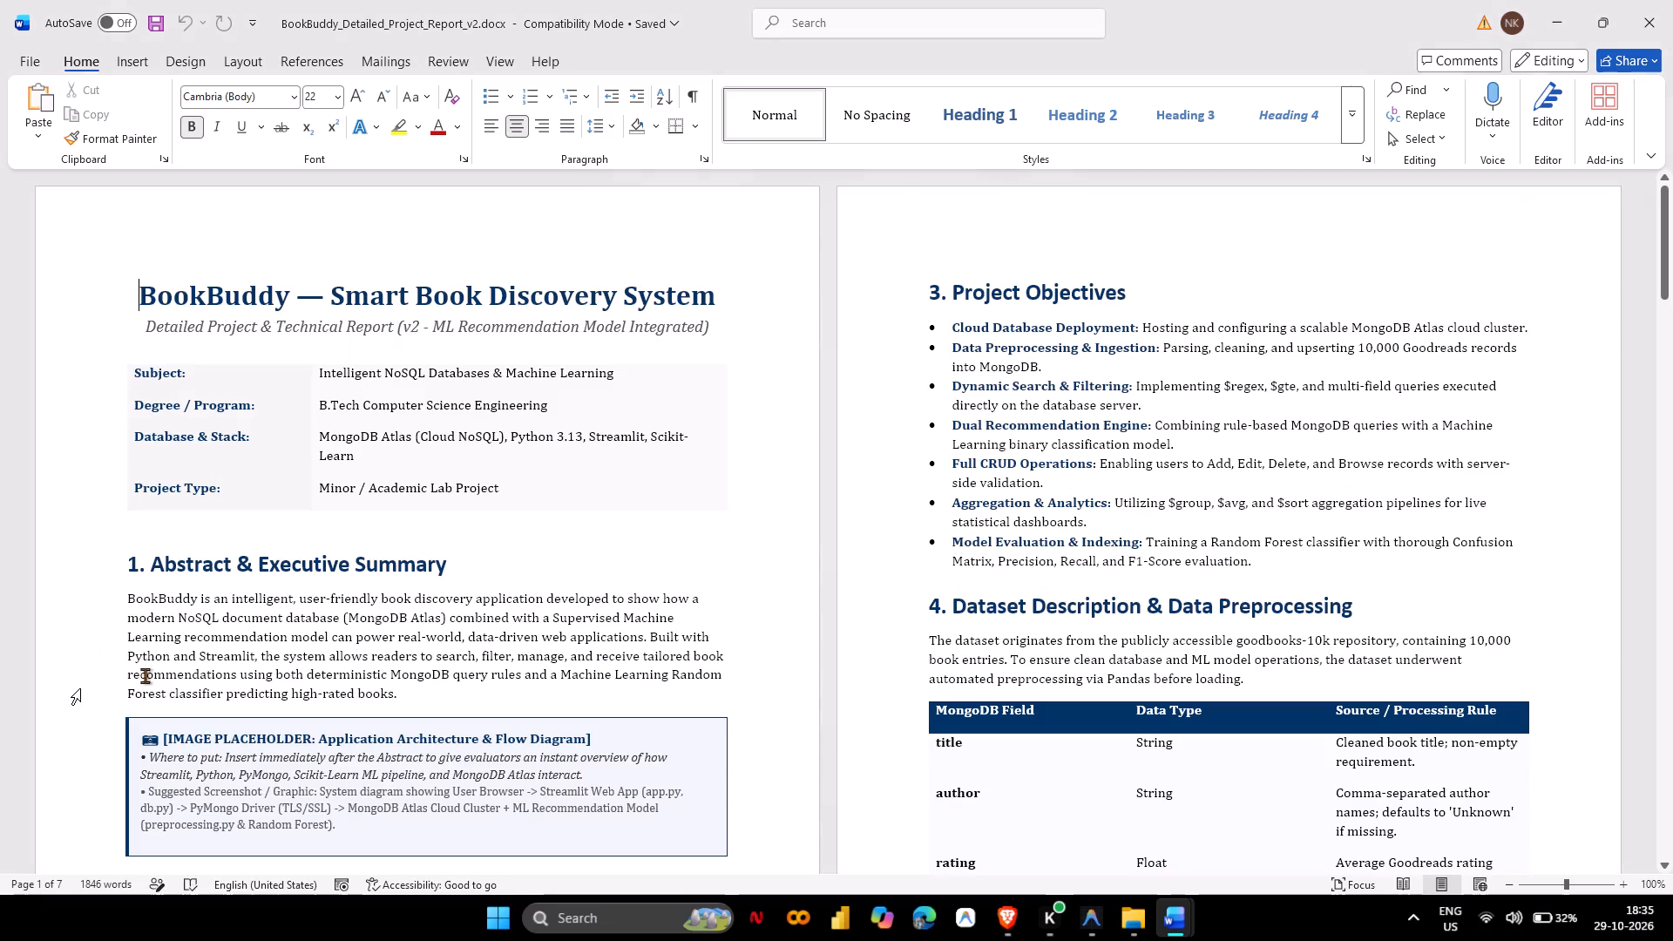
{"action": "left_click", "coordinate": [343, 527]}
{"action": "key", "text": "ctrl+v"}
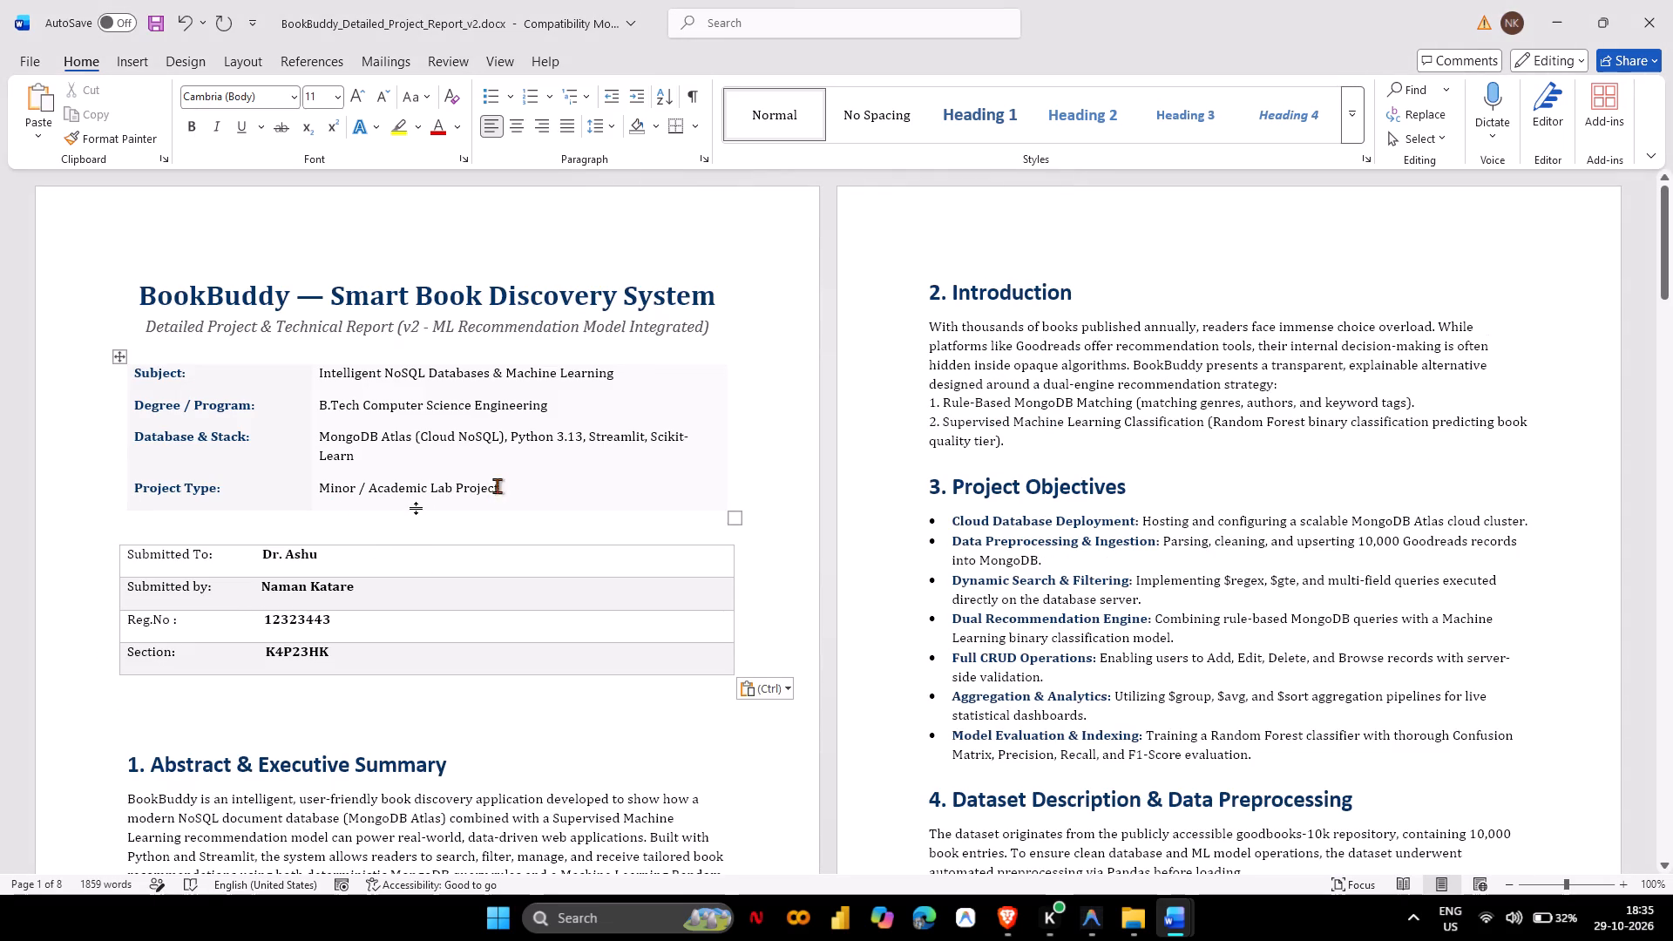
Delete the Project Type cells from the v2 report's project details table.
{"action": "left_click_drag", "start_coordinate": [514, 484], "coordinate": [157, 498]}
{"action": "key", "text": "BackSpace"}
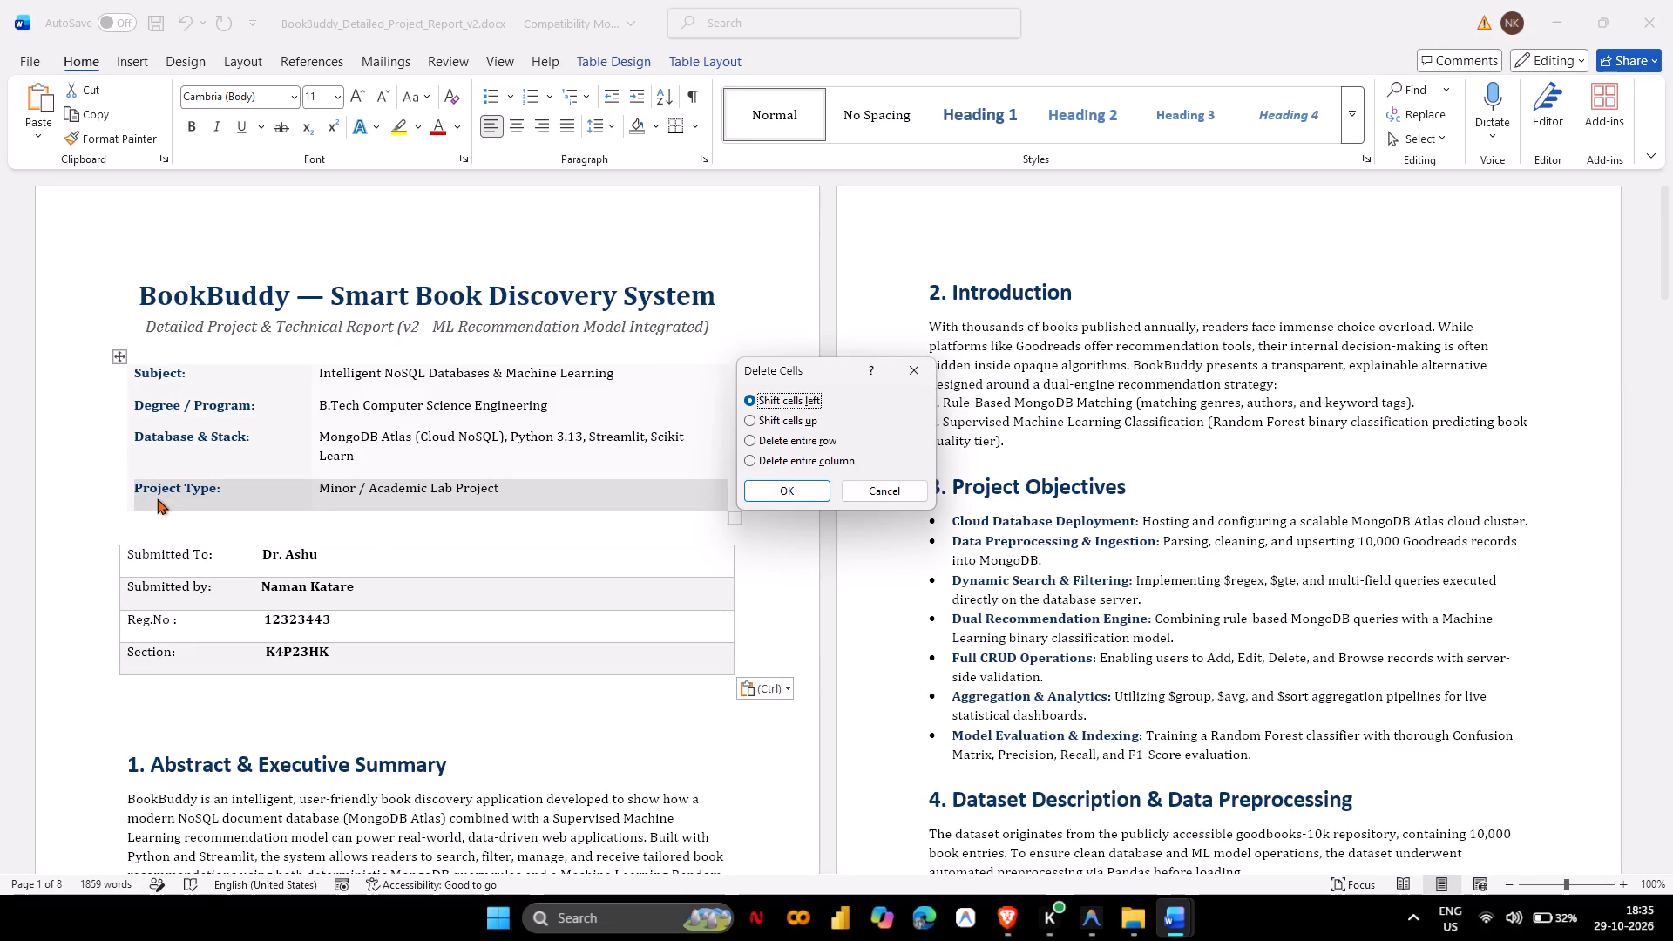
Delete the entire Project Type row from the cover page's details table.
{"action": "left_click", "coordinate": [747, 441]}
{"action": "left_click", "coordinate": [768, 486]}
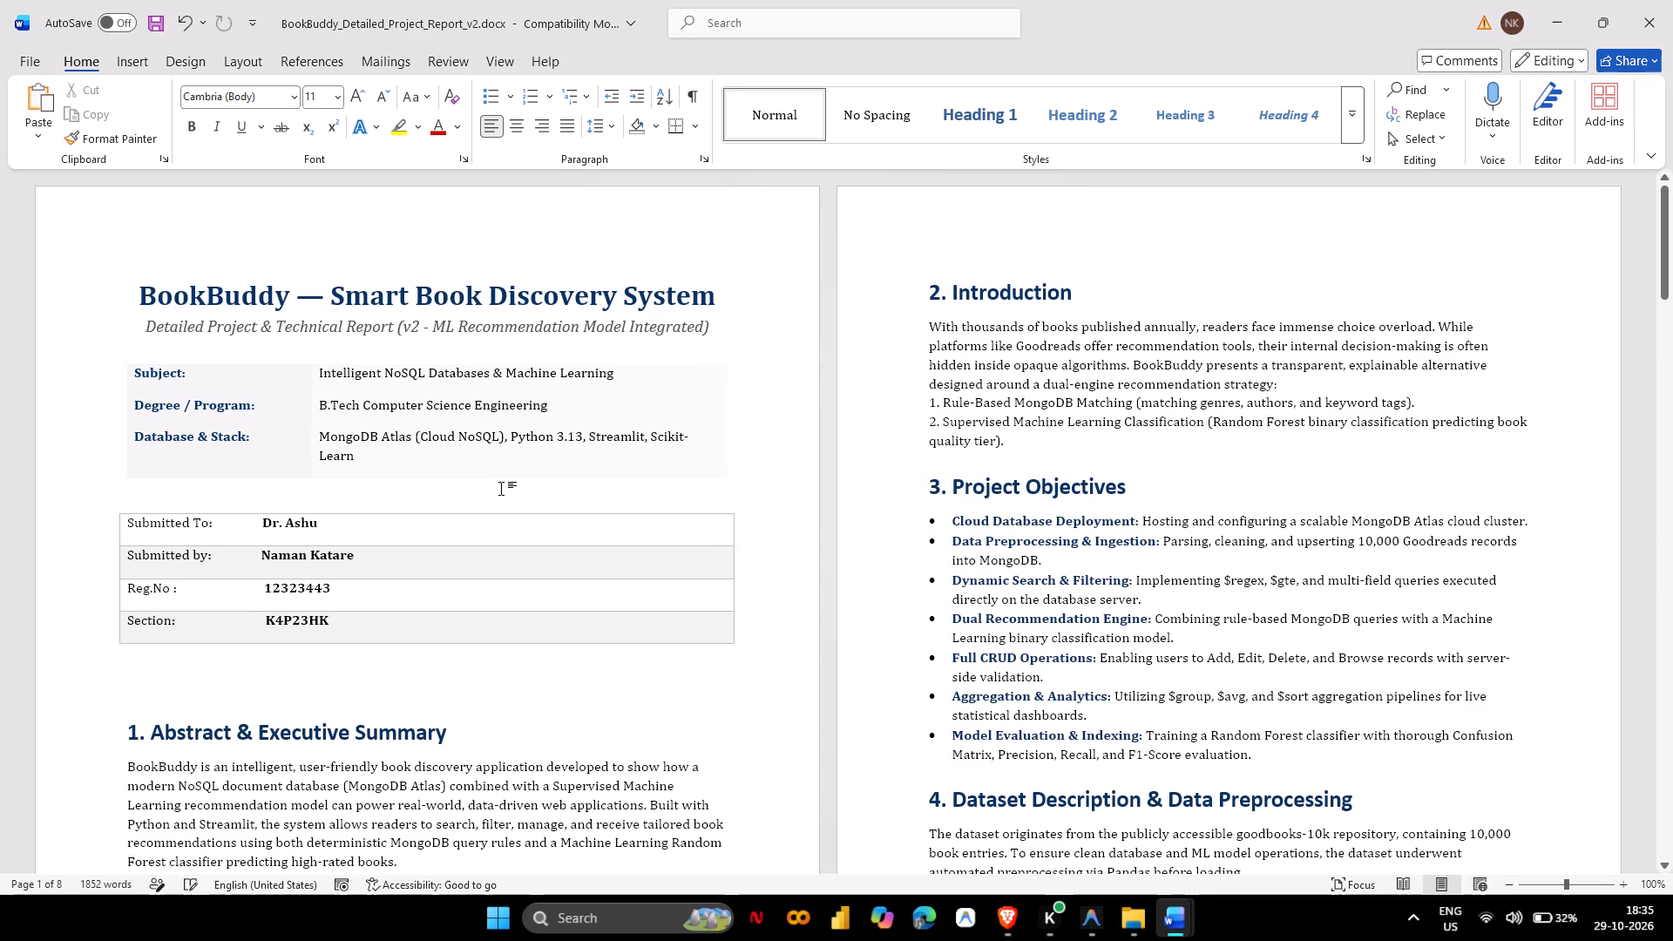
Insert a blank line below the subtitle on the v2 report's cover page.
{"action": "left_click", "coordinate": [745, 327]}
{"action": "key", "text": "Return"}
Remove "v2 - " from the cover subtitle so it reads "Detailed Project & Technical Report (ML Recommendation Model Integrated)".
{"action": "left_click", "coordinate": [407, 323]}
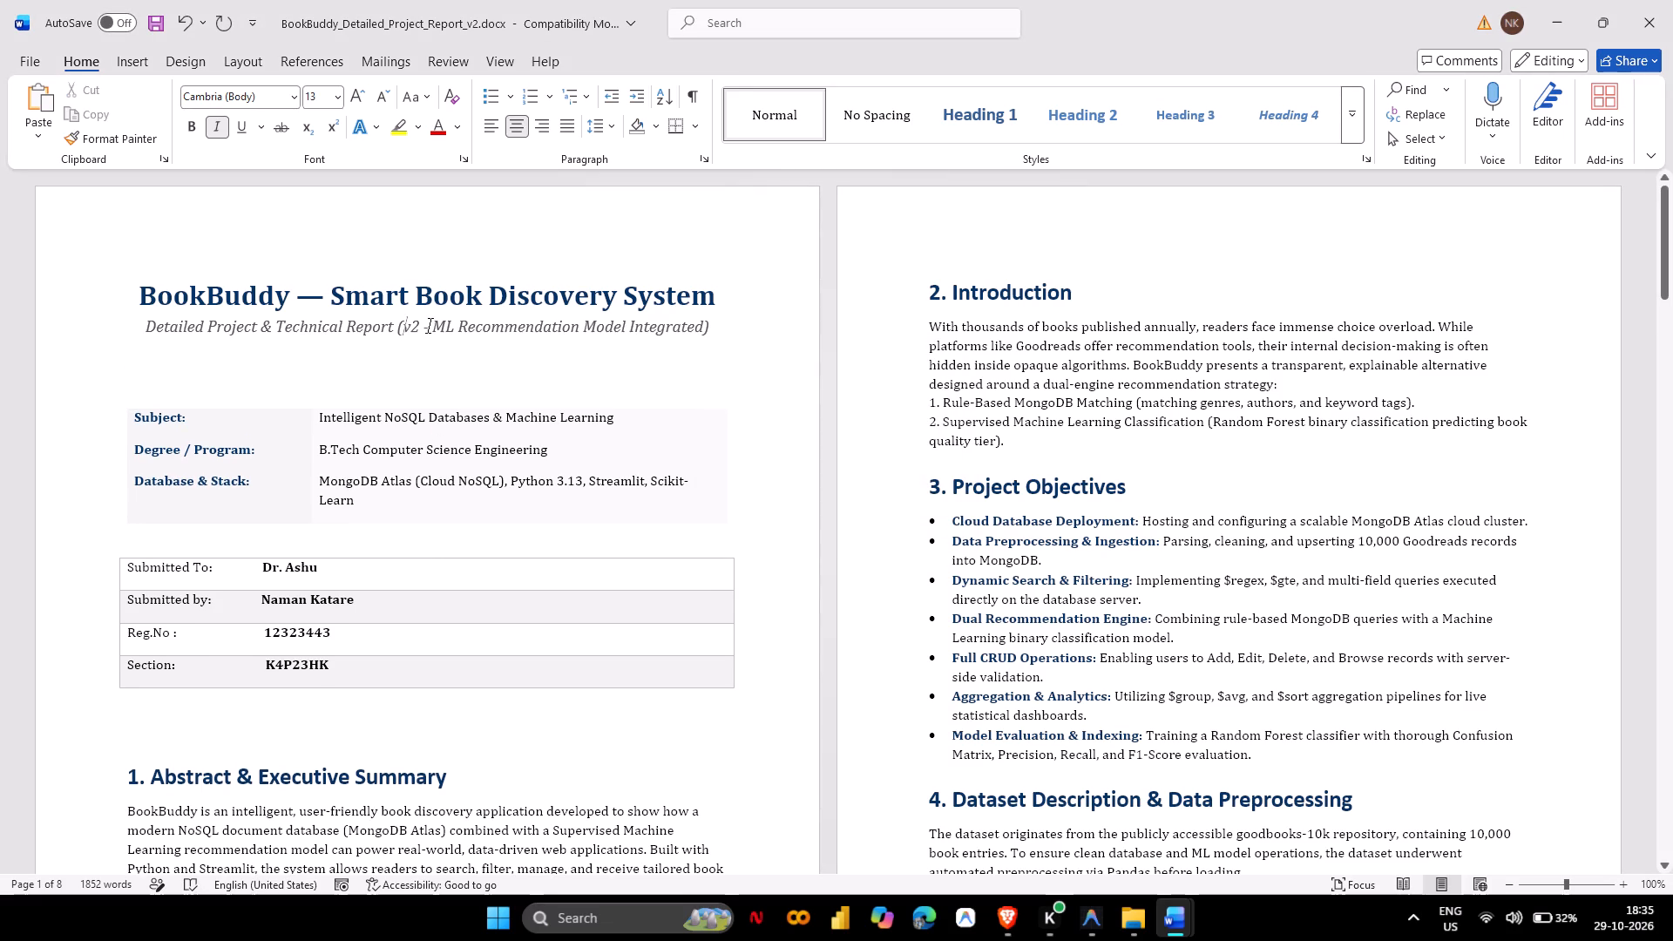
{"action": "left_click", "coordinate": [417, 330]}
{"action": "key", "text": "Right"}
{"action": "key", "text": "BackSpace"}
{"action": "key", "text": "BackSpace"}
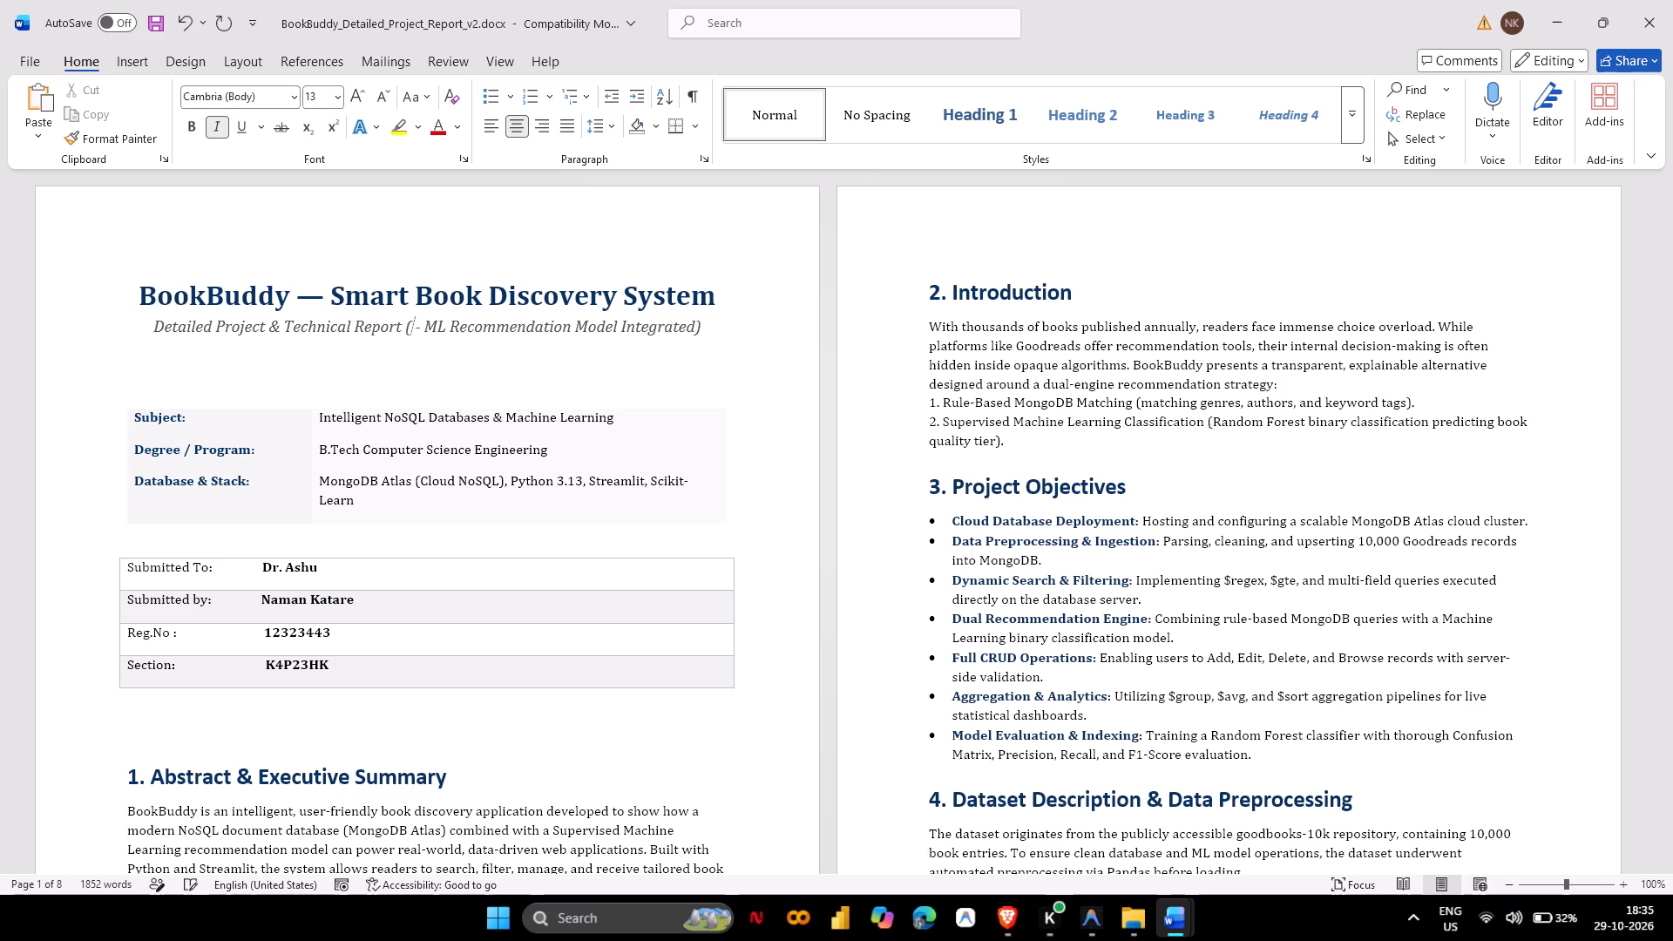
{"action": "key", "text": "Right"}
{"action": "key", "text": "BackSpace"}
{"action": "key", "text": "Right"}
{"action": "key", "text": "BackSpace"}
{"action": "key", "text": "Right"}
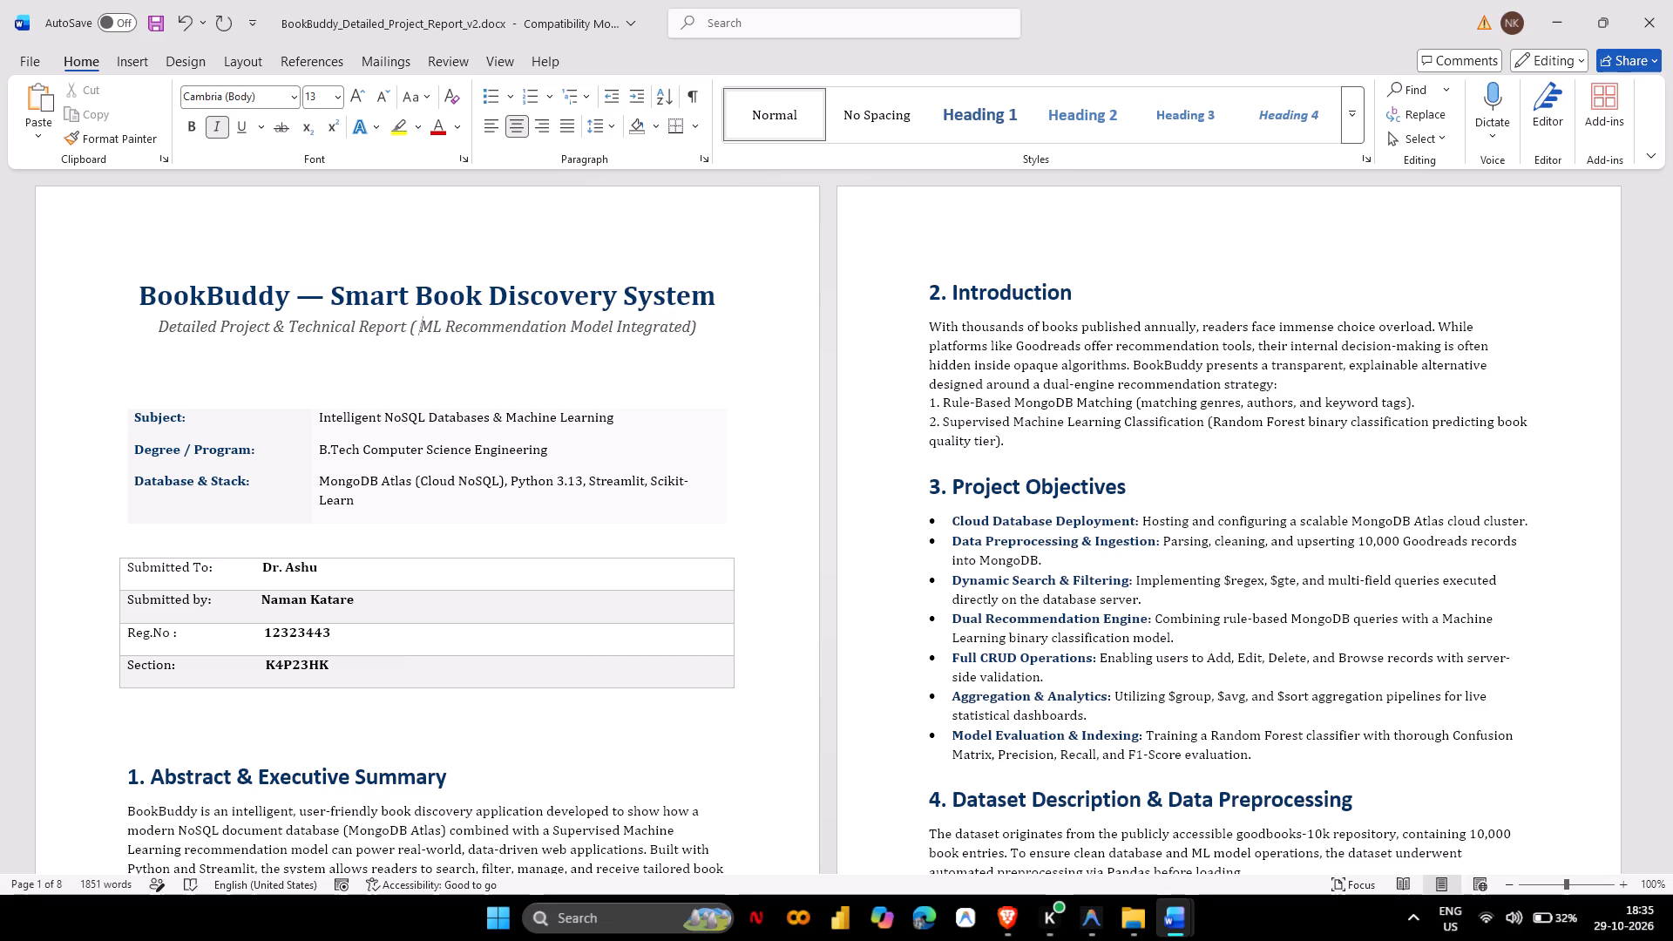
{"action": "key", "text": "BackSpace"}
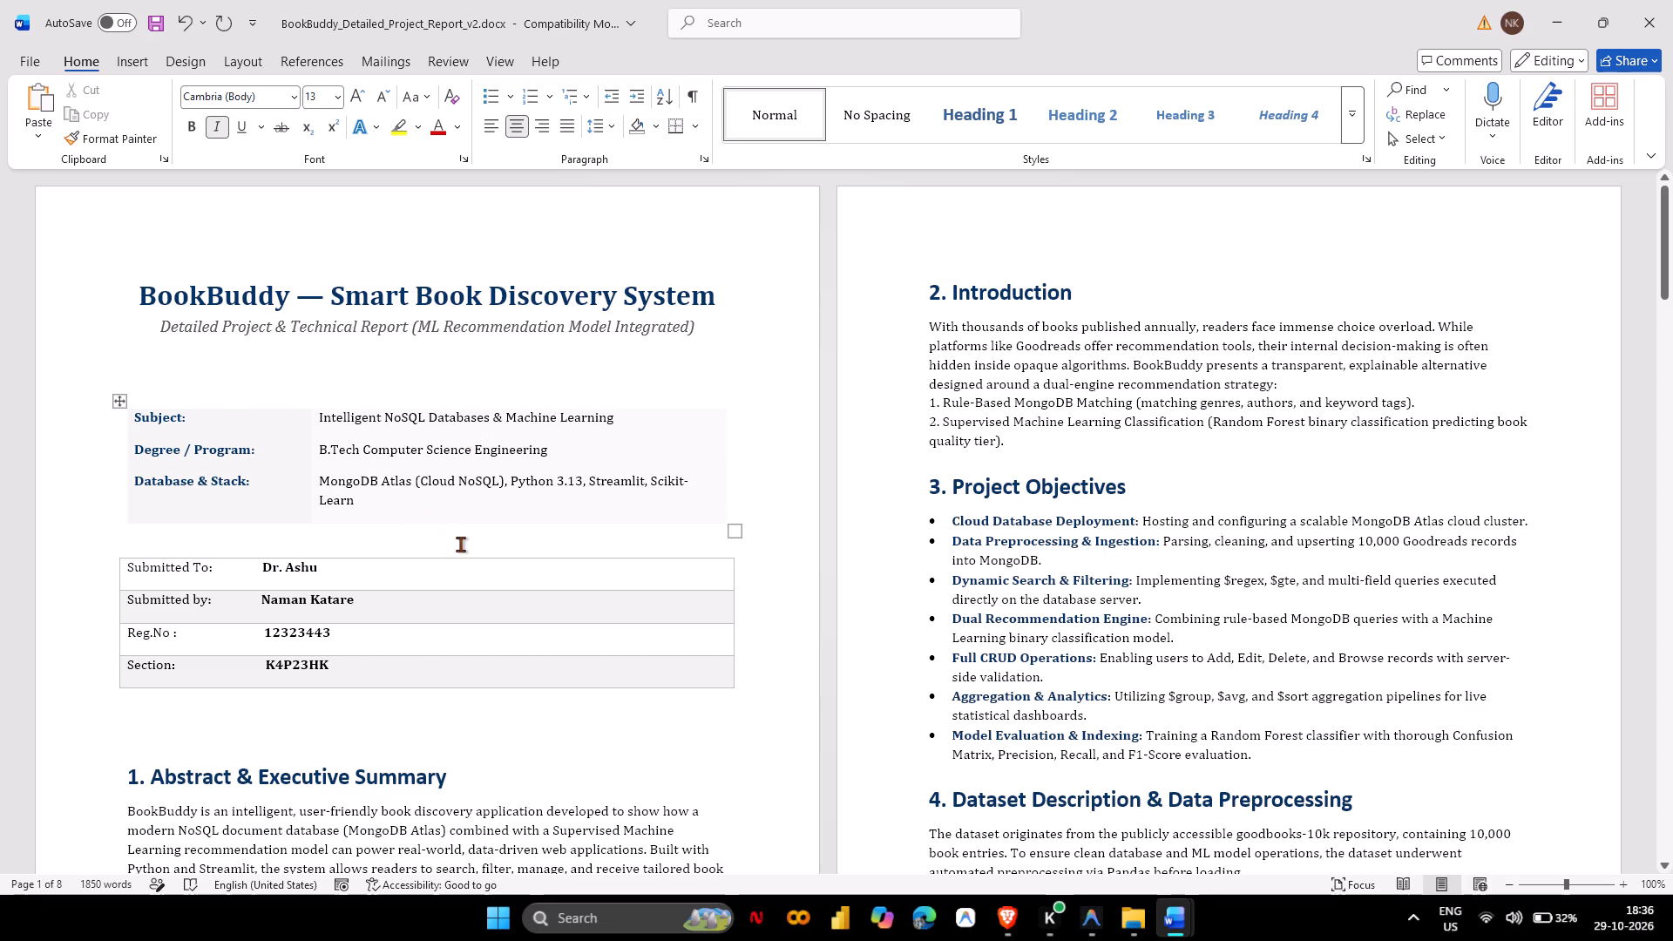
Add blank lines before the "1. Abstract & Executive Summary" heading to move it to the top of page 2.
{"action": "left_click", "coordinate": [221, 729]}
{"action": "key", "text": "Return"}
{"action": "key", "text": "Return"}
{"action": "key", "text": "Return"}
{"action": "key", "text": "Return"}
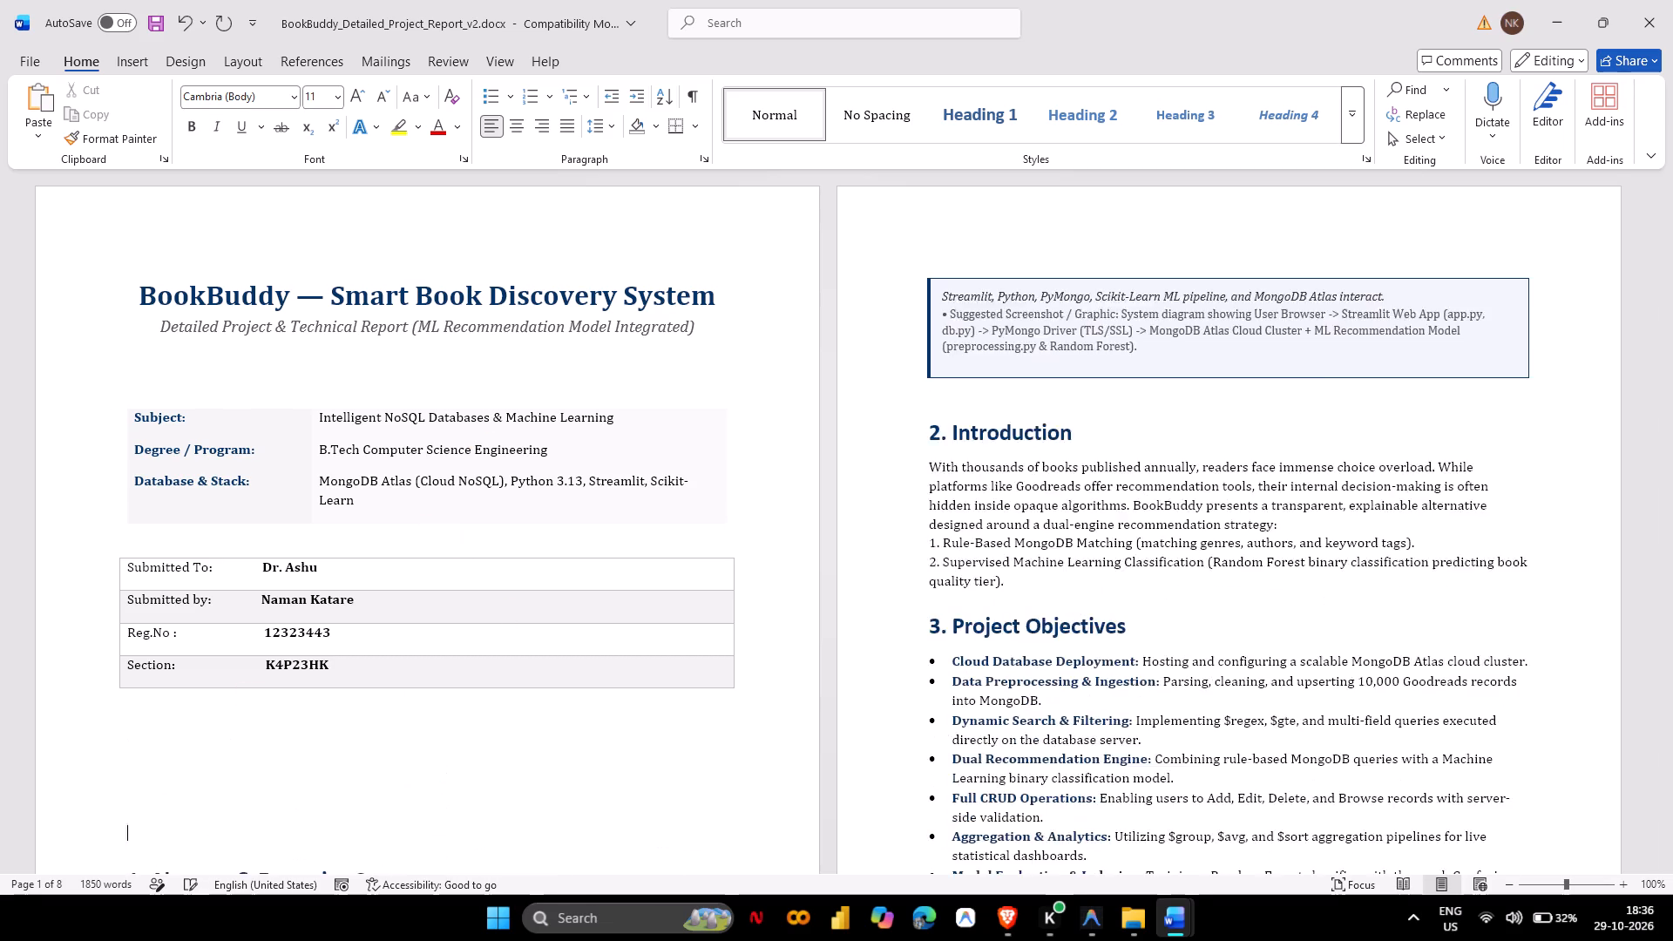
{"action": "key", "text": "Return"}
{"action": "key", "text": "Return"}
{"action": "key", "text": "Return"}
{"action": "key", "text": "Return"}
{"action": "key", "text": "Return"}
{"action": "key", "text": "Return"}
{"action": "key", "text": "Return"}
{"action": "key", "text": "Return"}
{"action": "scroll", "coordinate": [221, 729], "scroll_direction": "up", "scroll_amount": 1}
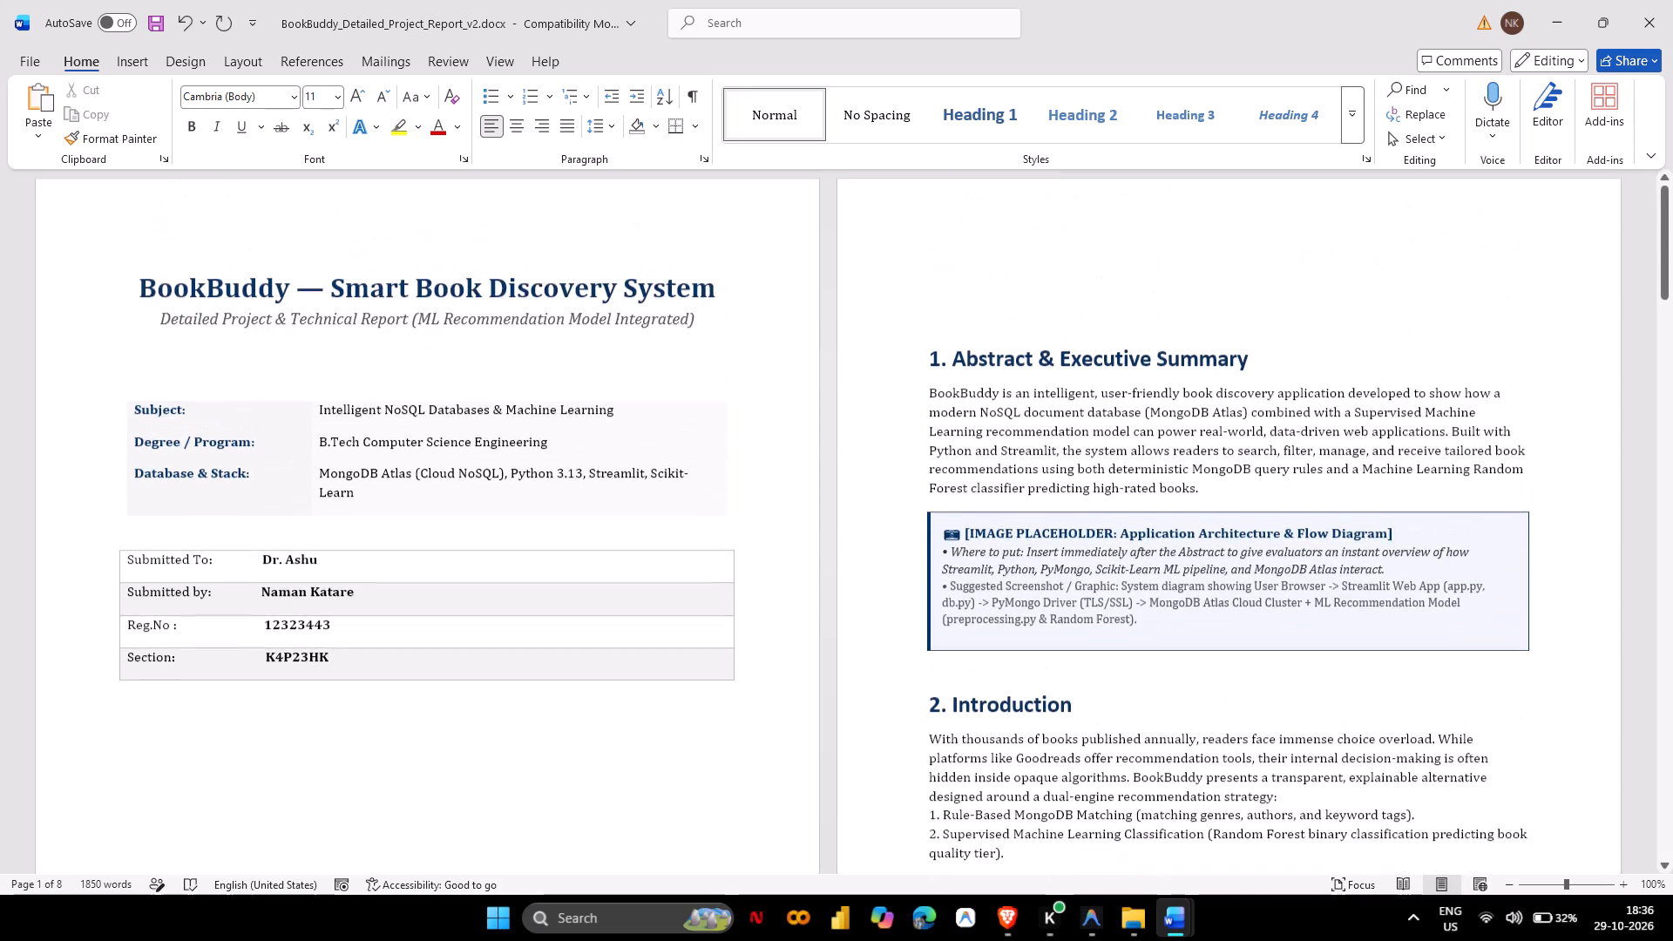
{"action": "scroll", "coordinate": [221, 729], "scroll_direction": "up", "scroll_amount": 1}
{"action": "key", "text": "BackSpace"}
{"action": "key", "text": "BackSpace"}
{"action": "scroll", "coordinate": [221, 729], "scroll_direction": "up", "scroll_amount": 1}
Examine the cover page layout of the version1 report and return to the v2 report.
{"action": "key", "text": "alt+Tab"}
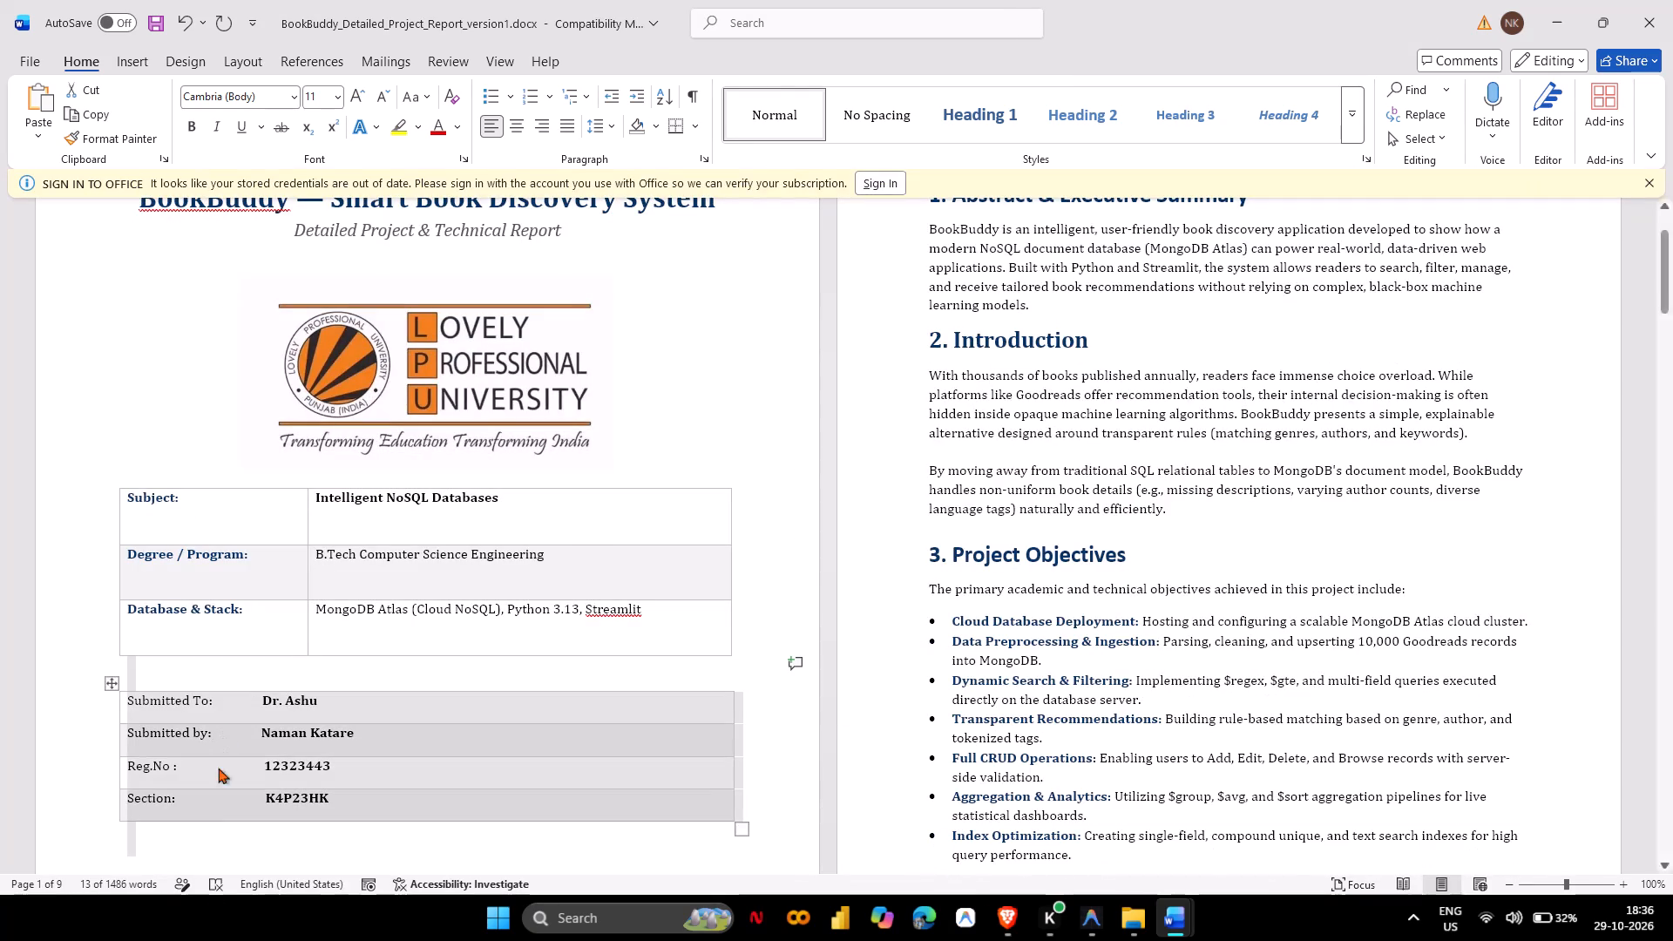
{"action": "scroll", "coordinate": [630, 824], "scroll_direction": "down", "scroll_amount": 1}
{"action": "scroll", "coordinate": [630, 824], "scroll_direction": "up", "scroll_amount": 2}
{"action": "key", "text": "alt+Tab"}
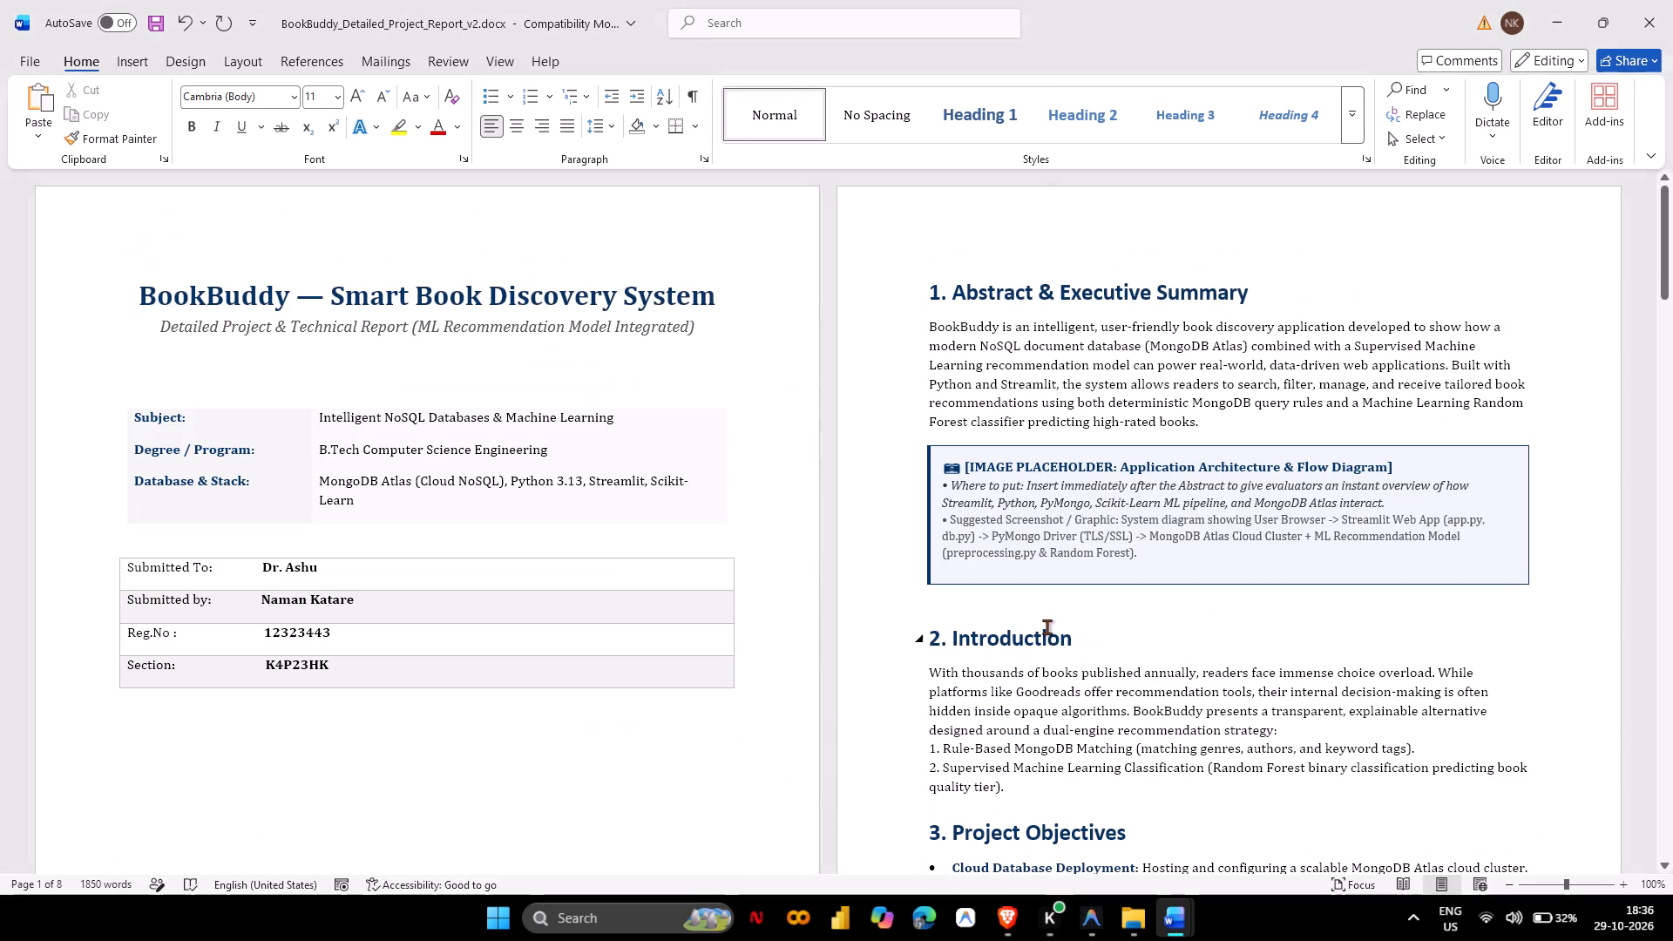
Delete the "Application Architecture & Flow Diagram" image placeholder below the abstract in the v2 report, including its empty box.
{"action": "left_click_drag", "start_coordinate": [1184, 564], "coordinate": [887, 455]}
{"action": "key", "text": "BackSpace"}
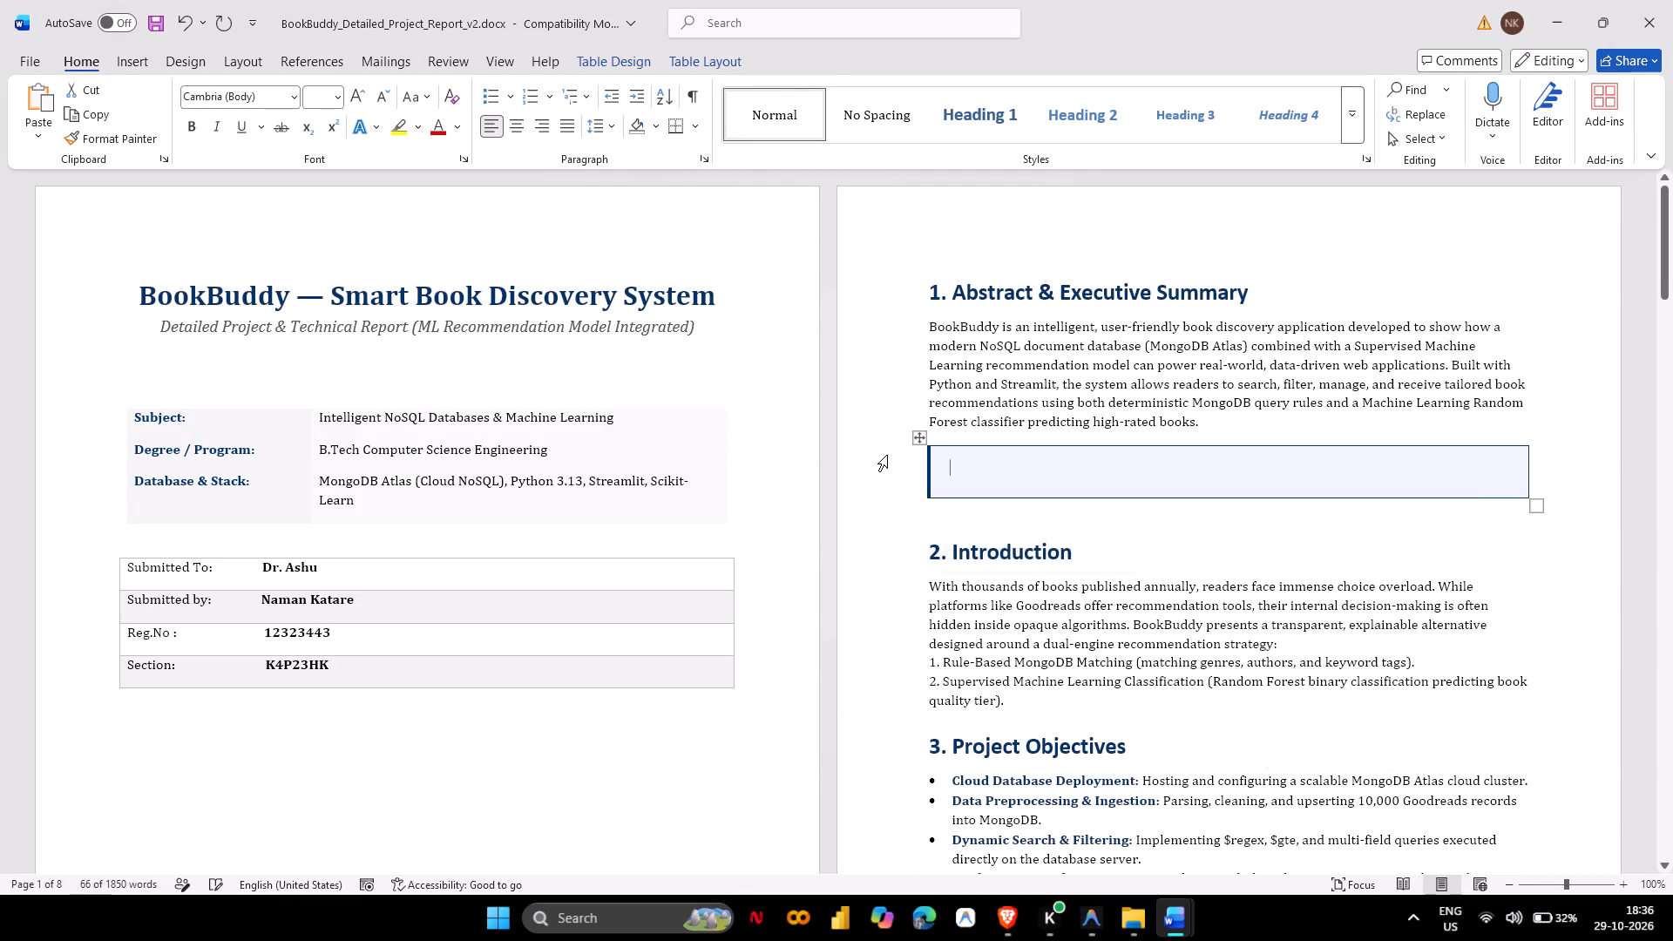
{"action": "key", "text": "Right"}
{"action": "left_click", "coordinate": [1069, 479]}
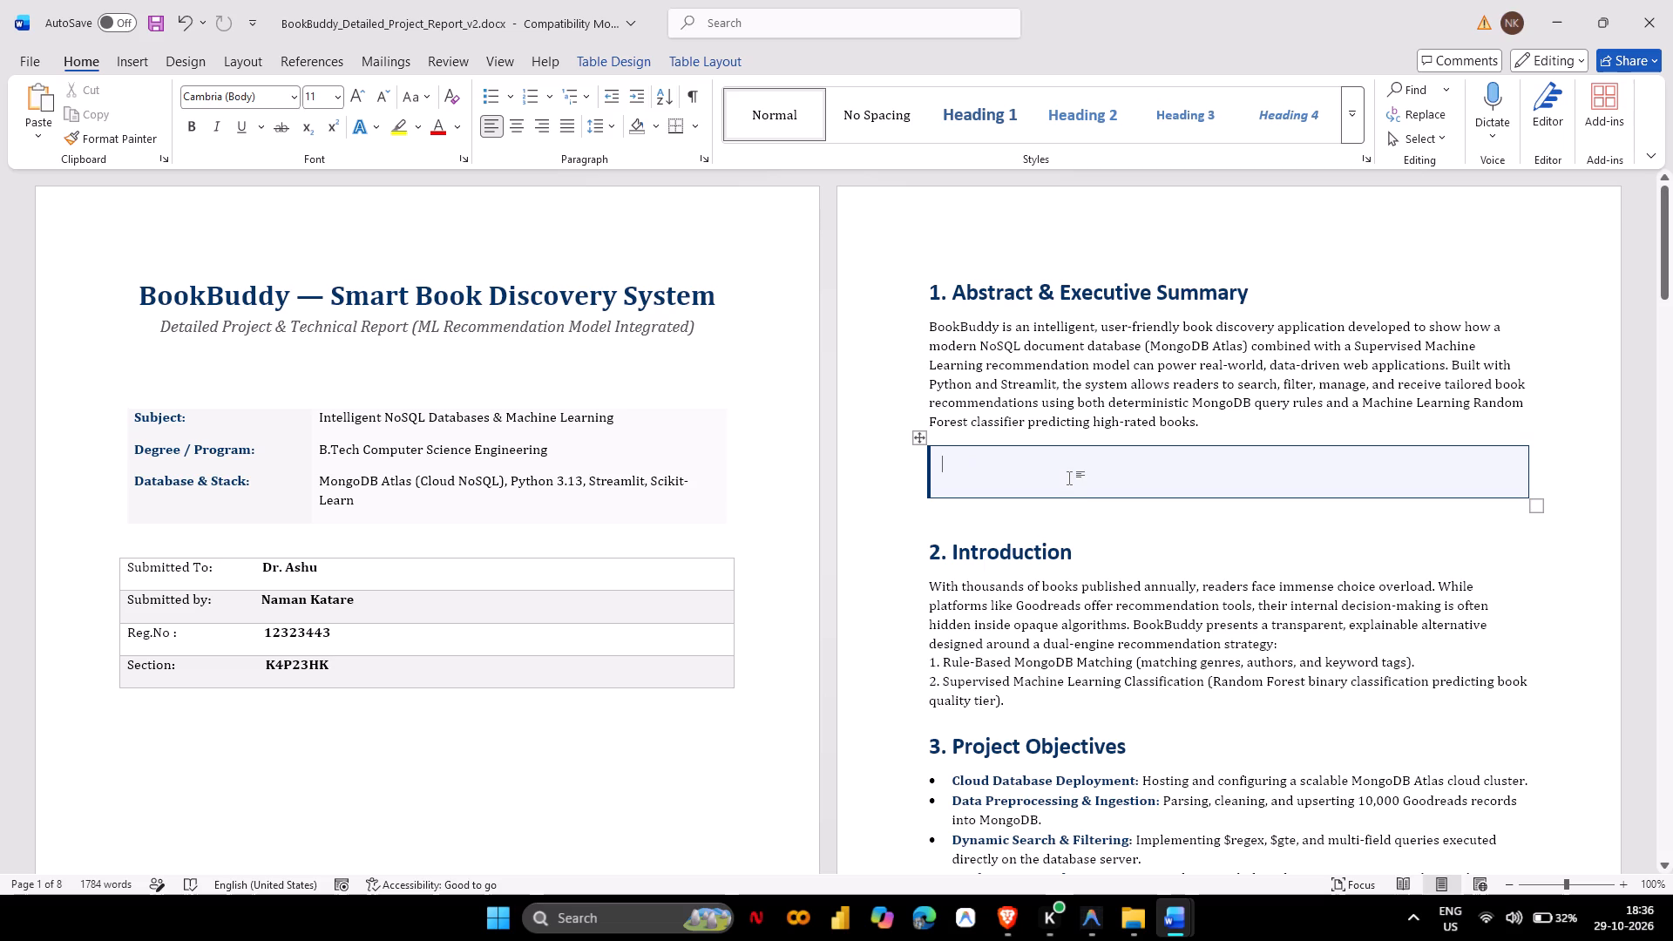
{"action": "key", "text": "BackSpace"}
{"action": "left_click", "coordinate": [1540, 510]}
{"action": "left_click", "coordinate": [1157, 470]}
{"action": "key", "text": "ctrl+x"}
{"action": "left_click", "coordinate": [1080, 476]}
{"action": "key", "text": "ctrl+c"}
{"action": "key", "text": "ctrl+x"}
{"action": "triple_click", "coordinate": [1060, 476]}
{"action": "key", "text": "ctrl+x"}
{"action": "key", "text": "BackSpace"}
Replace the "Data Ingestion & Dataset Preview Screenshot" placeholder text in section 4 with the terminal screenshot copied from the version1 report.
{"action": "scroll", "coordinate": [1045, 552], "scroll_direction": "down", "scroll_amount": 1}
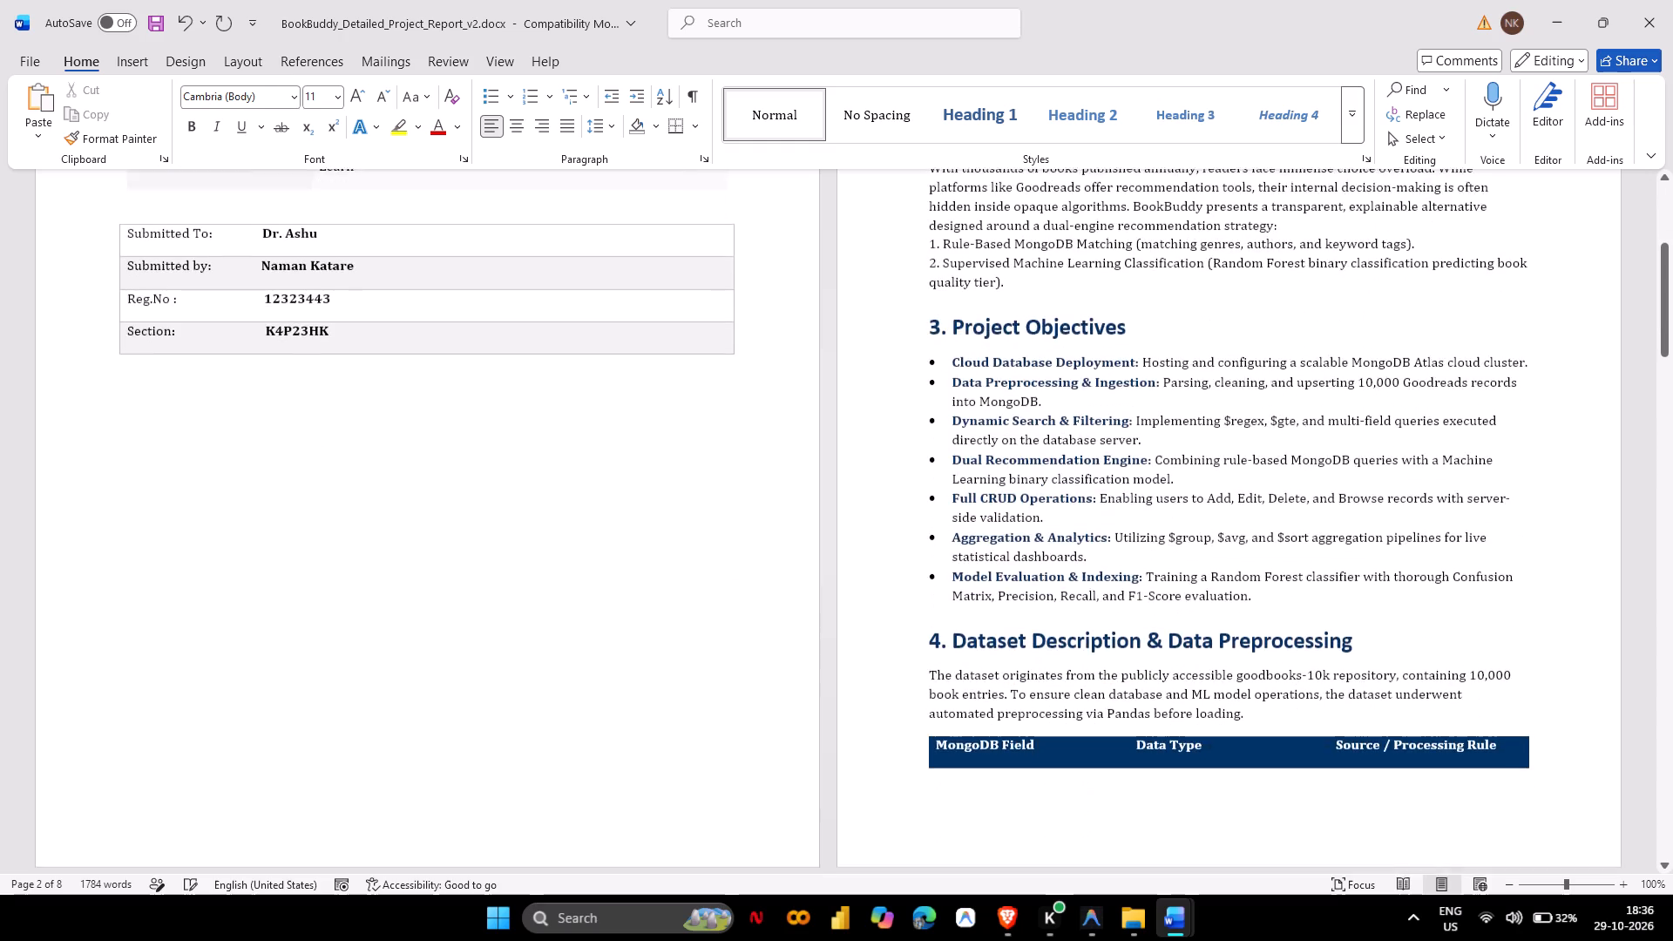
{"action": "scroll", "coordinate": [1045, 552], "scroll_direction": "down", "scroll_amount": 3}
{"action": "scroll", "coordinate": [991, 628], "scroll_direction": "down", "scroll_amount": 1}
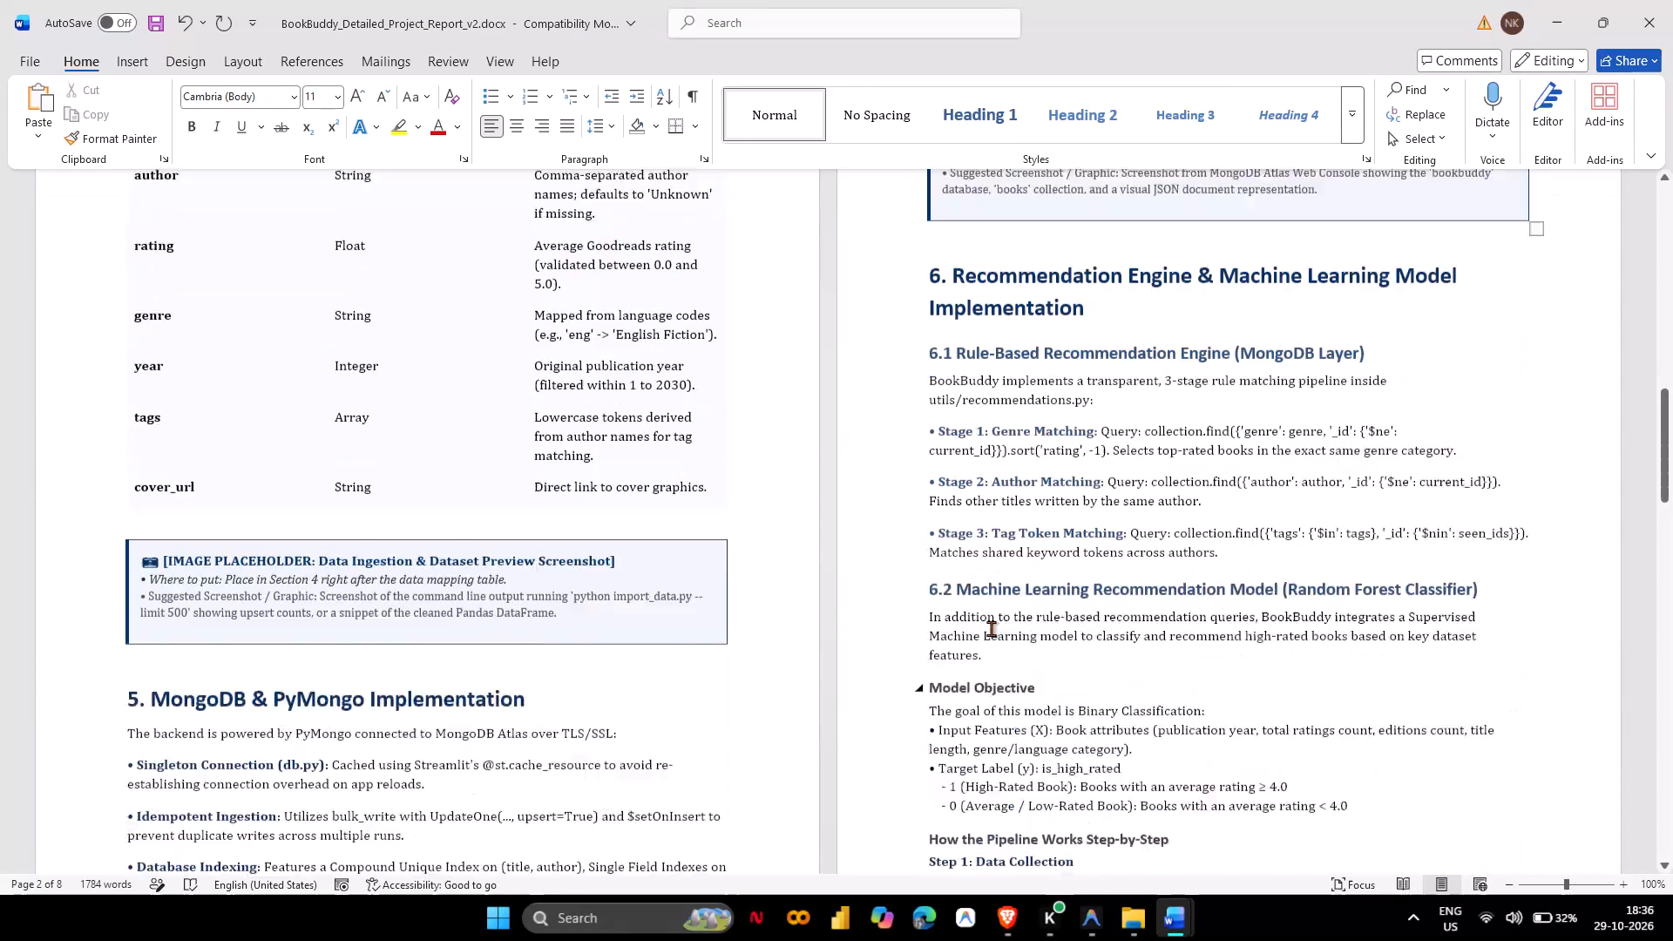
{"action": "scroll", "coordinate": [991, 628], "scroll_direction": "down", "scroll_amount": 1}
{"action": "key", "text": "alt+Tab"}
{"action": "scroll", "coordinate": [914, 539], "scroll_direction": "down", "scroll_amount": 3}
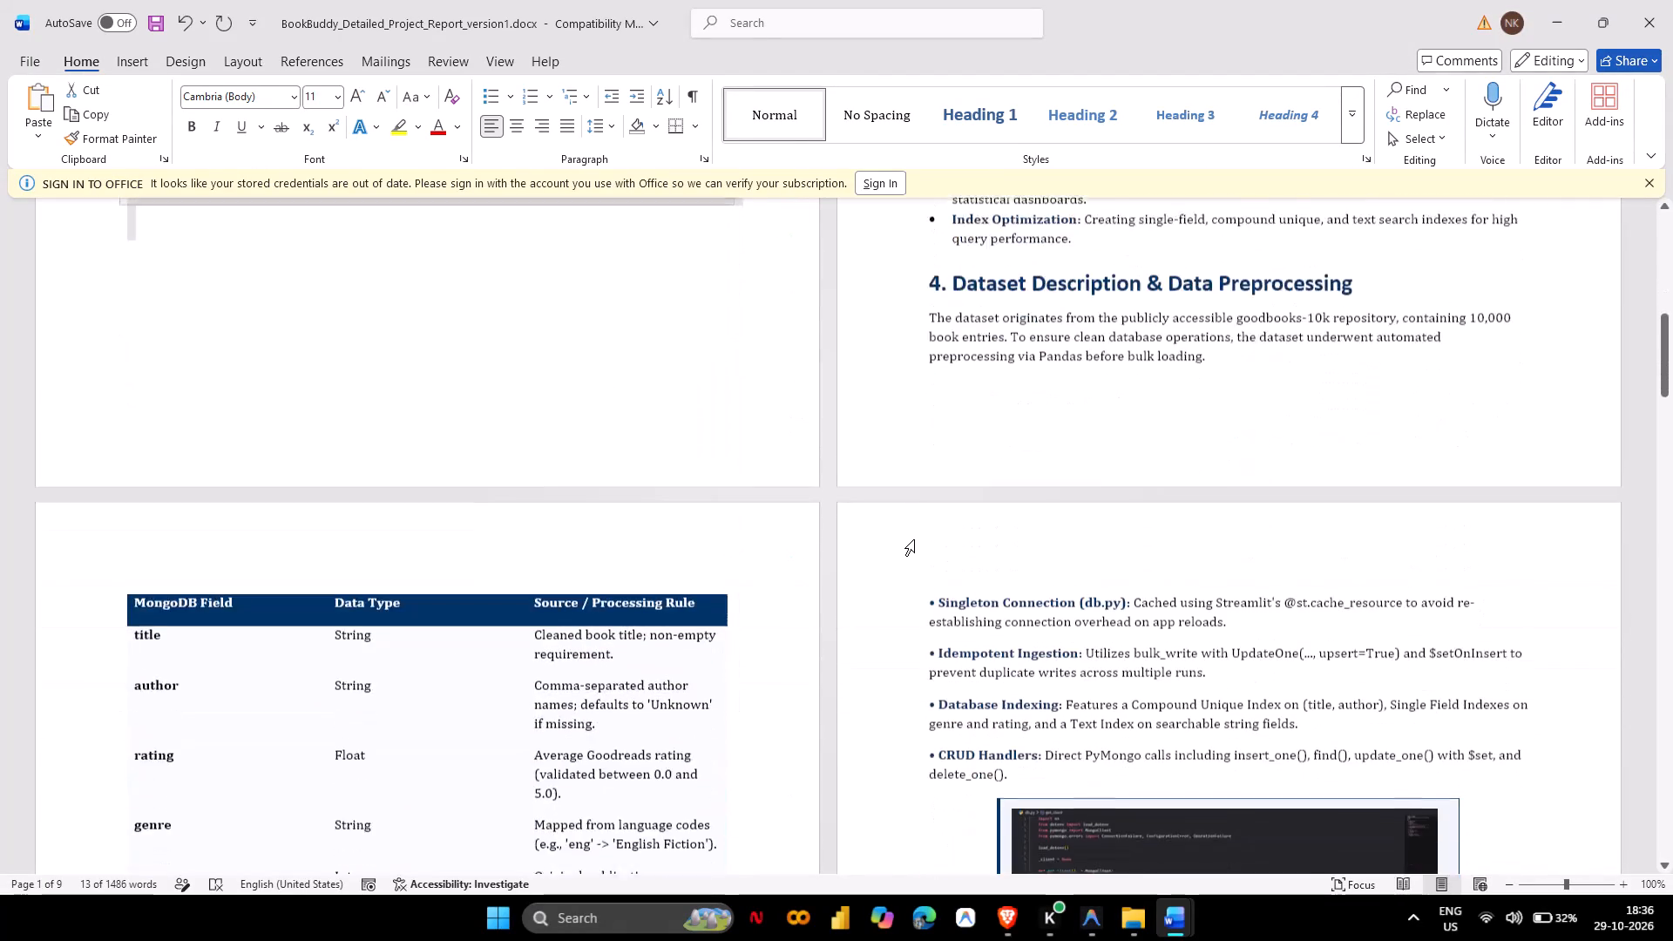
{"action": "scroll", "coordinate": [914, 539], "scroll_direction": "down", "scroll_amount": 3}
{"action": "left_click", "coordinate": [556, 542]}
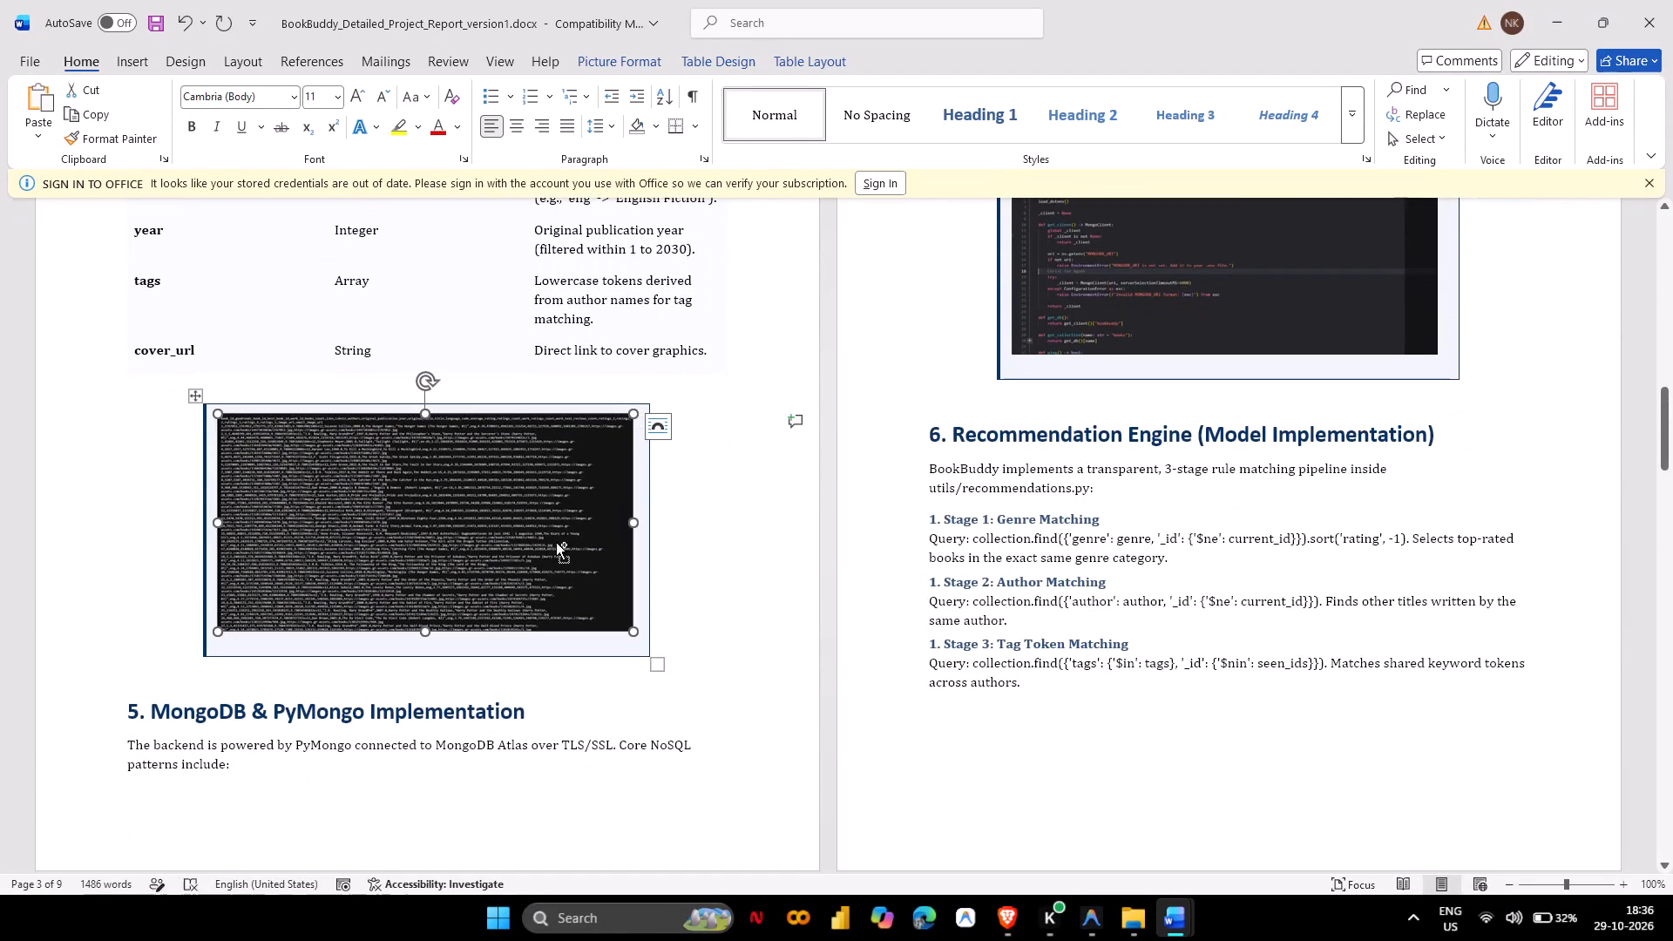
{"action": "key", "text": "ctrl+c"}
{"action": "key", "text": "alt+Tab"}
{"action": "triple_click", "coordinate": [301, 441]}
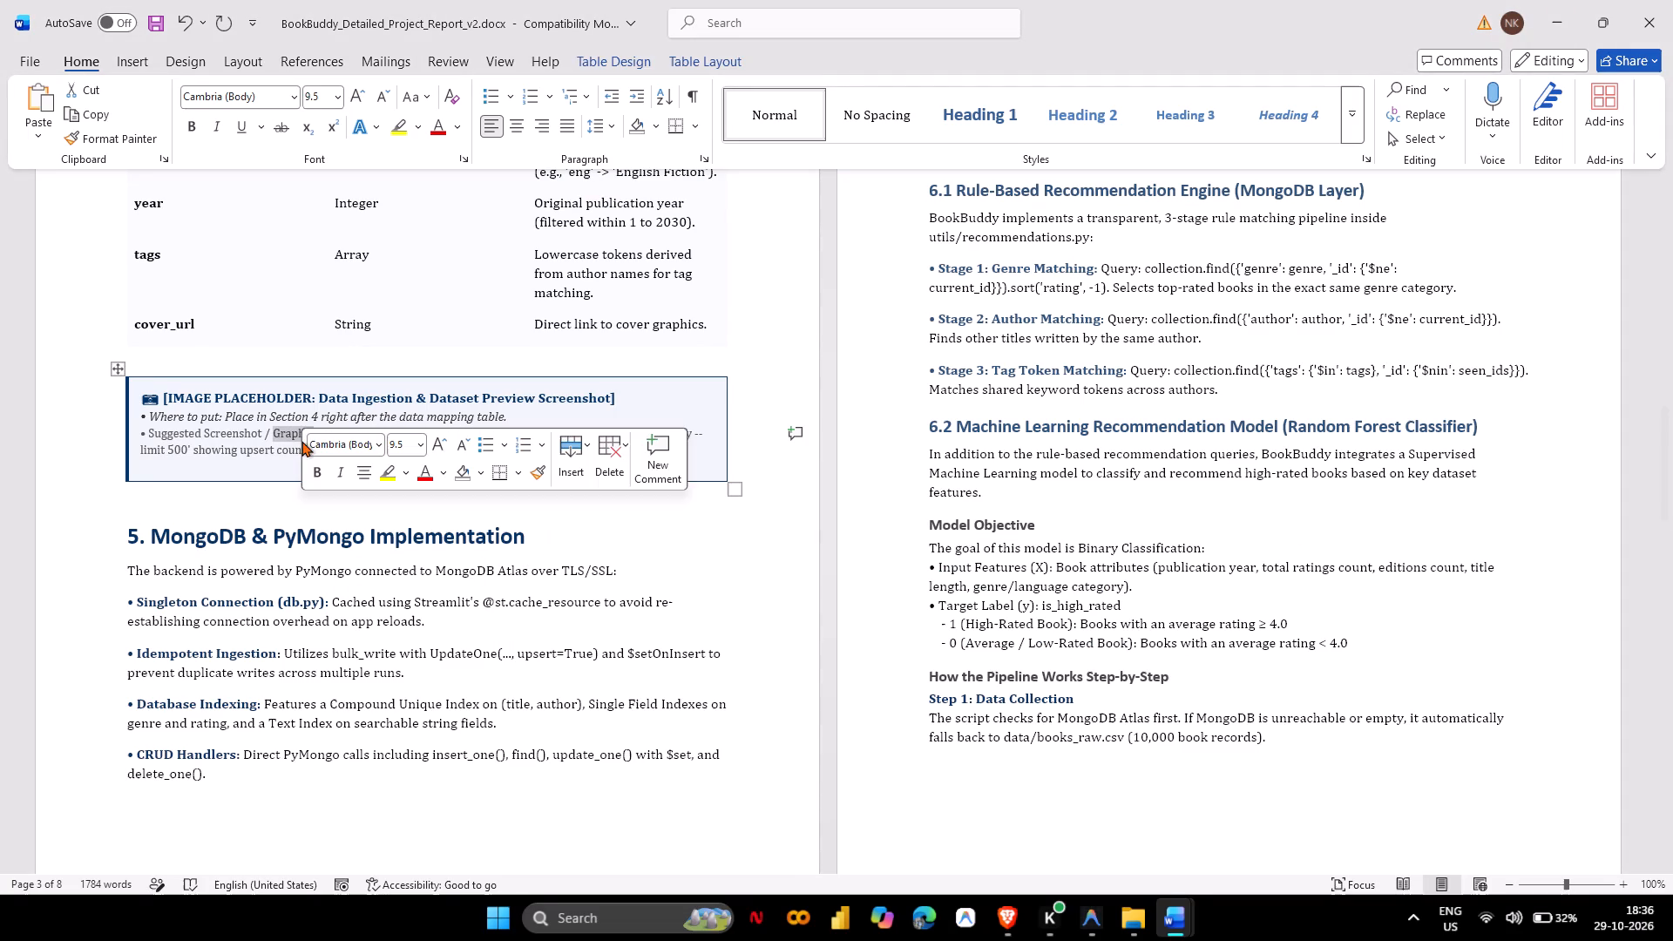
{"action": "left_click", "coordinate": [210, 444]}
{"action": "left_click_drag", "start_coordinate": [595, 457], "coordinate": [130, 388]}
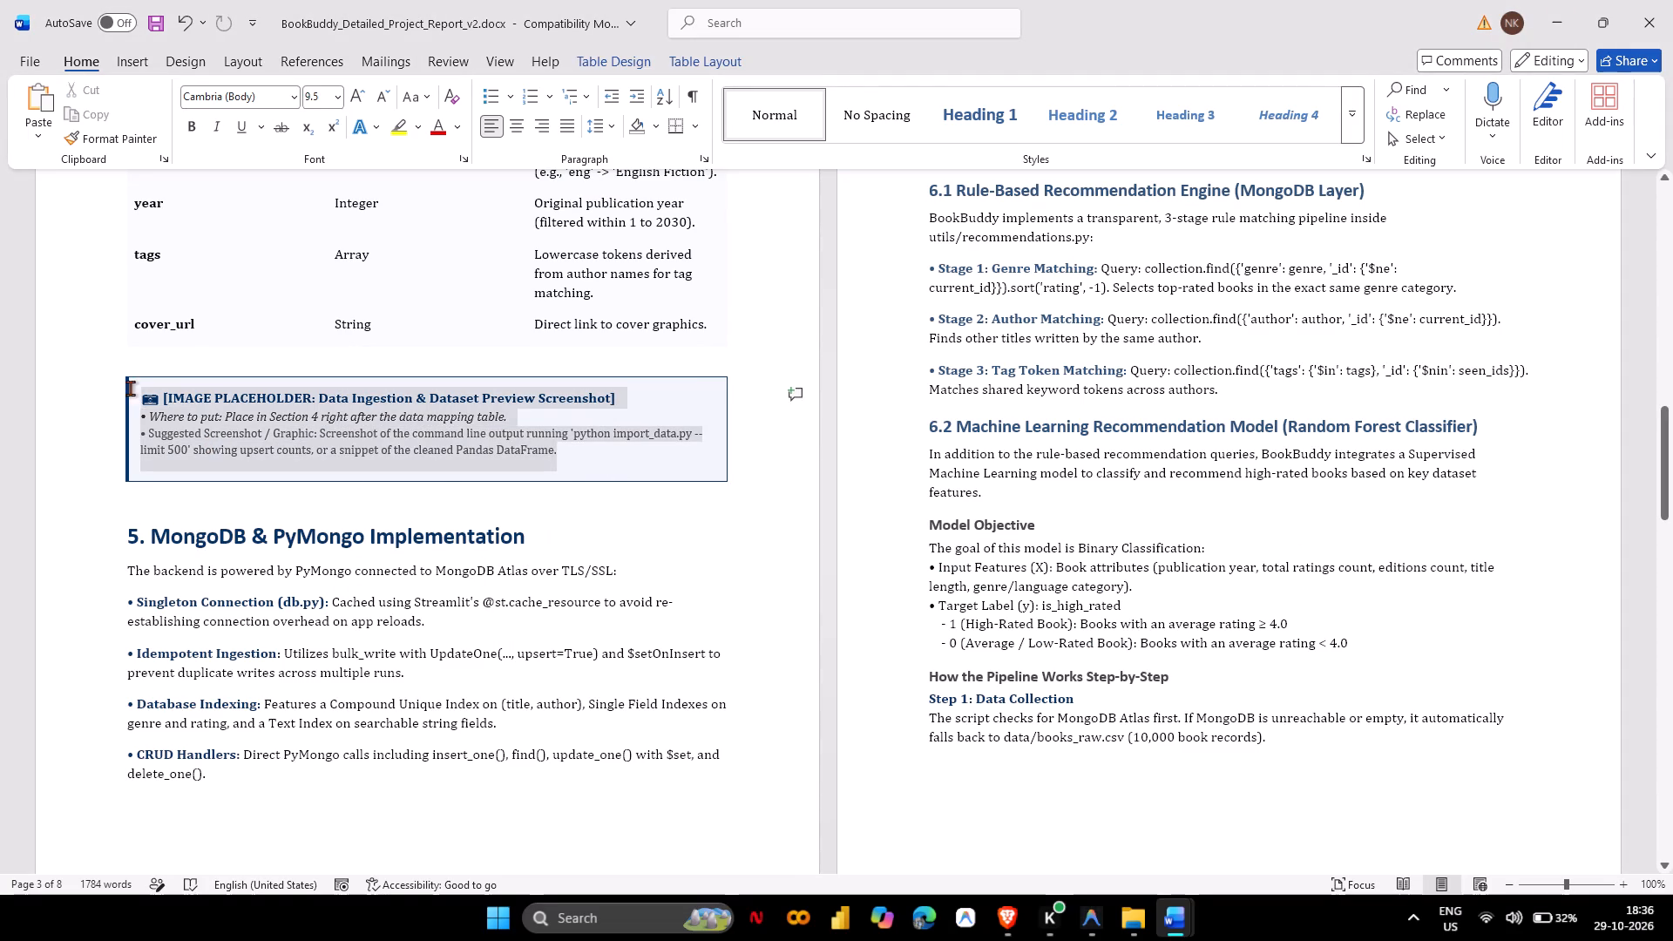
{"action": "left_click_drag", "start_coordinate": [130, 388], "coordinate": [122, 383]}
{"action": "key", "text": "BackSpace"}
{"action": "key", "text": "ctrl+v"}
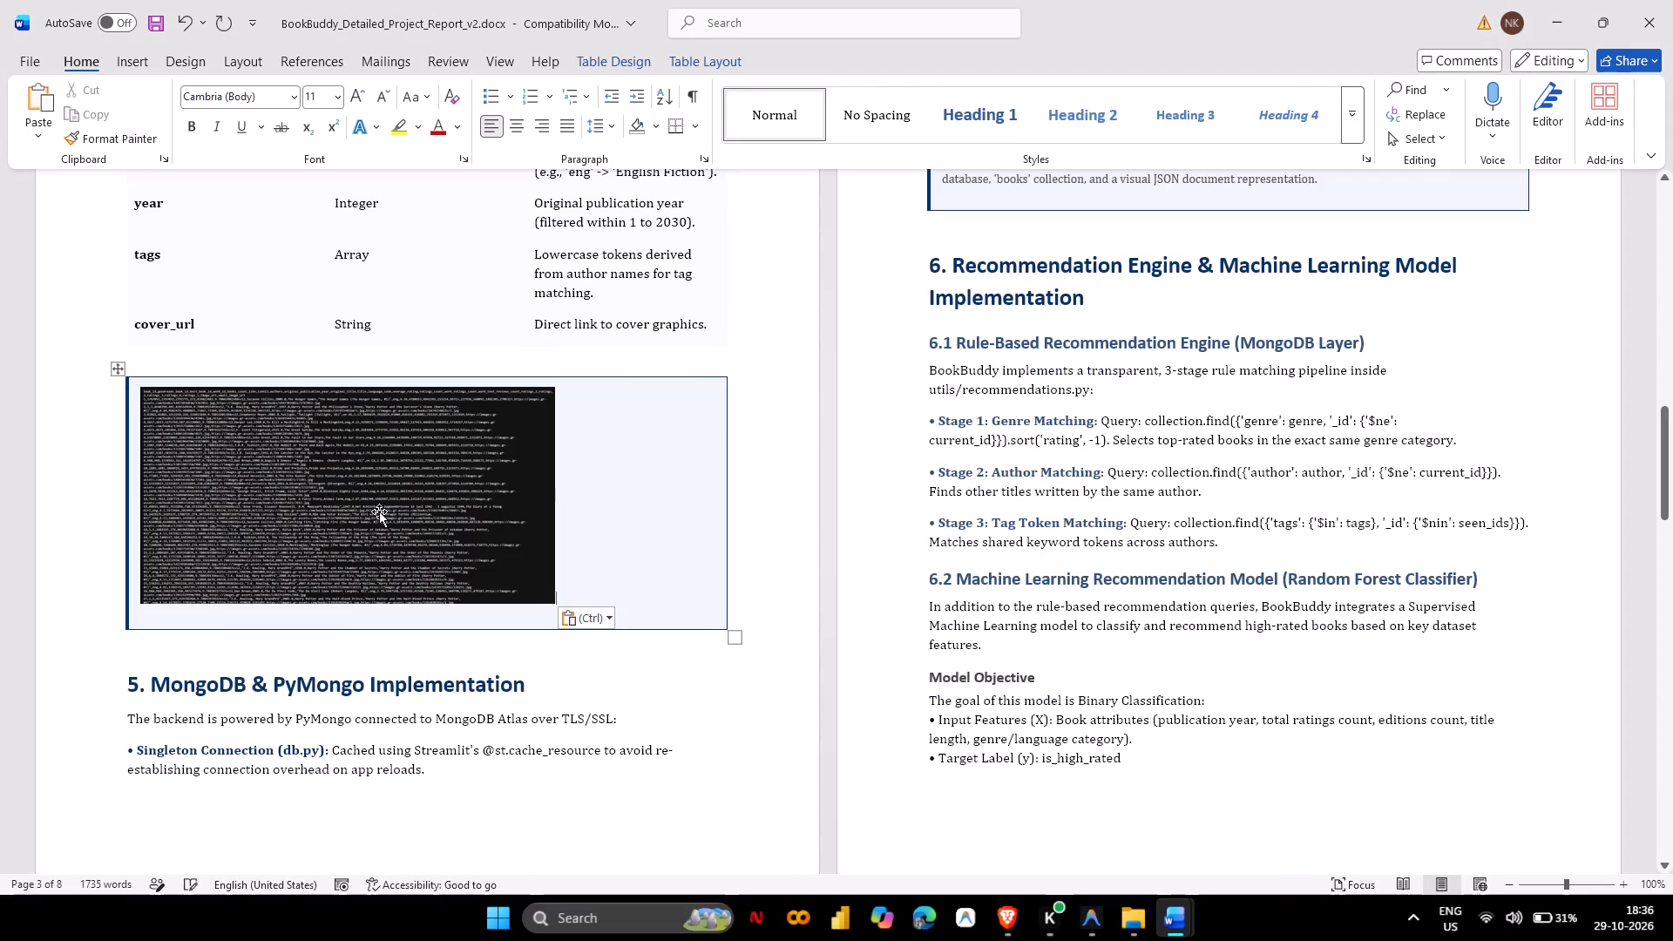
Narrow the box around the section 4 terminal screenshot to fit the image.
{"action": "left_click_drag", "start_coordinate": [732, 633], "coordinate": [590, 582]}
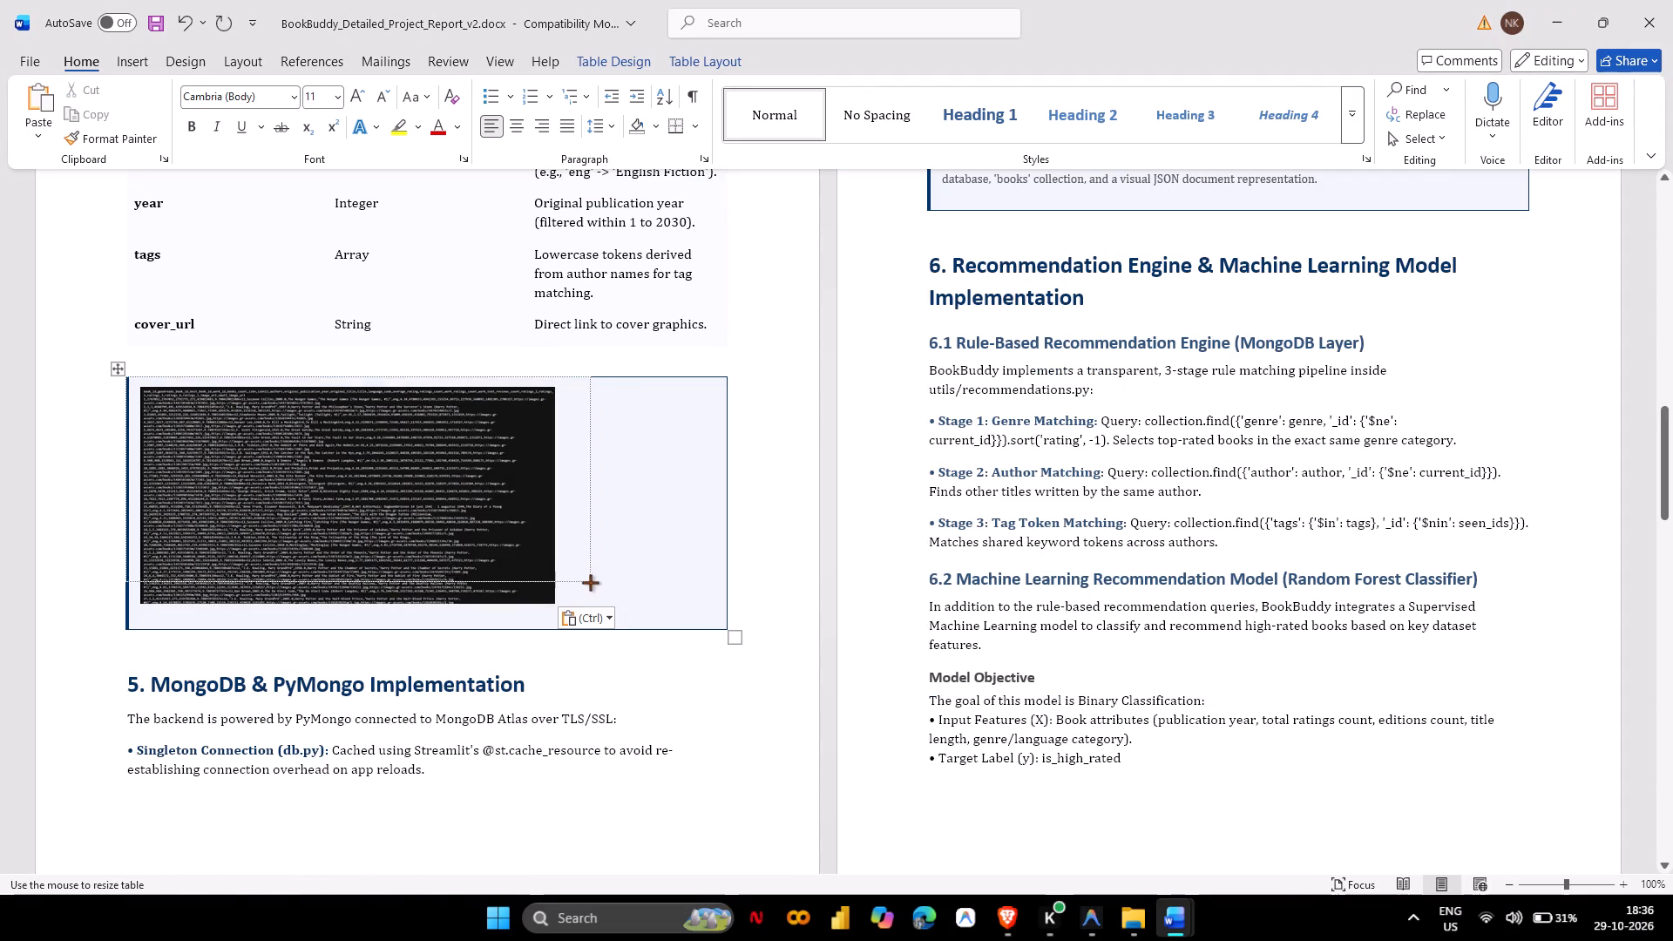
{"action": "left_click_drag", "start_coordinate": [590, 582], "coordinate": [589, 594]}
Replace the "MongoDB Atlas Collection & Document Structure" placeholder text in section 5 with the code screenshot copied from the version1 report.
{"action": "scroll", "coordinate": [715, 680], "scroll_direction": "up", "scroll_amount": 1}
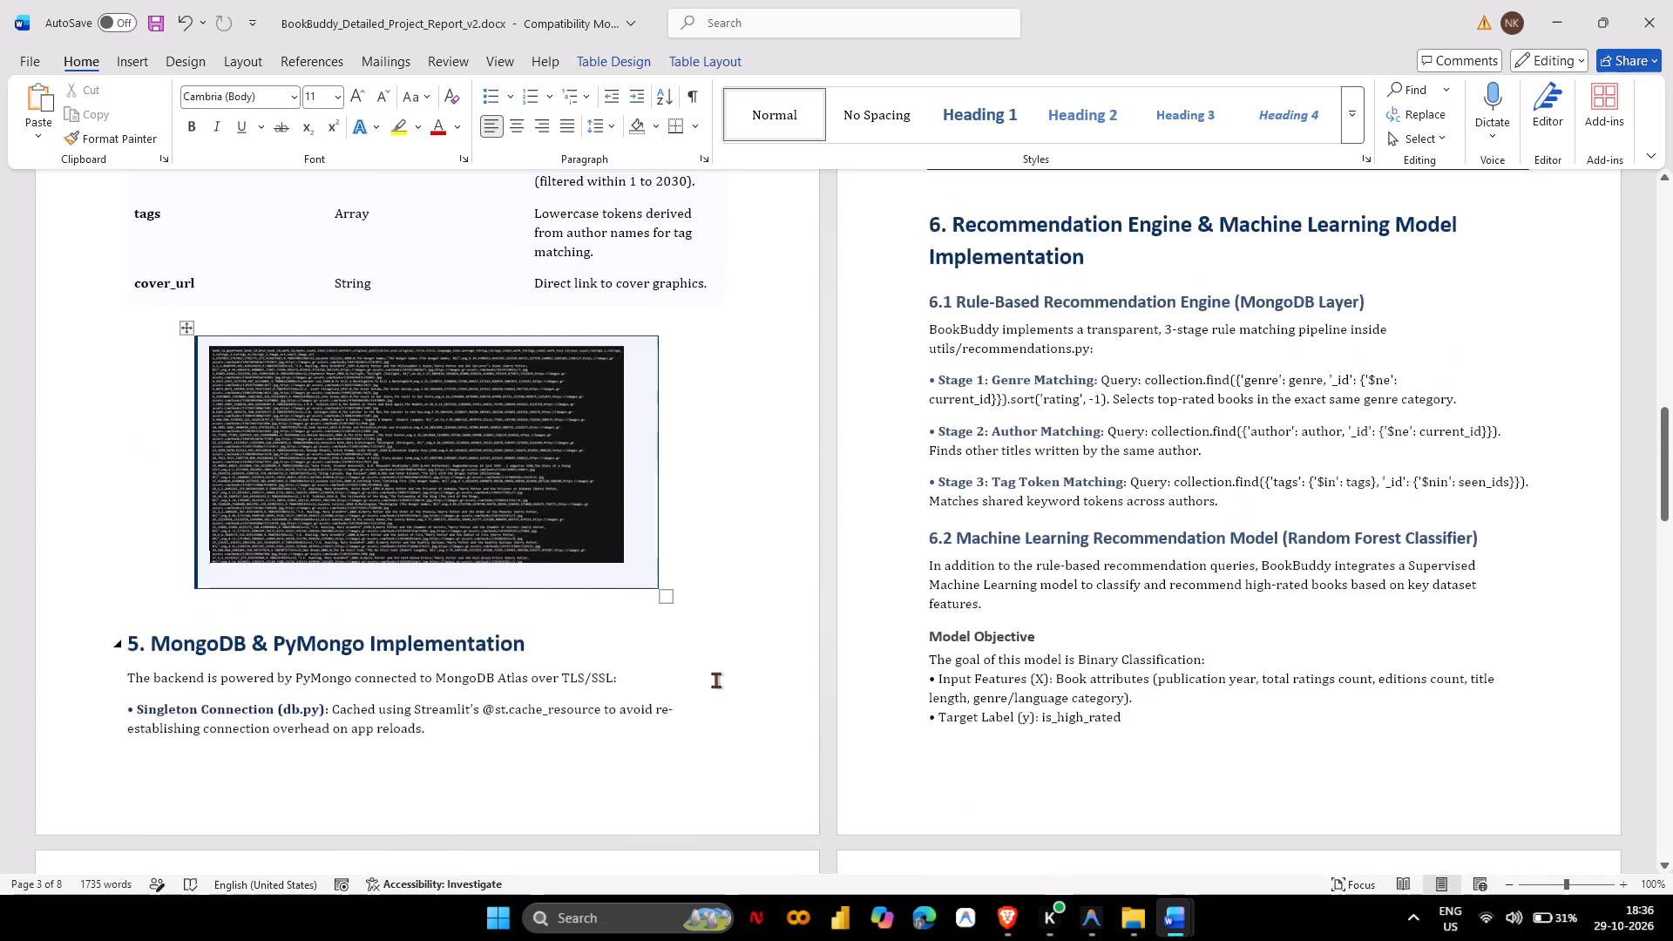
{"action": "scroll", "coordinate": [715, 680], "scroll_direction": "up", "scroll_amount": 1}
{"action": "key", "text": "alt+Tab"}
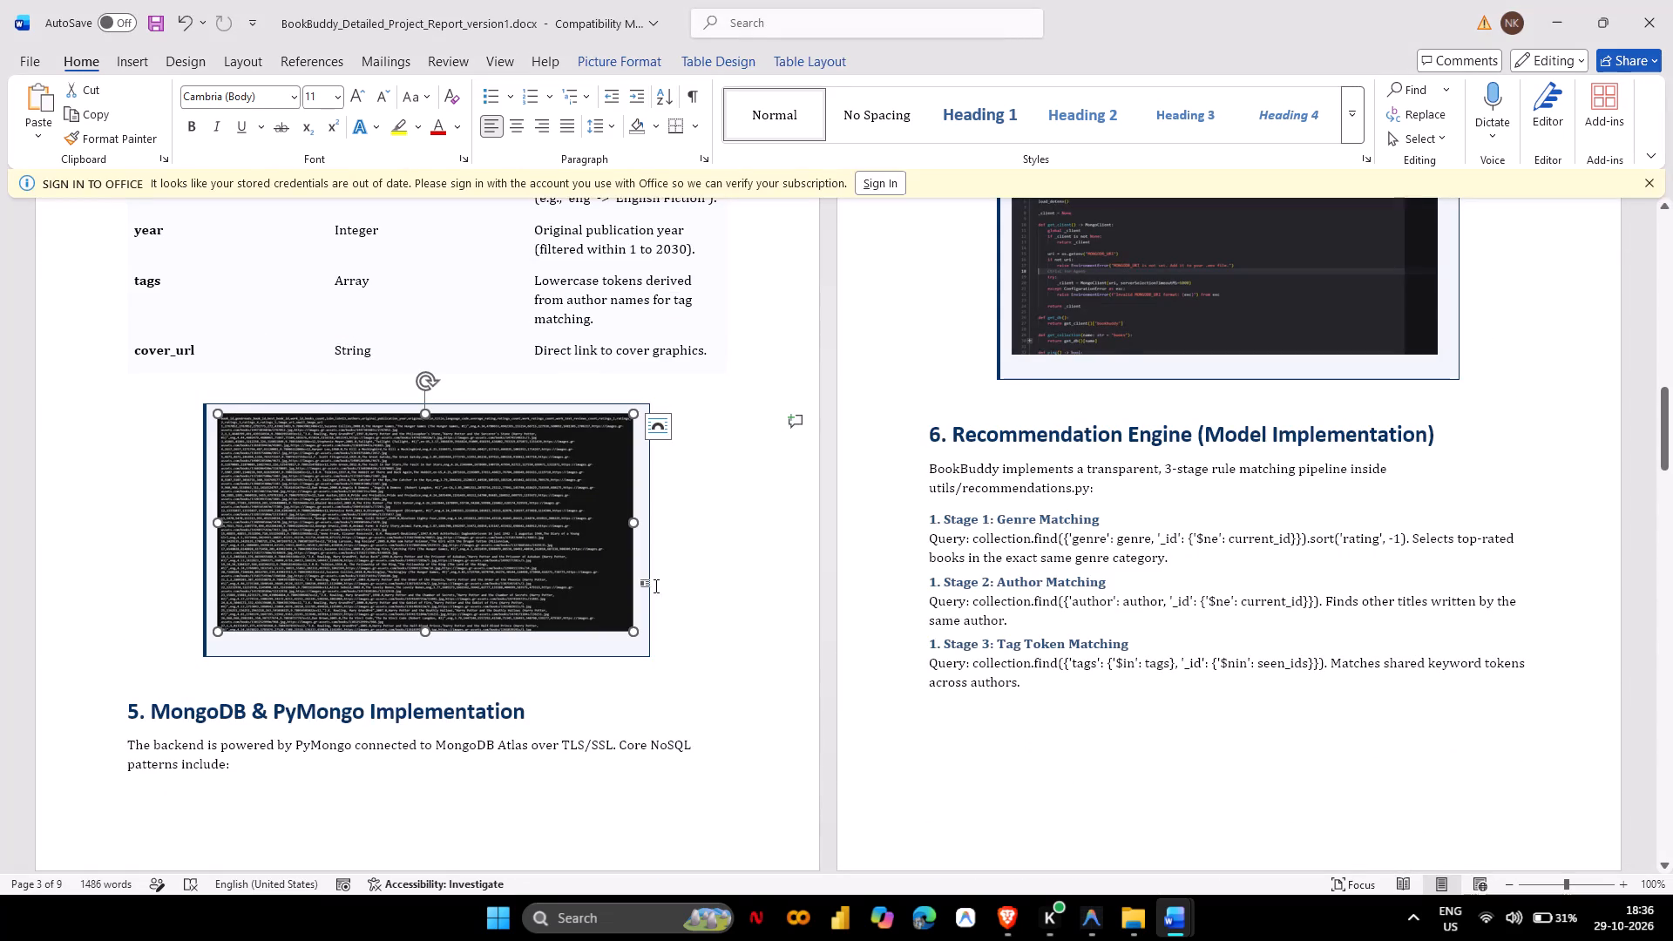
{"action": "left_click", "coordinate": [1121, 255]}
{"action": "key", "text": "ctrl+c"}
{"action": "key", "text": "alt+Tab"}
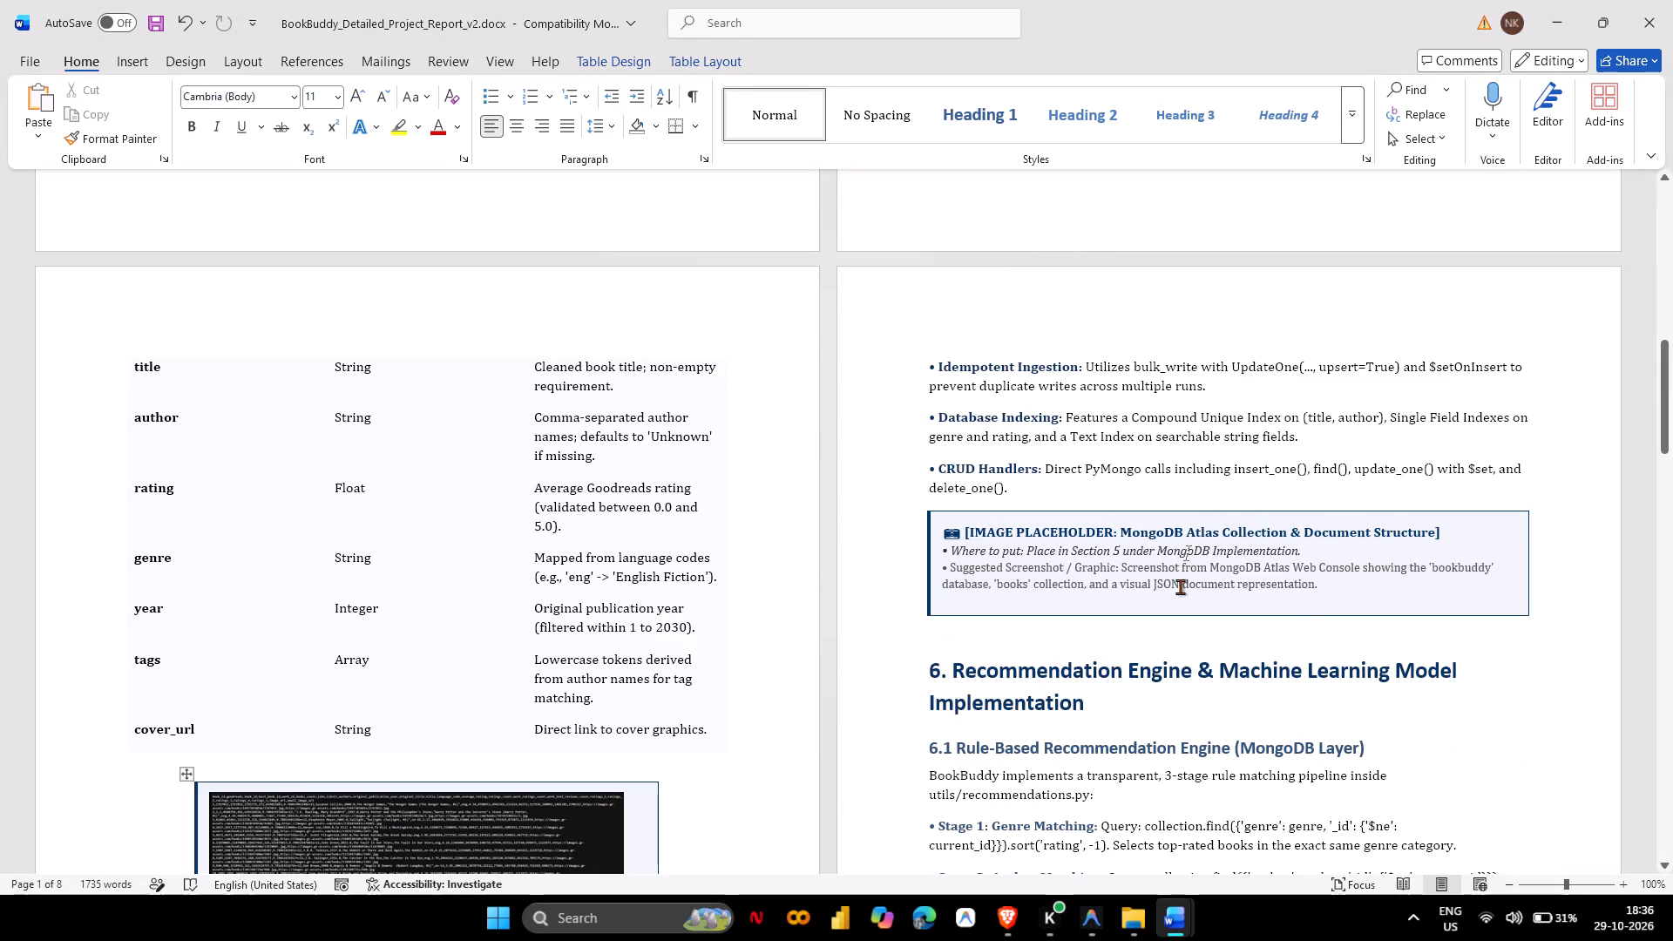
{"action": "left_click_drag", "start_coordinate": [1328, 595], "coordinate": [940, 534]}
{"action": "key", "text": "BackSpace"}
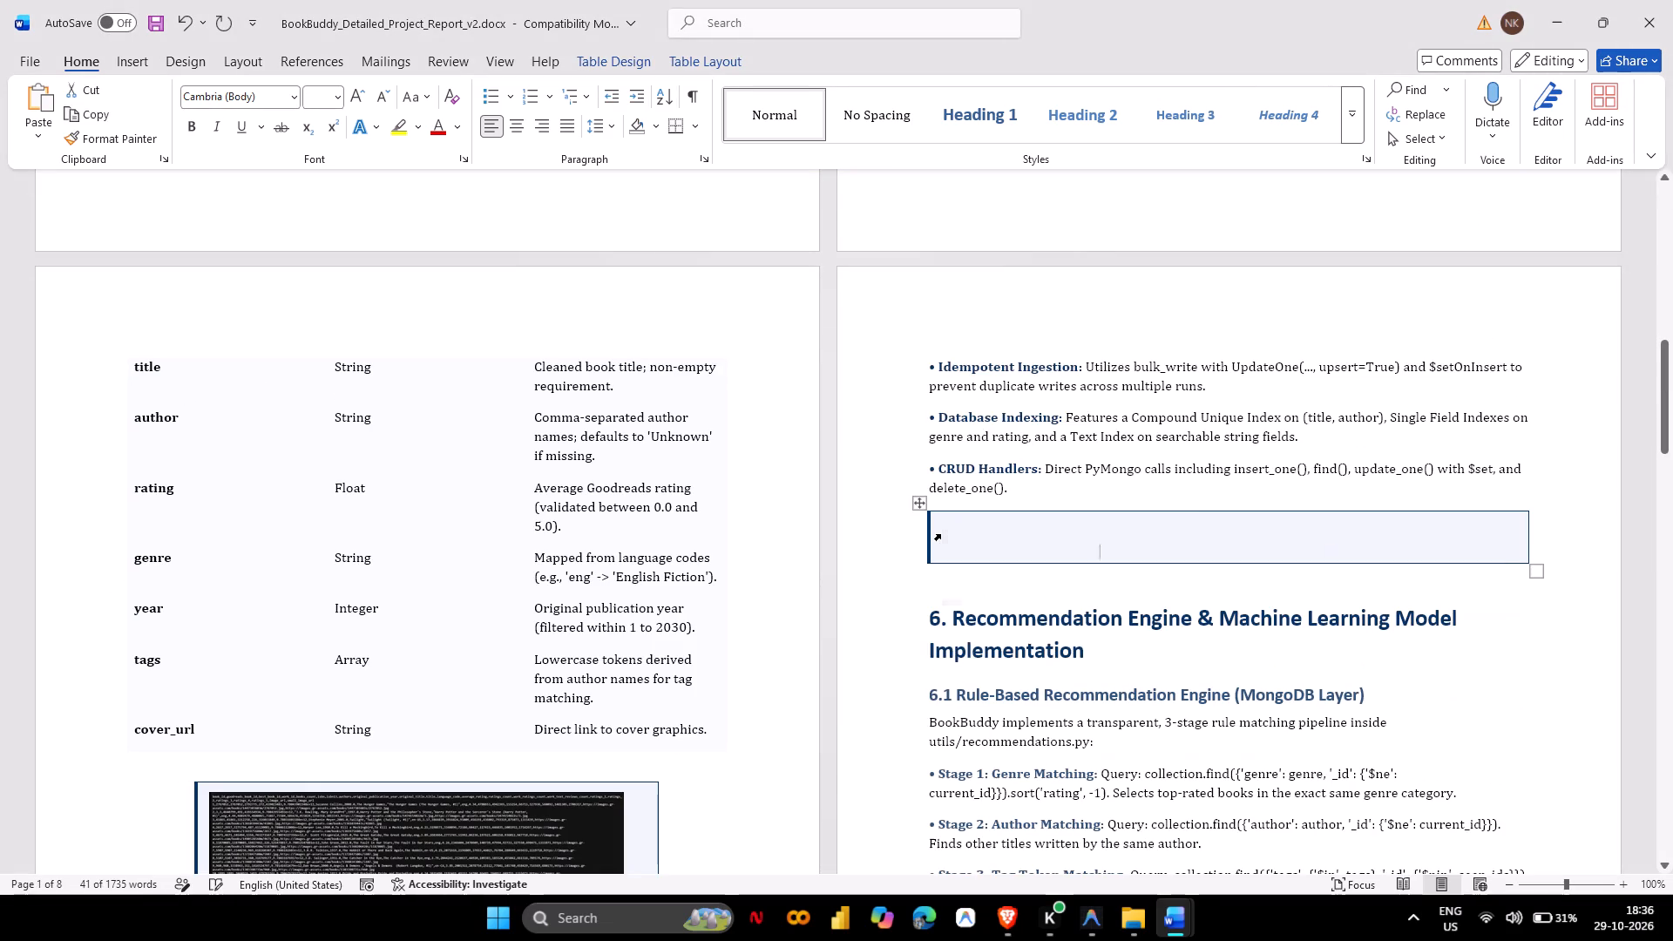
{"action": "key", "text": "BackSpace"}
{"action": "key", "text": "Down"}
{"action": "key", "text": "Up"}
{"action": "key", "text": "BackSpace"}
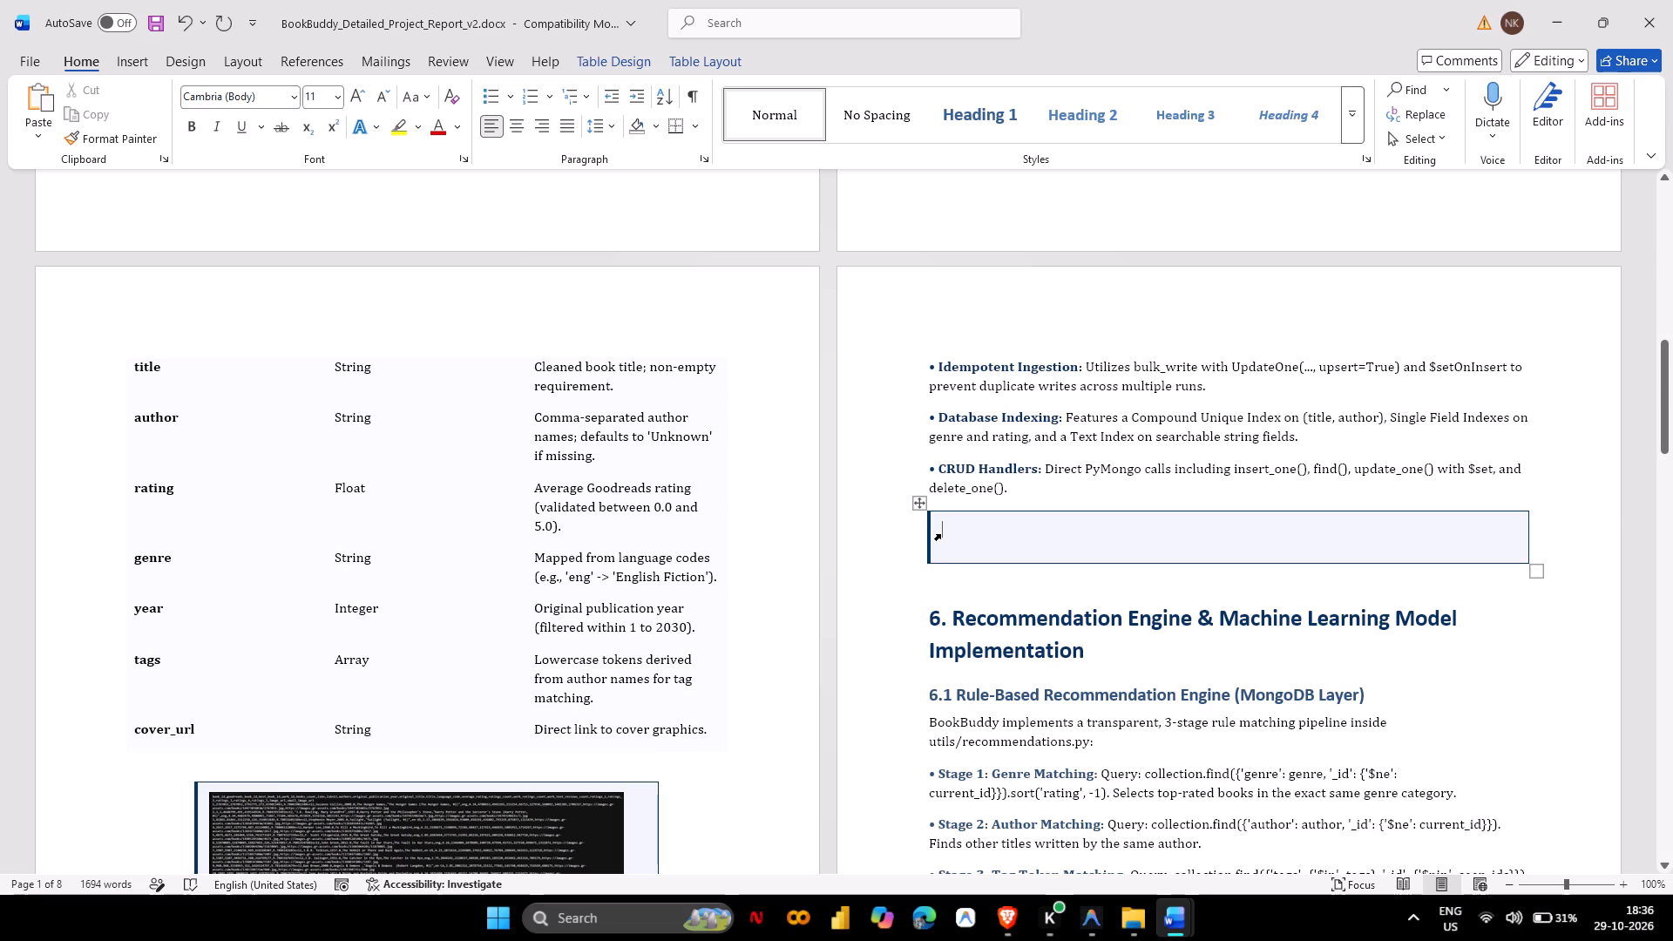
{"action": "key", "text": "ctrl+v"}
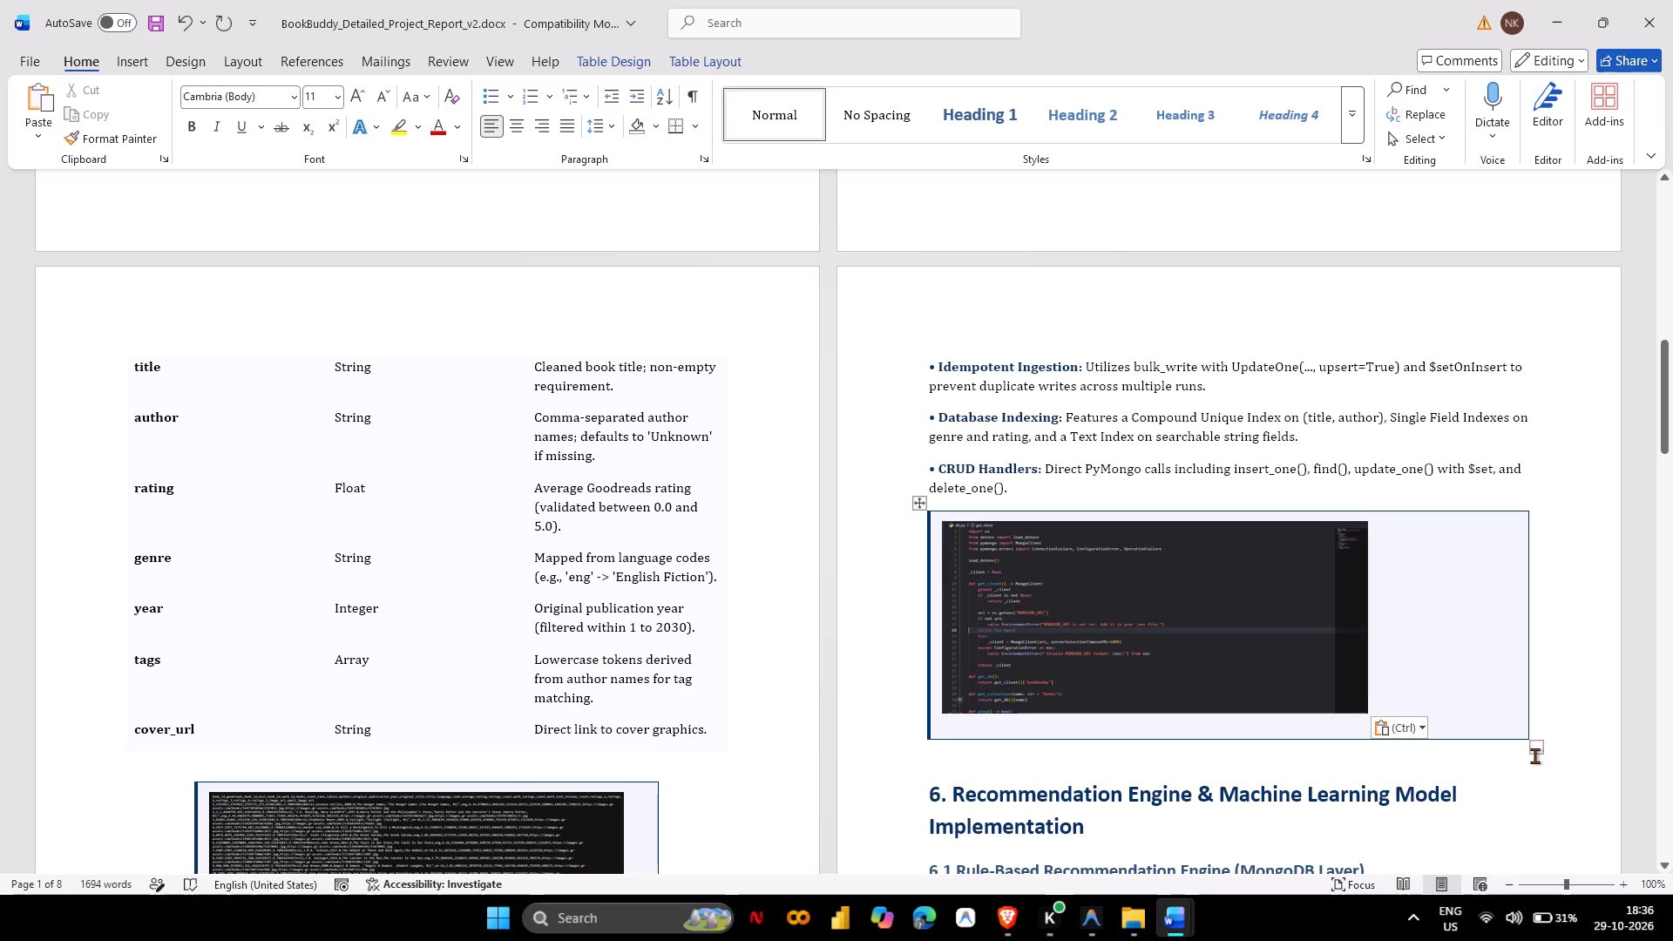
Narrow the box around the section 5 code screenshot to fit the image.
{"action": "left_click_drag", "start_coordinate": [1533, 750], "coordinate": [1381, 723]}
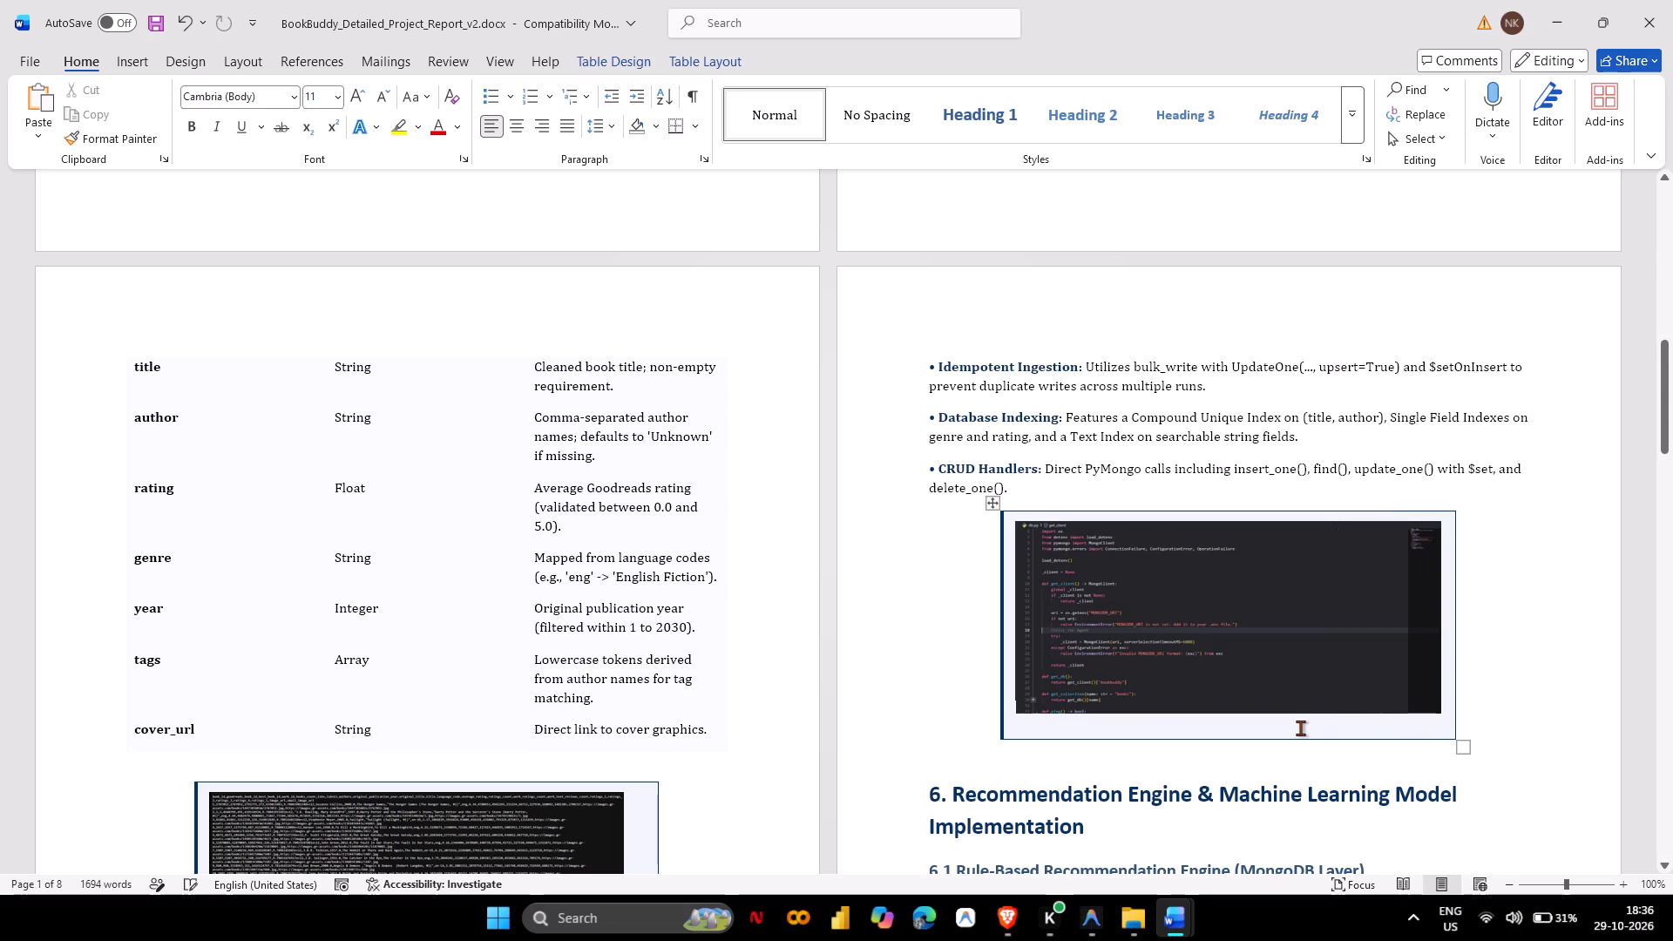
Look through the rest of the v2 report for the remaining image placeholders.
{"action": "scroll", "coordinate": [1300, 728], "scroll_direction": "down", "scroll_amount": 5}
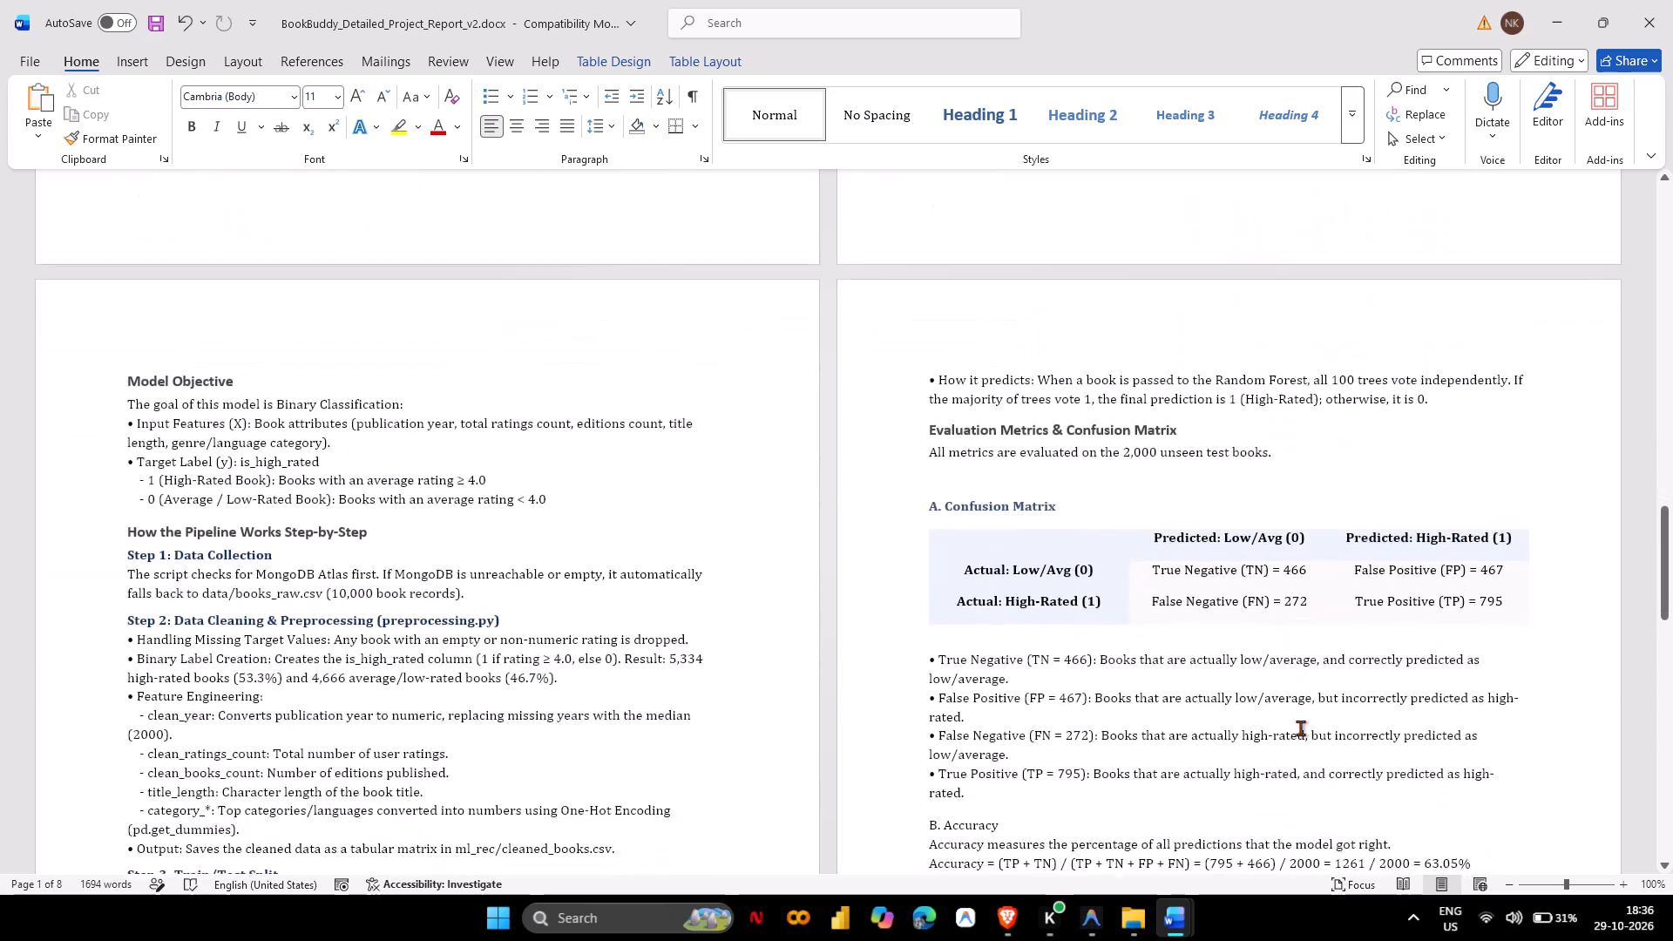
{"action": "scroll", "coordinate": [1300, 728], "scroll_direction": "down", "scroll_amount": 2}
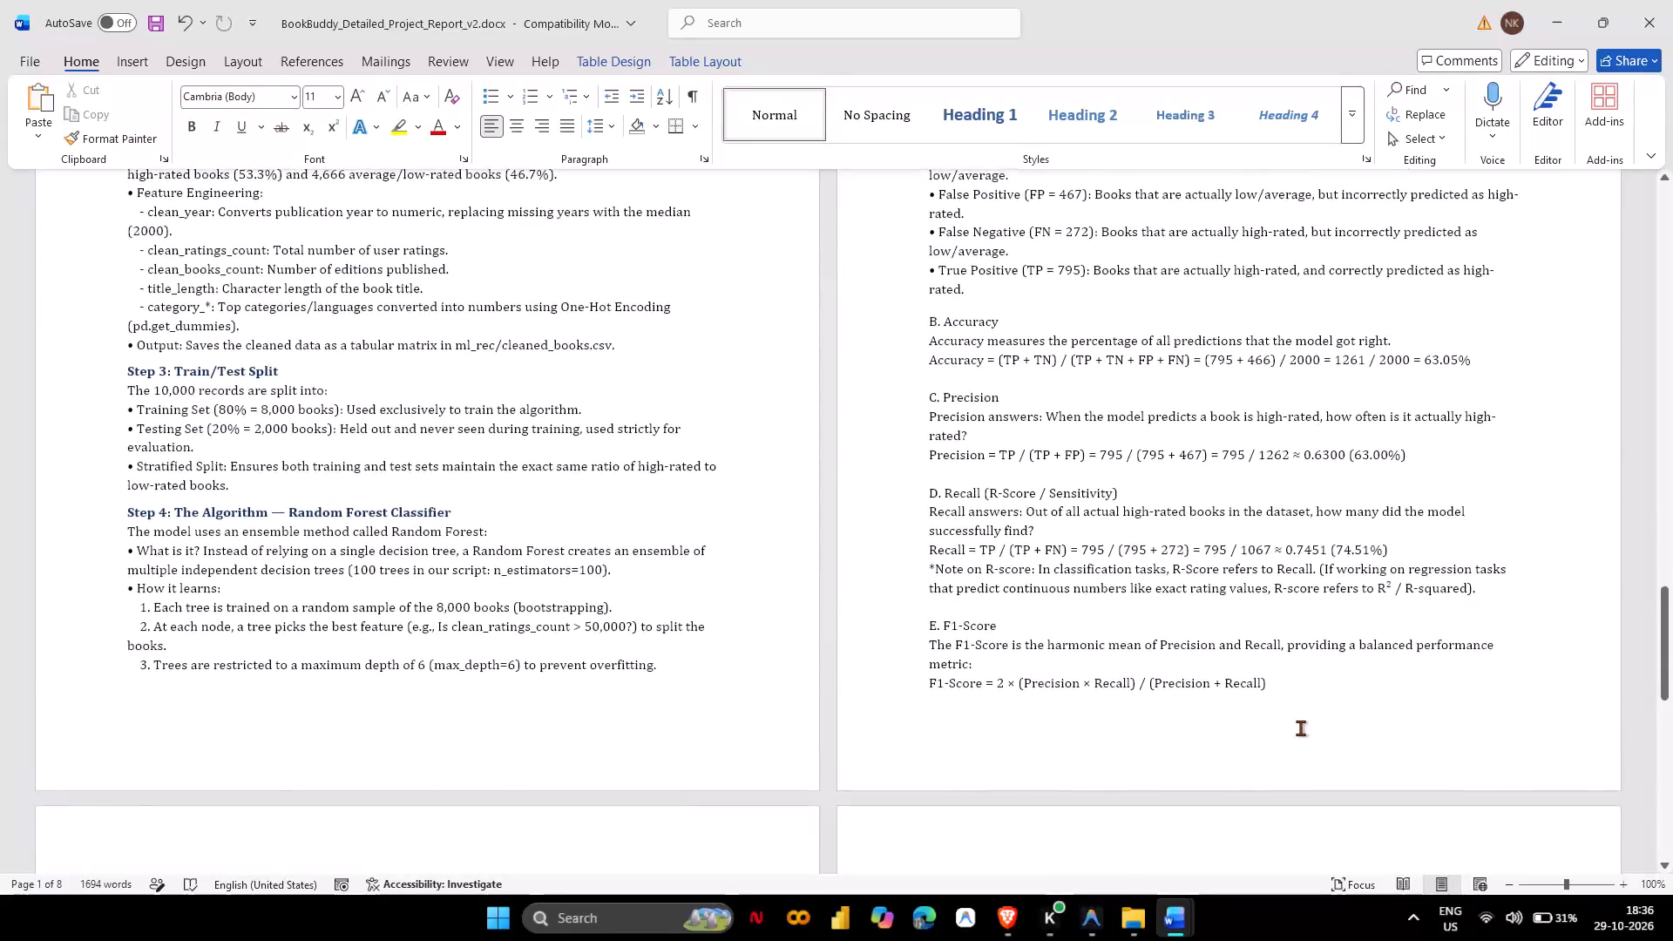
{"action": "scroll", "coordinate": [1300, 728], "scroll_direction": "down", "scroll_amount": 3}
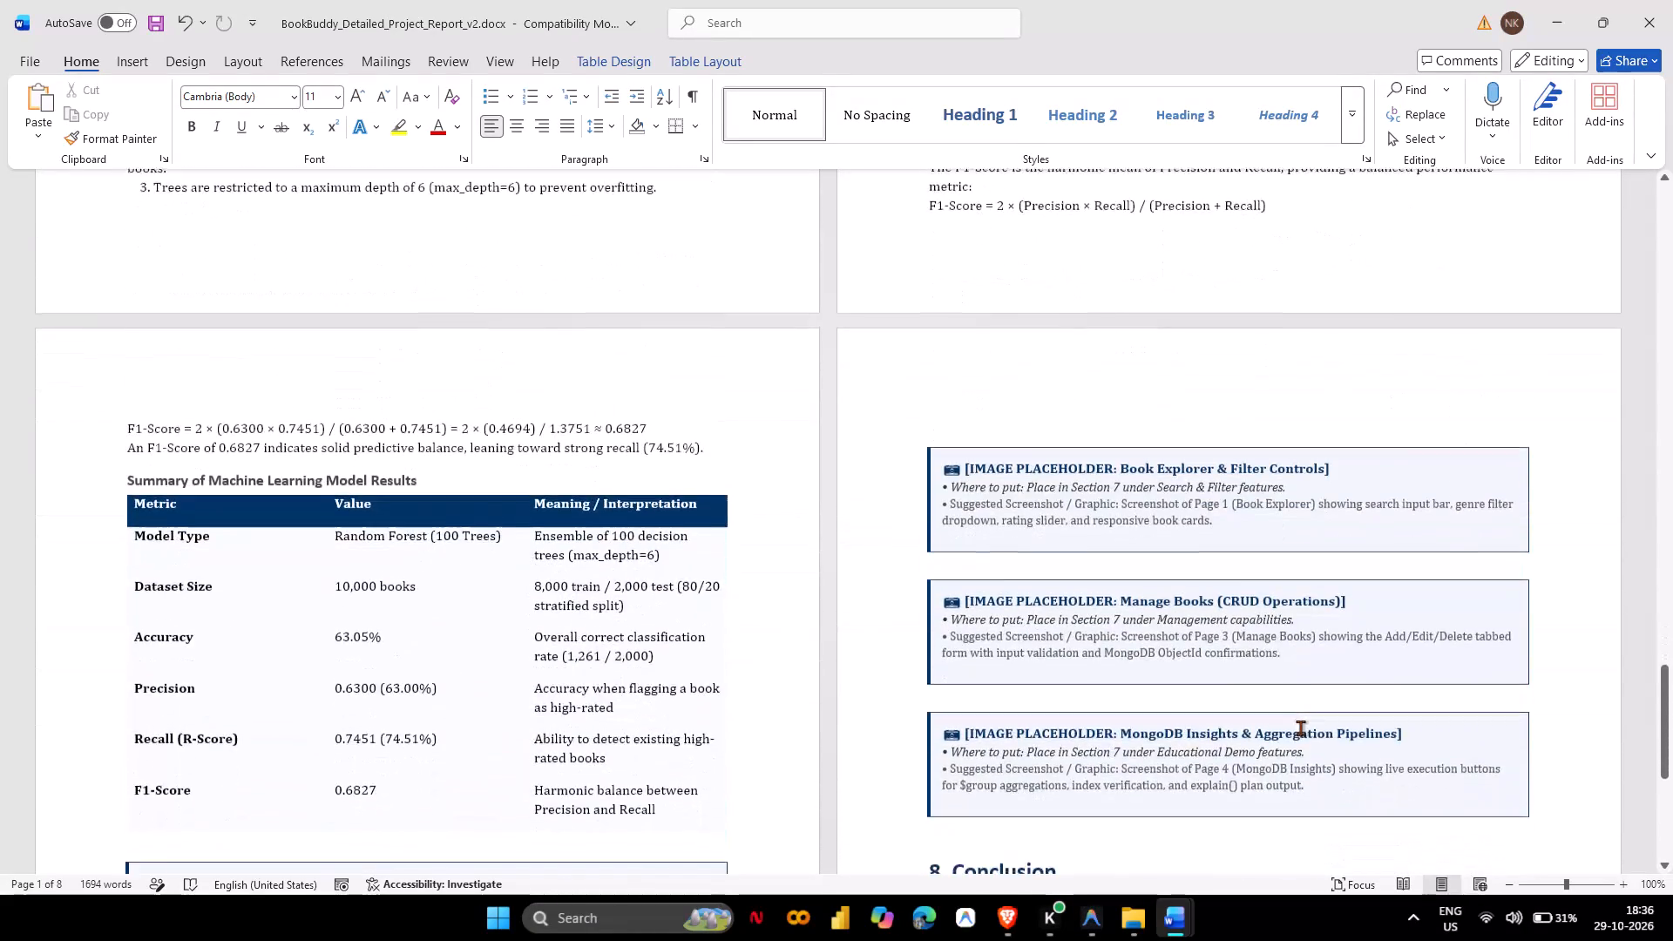
{"action": "scroll", "coordinate": [1300, 728], "scroll_direction": "down", "scroll_amount": 2}
Copy the Recommendations page screenshot from section 6 of the version1 report and switch back to the v2 report.
{"action": "key", "text": "alt+Tab"}
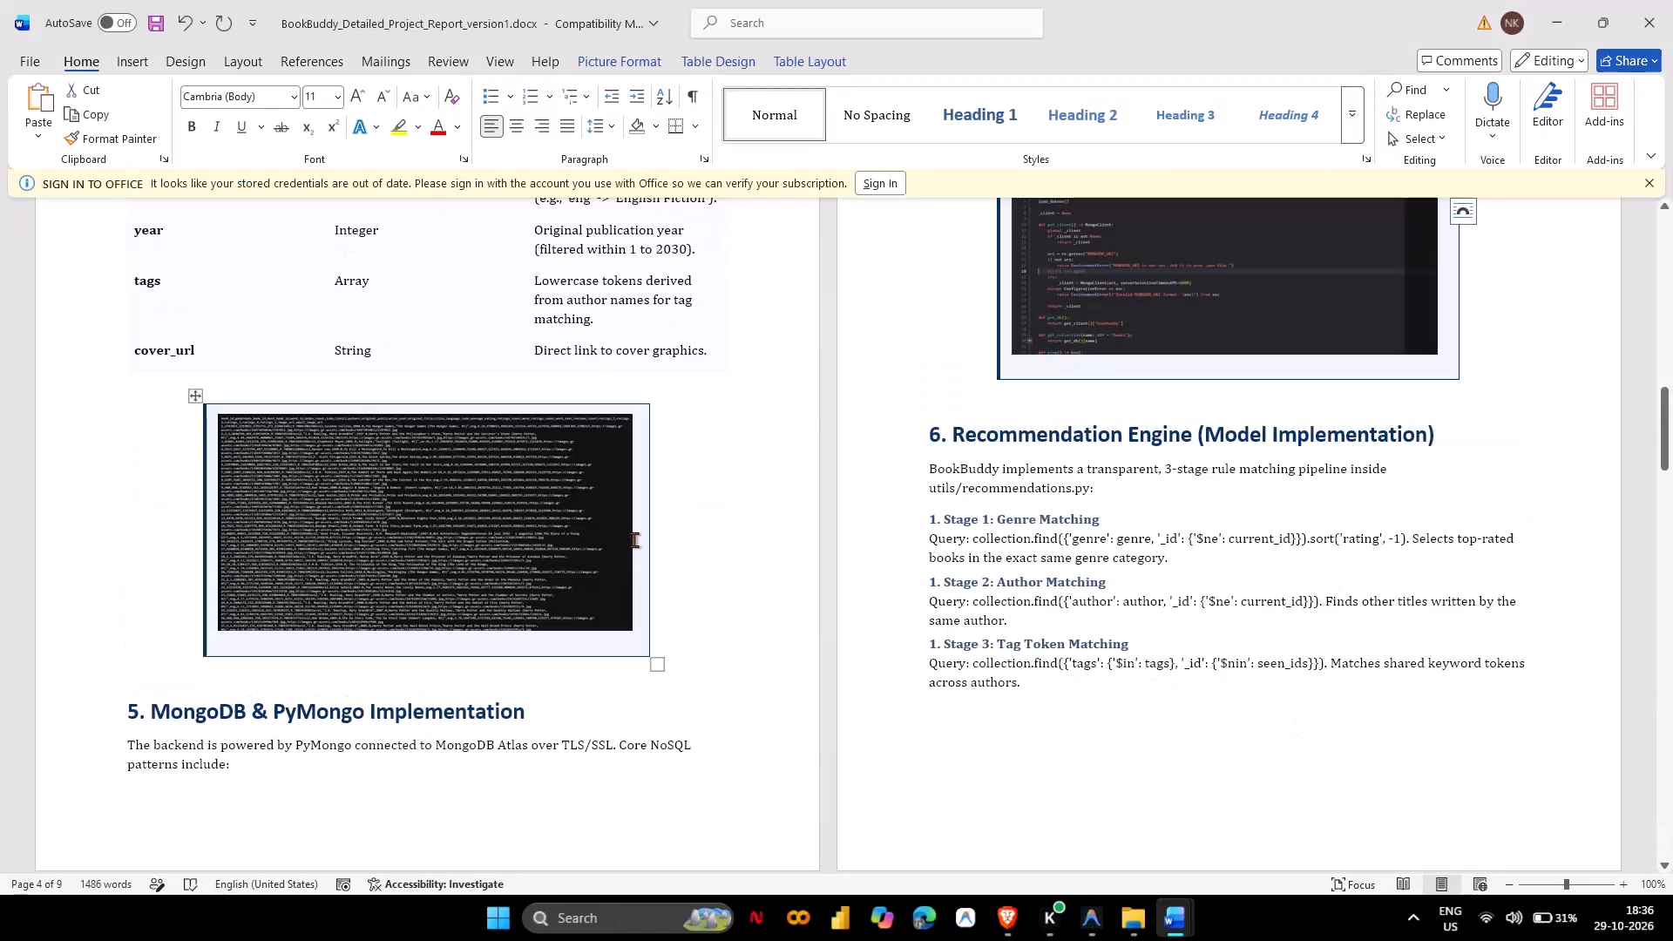
{"action": "scroll", "coordinate": [633, 539], "scroll_direction": "down", "scroll_amount": 8}
{"action": "scroll", "coordinate": [633, 539], "scroll_direction": "up", "scroll_amount": 1}
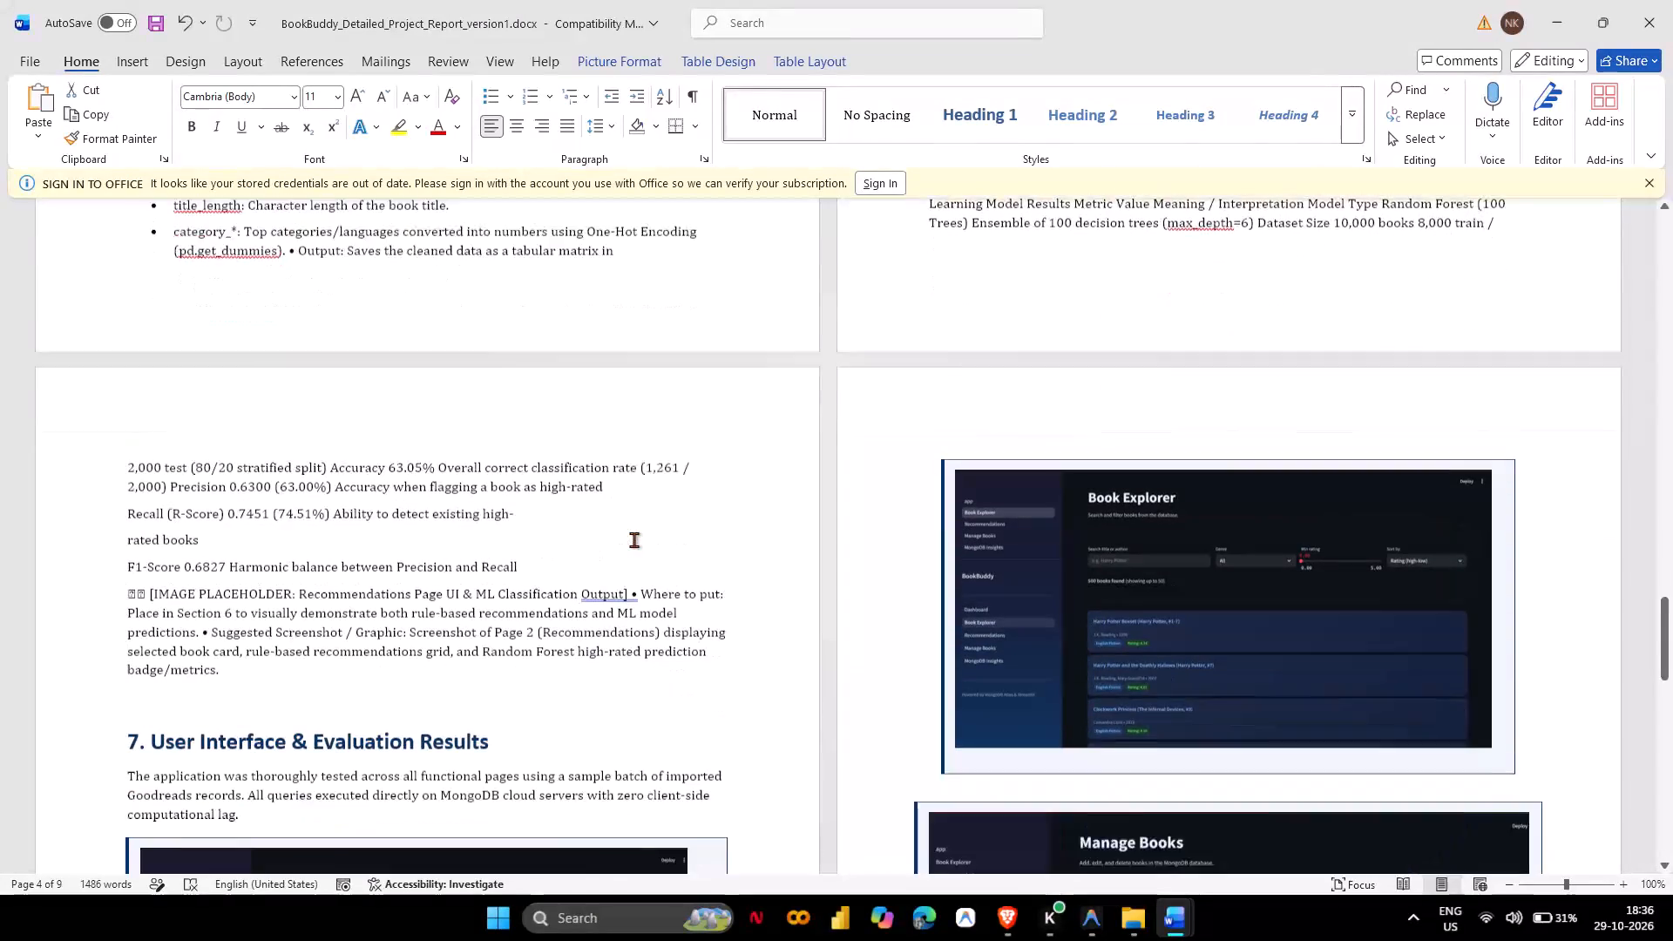
{"action": "scroll", "coordinate": [633, 539], "scroll_direction": "up", "scroll_amount": 3}
{"action": "scroll", "coordinate": [633, 539], "scroll_direction": "down", "scroll_amount": 1}
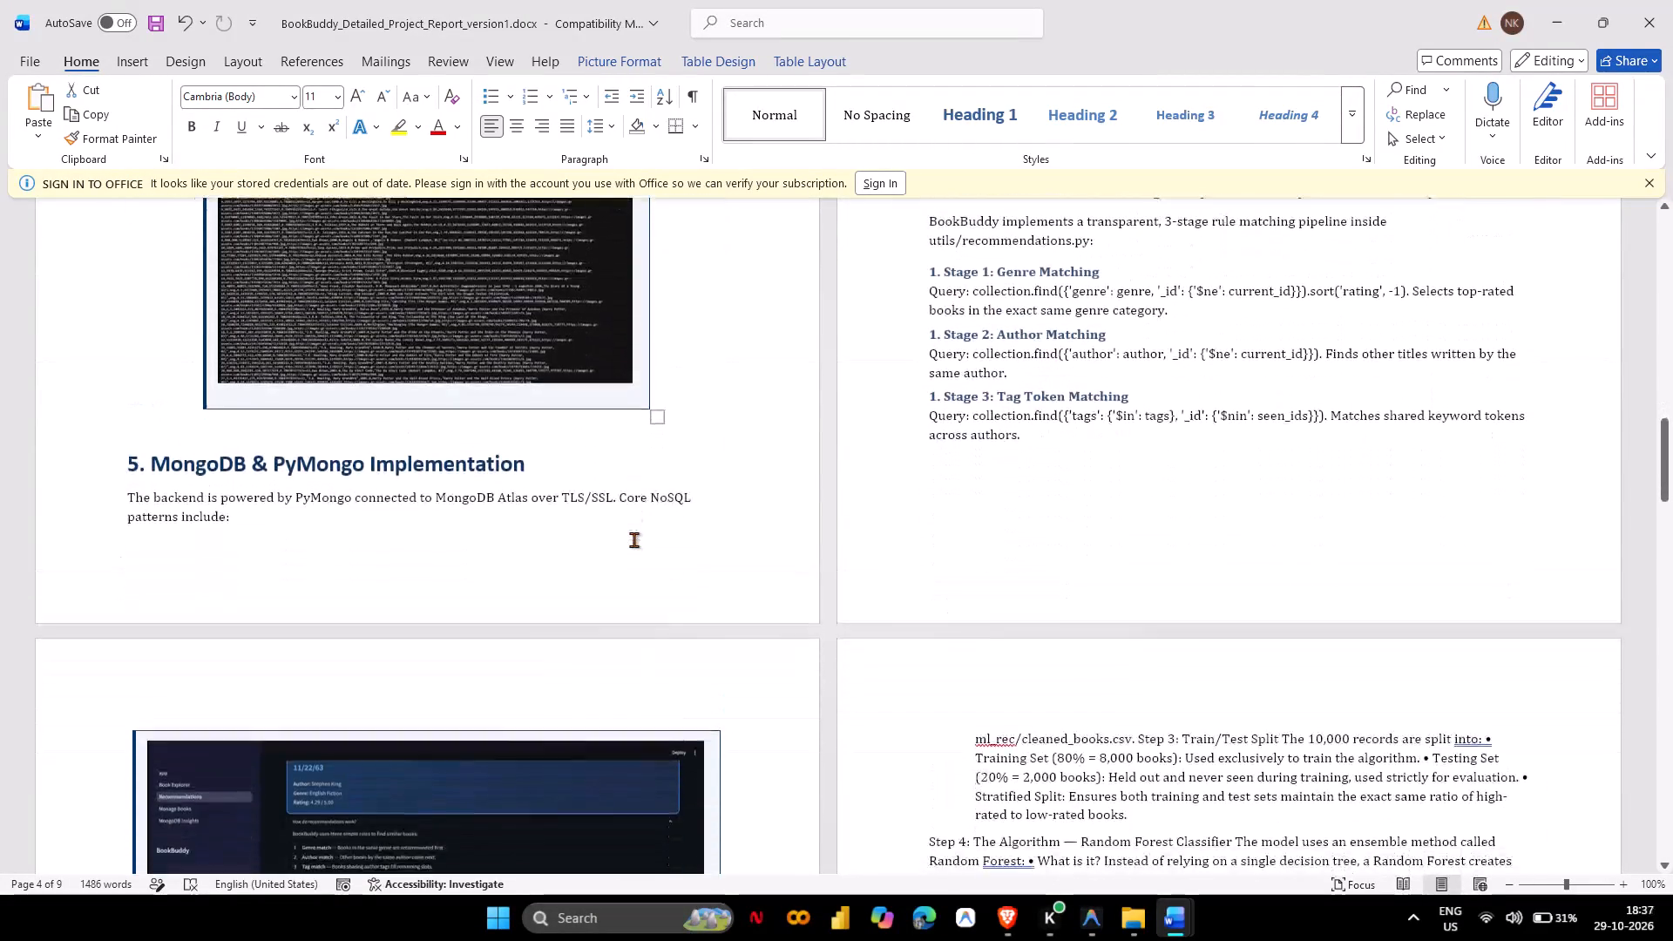
{"action": "scroll", "coordinate": [633, 539], "scroll_direction": "down", "scroll_amount": 1}
{"action": "scroll", "coordinate": [565, 587], "scroll_direction": "right", "scroll_amount": 1}
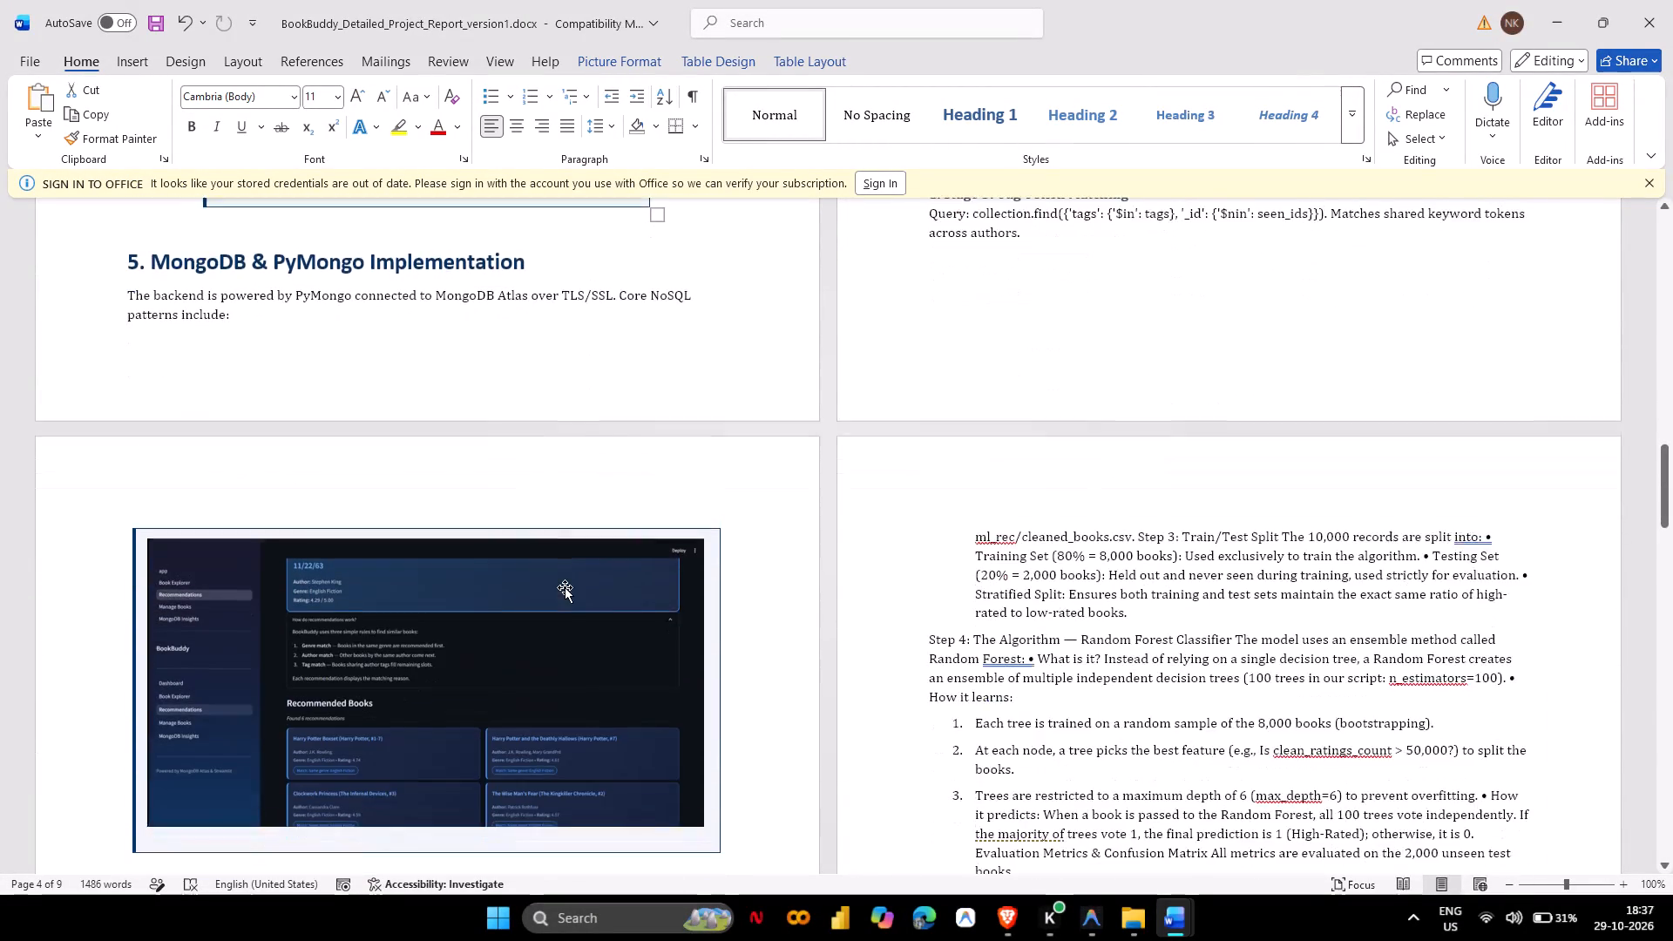
{"action": "left_click", "coordinate": [481, 633]}
{"action": "key", "text": "ctrl+c"}
{"action": "key", "text": "alt+Tab"}
Examine sections 6 to 8 of the v2 report to find the placeholder matching the Recommendations page screenshot.
{"action": "scroll", "coordinate": [481, 633], "scroll_direction": "up", "scroll_amount": 2}
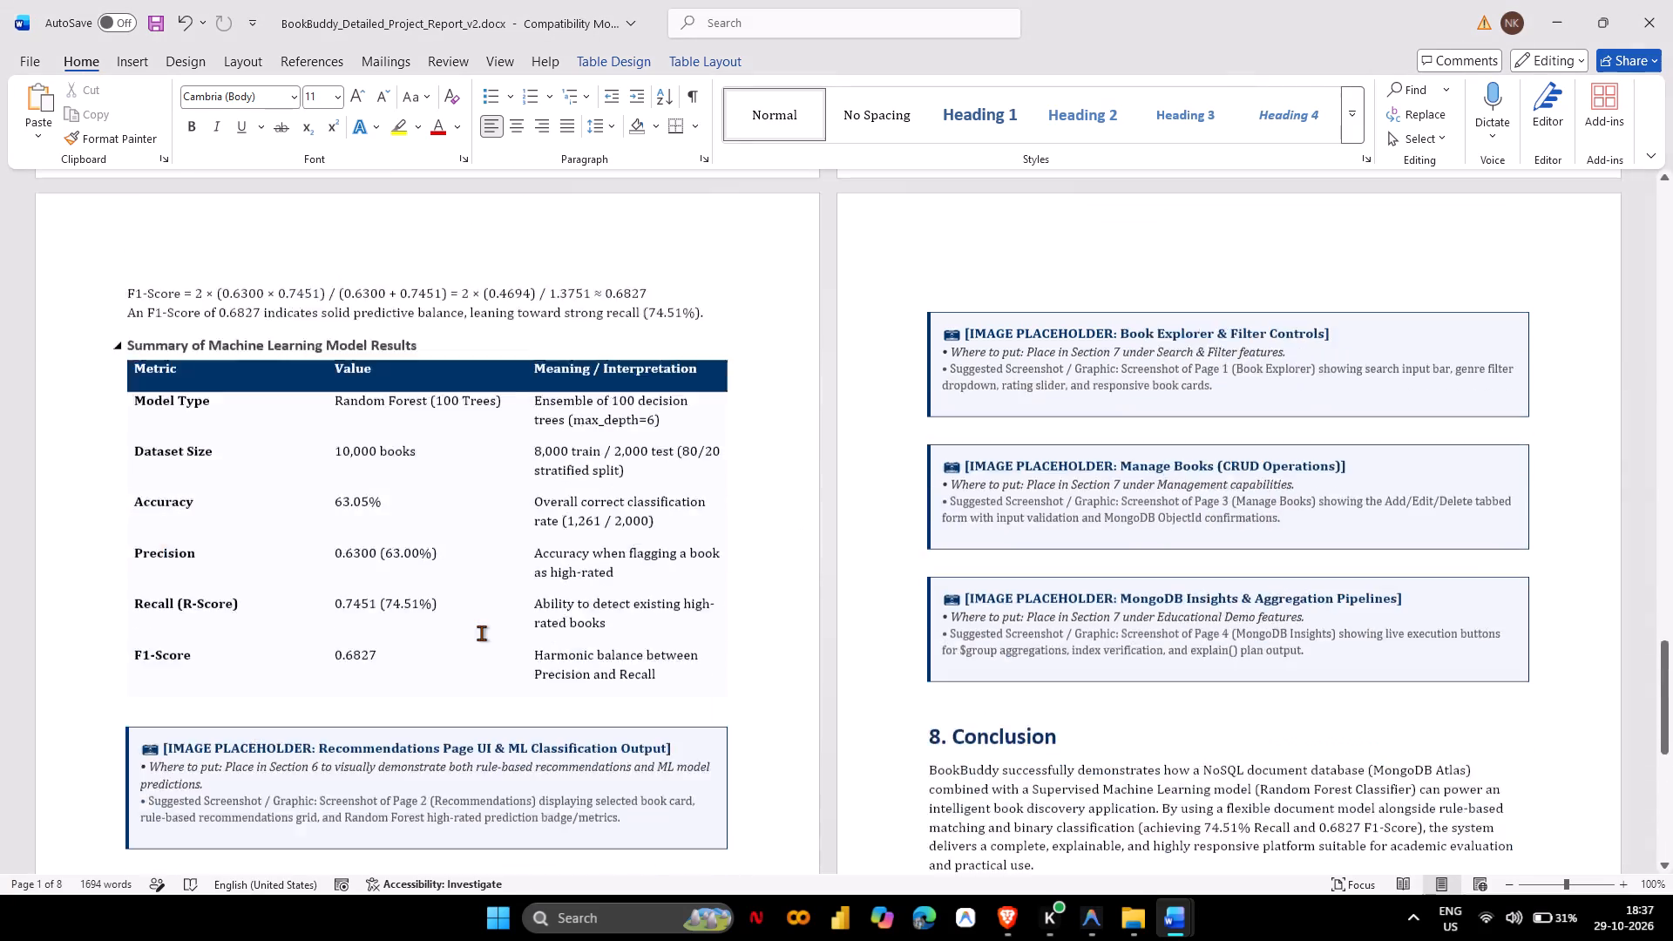
{"action": "scroll", "coordinate": [481, 633], "scroll_direction": "up", "scroll_amount": 6}
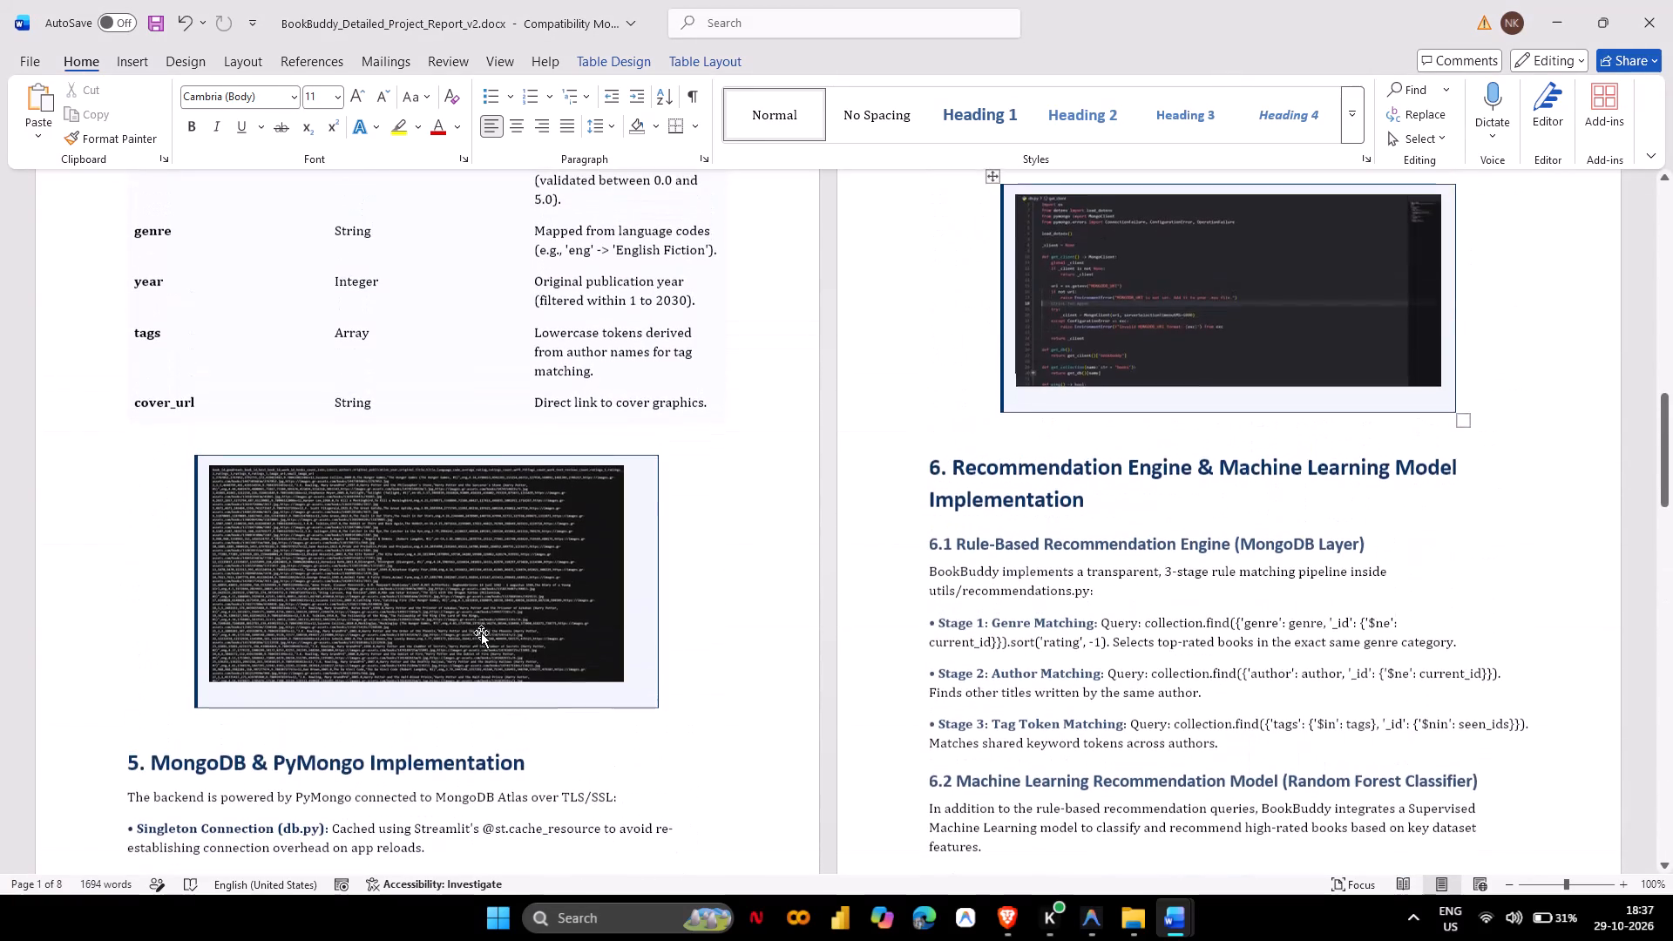
{"action": "scroll", "coordinate": [481, 633], "scroll_direction": "up", "scroll_amount": 2}
{"action": "scroll", "coordinate": [481, 633], "scroll_direction": "down", "scroll_amount": 3}
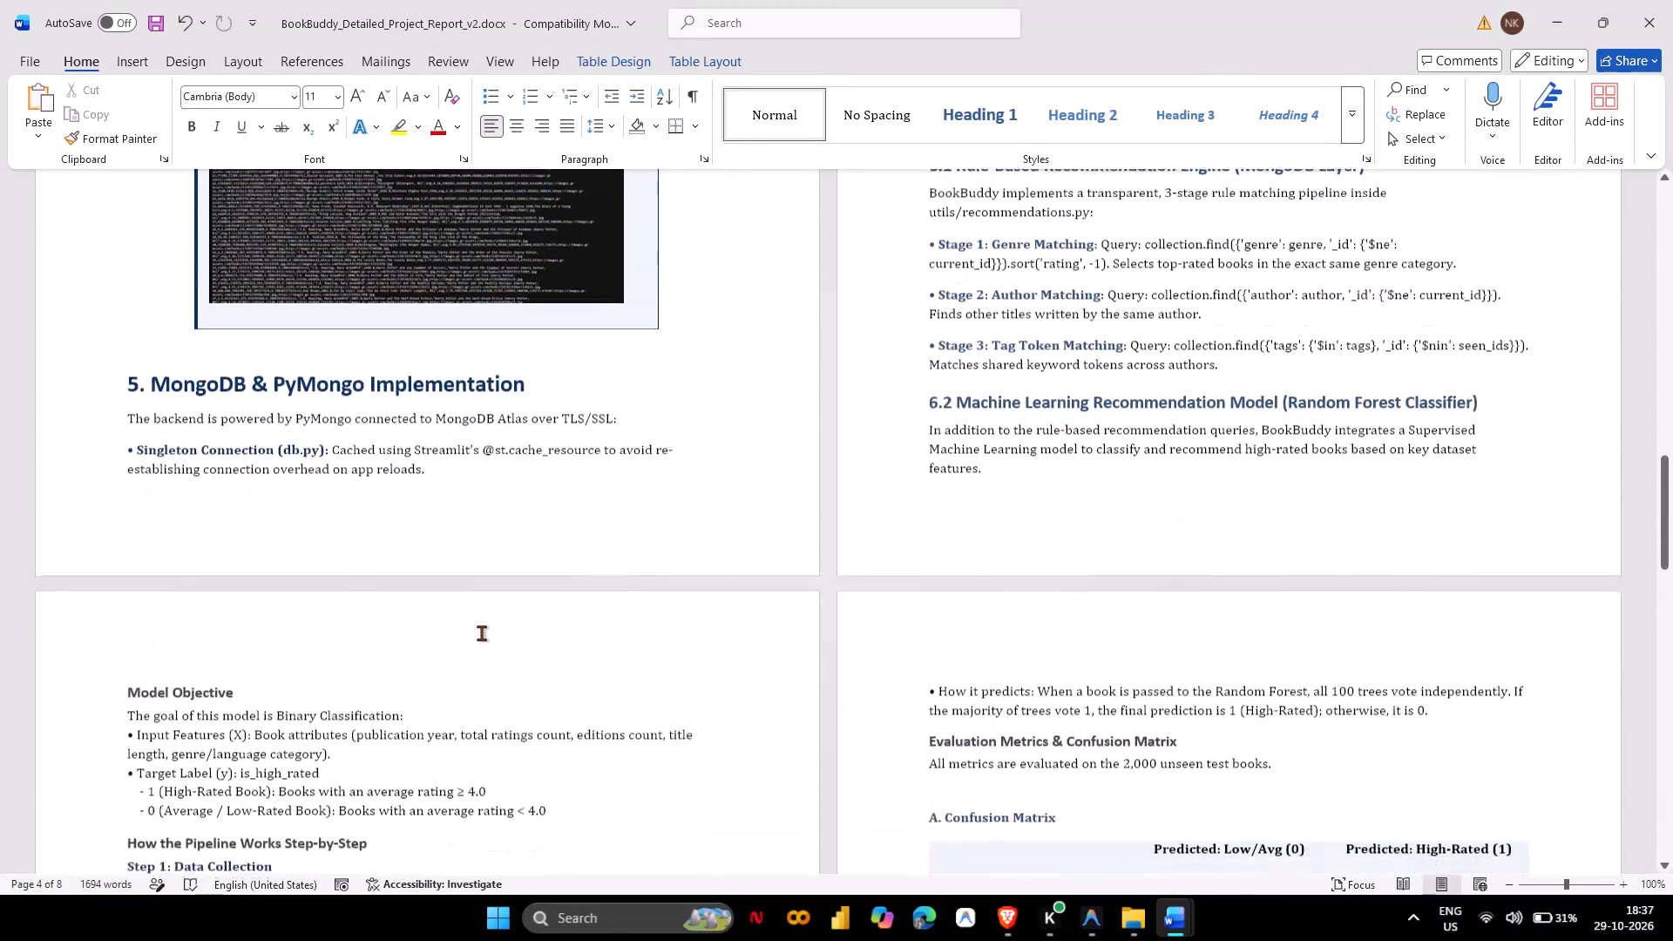
{"action": "scroll", "coordinate": [481, 633], "scroll_direction": "down", "scroll_amount": 2}
{"action": "scroll", "coordinate": [481, 633], "scroll_direction": "up", "scroll_amount": 5}
{"action": "scroll", "coordinate": [481, 633], "scroll_direction": "right", "scroll_amount": 1}
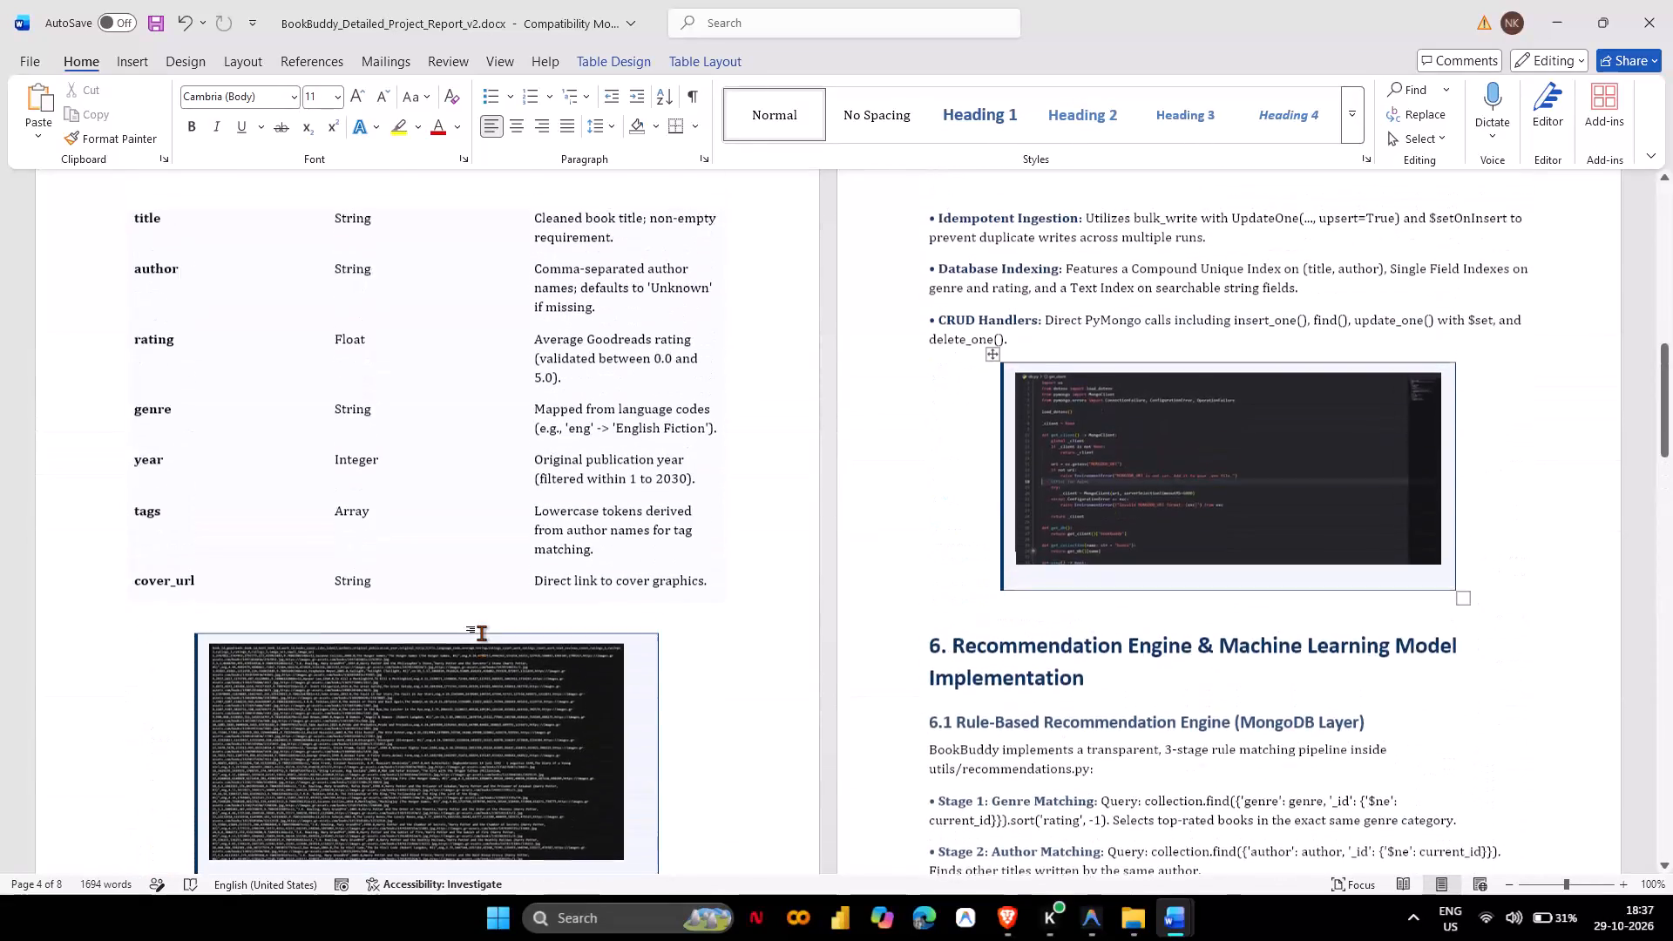
{"action": "scroll", "coordinate": [481, 633], "scroll_direction": "right", "scroll_amount": 1}
{"action": "scroll", "coordinate": [481, 633], "scroll_direction": "down", "scroll_amount": 2}
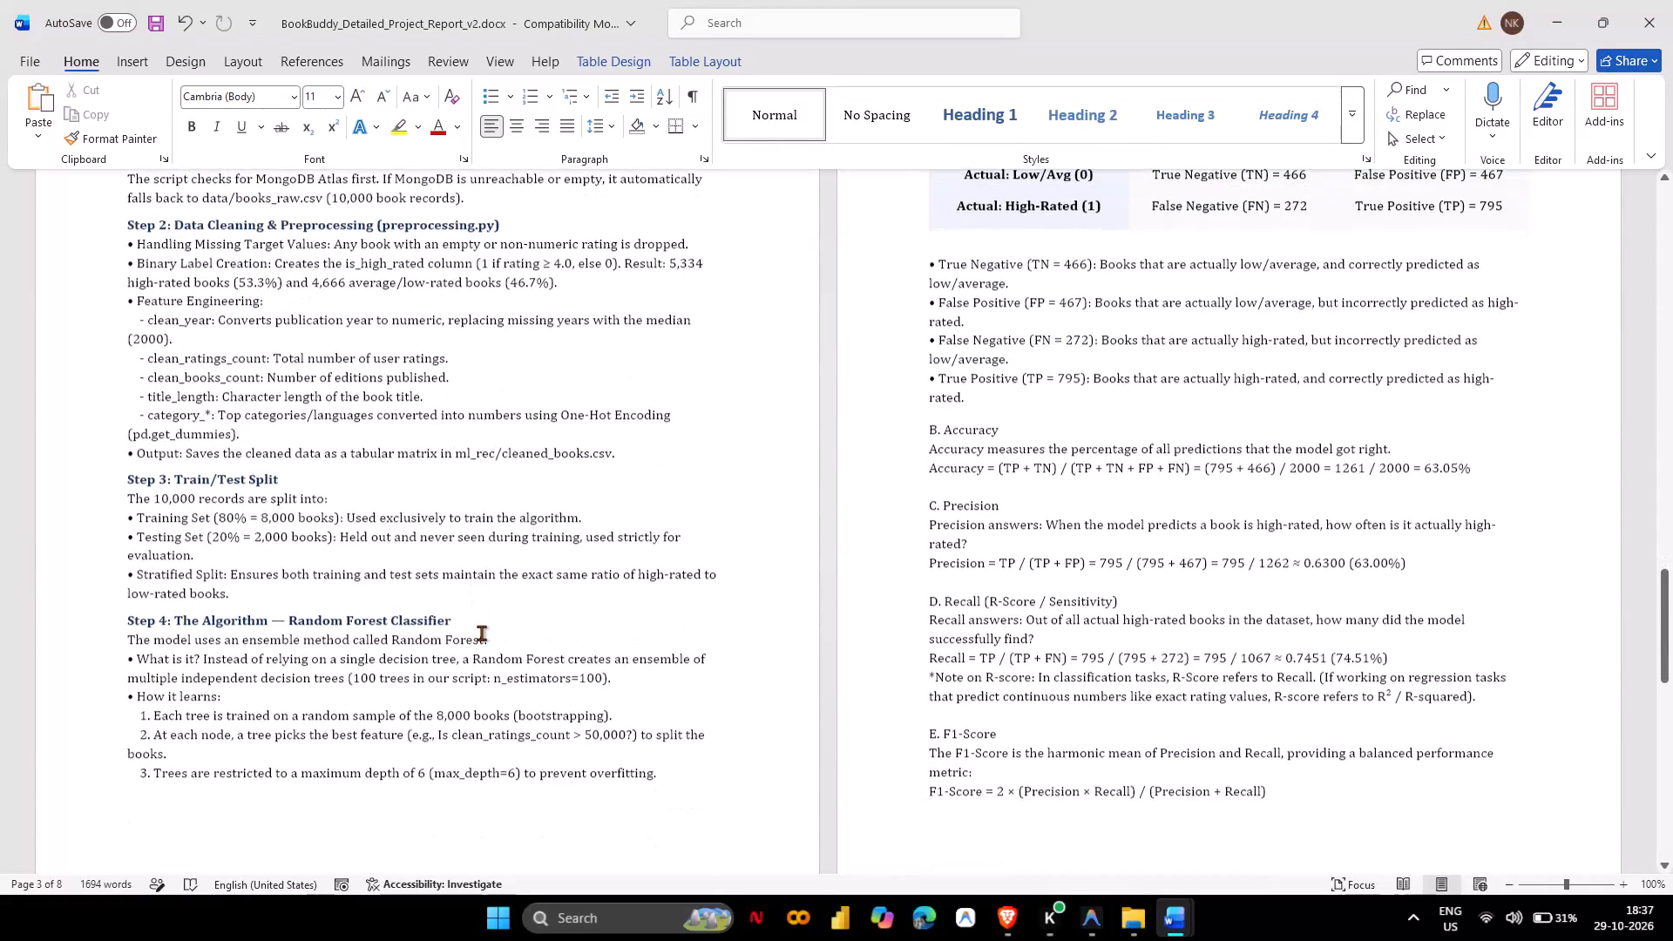
{"action": "scroll", "coordinate": [481, 633], "scroll_direction": "down", "scroll_amount": 4}
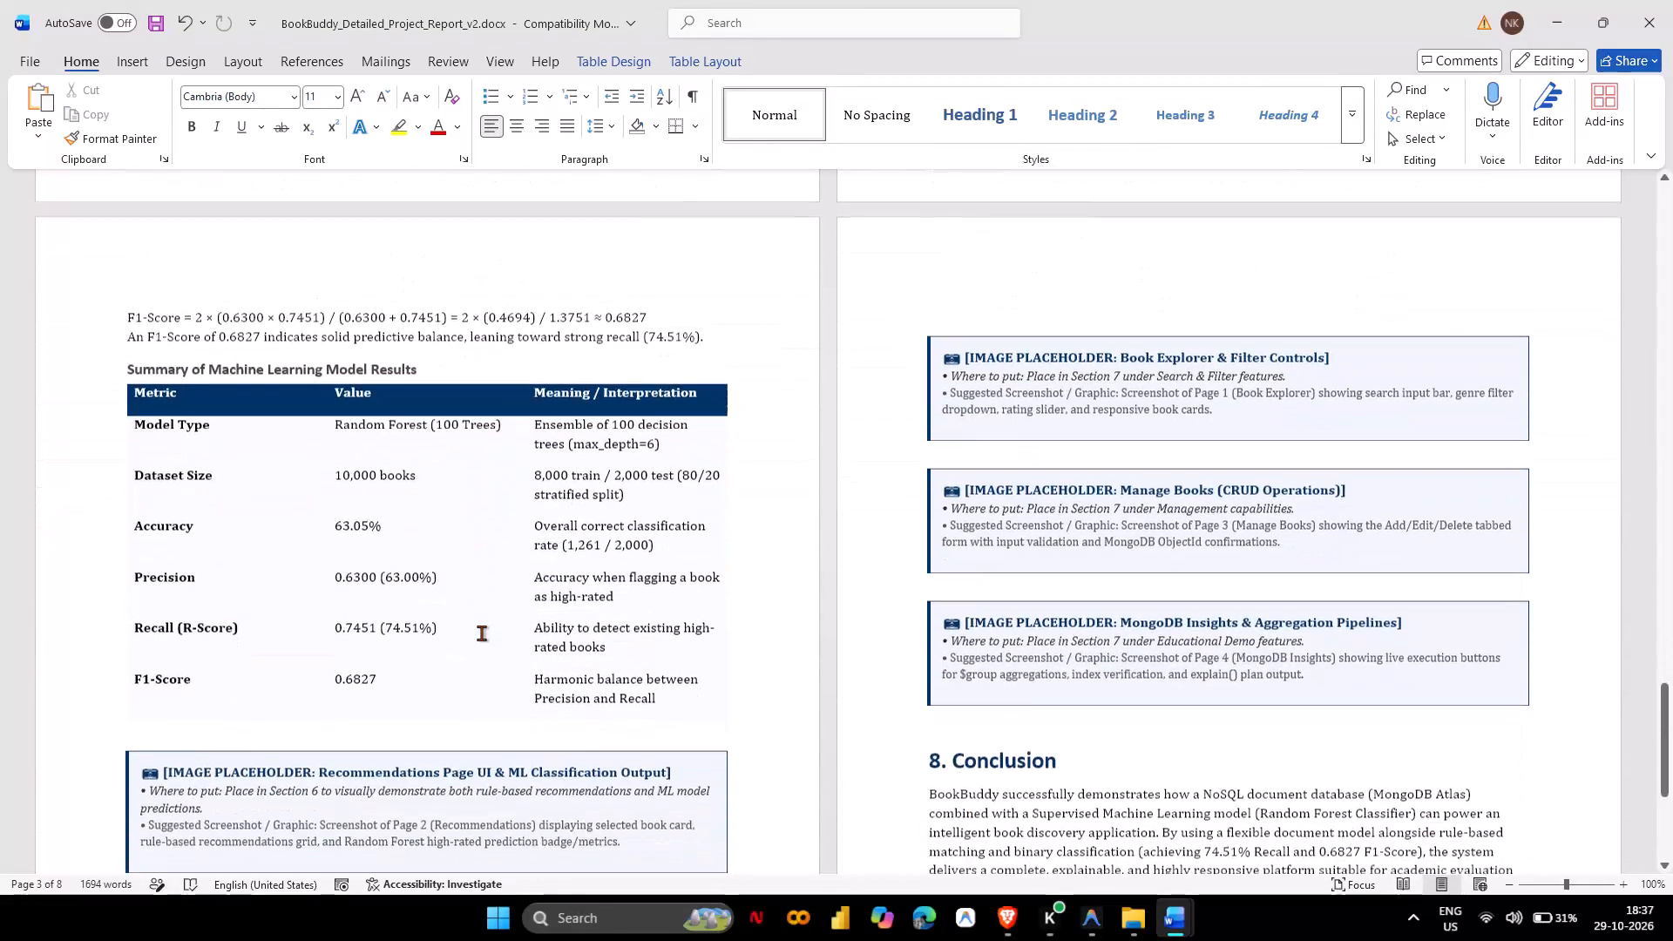
{"action": "scroll", "coordinate": [481, 633], "scroll_direction": "down", "scroll_amount": 2}
Replace the Main Dashboard & Plotly Visualizations placeholder in section 7 of the v2 report with the dashboard screenshot from the version1 report.
{"action": "key", "text": "alt+Tab"}
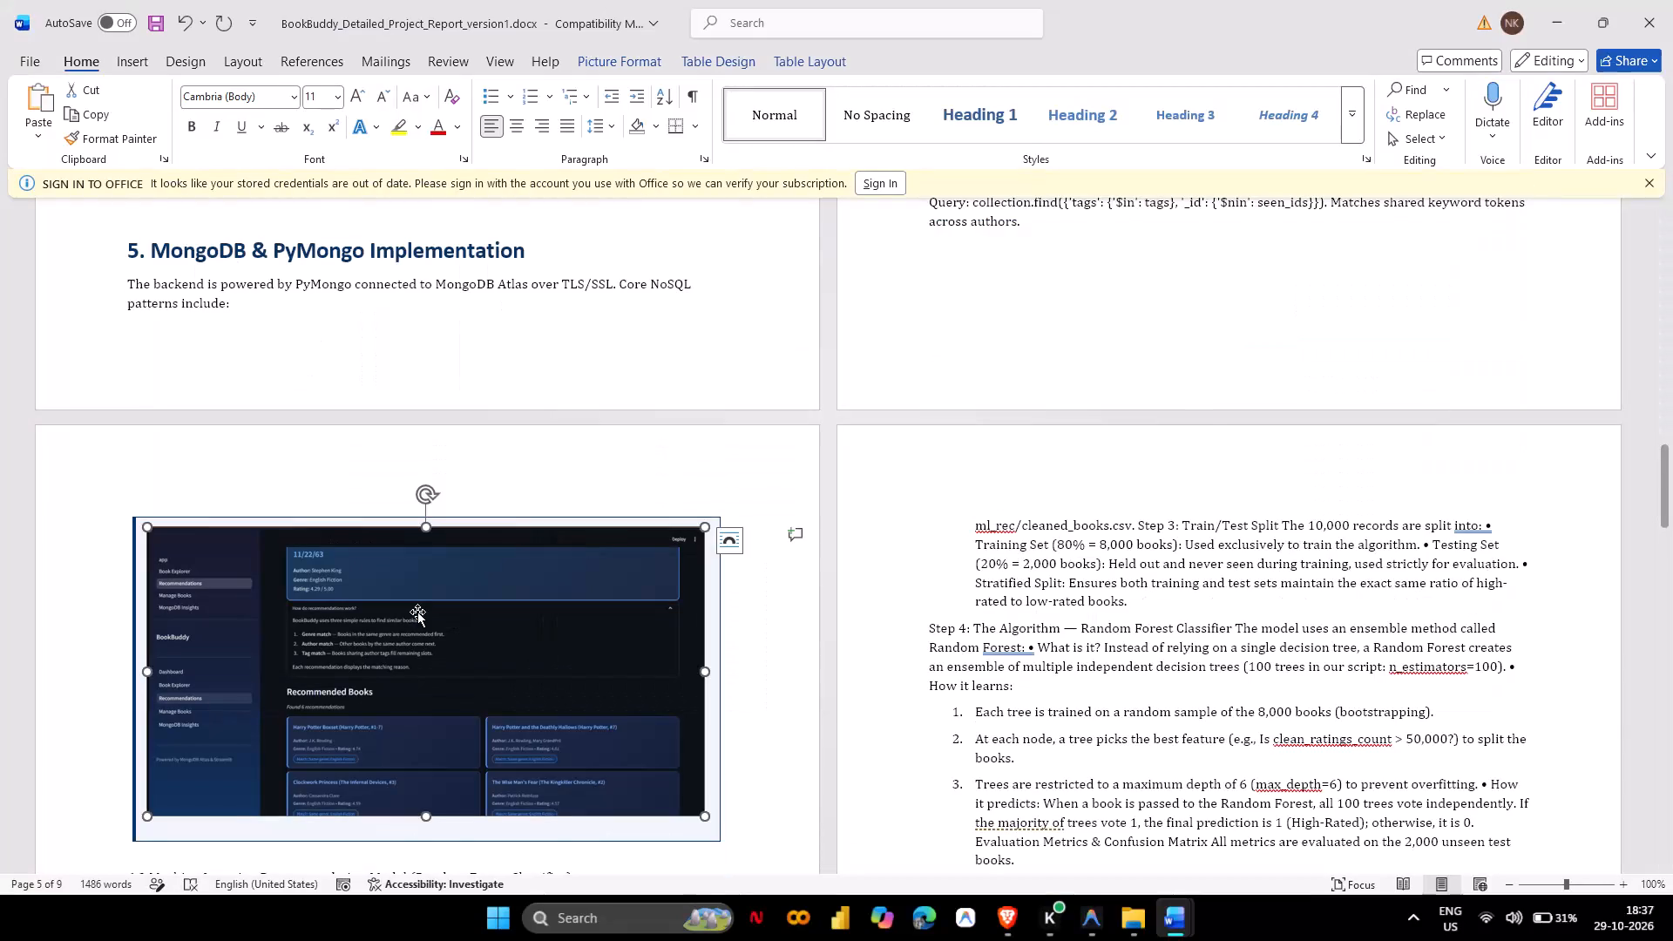
{"action": "scroll", "coordinate": [417, 612], "scroll_direction": "down", "scroll_amount": 7}
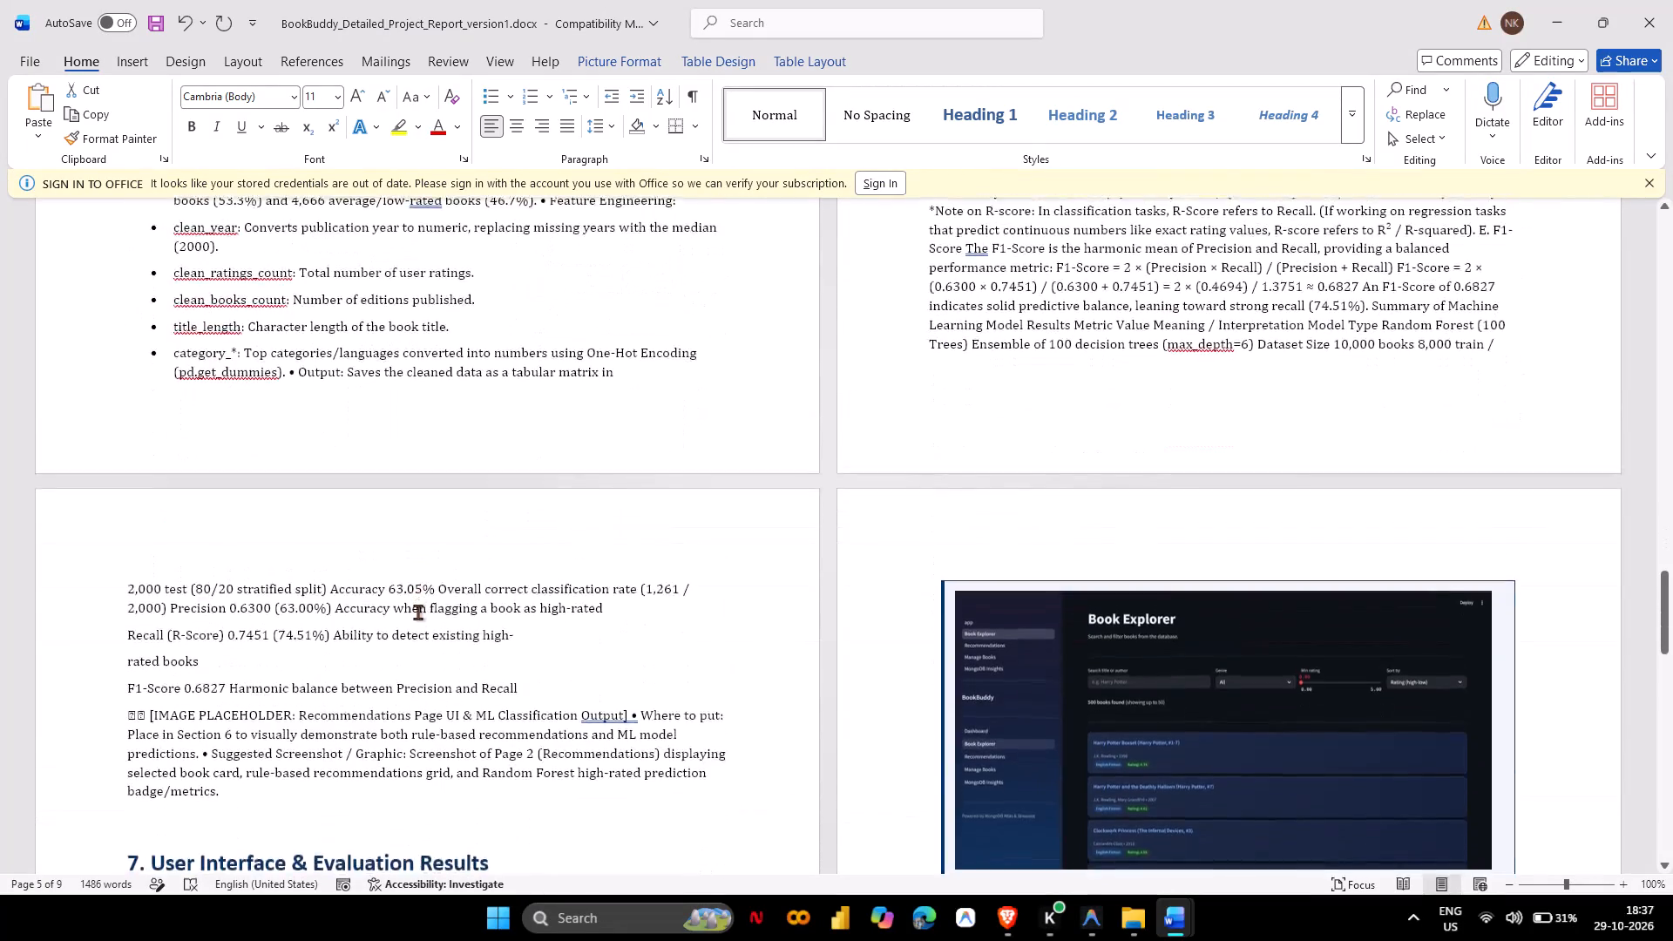
{"action": "scroll", "coordinate": [417, 612], "scroll_direction": "down", "scroll_amount": 3}
{"action": "scroll", "coordinate": [417, 612], "scroll_direction": "up", "scroll_amount": 2}
{"action": "left_click", "coordinate": [358, 587]}
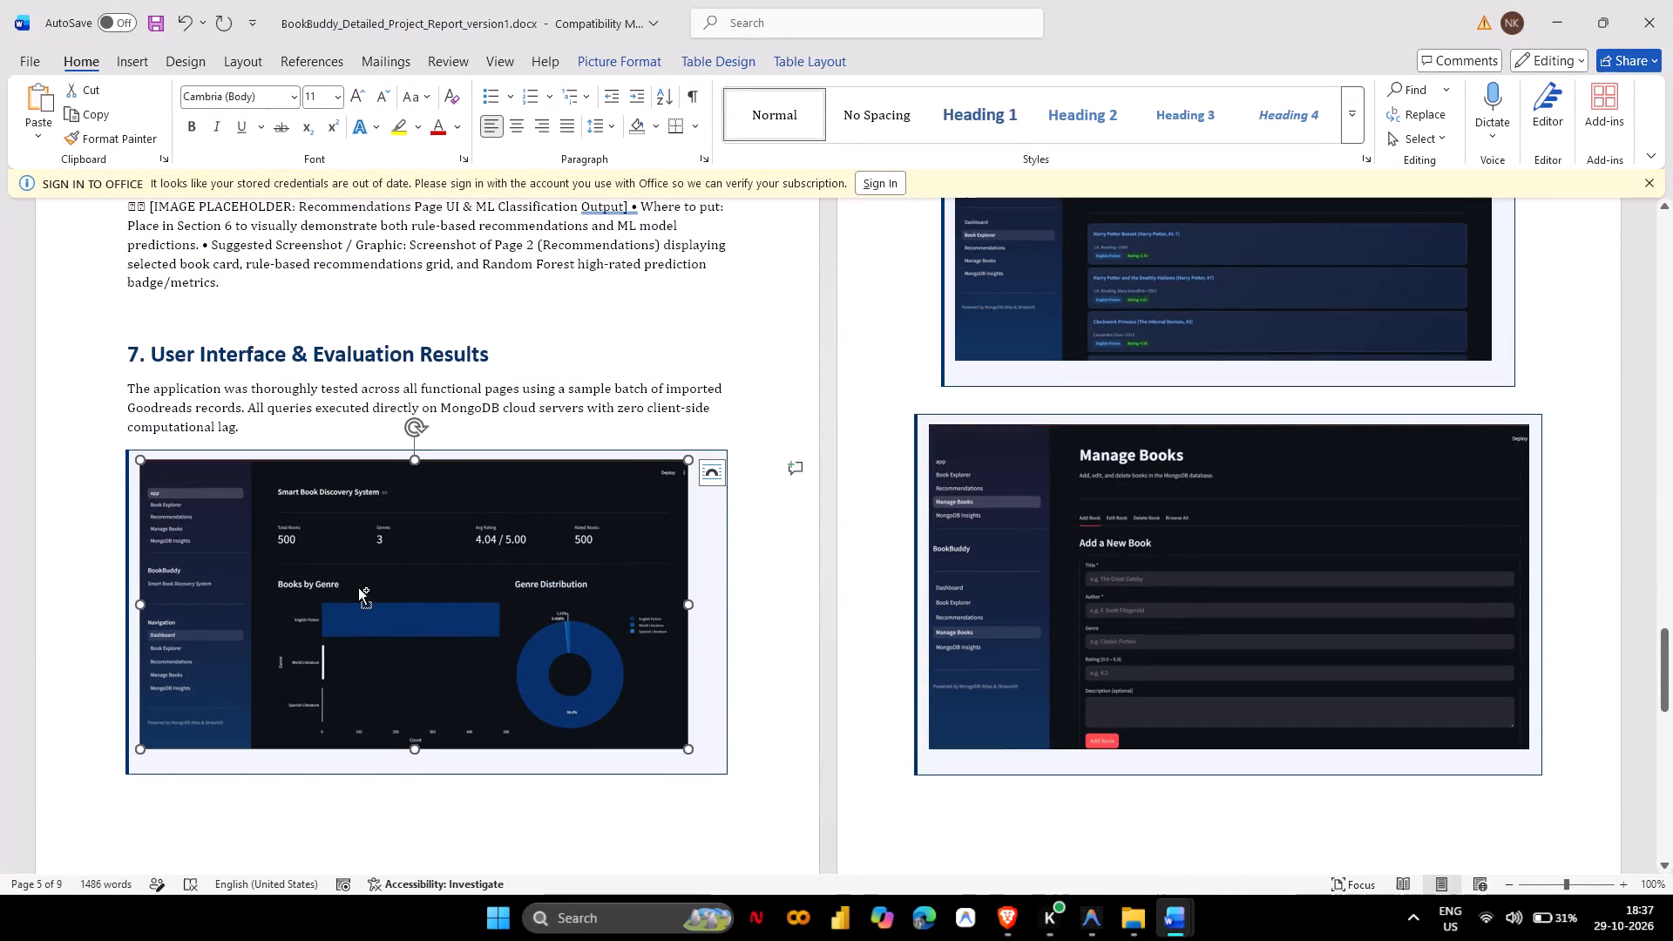
{"action": "key", "text": "ctrl+c"}
{"action": "key", "text": "alt+Tab"}
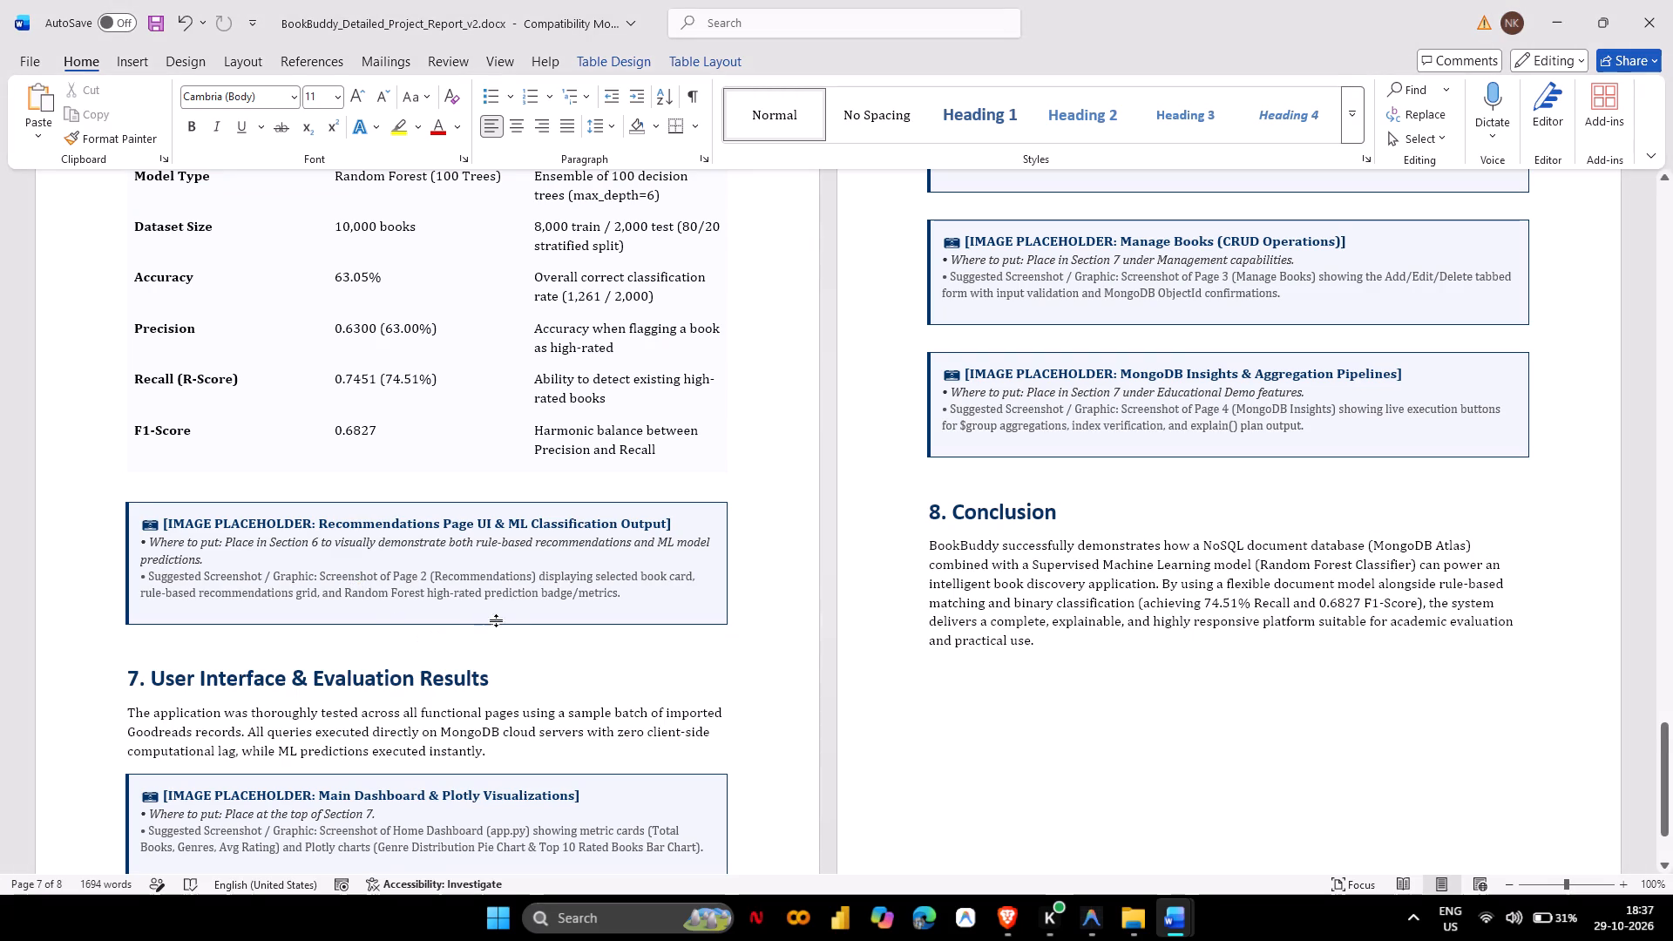
{"action": "scroll", "coordinate": [447, 672], "scroll_direction": "down", "scroll_amount": 1}
{"action": "left_click_drag", "start_coordinate": [707, 725], "coordinate": [323, 694]}
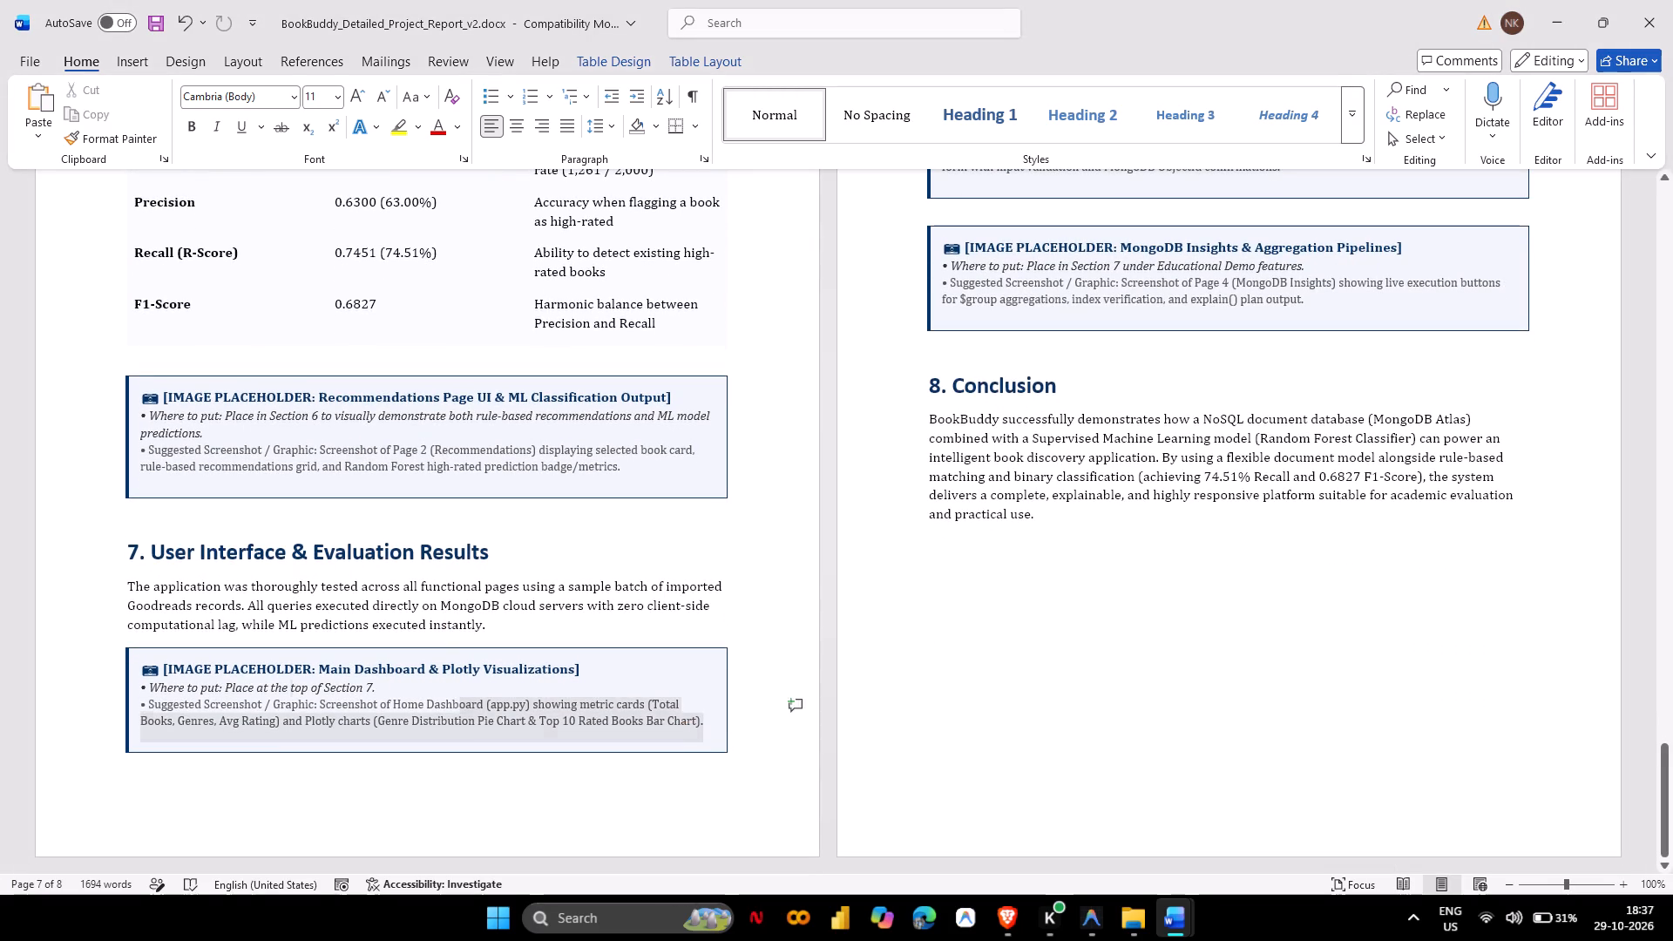
{"action": "left_click_drag", "start_coordinate": [323, 694], "coordinate": [129, 667]}
{"action": "key", "text": "ctrl+v"}
Replace the Book Explorer & Filter Controls placeholder in the v2 report with the Book Explorer screenshot from the version1 report.
{"action": "scroll", "coordinate": [660, 640], "scroll_direction": "up", "scroll_amount": 1}
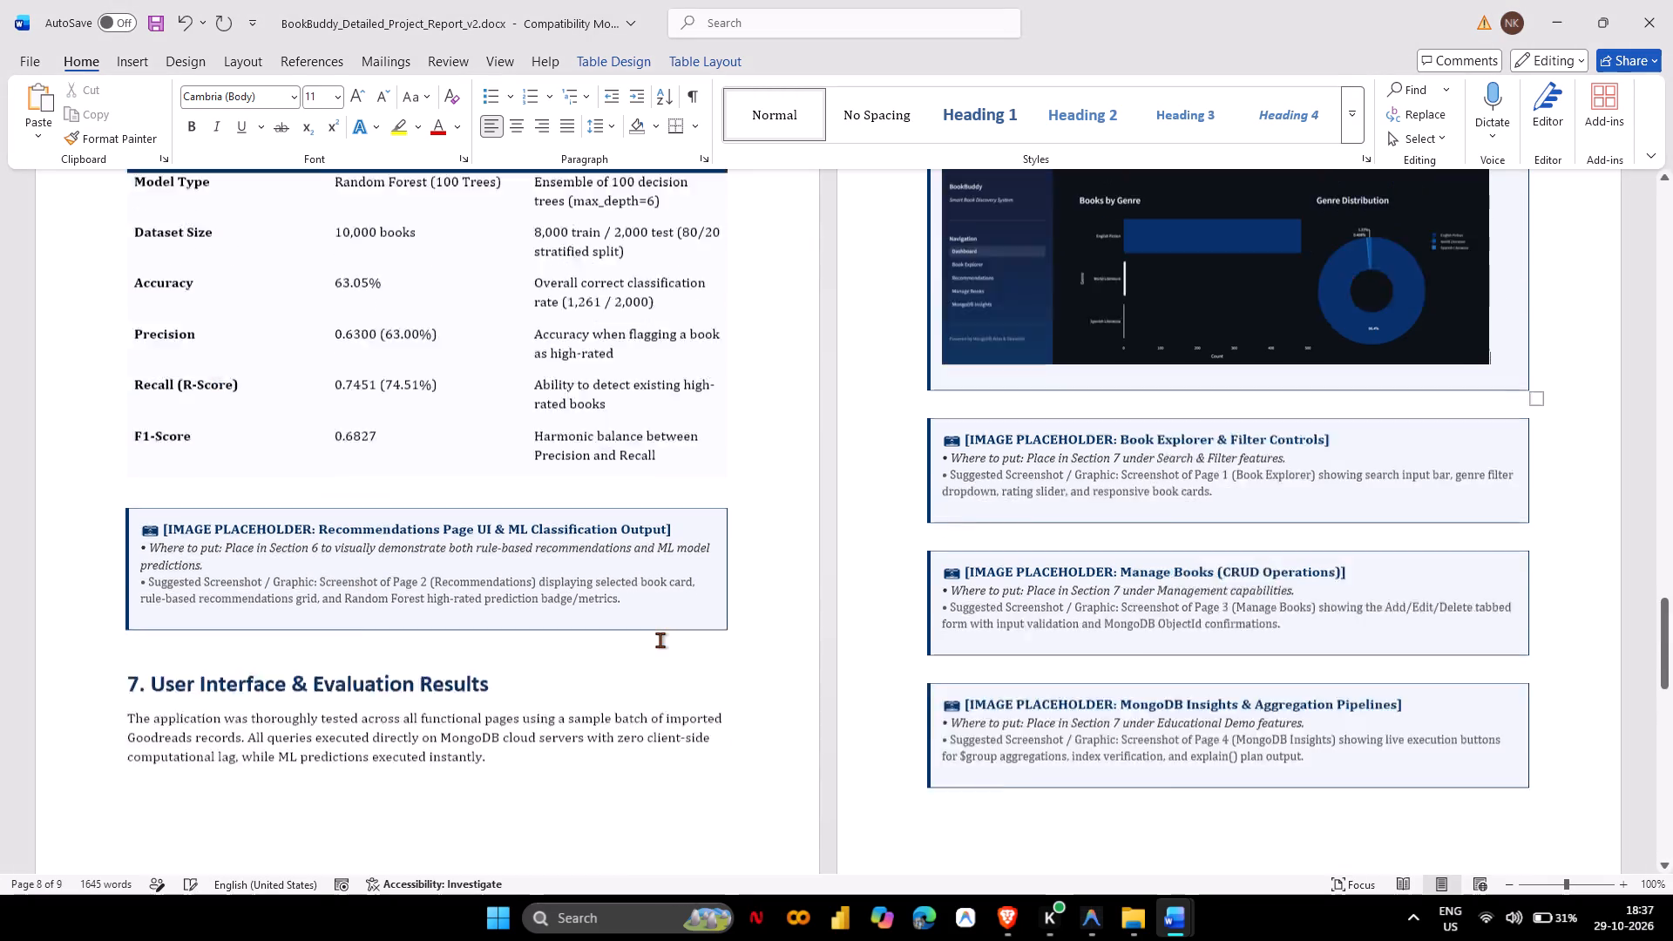
{"action": "scroll", "coordinate": [660, 640], "scroll_direction": "up", "scroll_amount": 1}
{"action": "key", "text": "alt+Tab"}
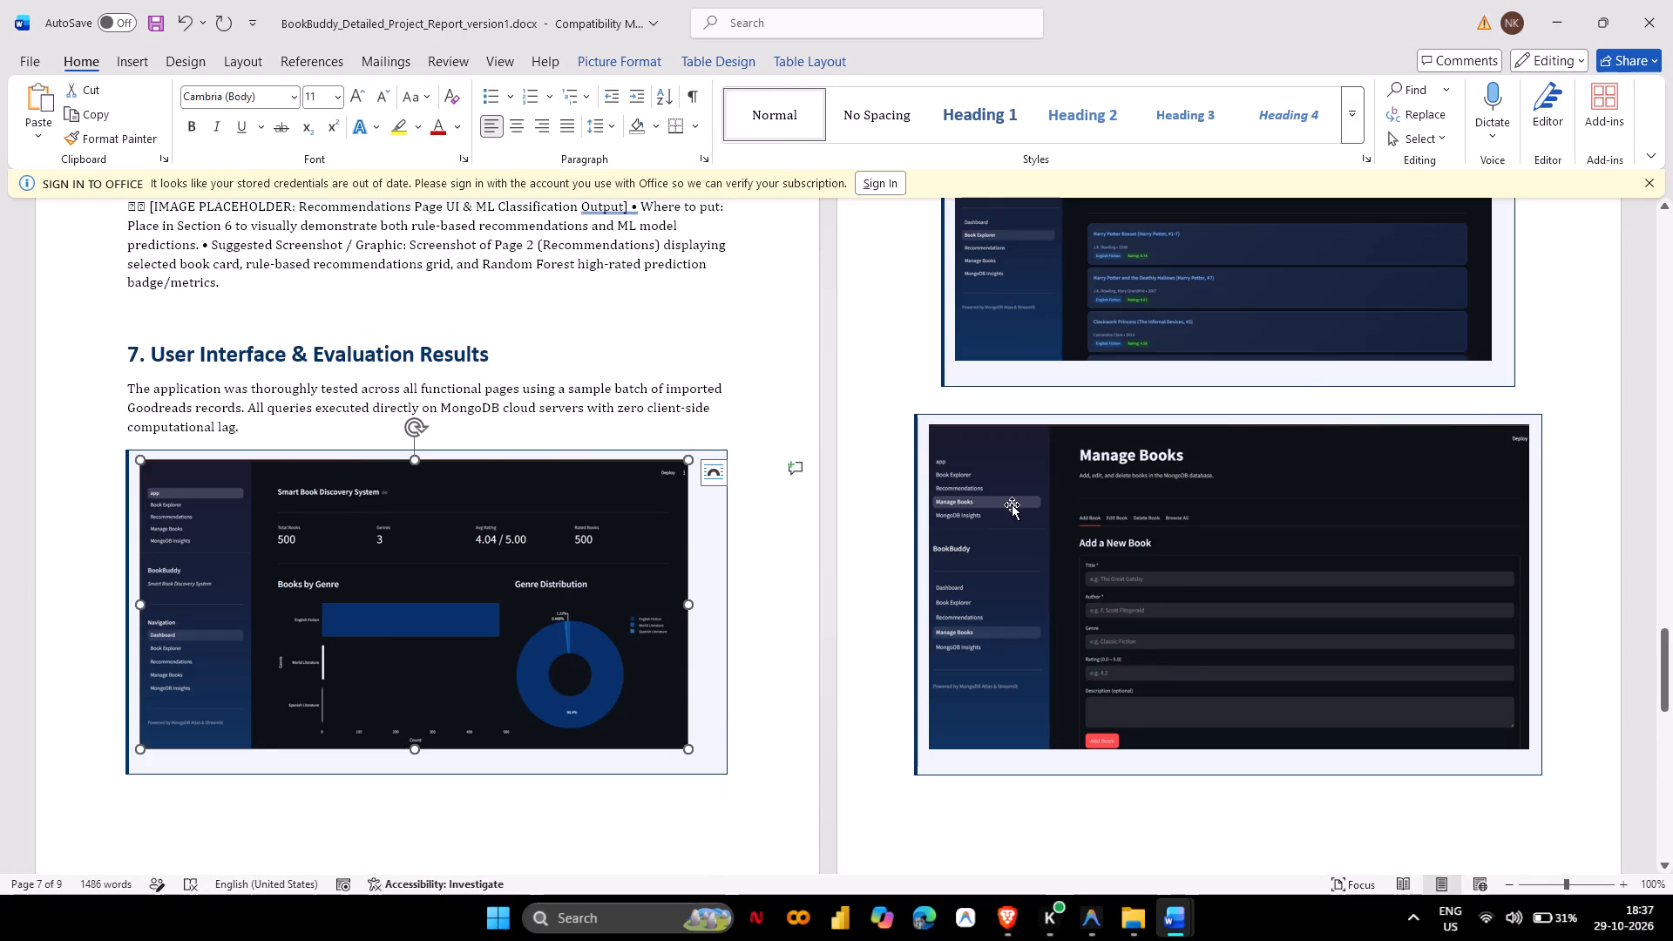
{"action": "scroll", "coordinate": [1013, 503], "scroll_direction": "up", "scroll_amount": 1}
{"action": "left_click", "coordinate": [1125, 509]}
{"action": "key", "text": "ctrl+c"}
{"action": "key", "text": "alt+Tab"}
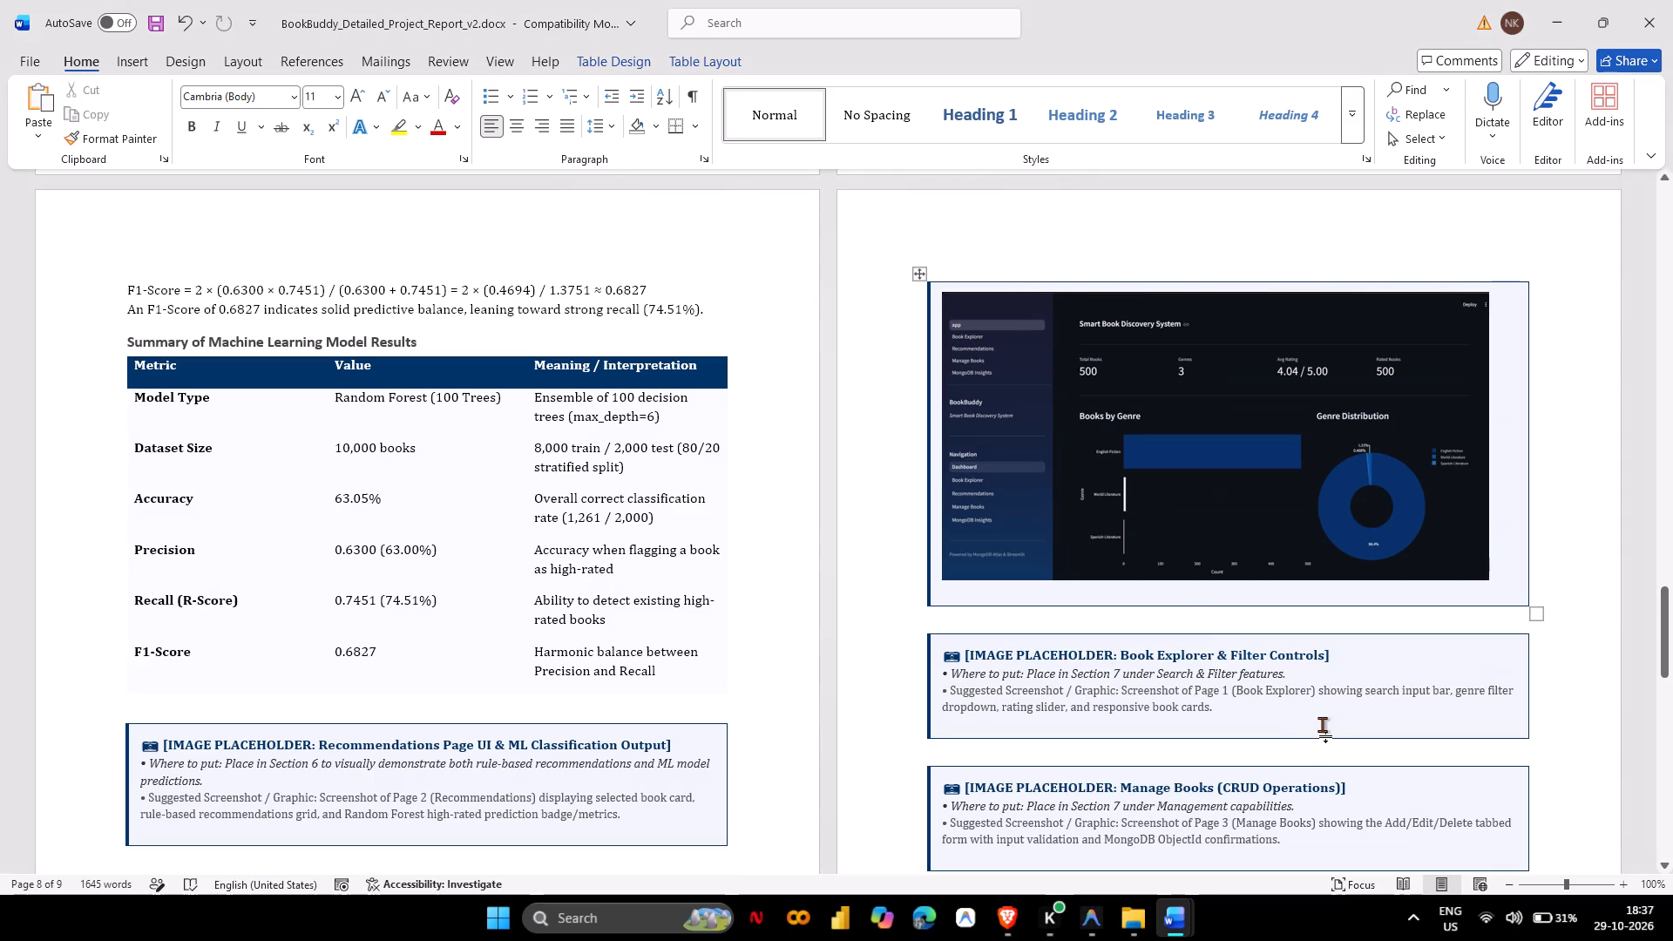
{"action": "left_click_drag", "start_coordinate": [1317, 721], "coordinate": [946, 646]}
{"action": "key", "text": "BackSpace"}
{"action": "key", "text": "ctrl+v"}
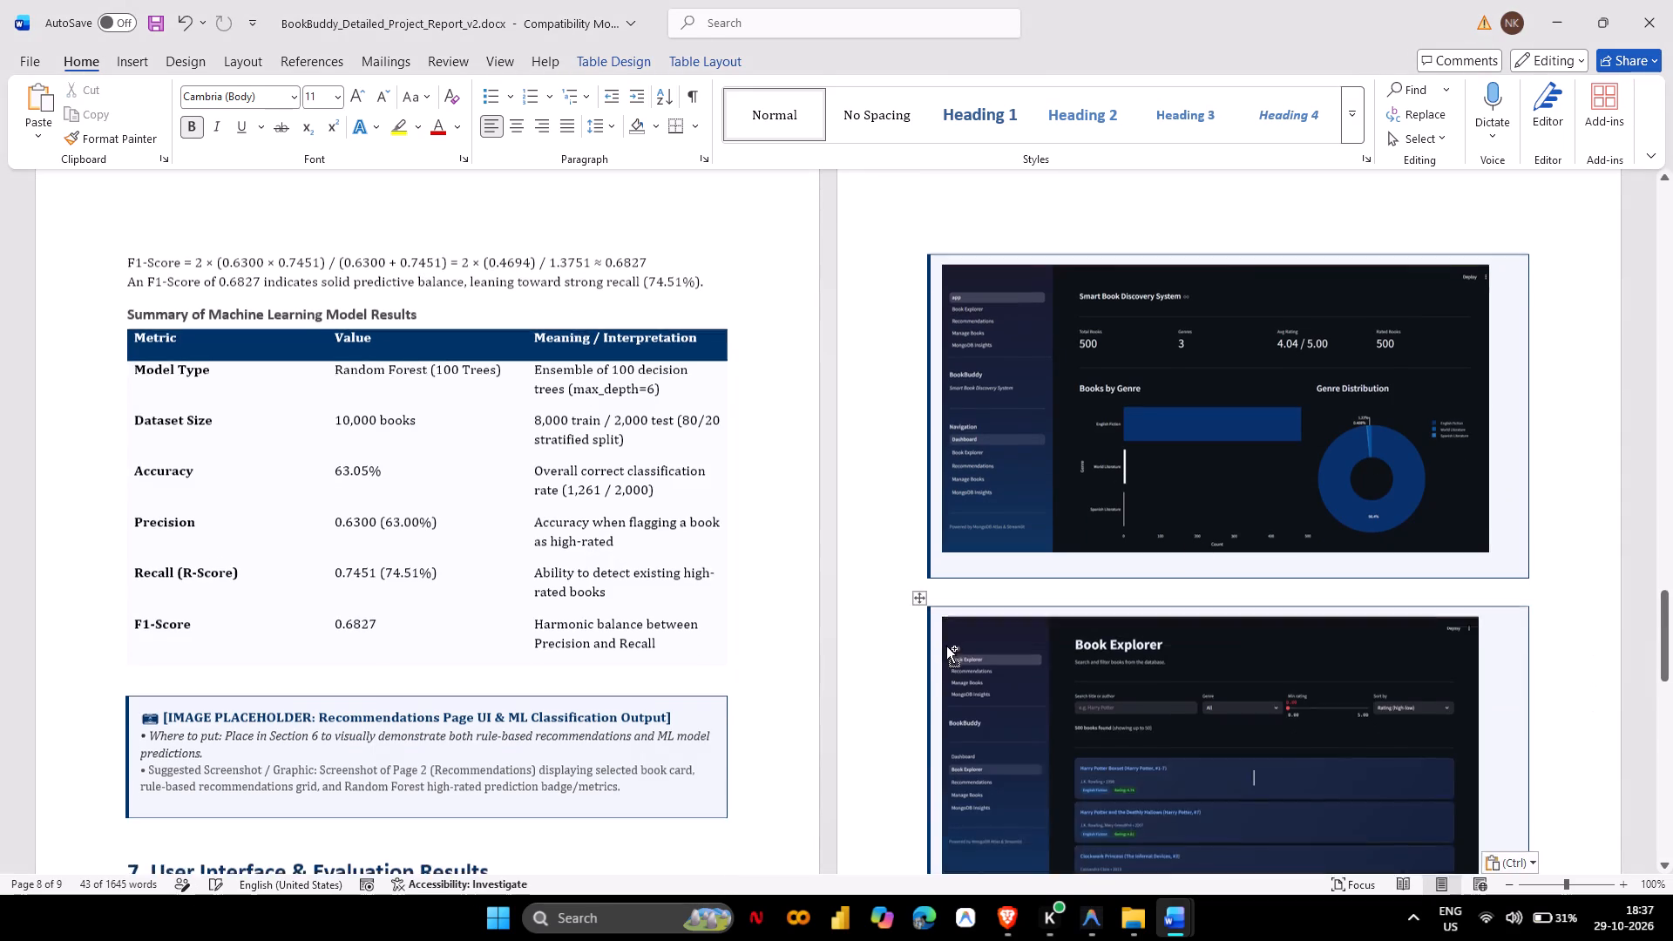
Try to replace the Manage Books (CRUD Operations) placeholder in the v2 report with the matching screenshot from the version1 report.
{"action": "key", "text": "alt+Tab"}
{"action": "left_click", "coordinate": [1009, 803]}
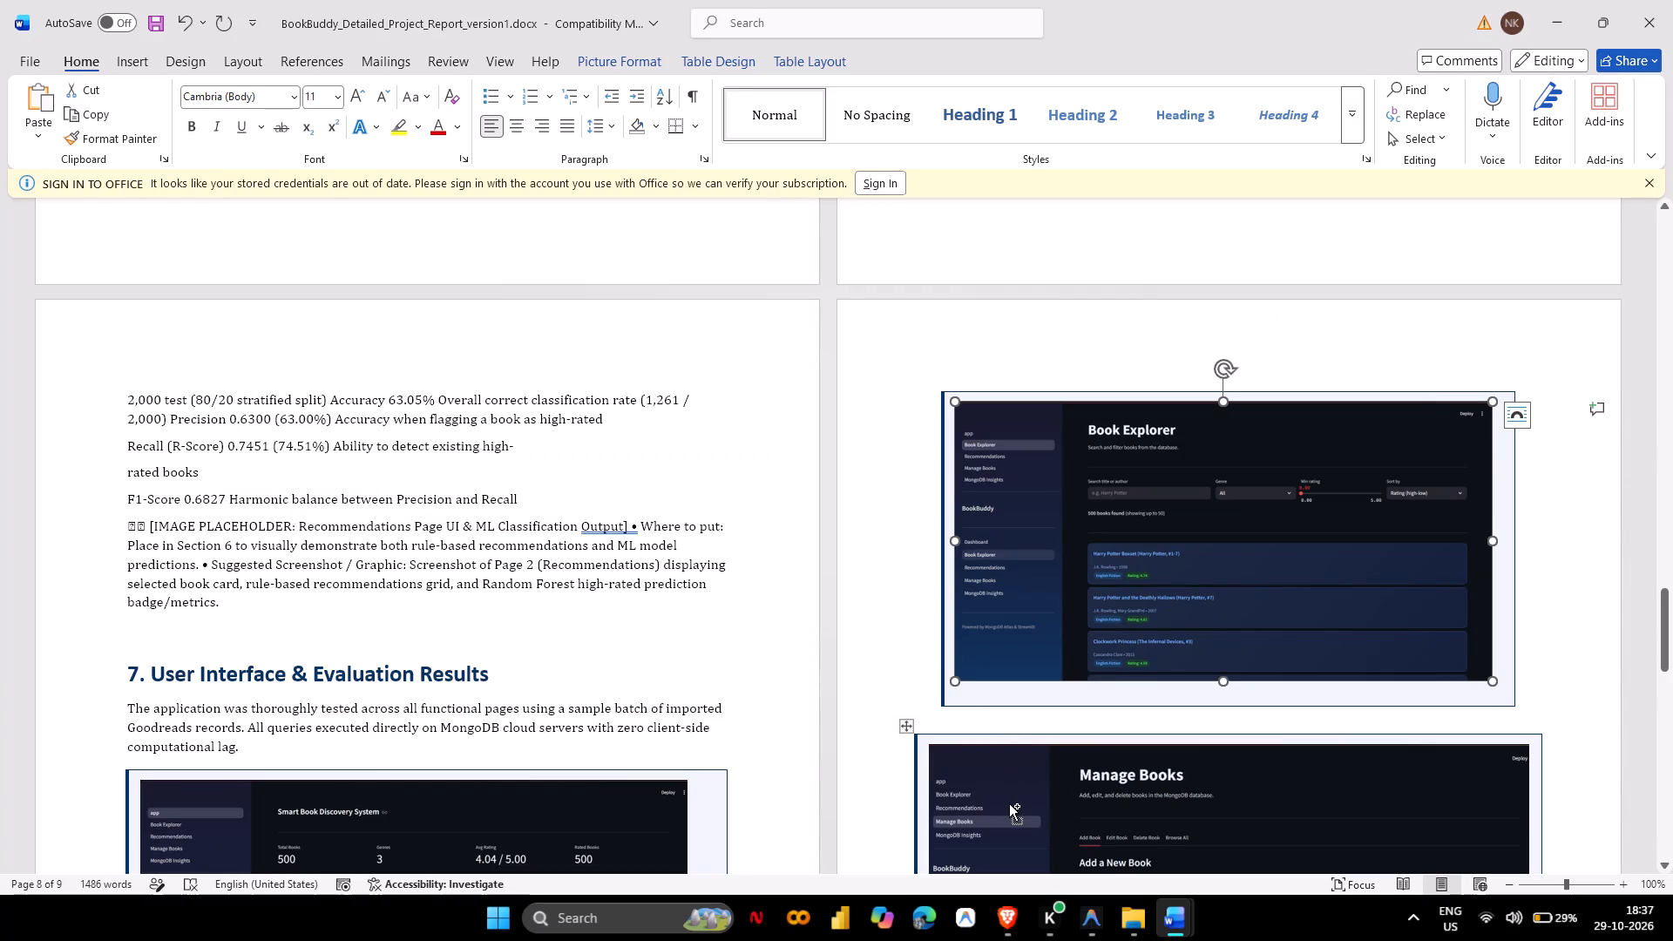
{"action": "key", "text": "ctrl+c"}
{"action": "key", "text": "alt+Tab"}
{"action": "scroll", "coordinate": [1009, 803], "scroll_direction": "down", "scroll_amount": 2}
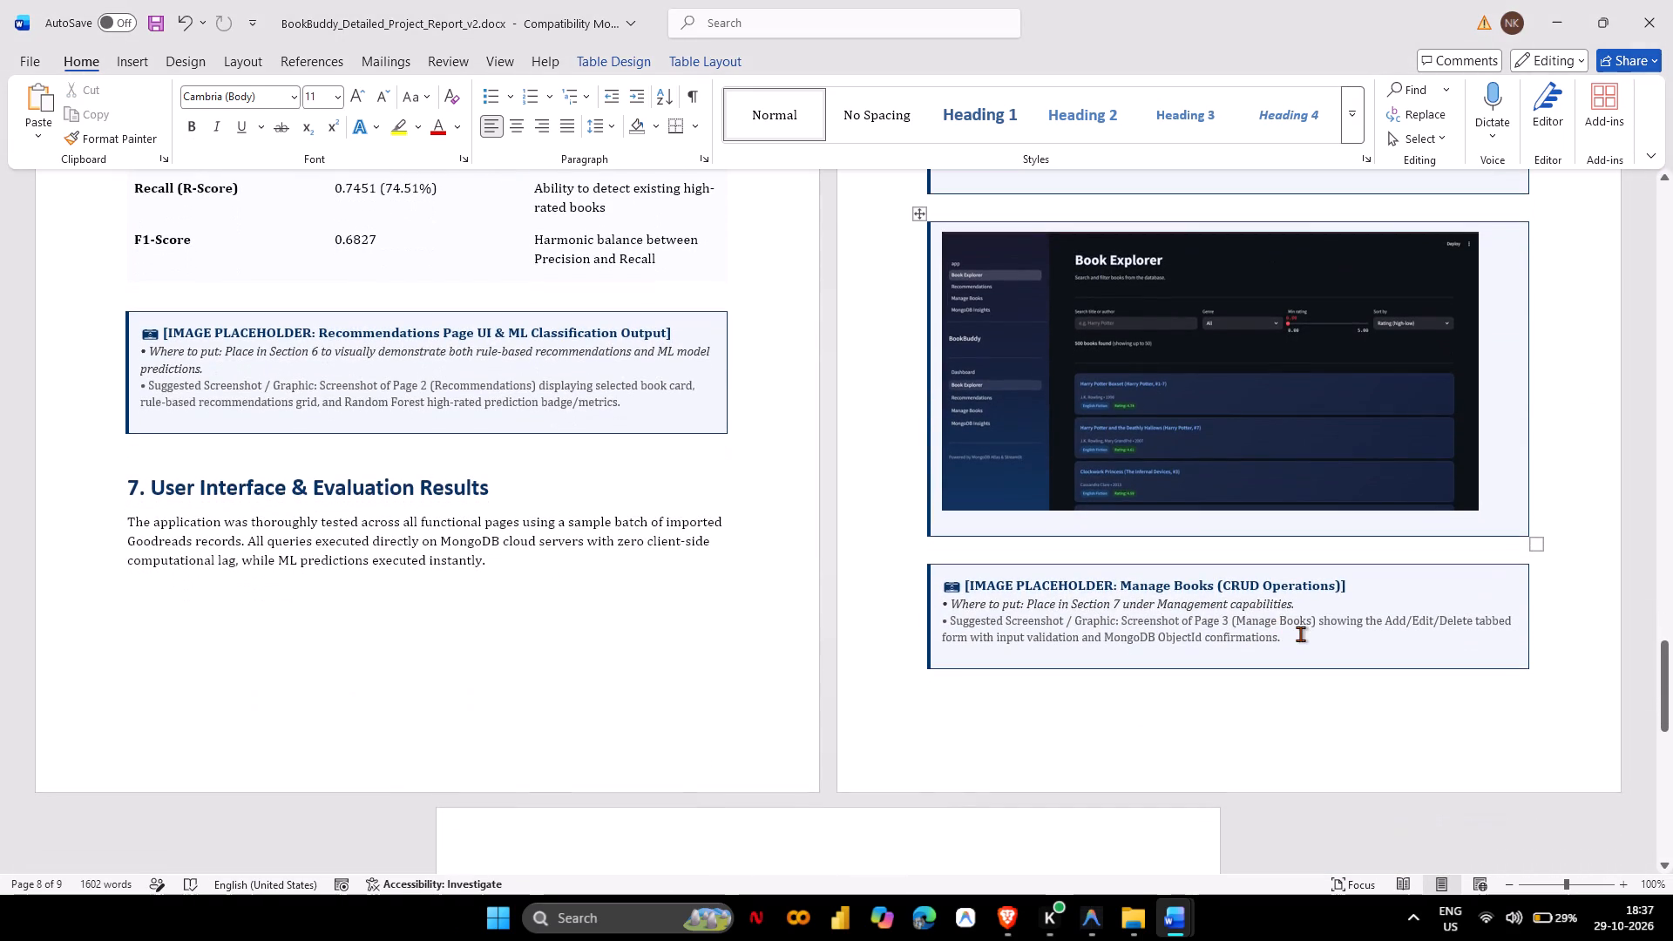
{"action": "left_click_drag", "start_coordinate": [1300, 633], "coordinate": [935, 582]}
{"action": "key", "text": "BackSpace"}
{"action": "key", "text": "ctrl+v"}
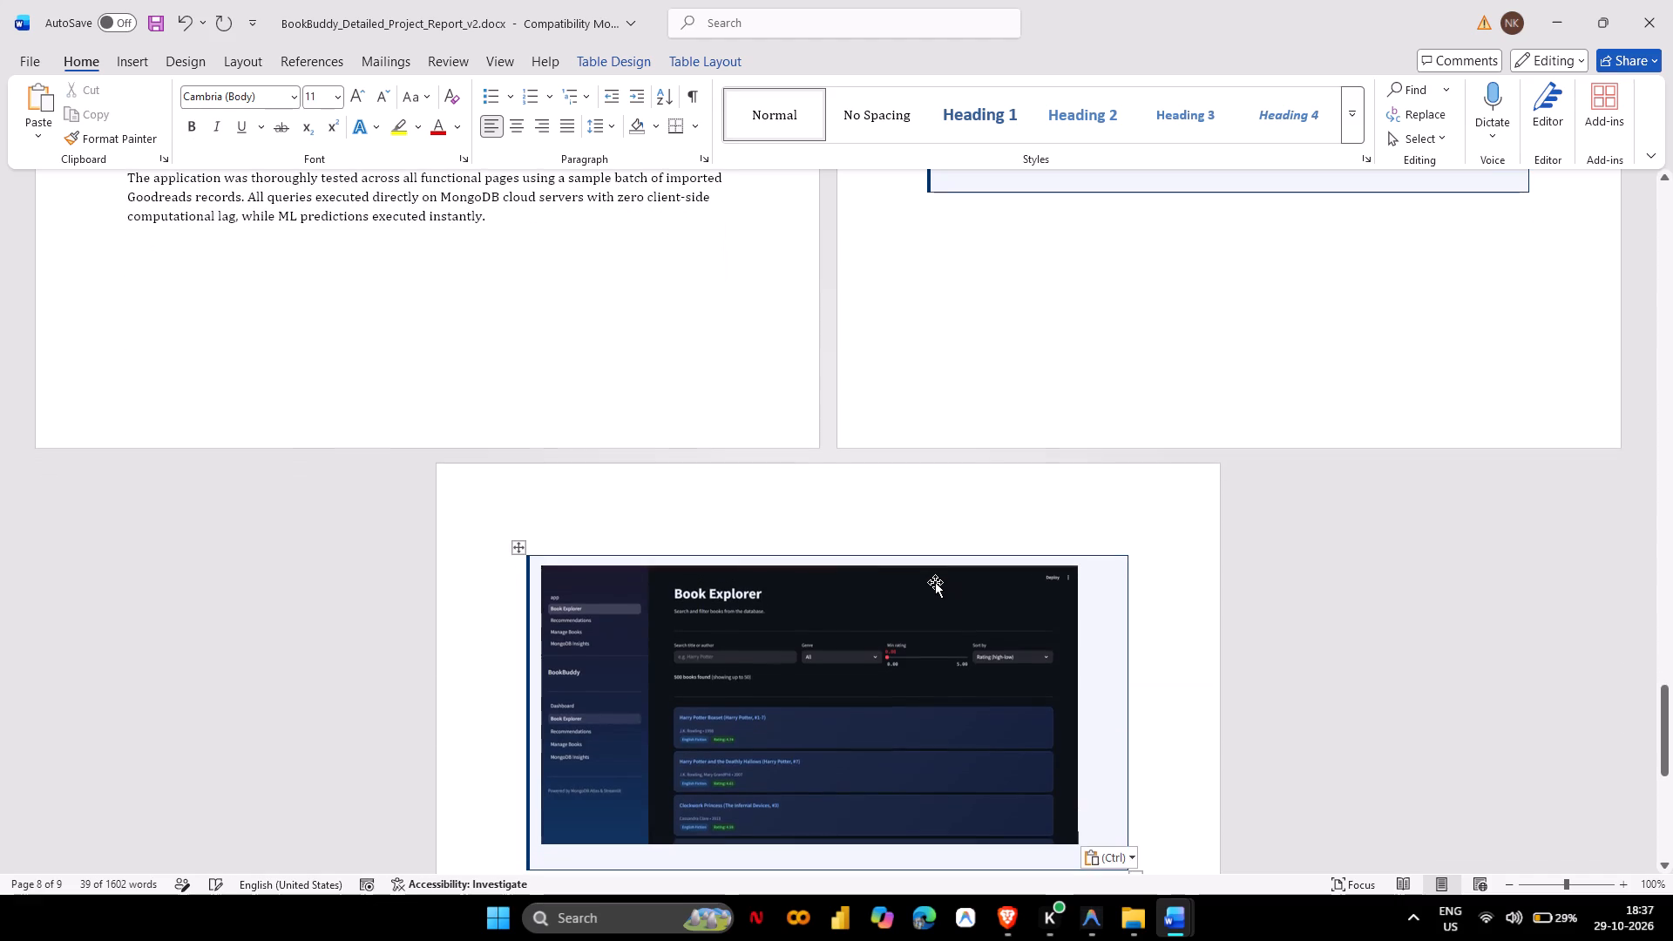
Replace the content of the MongoDB Insights & Aggregation Pipelines placeholder in the v2 report with the Manage Books screenshot from the version1 report.
{"action": "scroll", "coordinate": [935, 582], "scroll_direction": "right", "scroll_amount": 1}
{"action": "key", "text": "alt+Tab"}
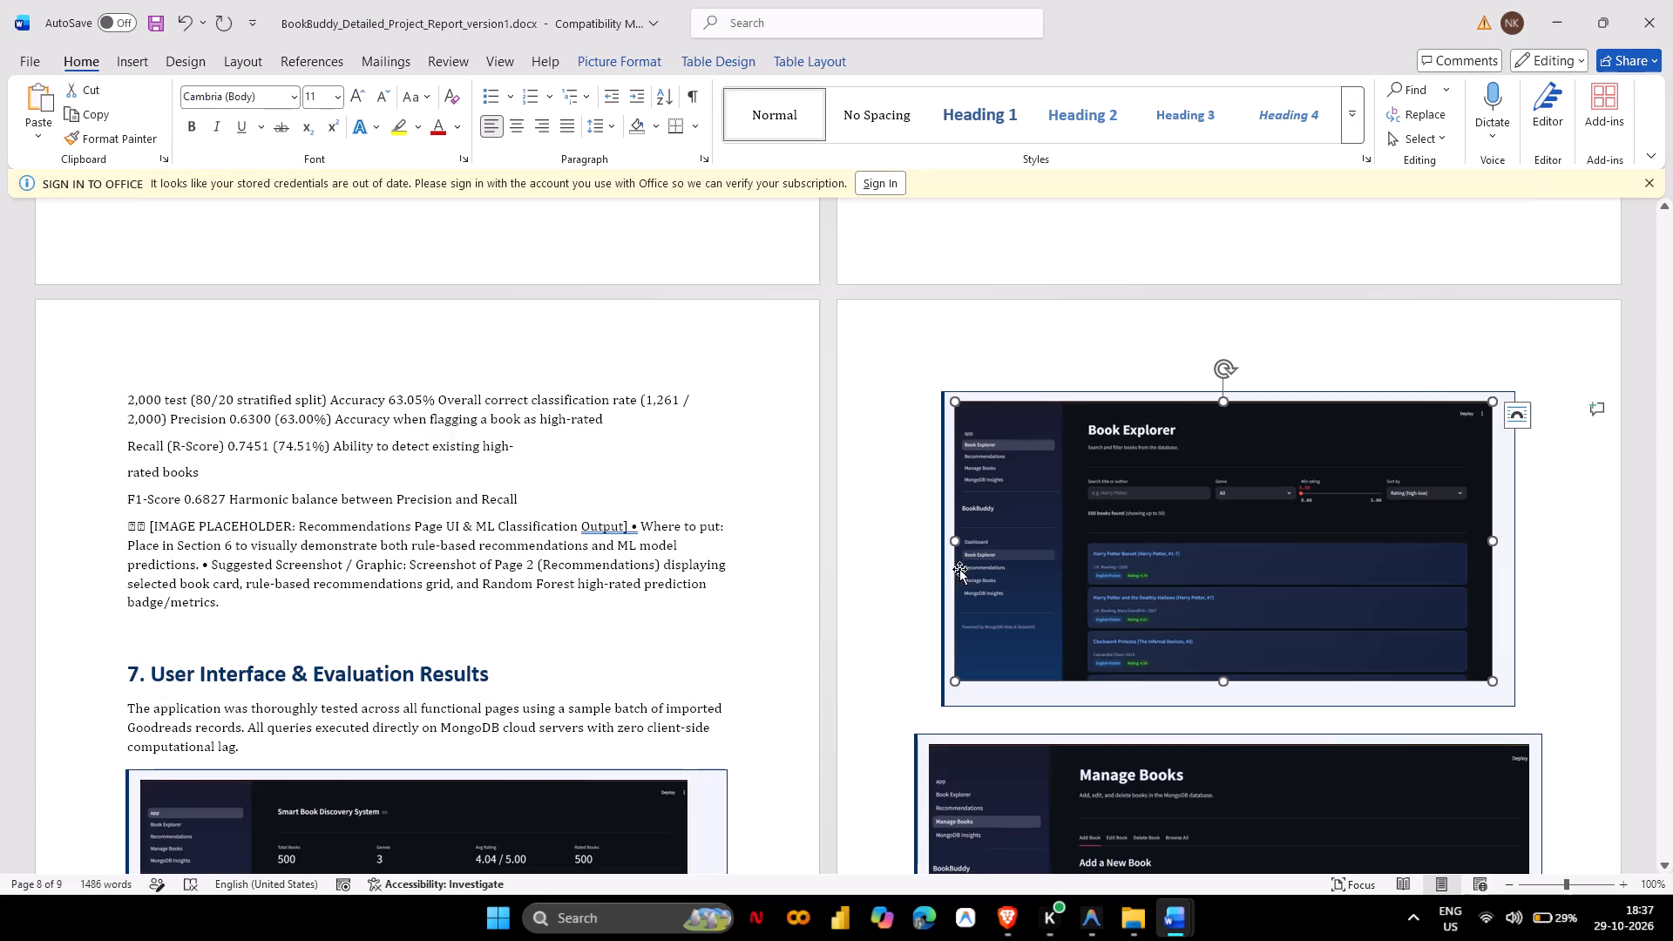
{"action": "scroll", "coordinate": [954, 605], "scroll_direction": "down", "scroll_amount": 1}
{"action": "left_click", "coordinate": [1109, 655]}
{"action": "key", "text": "ctrl+c"}
{"action": "key", "text": "ctrl+v"}
{"action": "key", "text": "alt+Tab"}
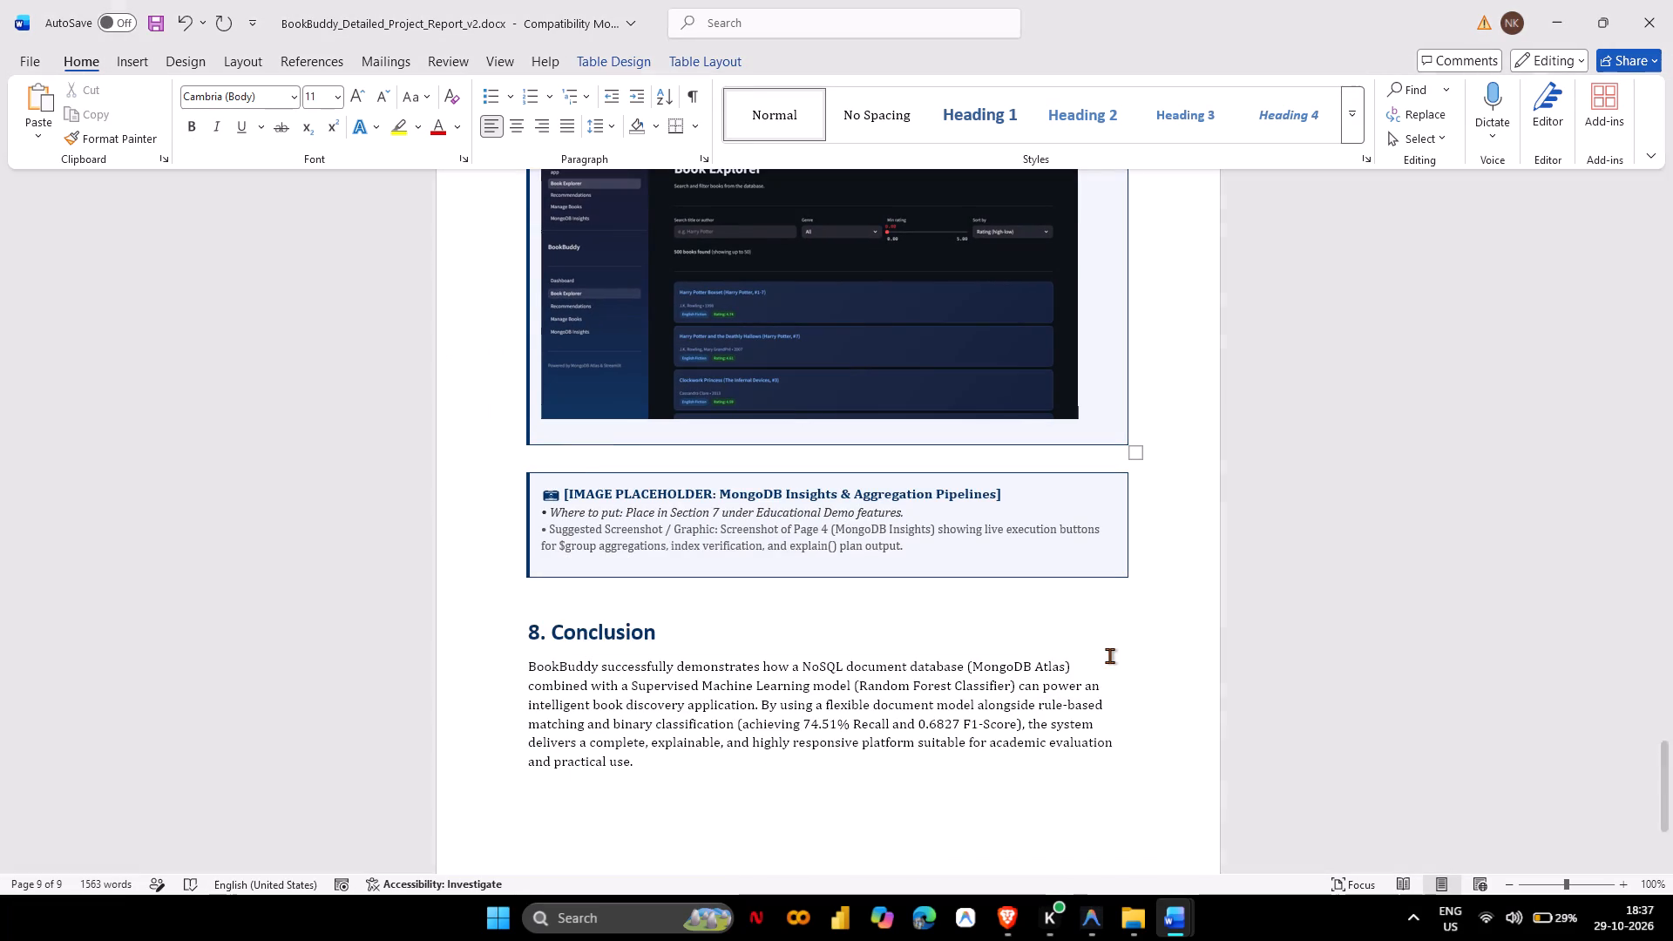
{"action": "left_click_drag", "start_coordinate": [962, 562], "coordinate": [495, 470]}
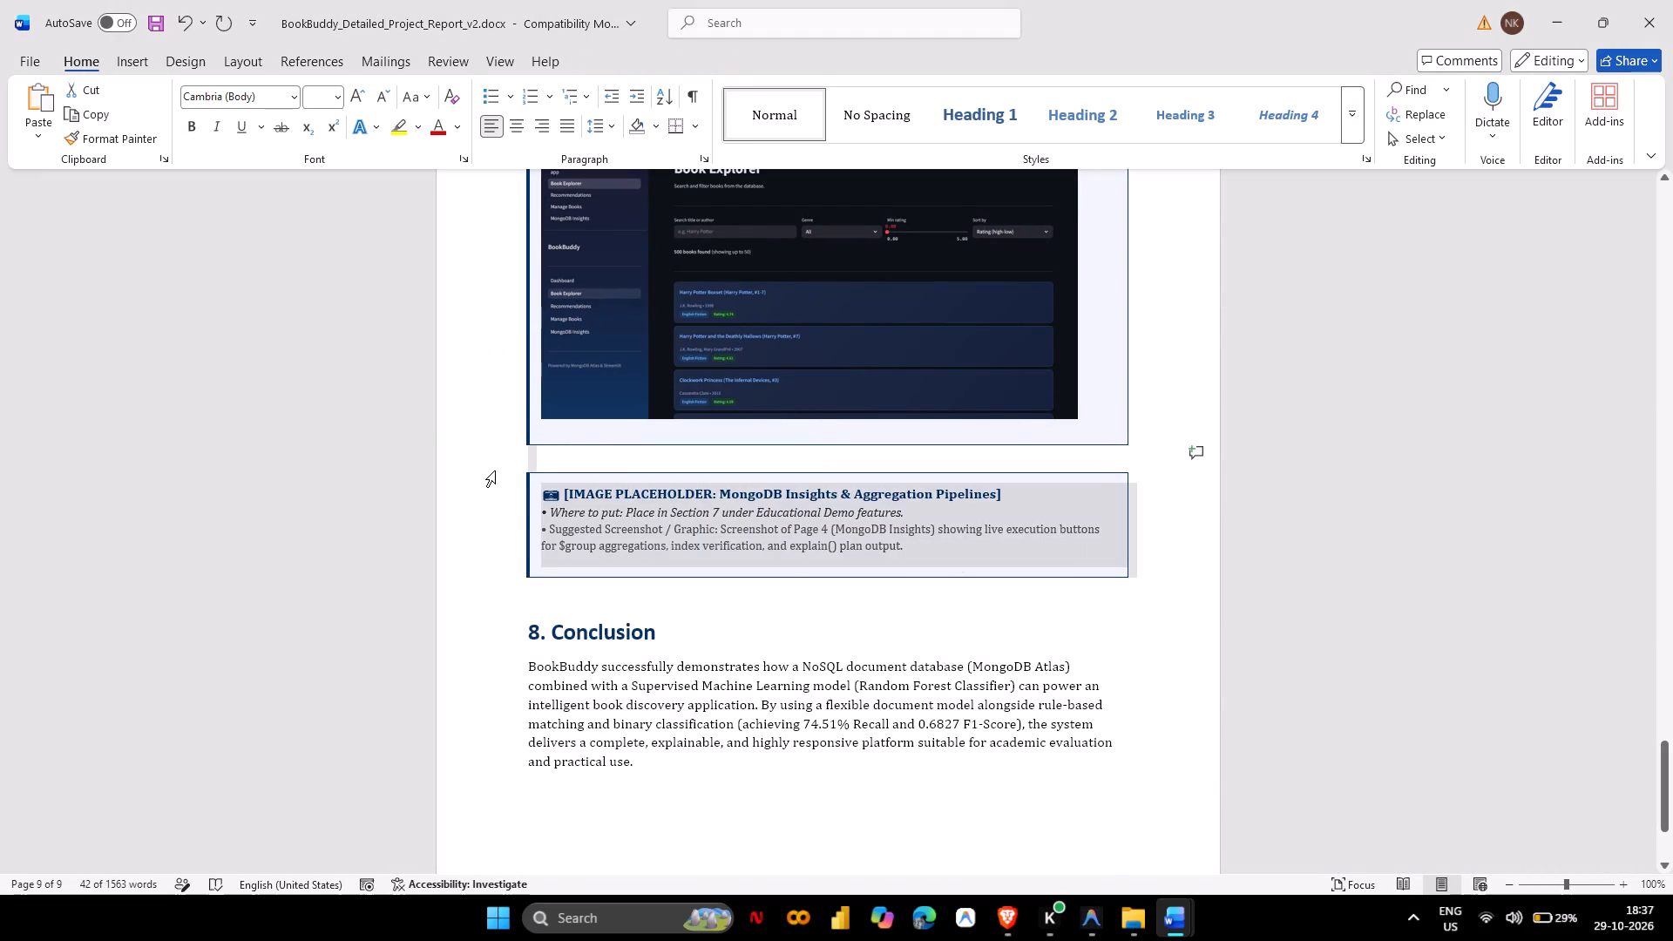
{"action": "key", "text": "BackSpace"}
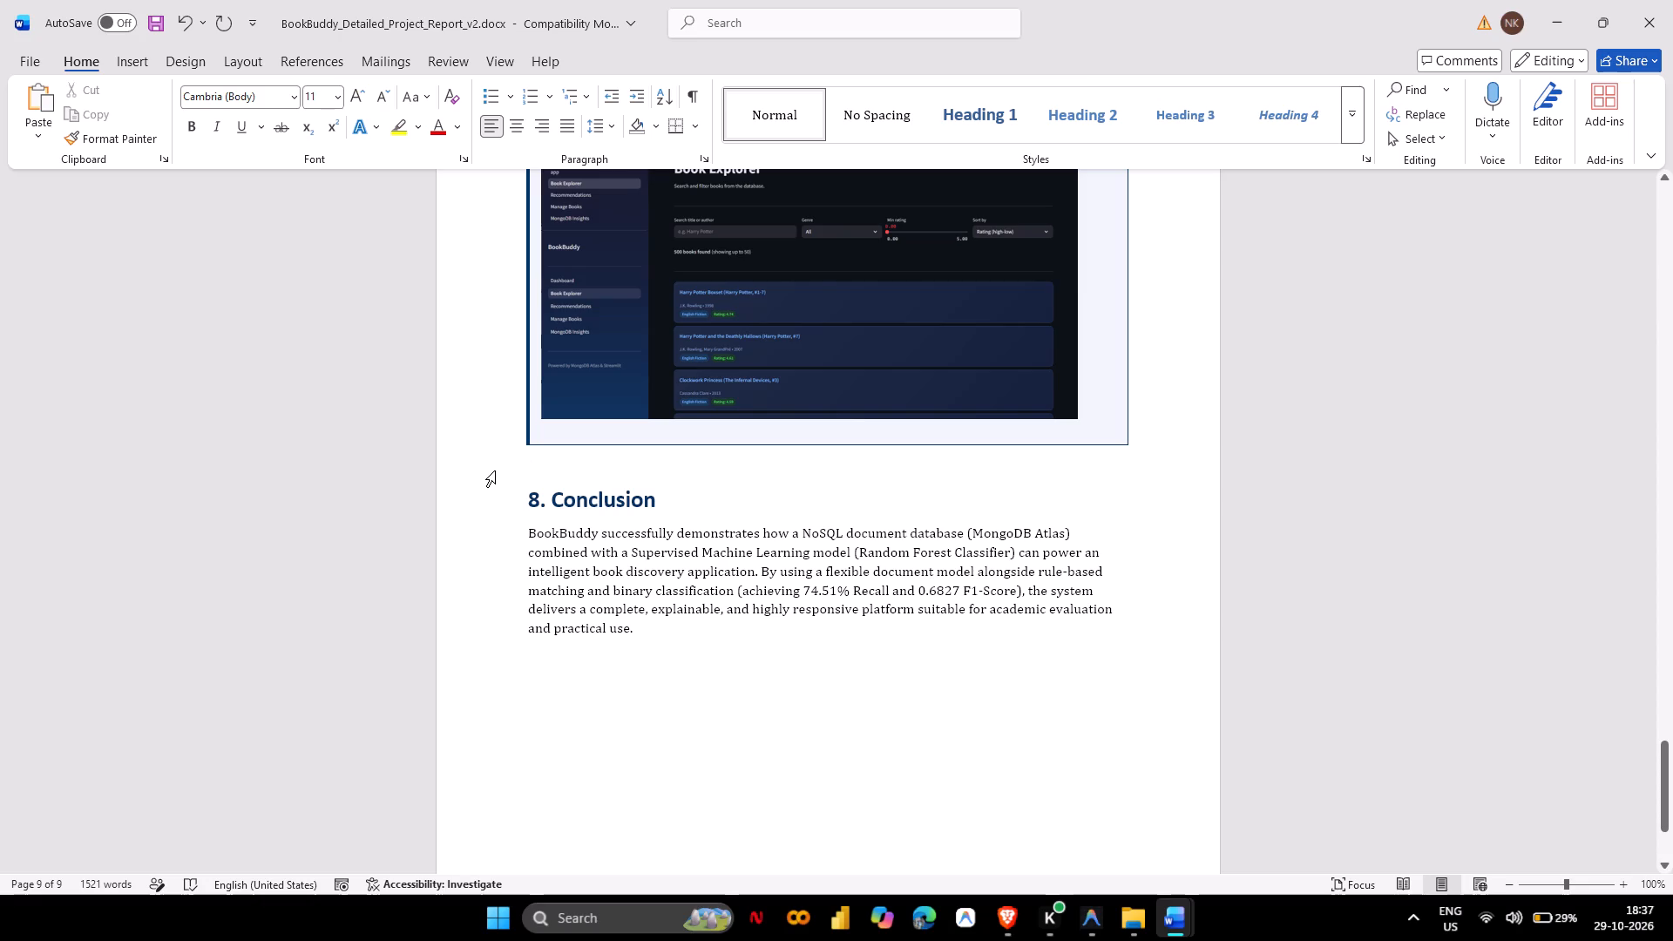
{"action": "key", "text": "ctrl+z"}
{"action": "left_click", "coordinate": [897, 545]}
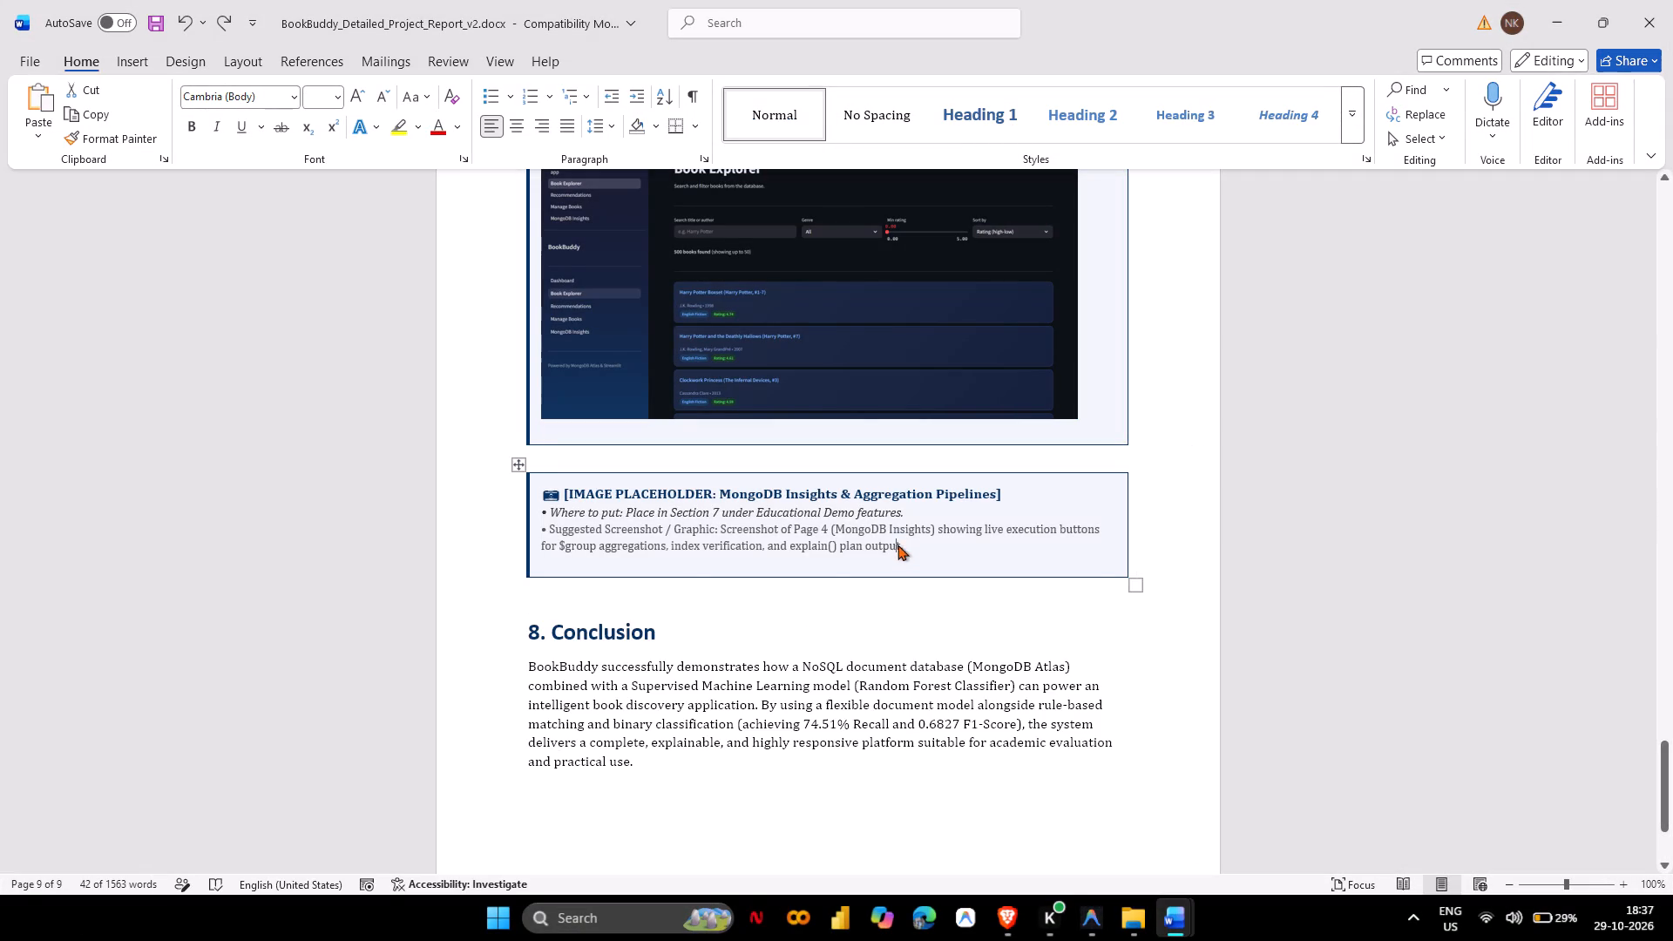
{"action": "left_click_drag", "start_coordinate": [911, 550], "coordinate": [541, 494]}
{"action": "key", "text": "BackSpace"}
{"action": "key", "text": "ctrl+v"}
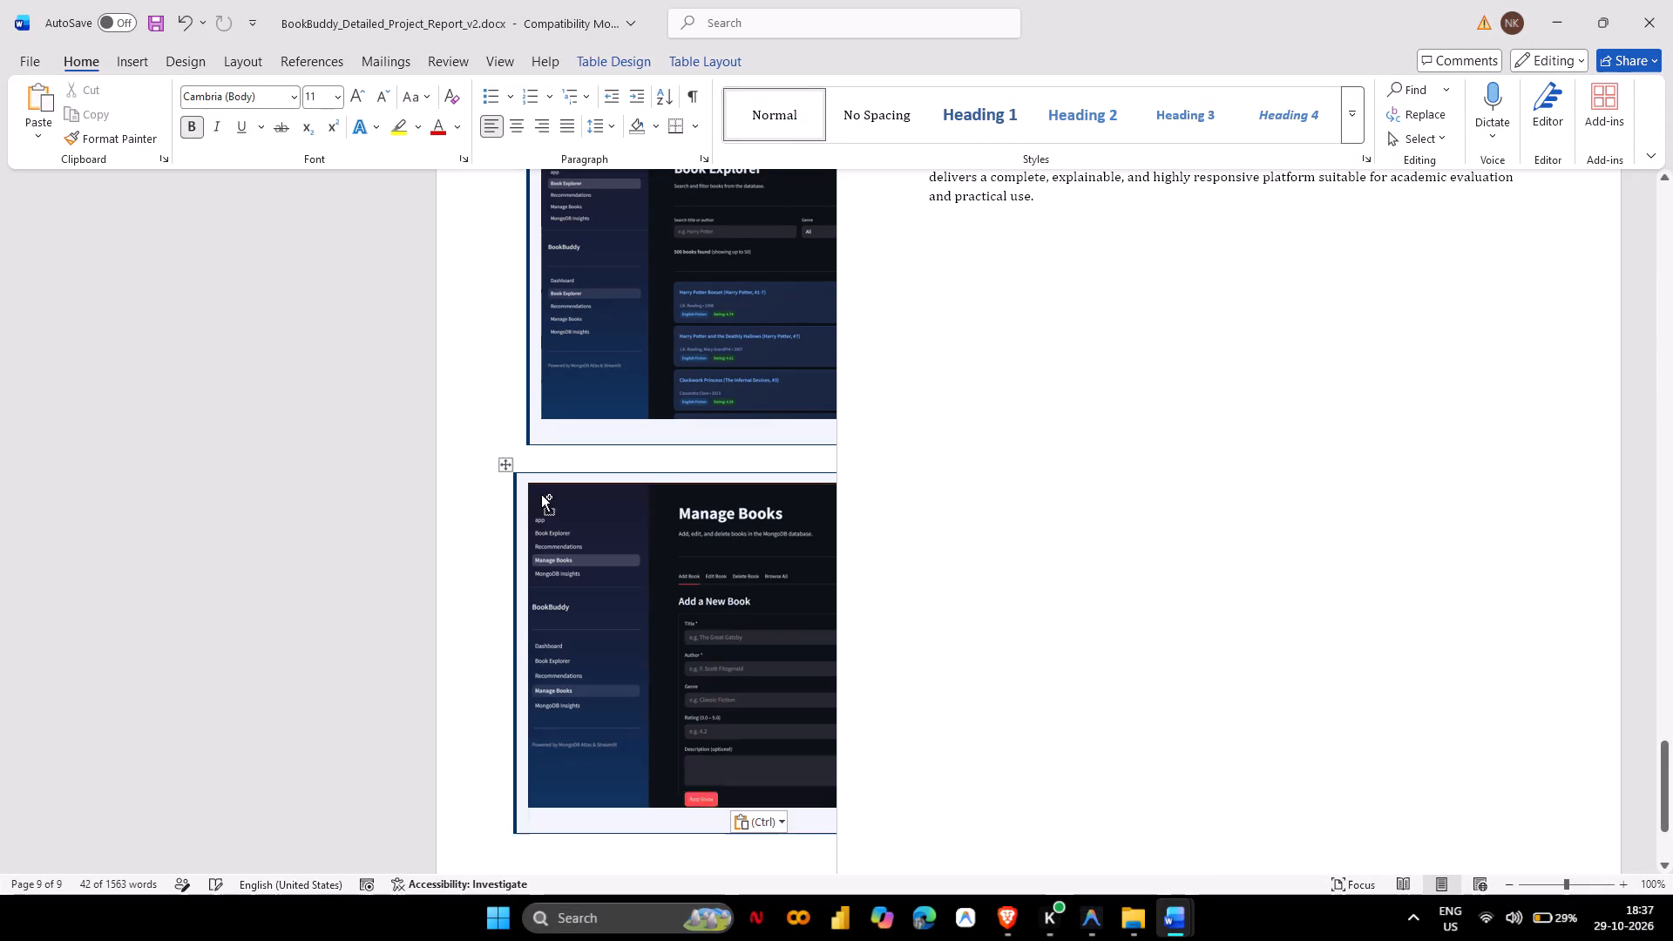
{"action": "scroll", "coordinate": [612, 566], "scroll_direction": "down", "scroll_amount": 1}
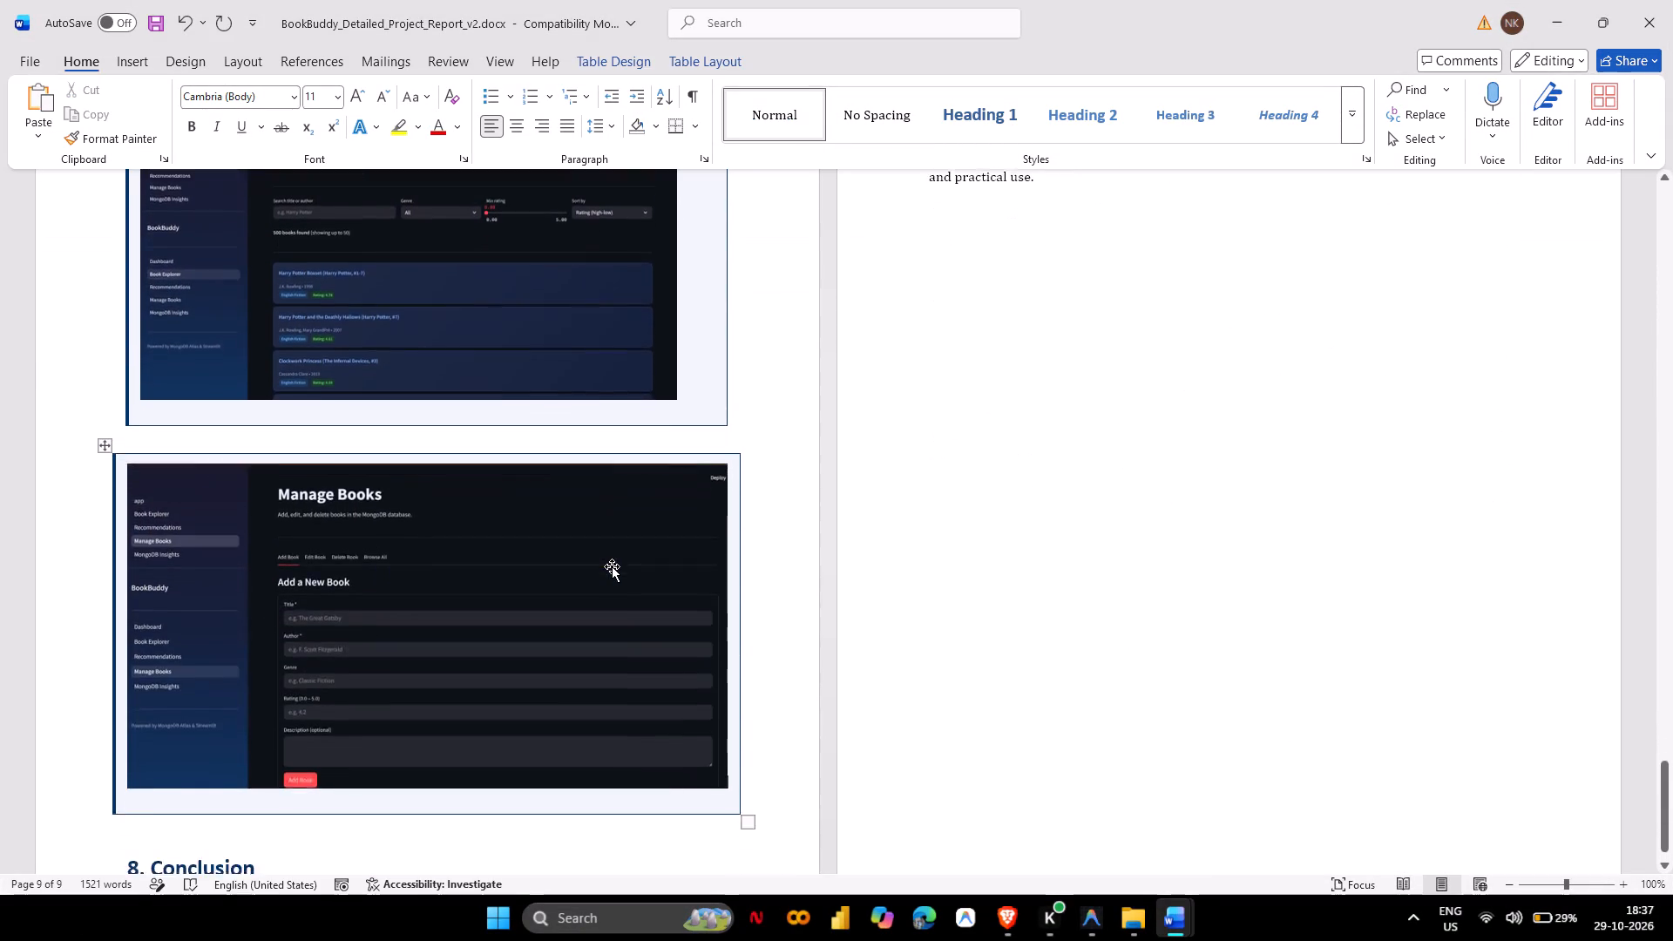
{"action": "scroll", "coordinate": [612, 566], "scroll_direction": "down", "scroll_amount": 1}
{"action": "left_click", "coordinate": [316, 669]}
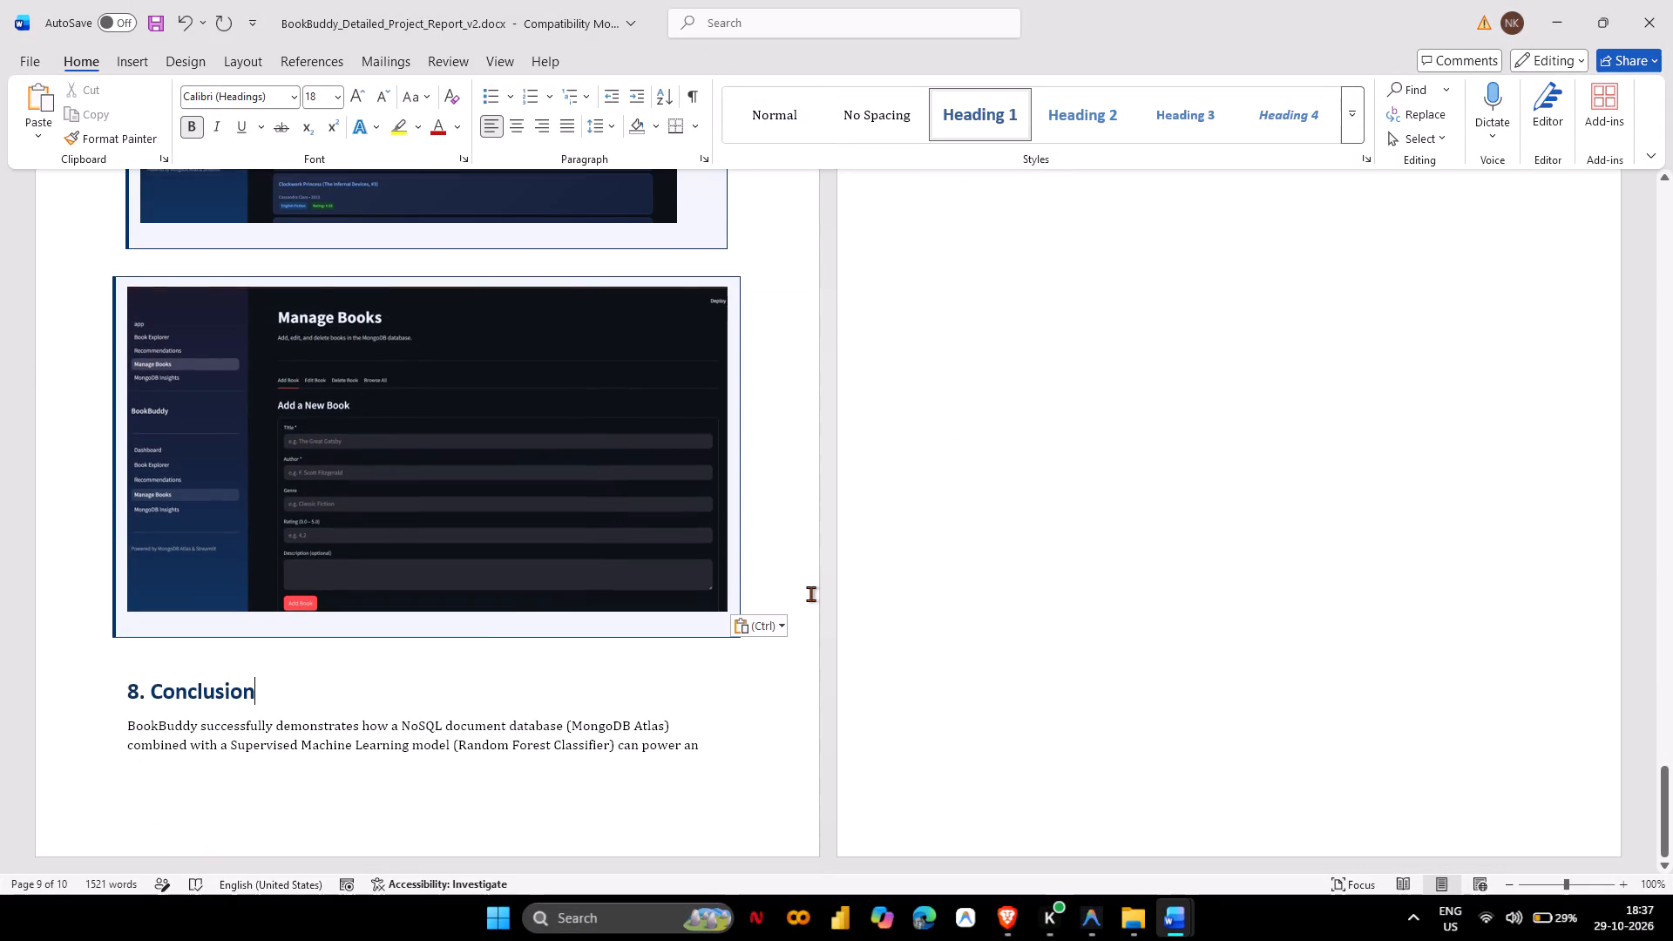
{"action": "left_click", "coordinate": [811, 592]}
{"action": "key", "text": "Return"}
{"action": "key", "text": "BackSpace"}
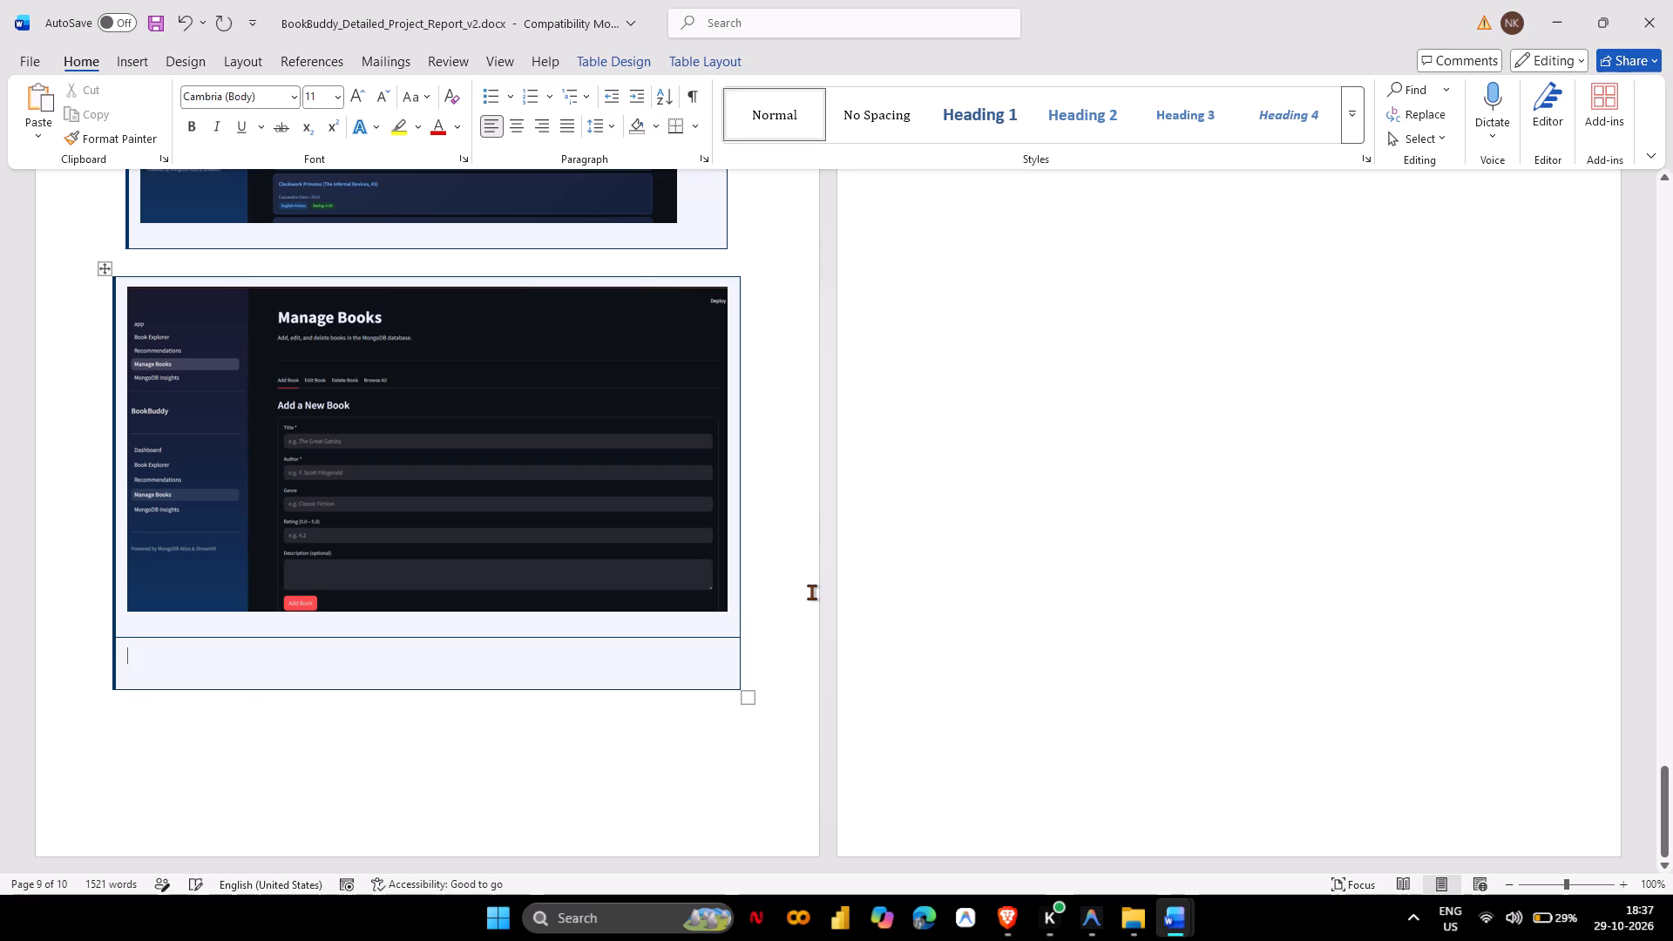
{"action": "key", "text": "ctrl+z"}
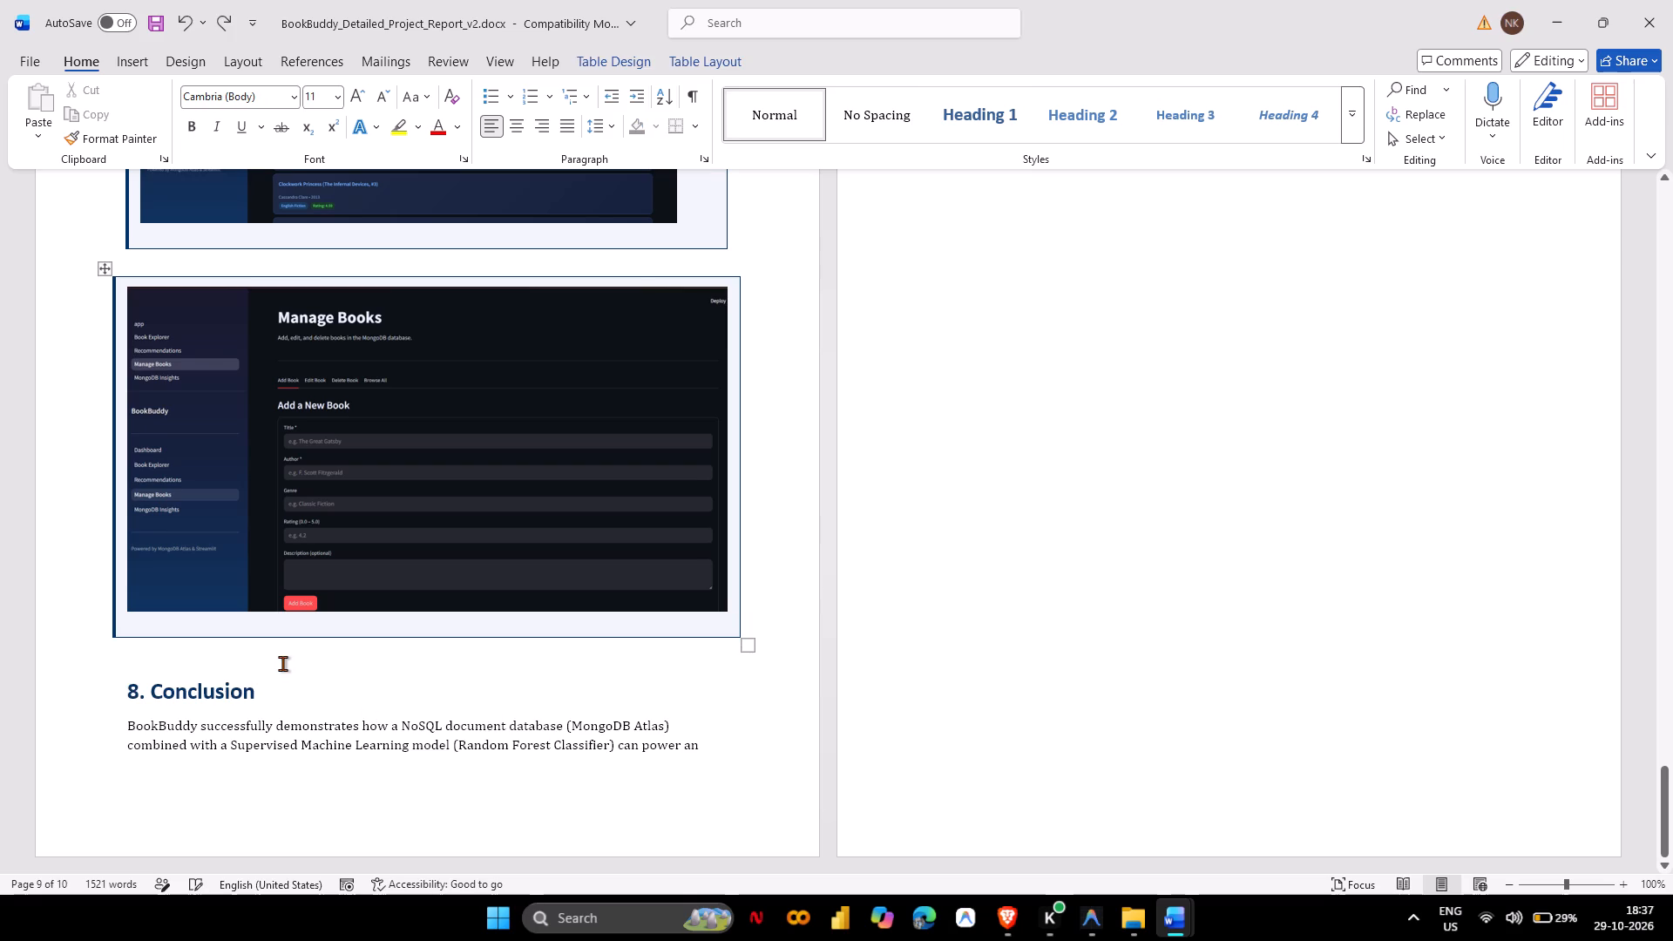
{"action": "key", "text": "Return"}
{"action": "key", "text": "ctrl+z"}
Insert an empty line before the 8. Conclusion heading, below the Manage Books screenshot.
{"action": "left_click", "coordinate": [140, 665]}
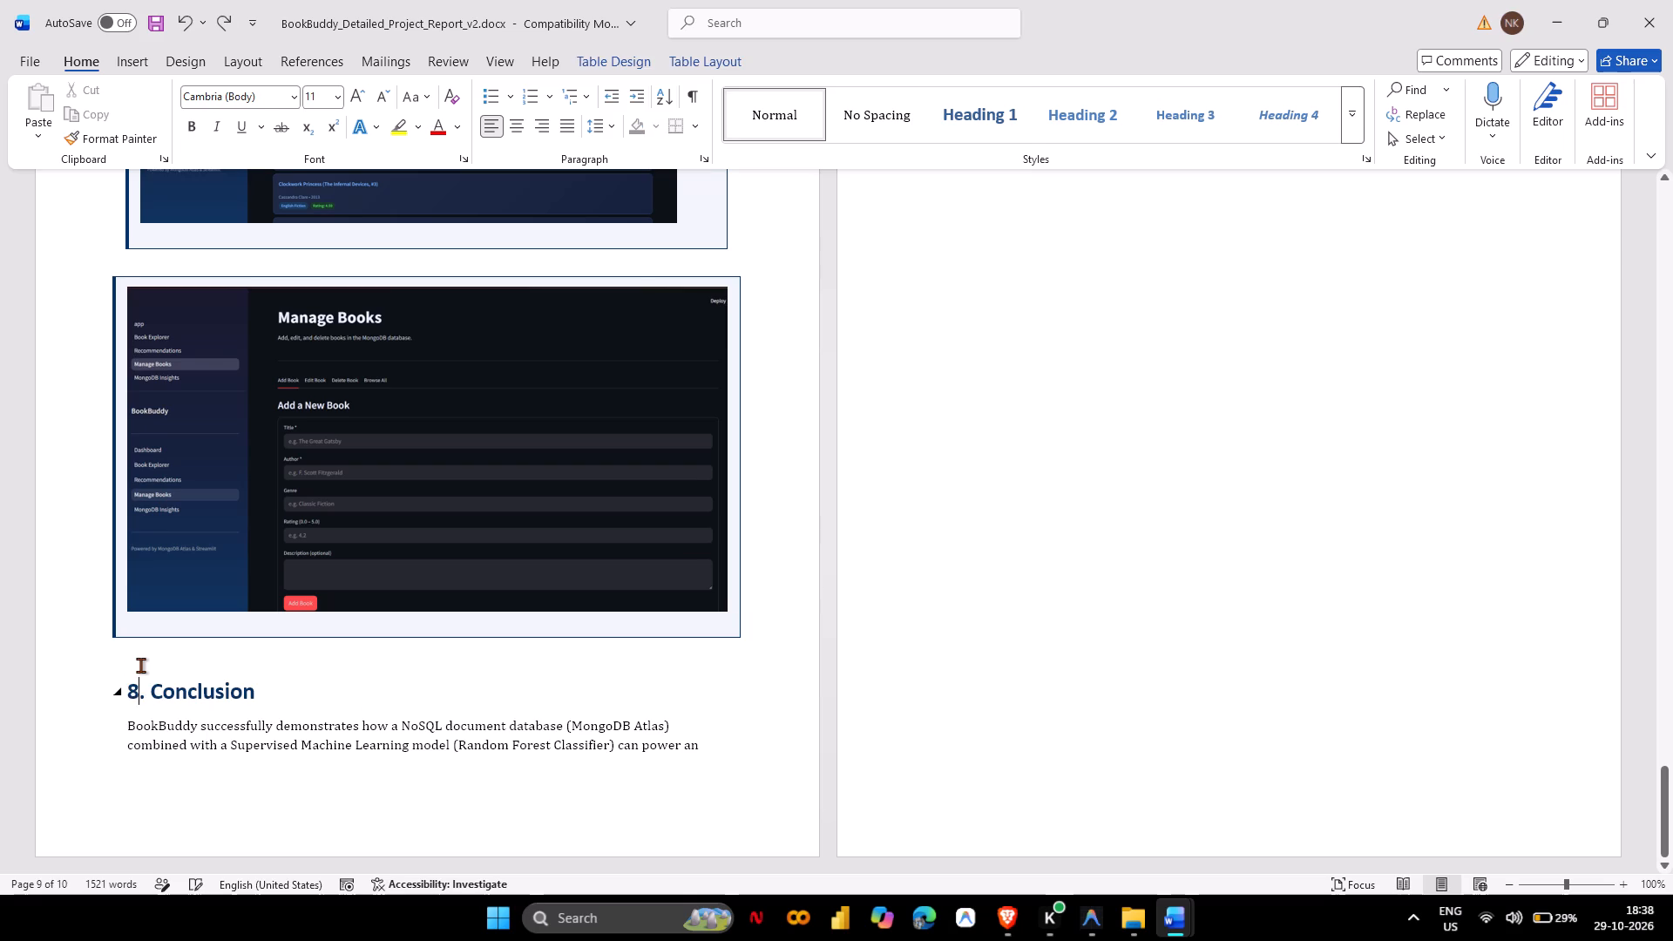
{"action": "key", "text": "Return"}
{"action": "scroll", "coordinate": [140, 665], "scroll_direction": "up", "scroll_amount": 1}
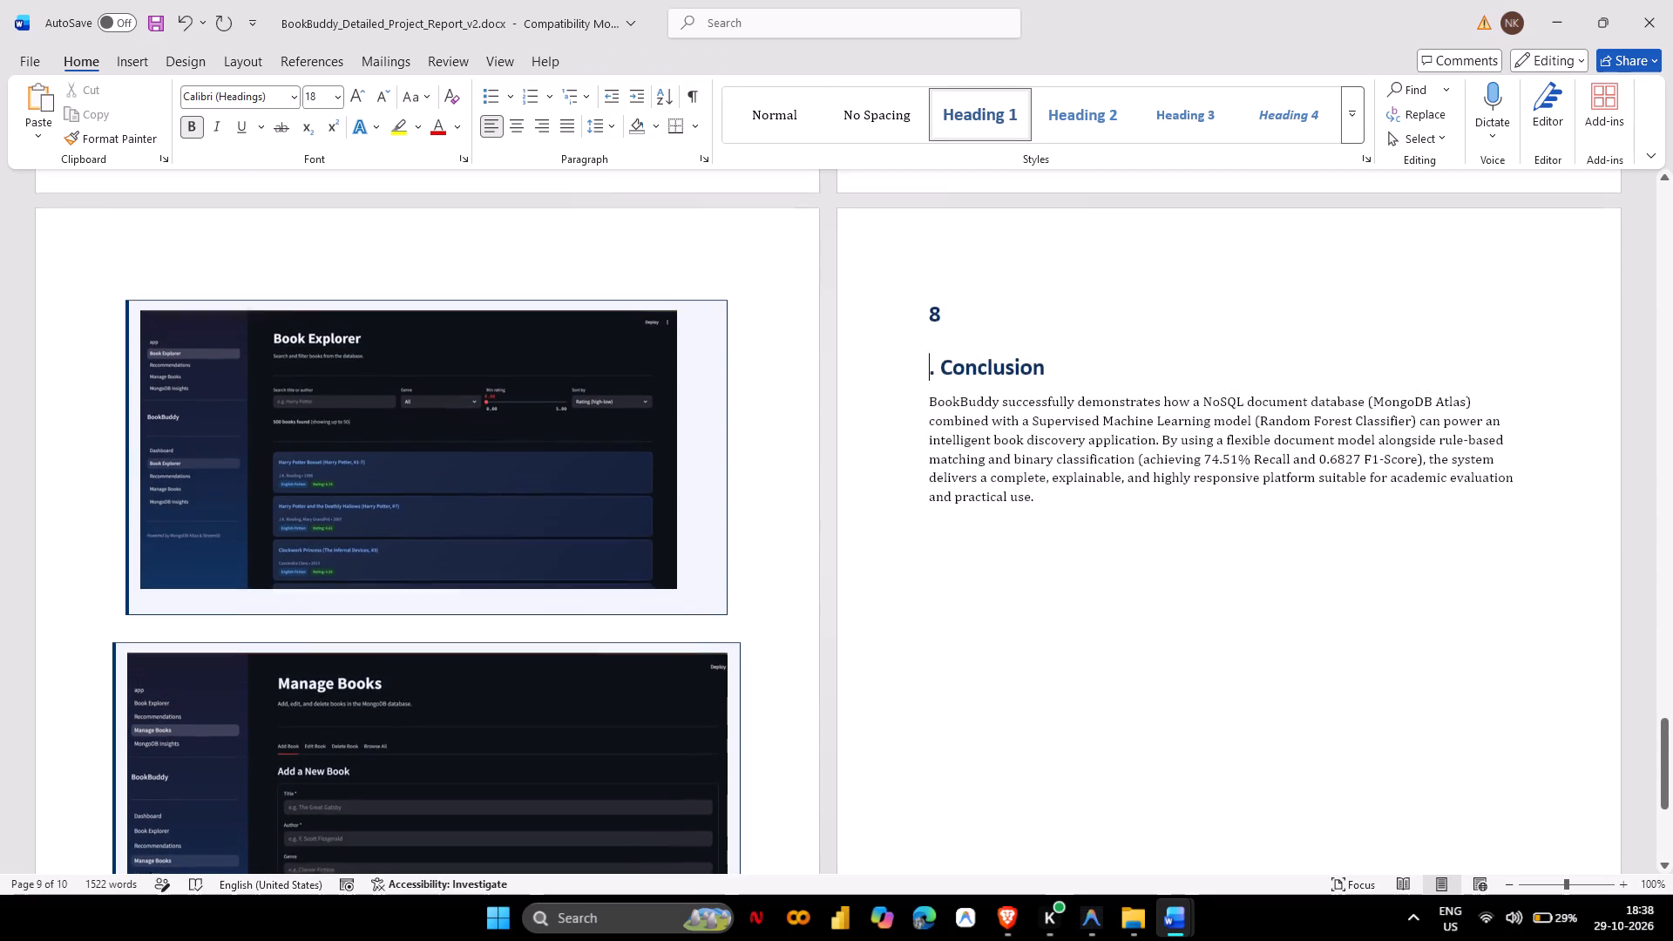
{"action": "key", "text": "BackSpace"}
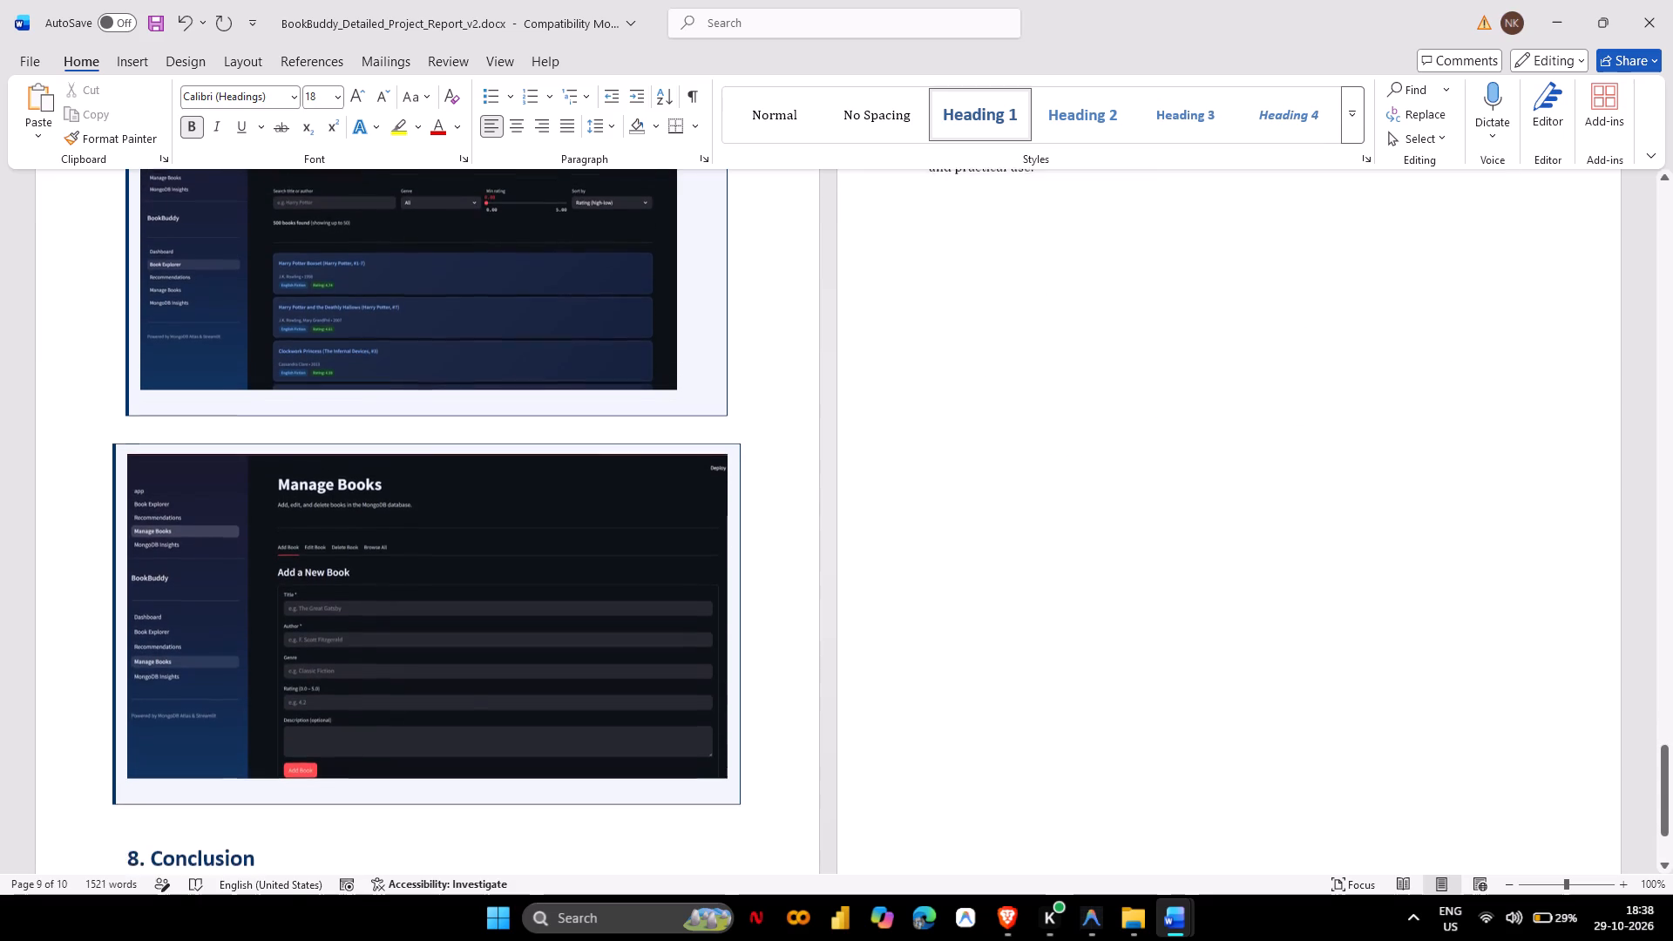
{"action": "key", "text": "Left"}
{"action": "key", "text": "Return"}
{"action": "scroll", "coordinate": [517, 583], "scroll_direction": "up", "scroll_amount": 4}
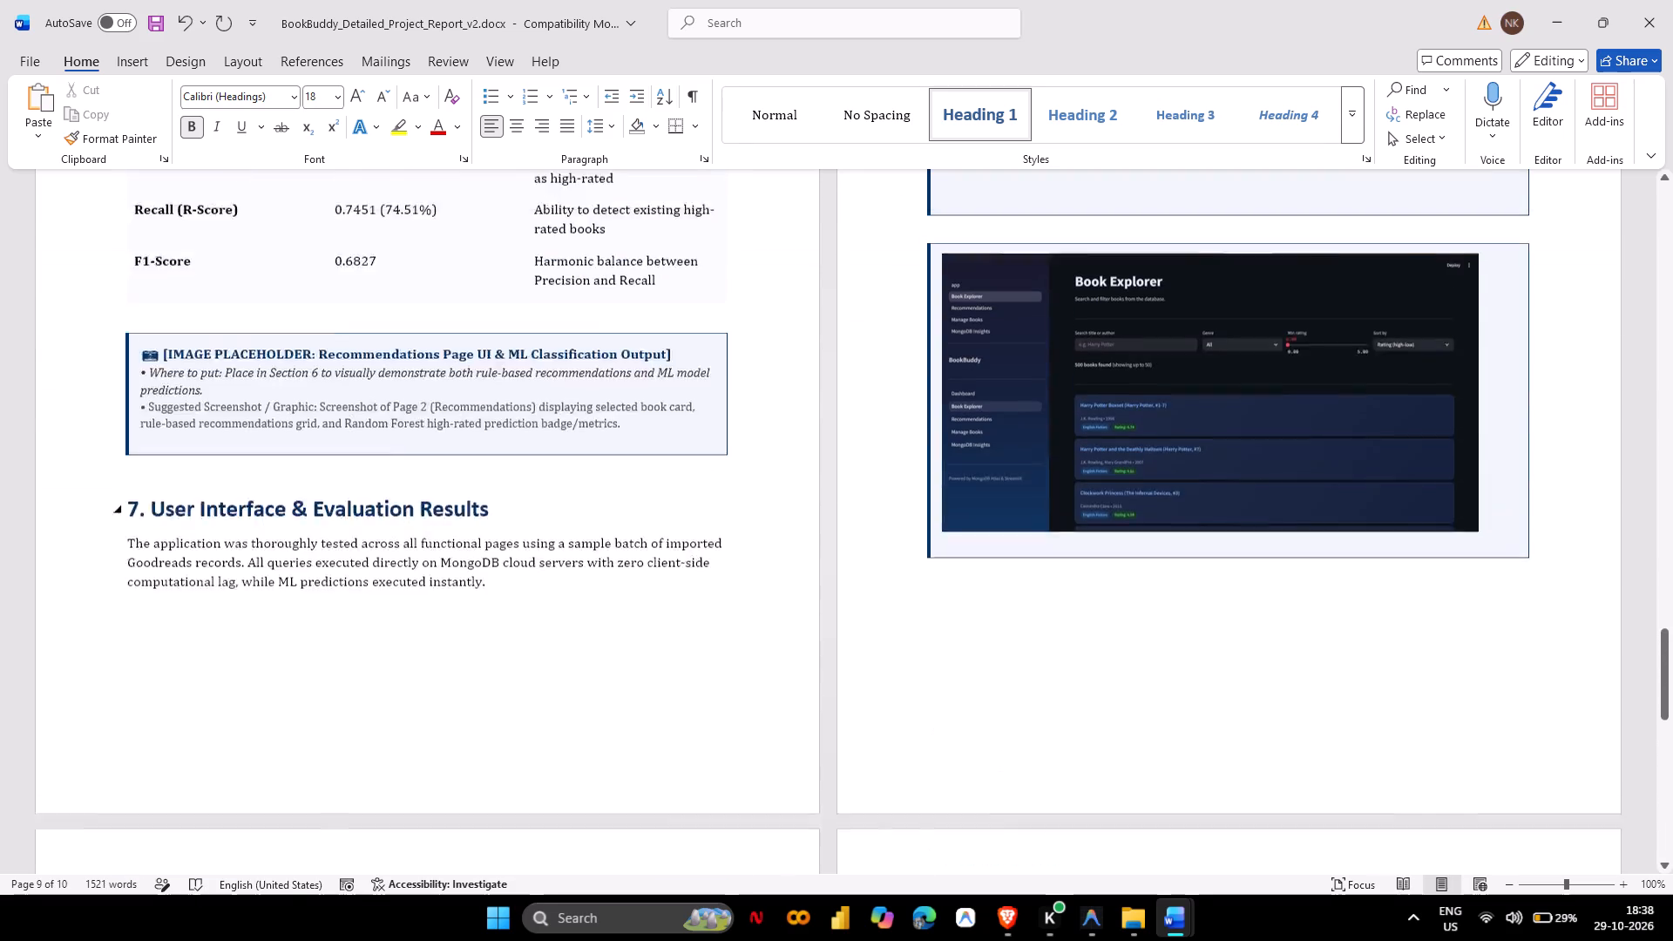
{"action": "scroll", "coordinate": [517, 583], "scroll_direction": "up", "scroll_amount": 1}
{"action": "key", "text": "alt+Tab"}
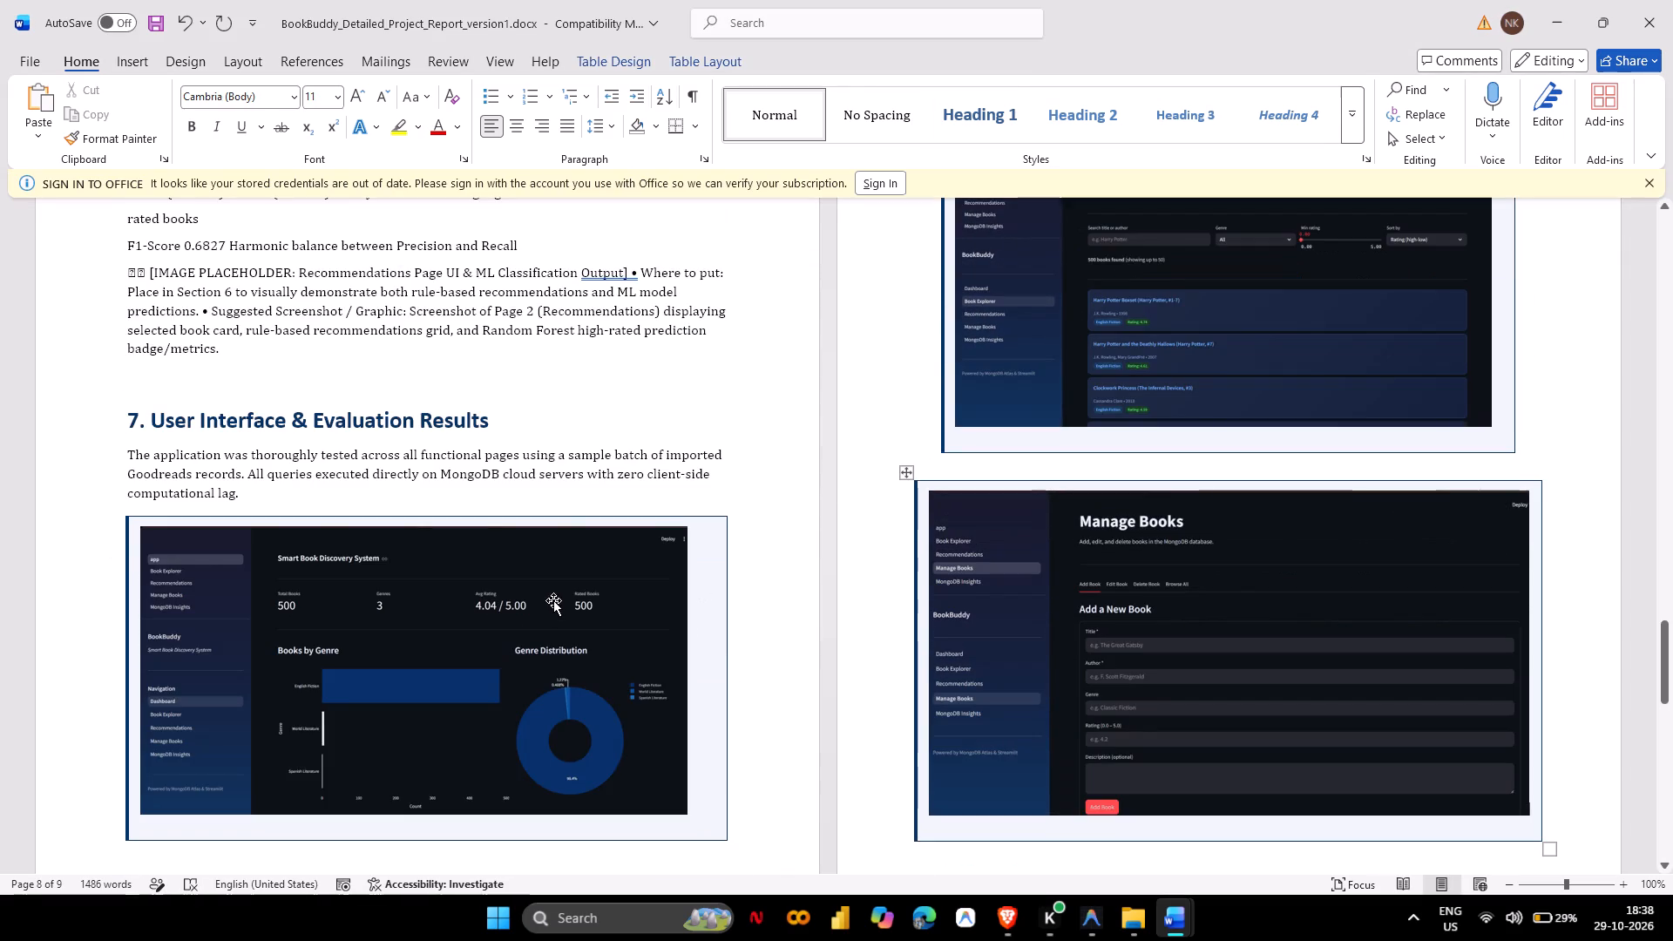
{"action": "scroll", "coordinate": [553, 599], "scroll_direction": "up", "scroll_amount": 6}
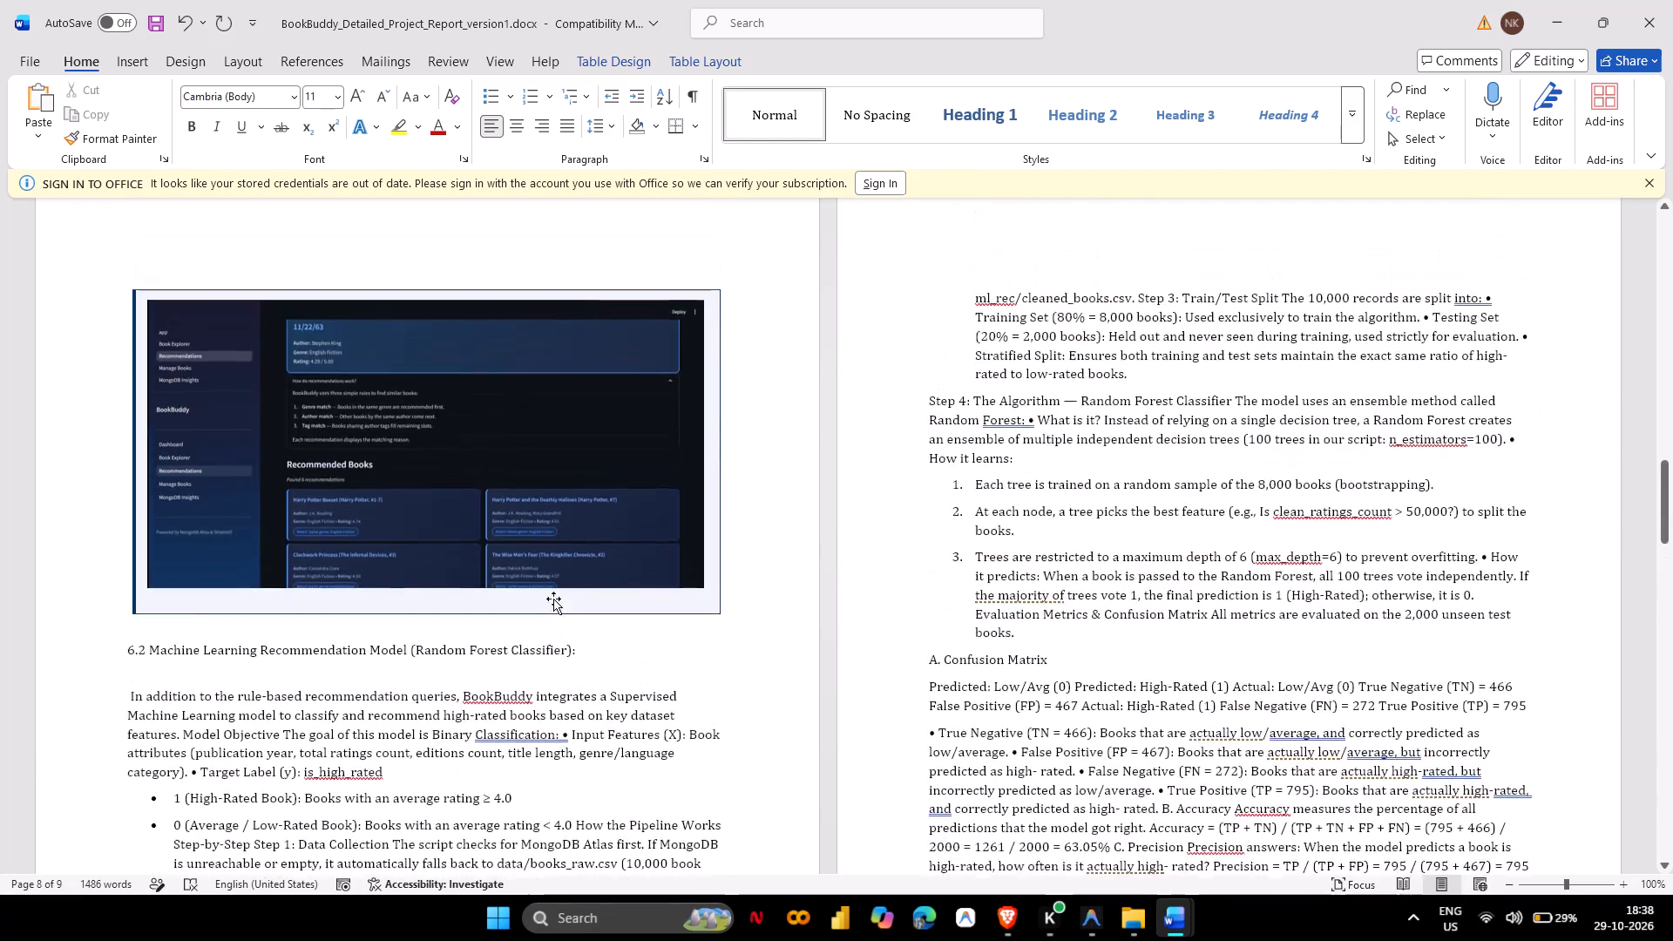
{"action": "scroll", "coordinate": [553, 599], "scroll_direction": "up", "scroll_amount": 2}
{"action": "scroll", "coordinate": [553, 599], "scroll_direction": "down", "scroll_amount": 2}
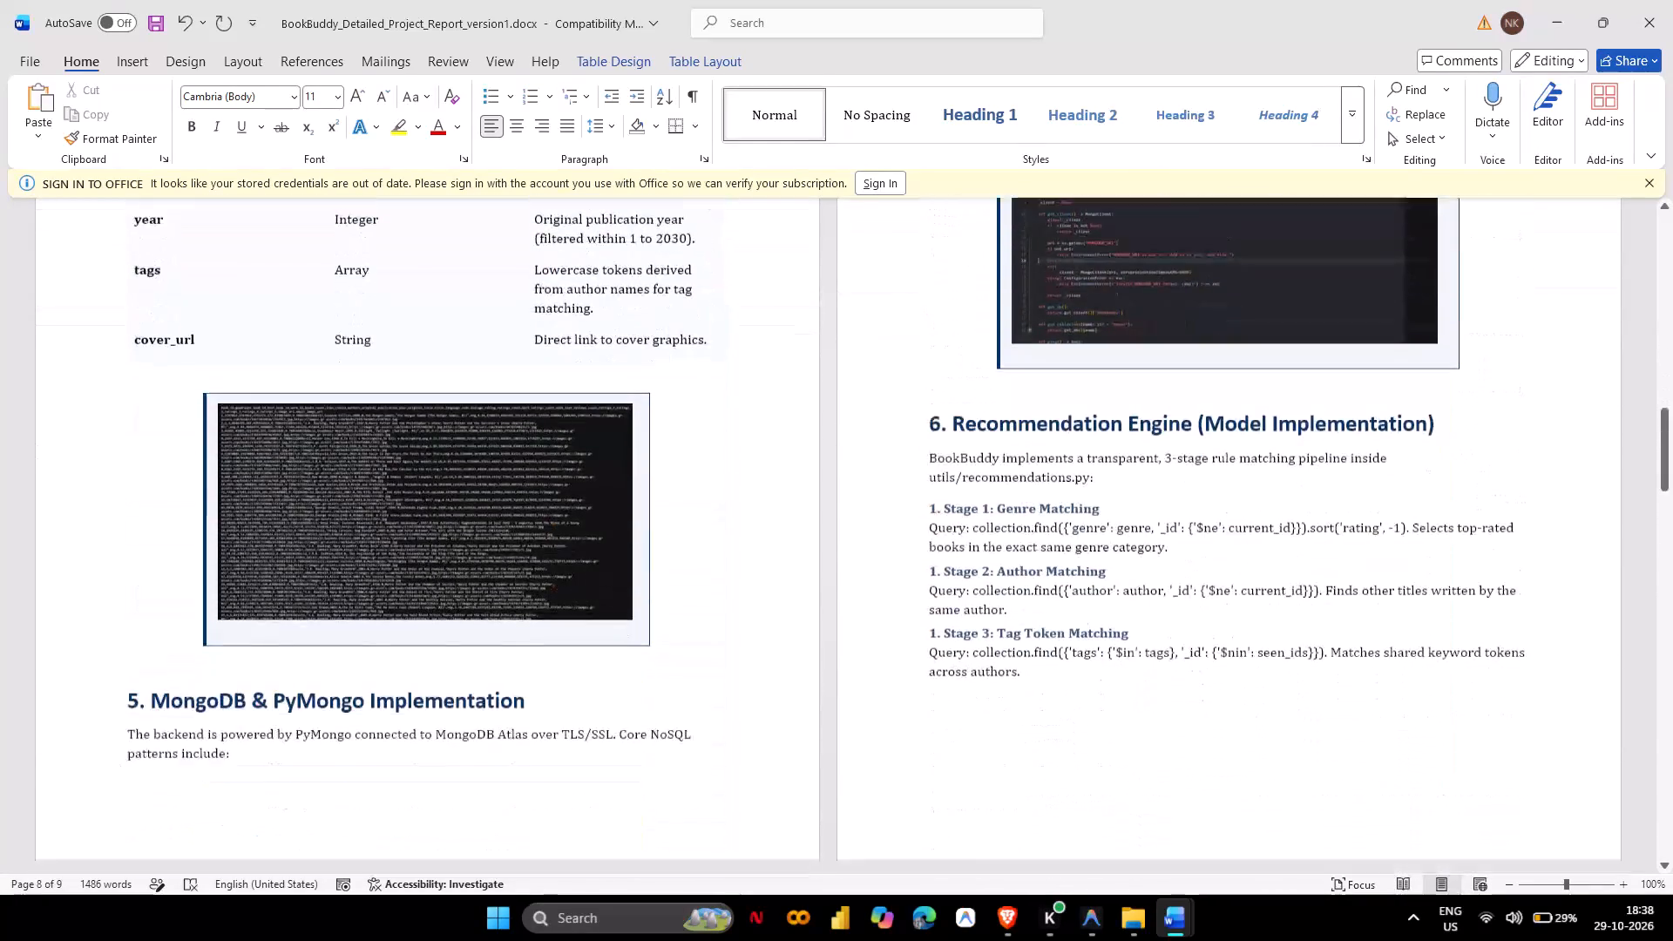
{"action": "scroll", "coordinate": [553, 599], "scroll_direction": "down", "scroll_amount": 1}
{"action": "scroll", "coordinate": [553, 599], "scroll_direction": "up", "scroll_amount": 10}
{"action": "scroll", "coordinate": [553, 599], "scroll_direction": "down", "scroll_amount": 2}
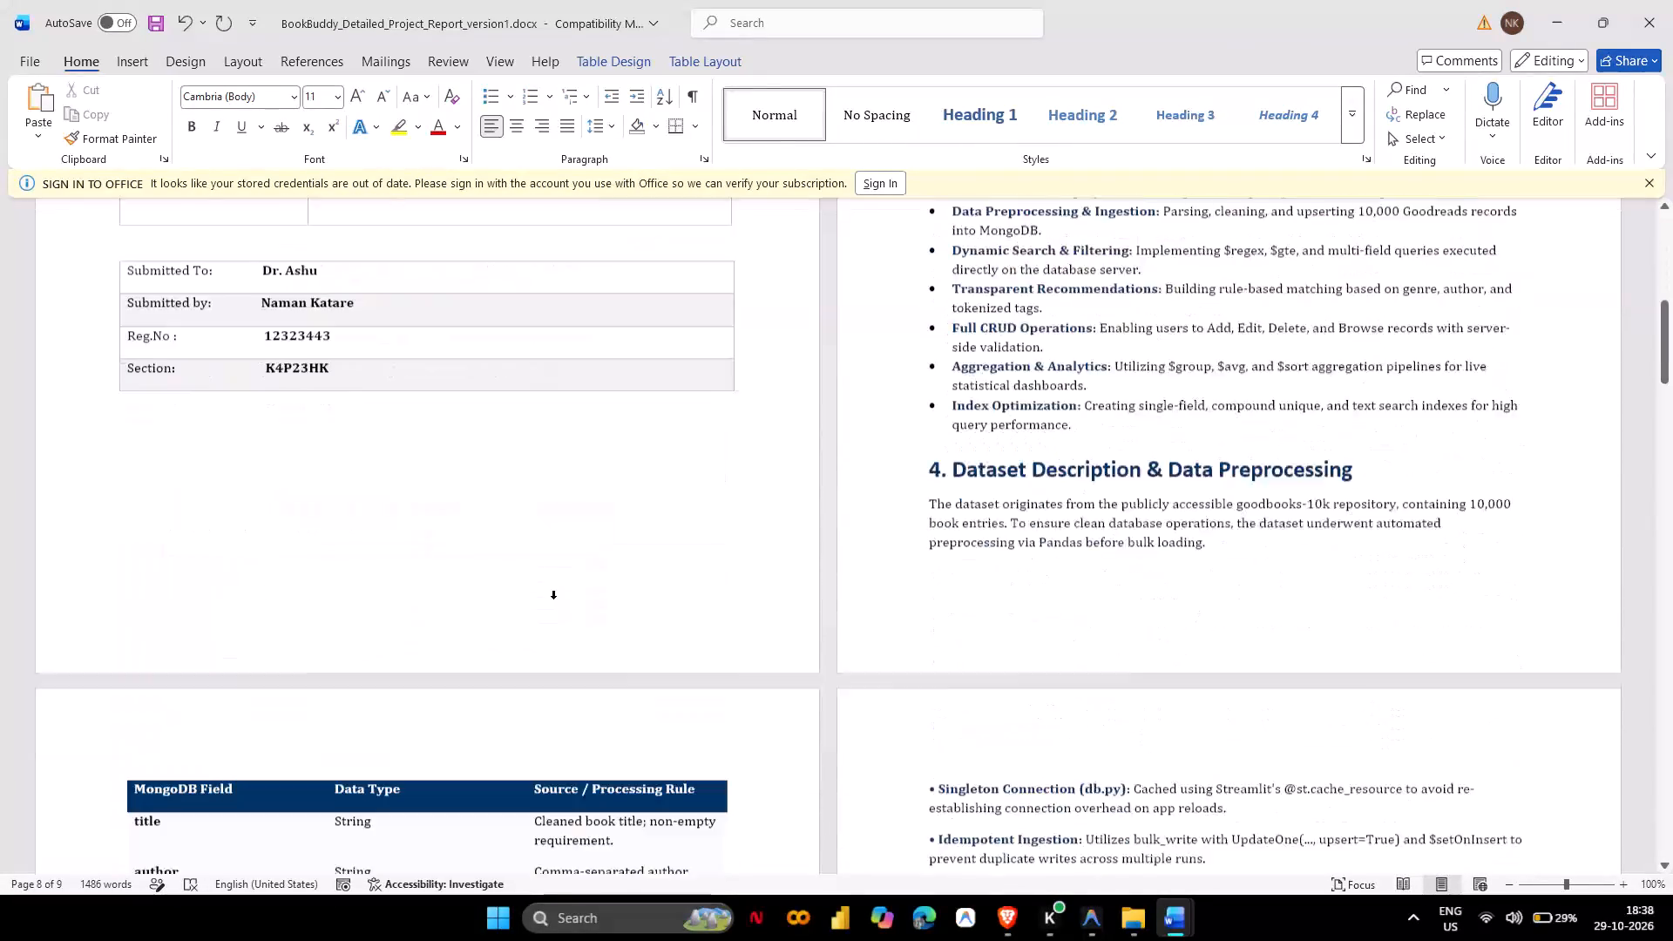
{"action": "scroll", "coordinate": [553, 599], "scroll_direction": "down", "scroll_amount": 6}
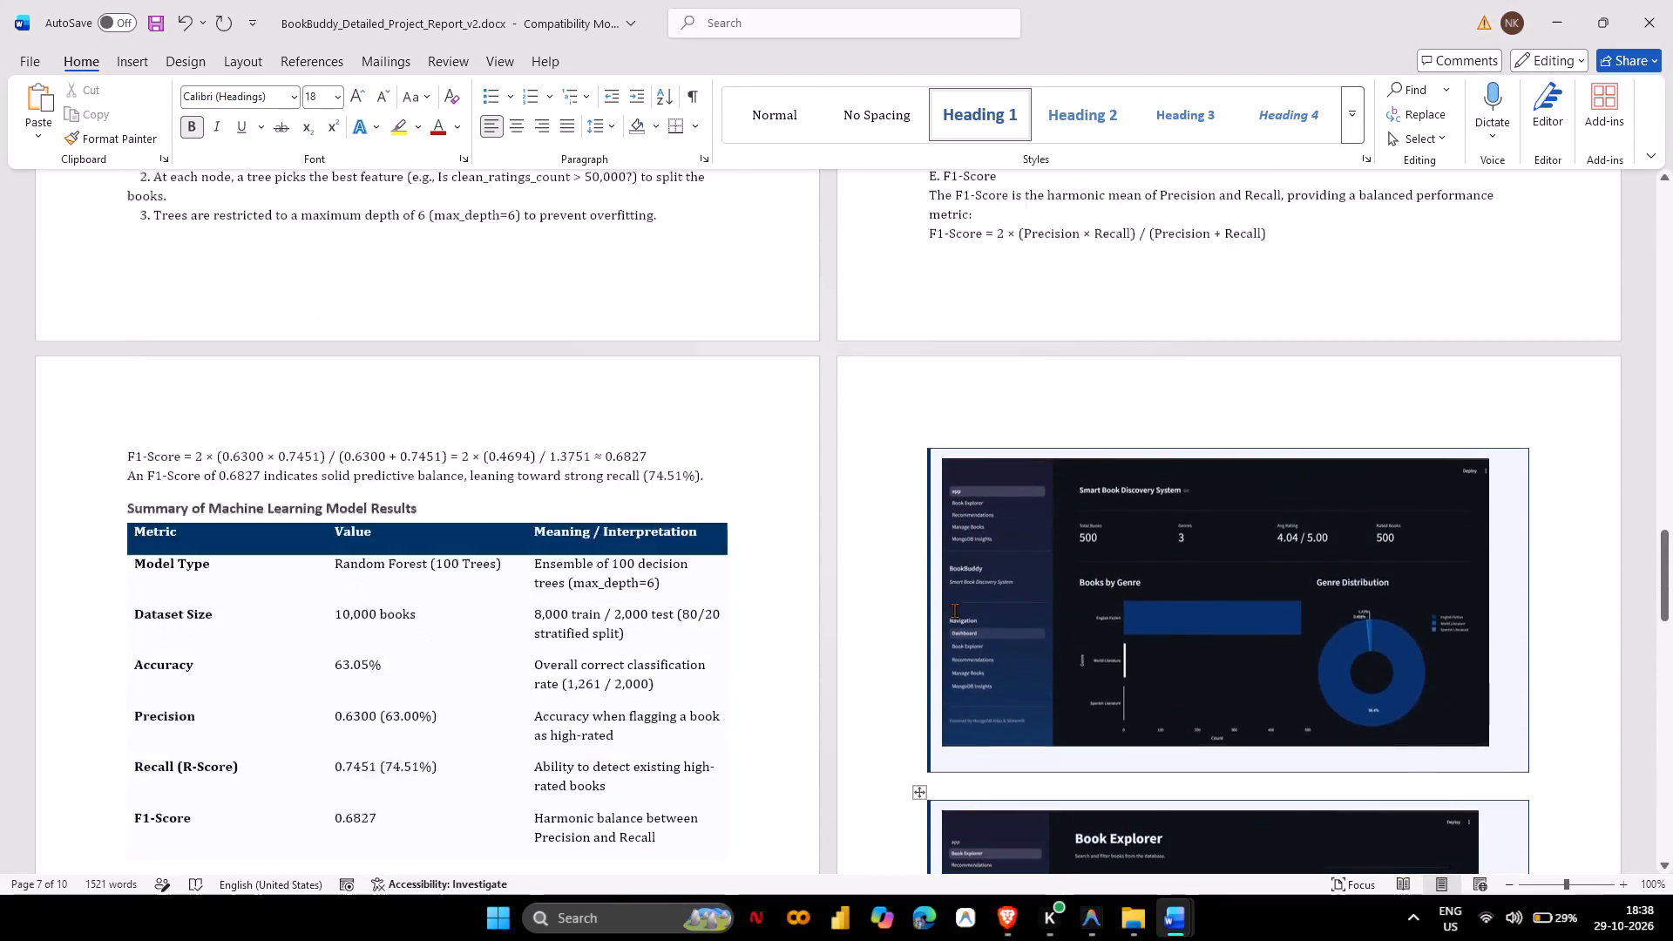
{"action": "scroll", "coordinate": [954, 610], "scroll_direction": "up", "scroll_amount": 3}
{"action": "scroll", "coordinate": [807, 649], "scroll_direction": "up", "scroll_amount": 1}
{"action": "scroll", "coordinate": [807, 649], "scroll_direction": "down", "scroll_amount": 1}
{"action": "scroll", "coordinate": [807, 649], "scroll_direction": "up", "scroll_amount": 1}
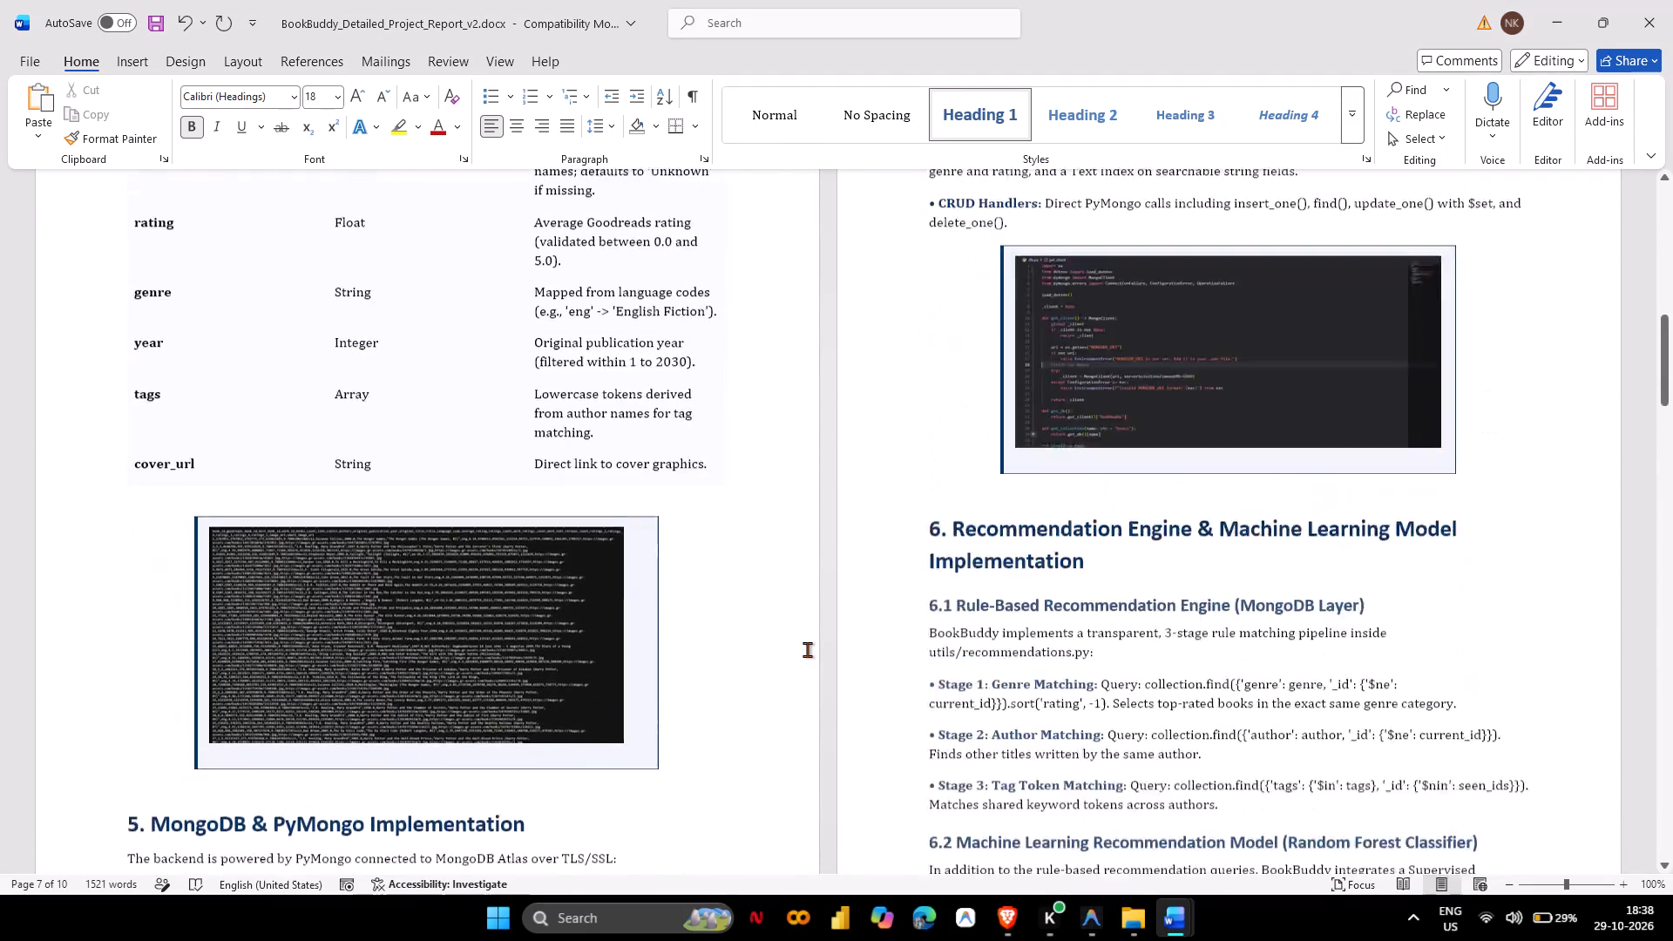
{"action": "scroll", "coordinate": [807, 649], "scroll_direction": "up", "scroll_amount": 3}
{"action": "scroll", "coordinate": [807, 649], "scroll_direction": "down", "scroll_amount": 4}
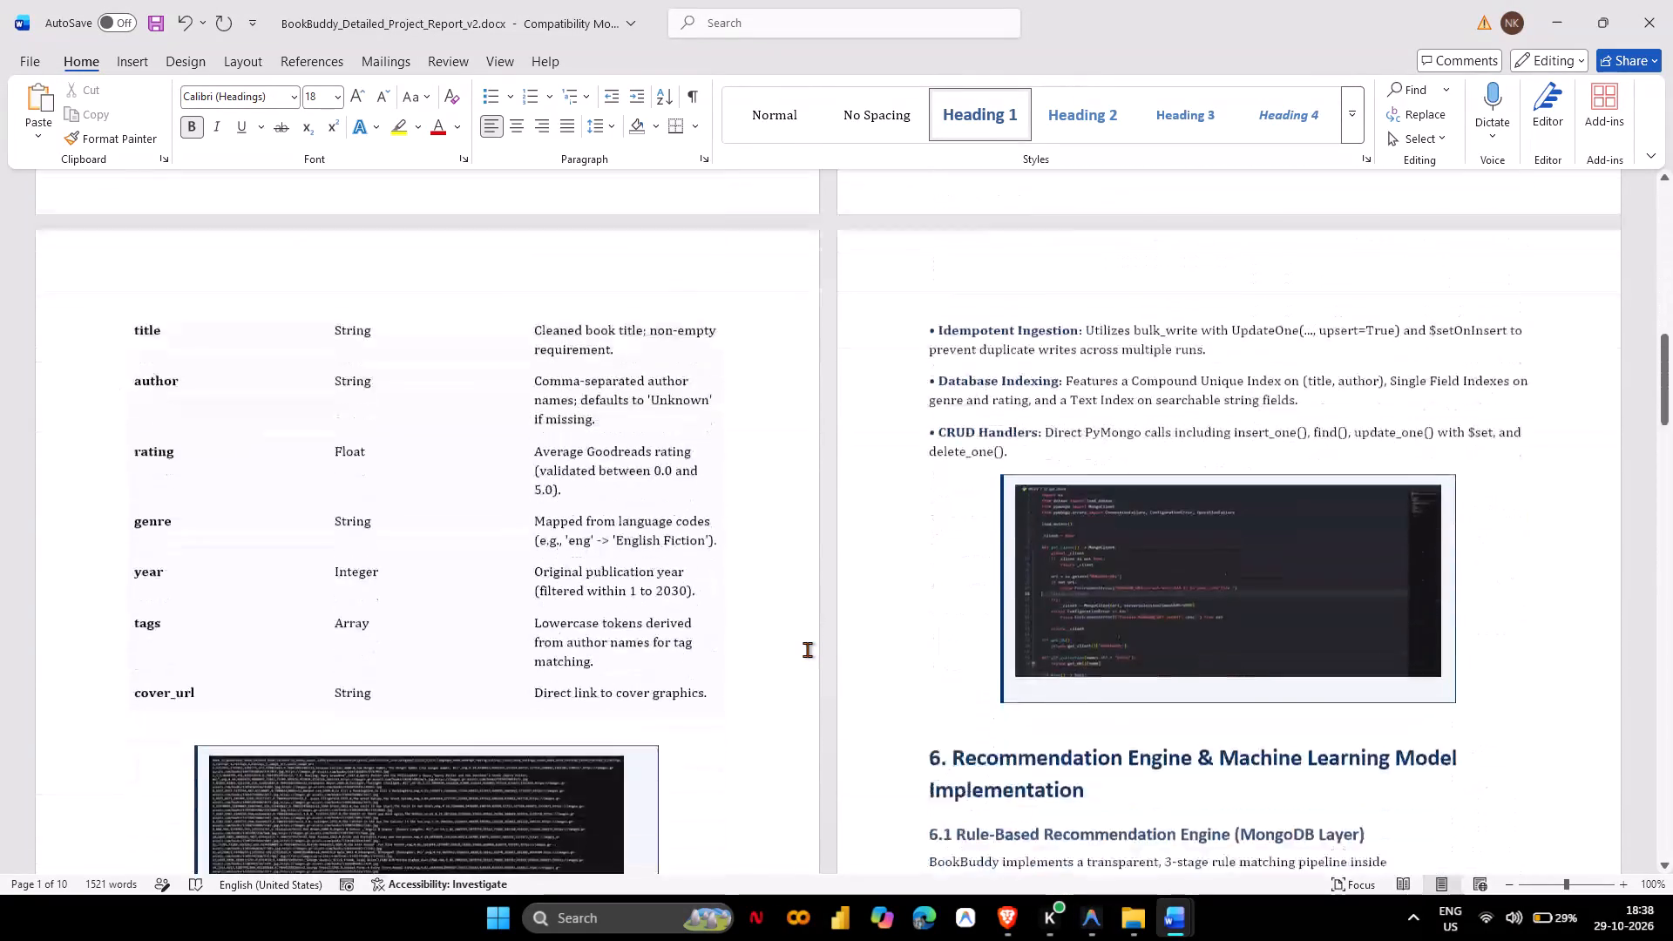
{"action": "scroll", "coordinate": [807, 649], "scroll_direction": "down", "scroll_amount": 6}
{"action": "right_click", "coordinate": [807, 649]}
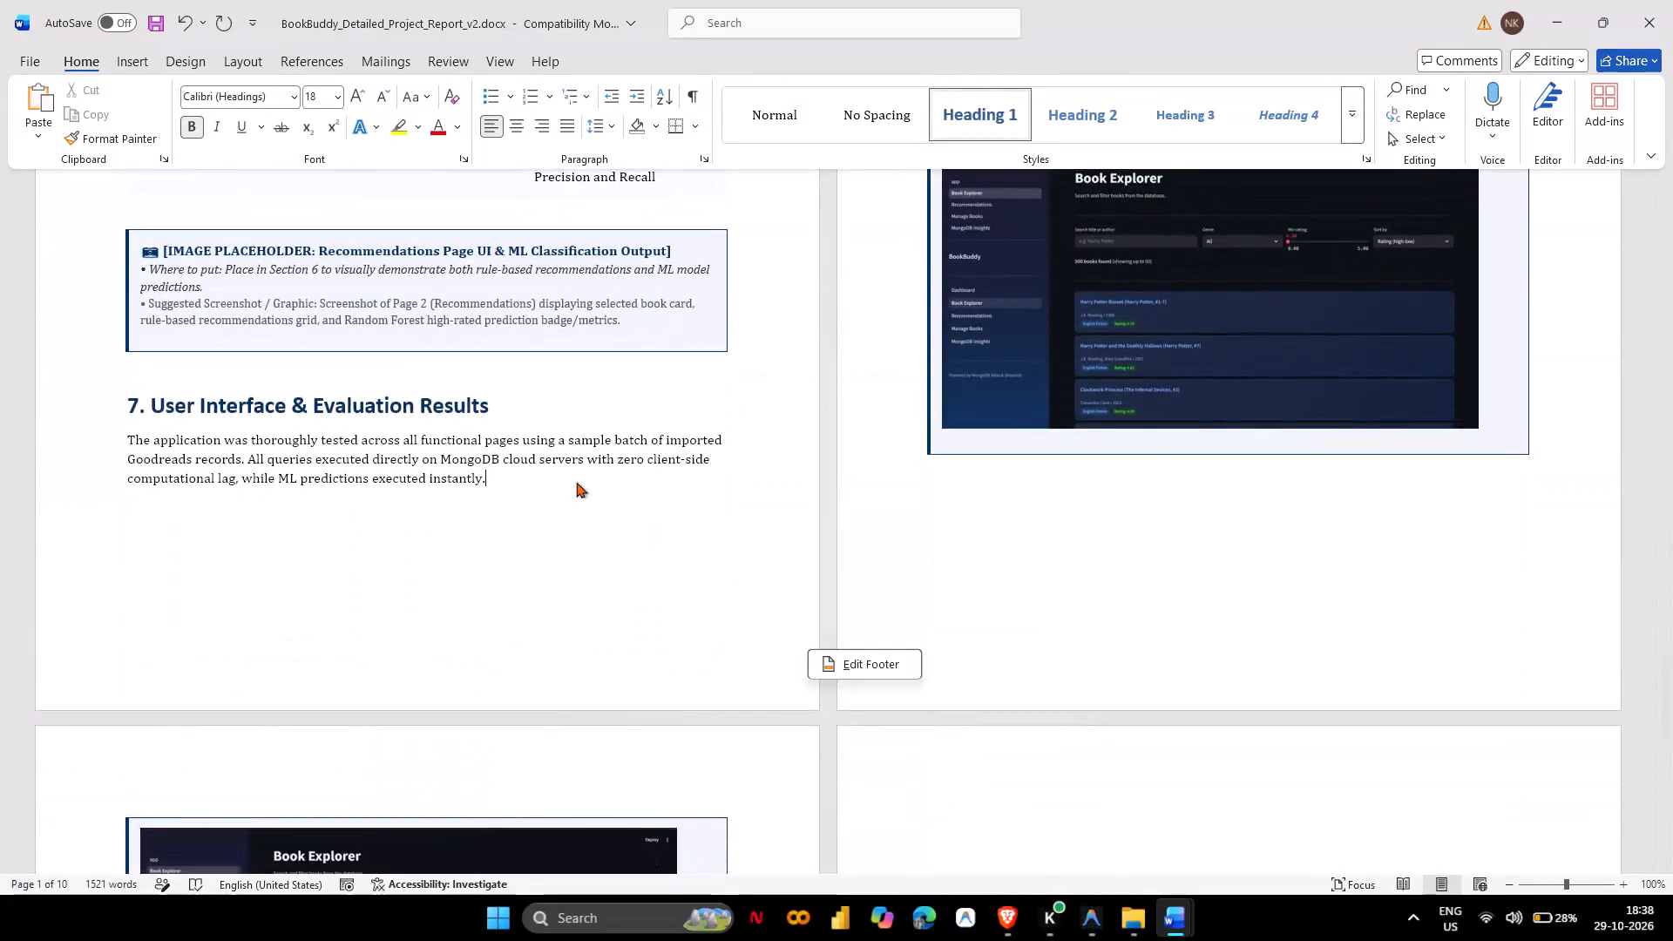
{"action": "scroll", "coordinate": [576, 482], "scroll_direction": "up", "scroll_amount": 1}
{"action": "left_click_drag", "start_coordinate": [662, 530], "coordinate": [233, 447]}
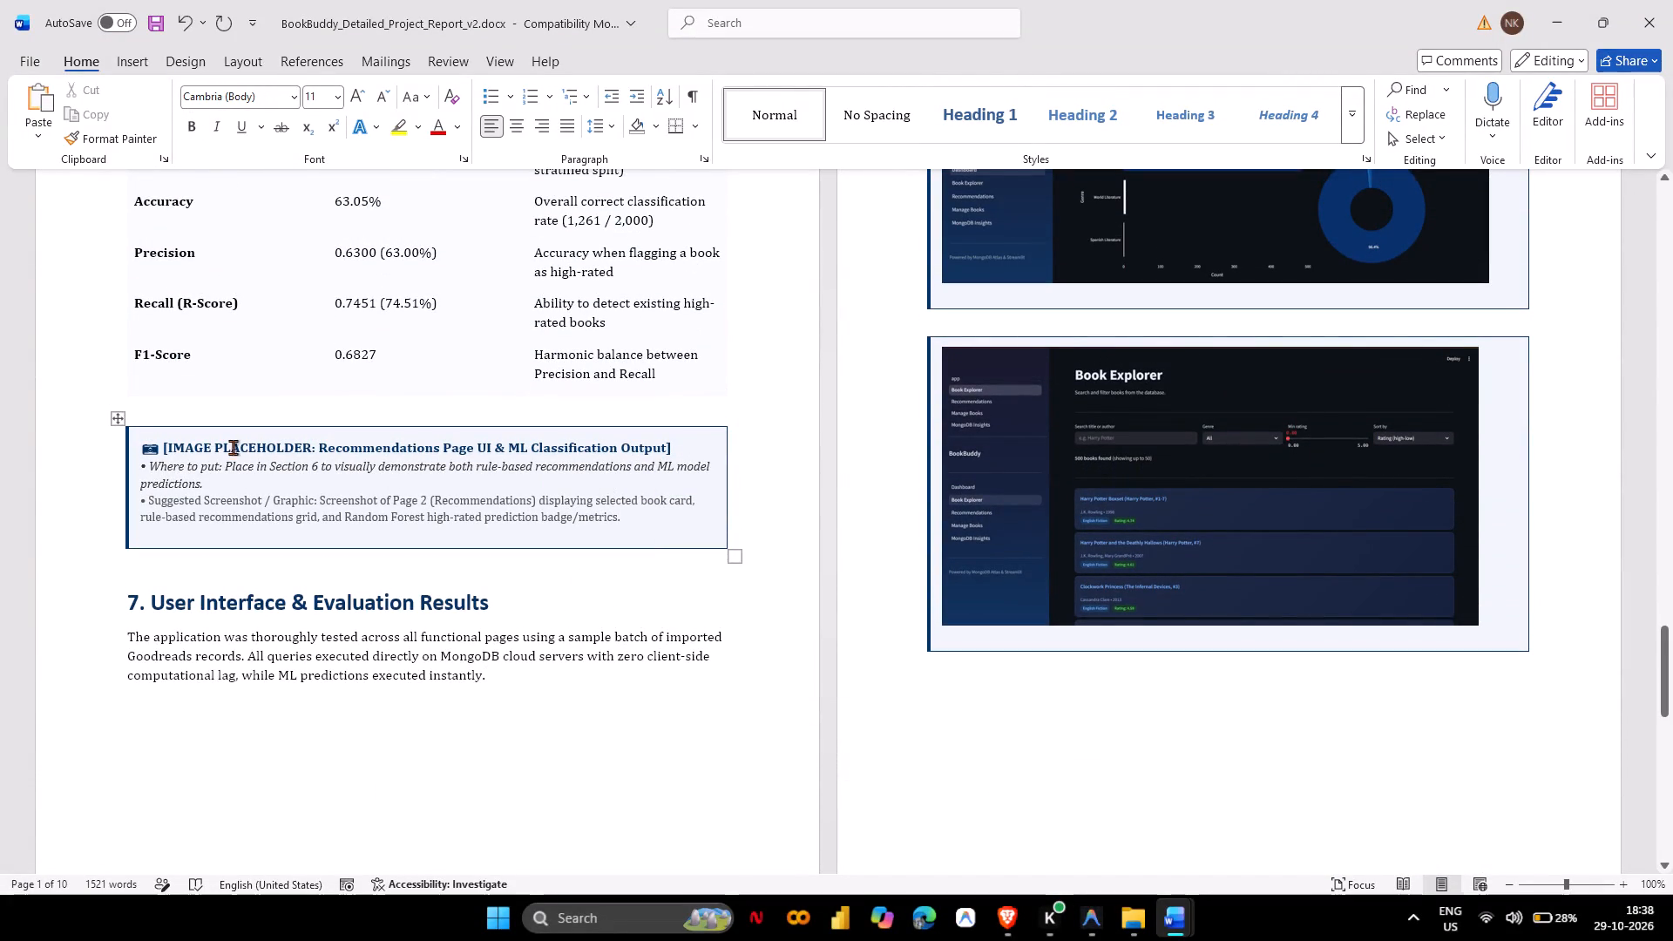
{"action": "left_click_drag", "start_coordinate": [233, 447], "coordinate": [138, 437]}
{"action": "left_click_drag", "start_coordinate": [138, 437], "coordinate": [498, 550]}
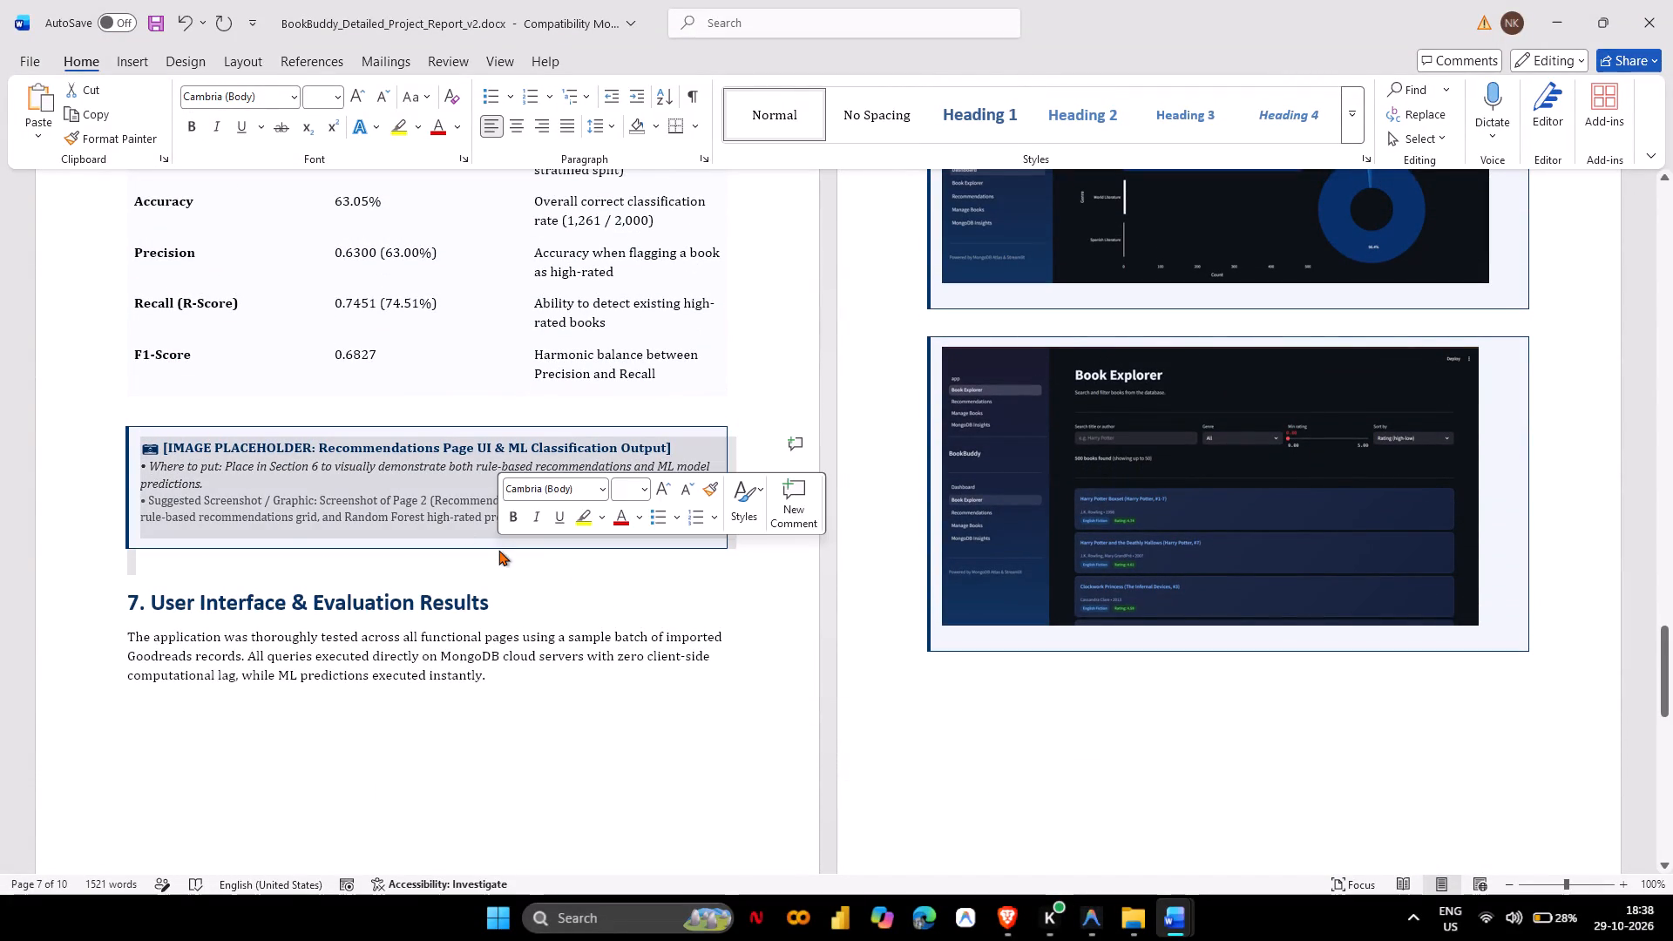
{"action": "key", "text": "BackSpace"}
{"action": "key", "text": "ctrl+v"}
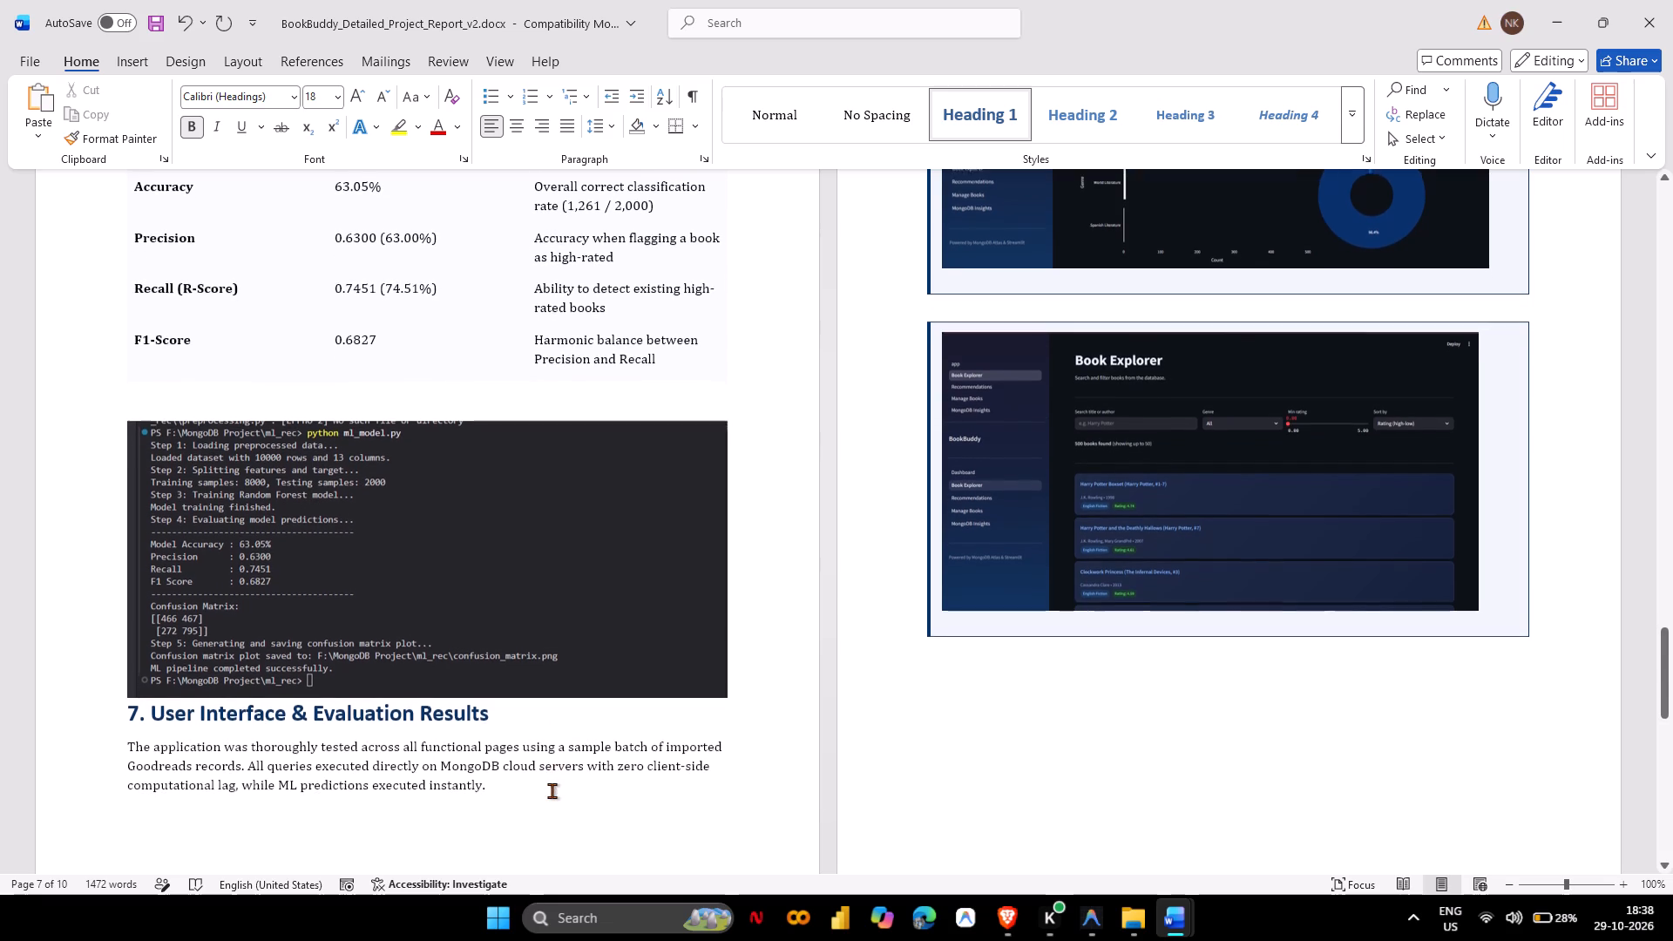
Enlarge the submission details table on the v2 report's cover page so its rows are about twice as tall.
{"action": "scroll", "coordinate": [552, 790], "scroll_direction": "down", "scroll_amount": 2}
{"action": "scroll", "coordinate": [552, 790], "scroll_direction": "up", "scroll_amount": 3}
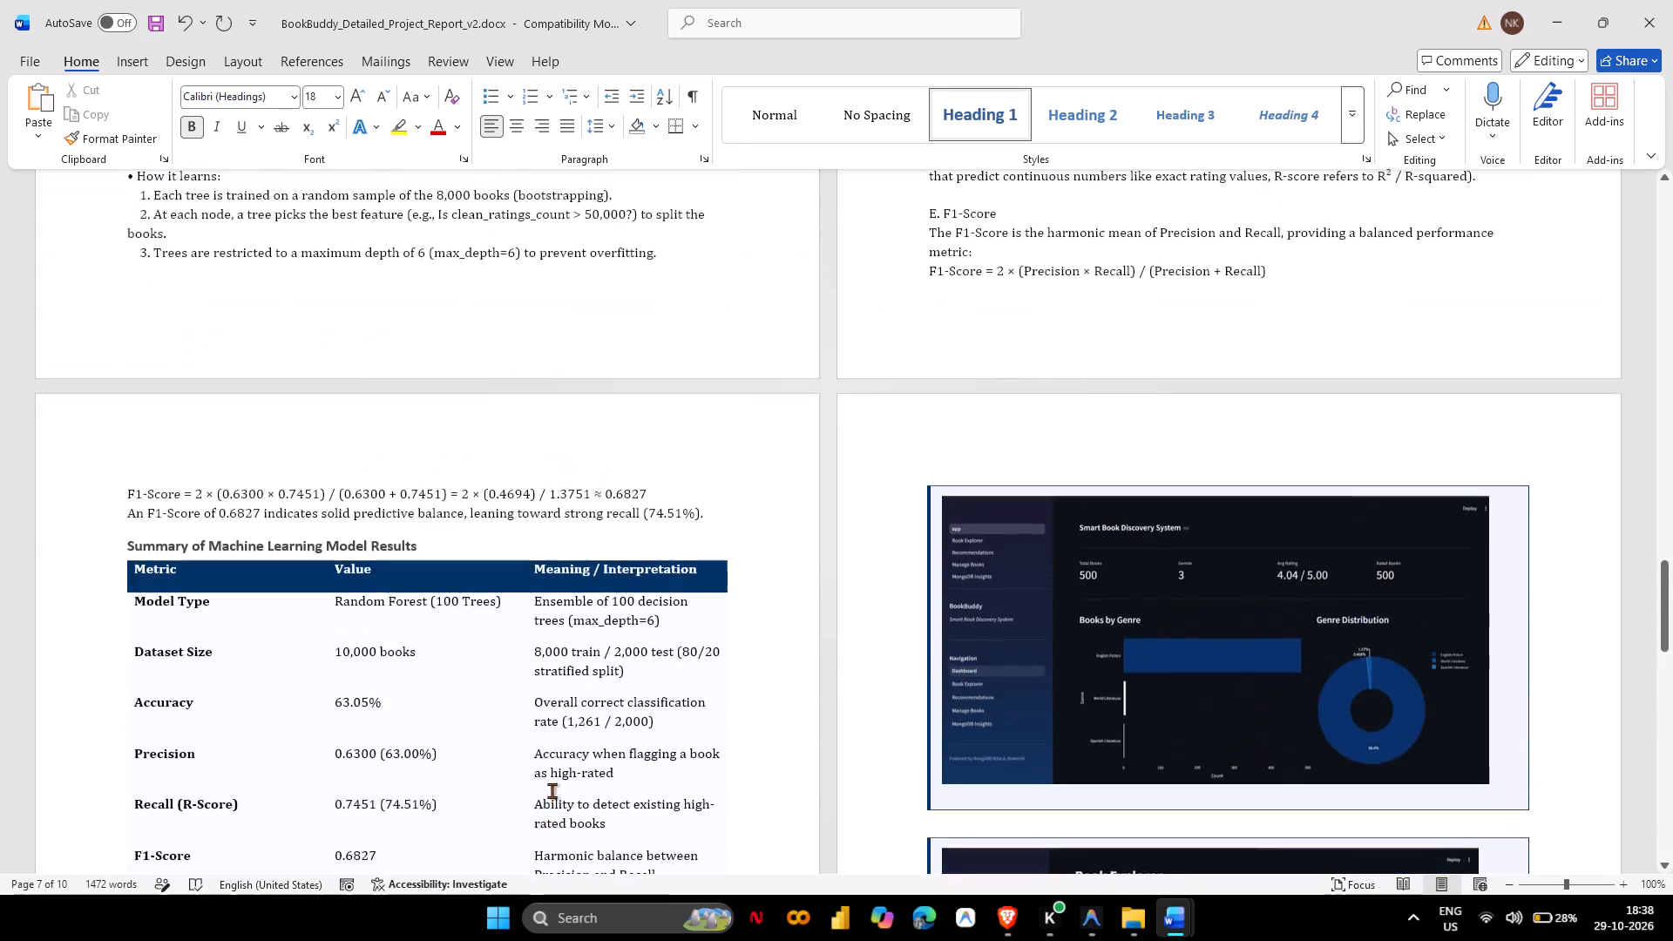
{"action": "scroll", "coordinate": [552, 790], "scroll_direction": "up", "scroll_amount": 9}
{"action": "scroll", "coordinate": [552, 790], "scroll_direction": "right", "scroll_amount": 1}
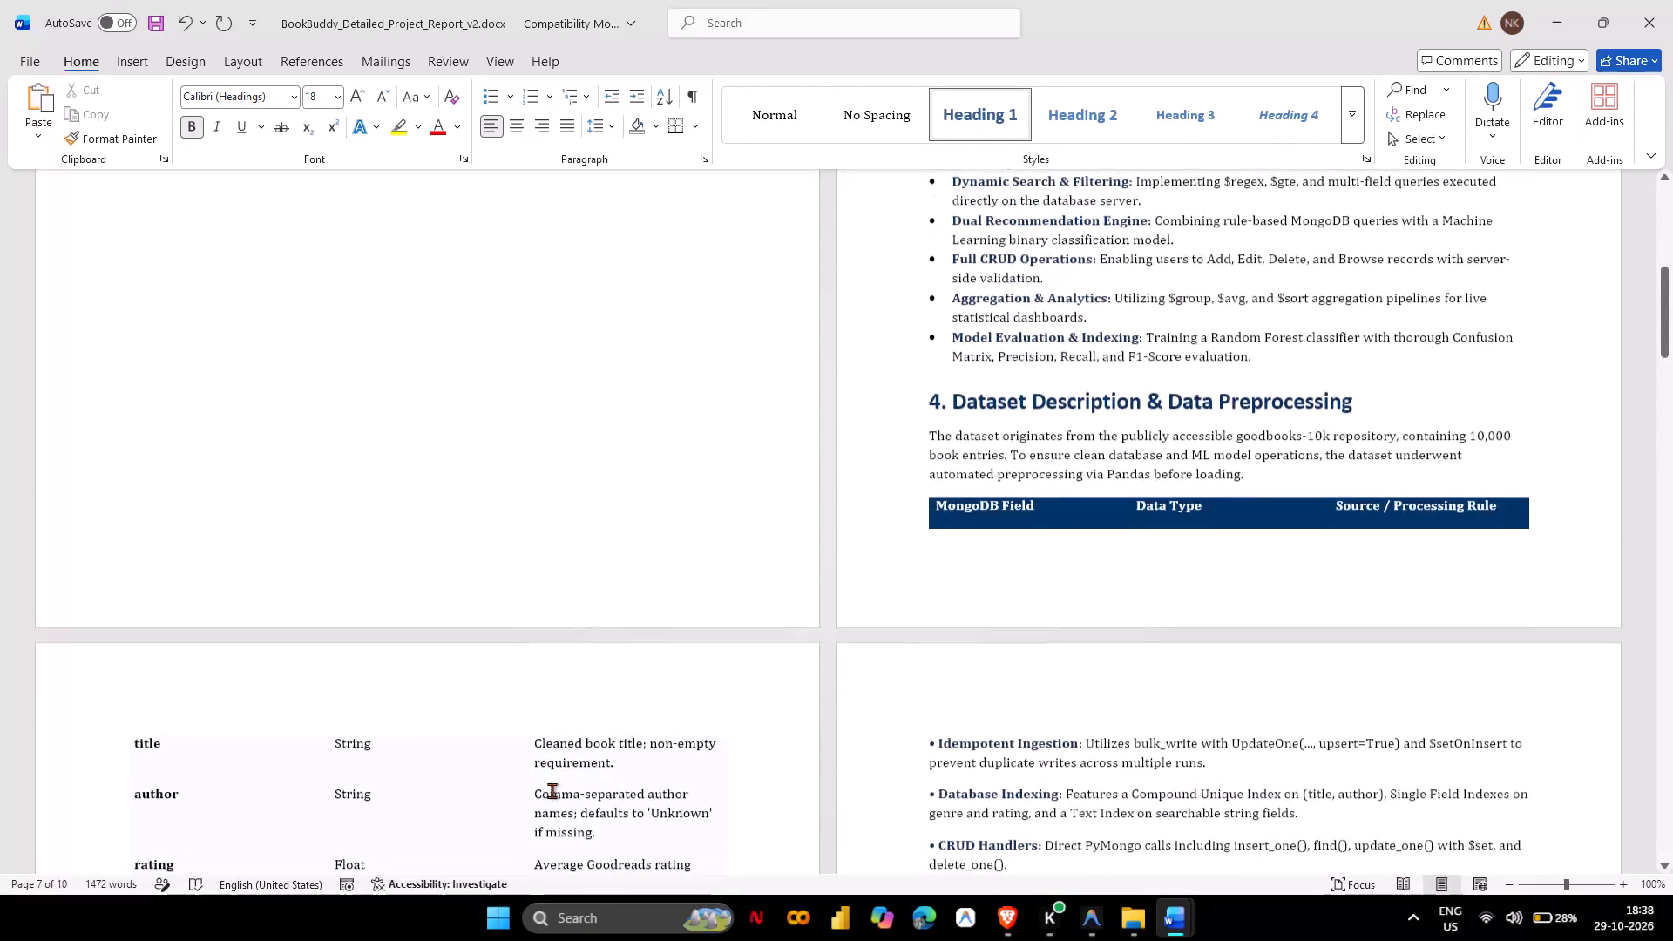
{"action": "scroll", "coordinate": [552, 790], "scroll_direction": "right", "scroll_amount": 1}
{"action": "scroll", "coordinate": [552, 790], "scroll_direction": "down", "scroll_amount": 1}
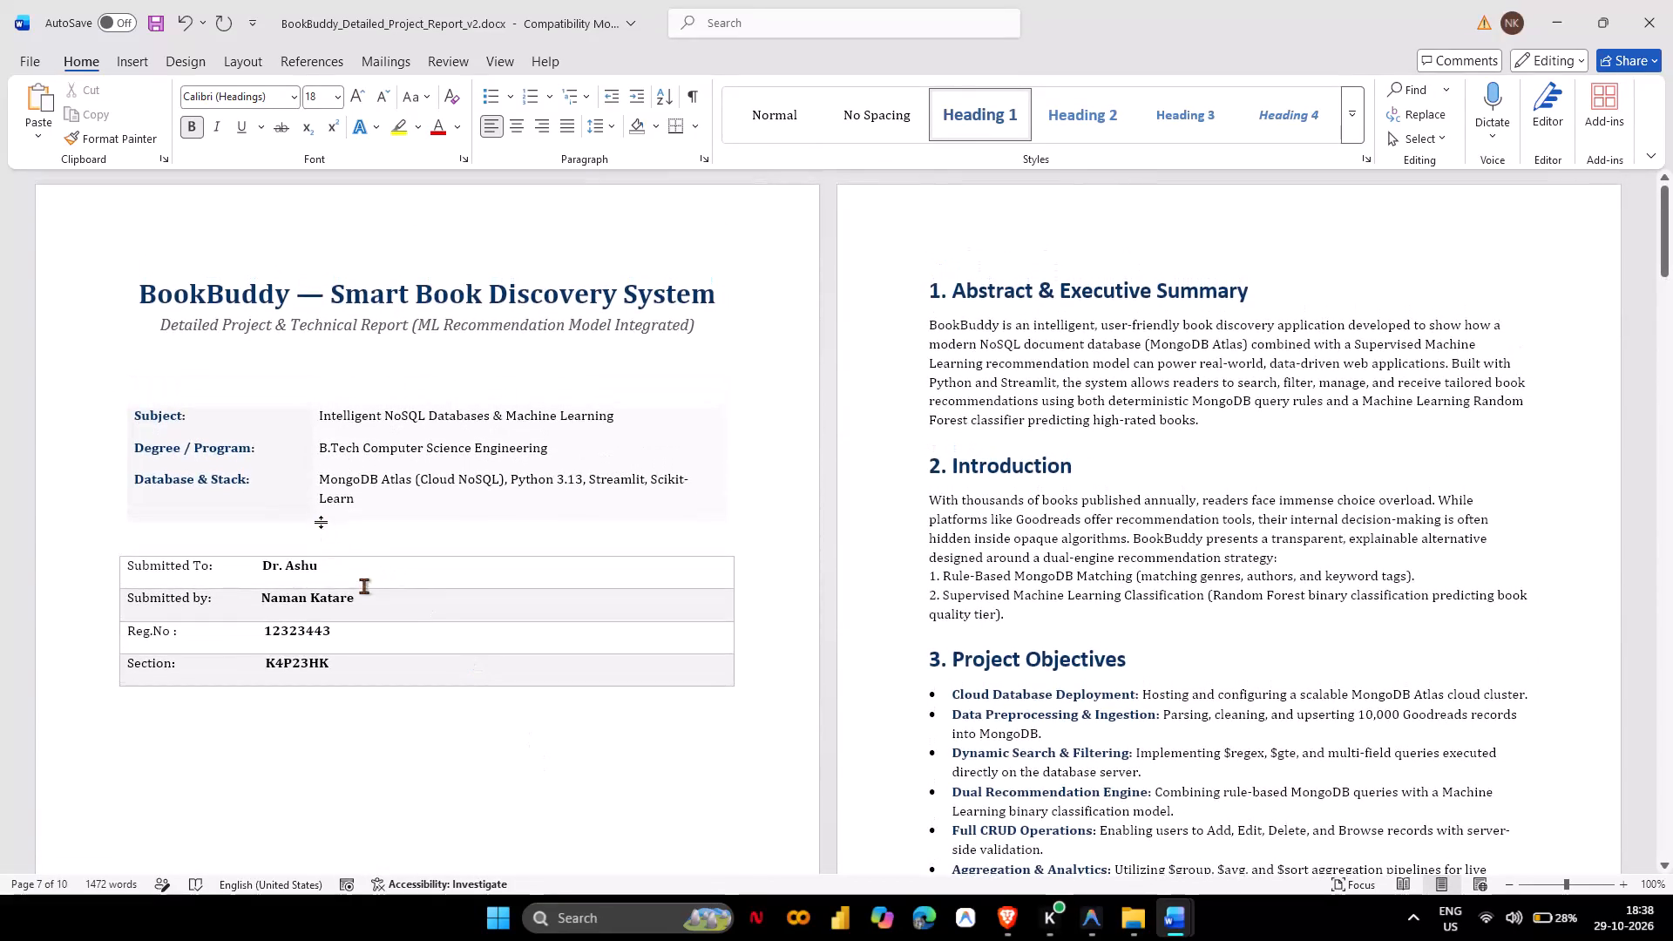
{"action": "left_click", "coordinate": [423, 575]}
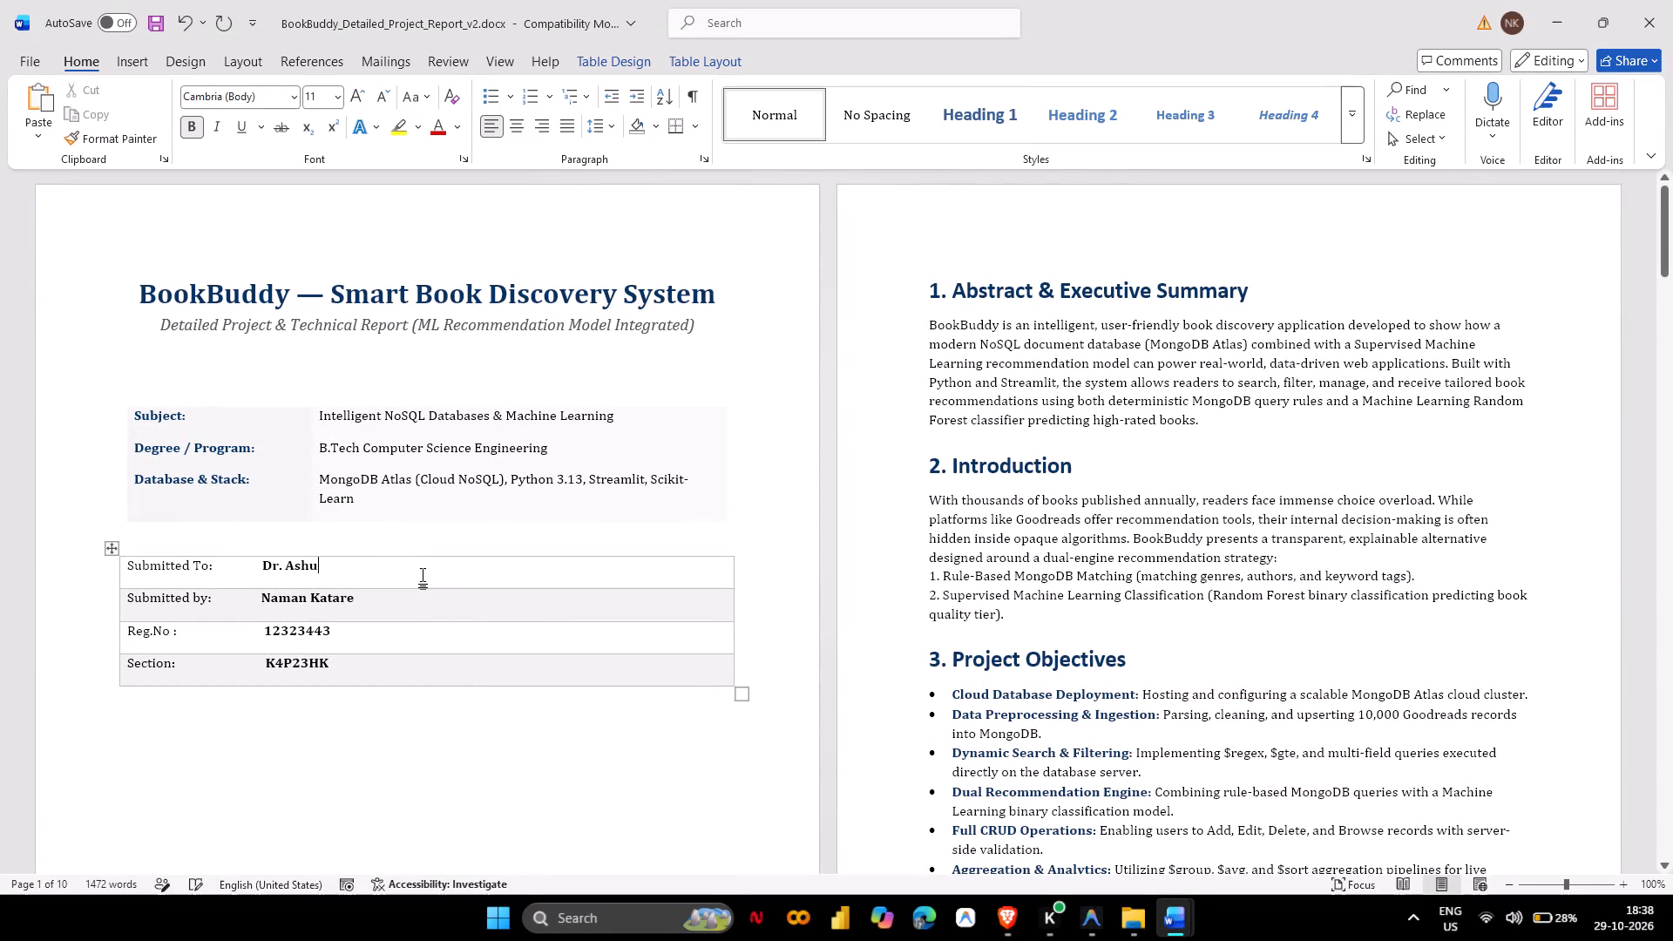
{"action": "left_click_drag", "start_coordinate": [737, 691], "coordinate": [741, 844]}
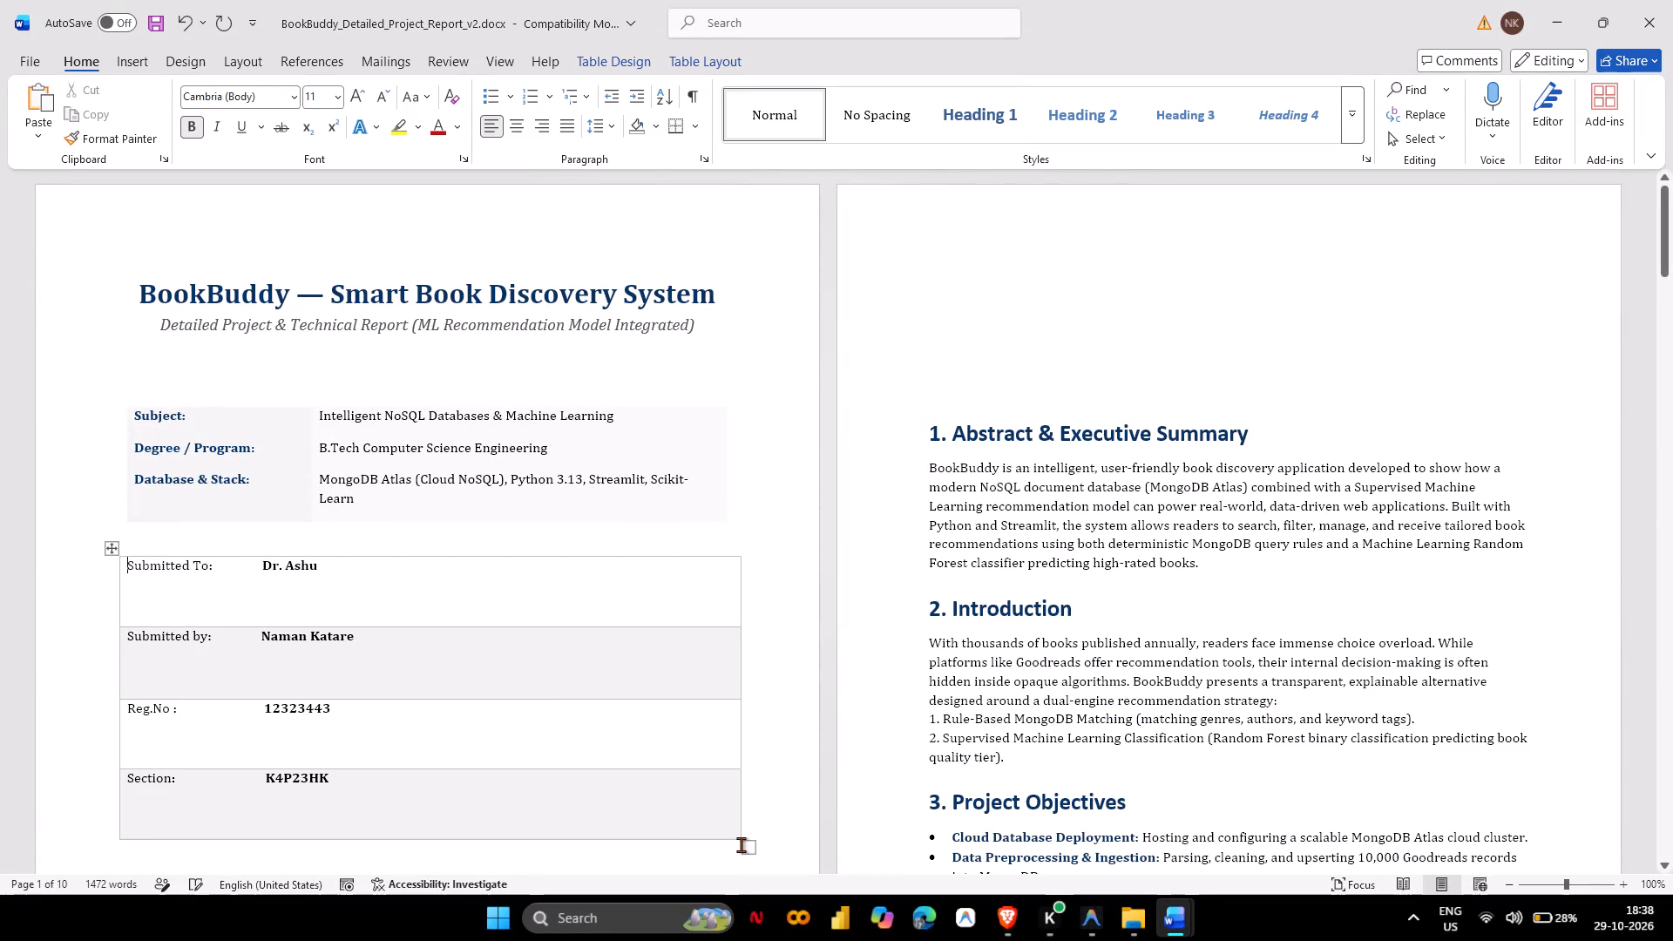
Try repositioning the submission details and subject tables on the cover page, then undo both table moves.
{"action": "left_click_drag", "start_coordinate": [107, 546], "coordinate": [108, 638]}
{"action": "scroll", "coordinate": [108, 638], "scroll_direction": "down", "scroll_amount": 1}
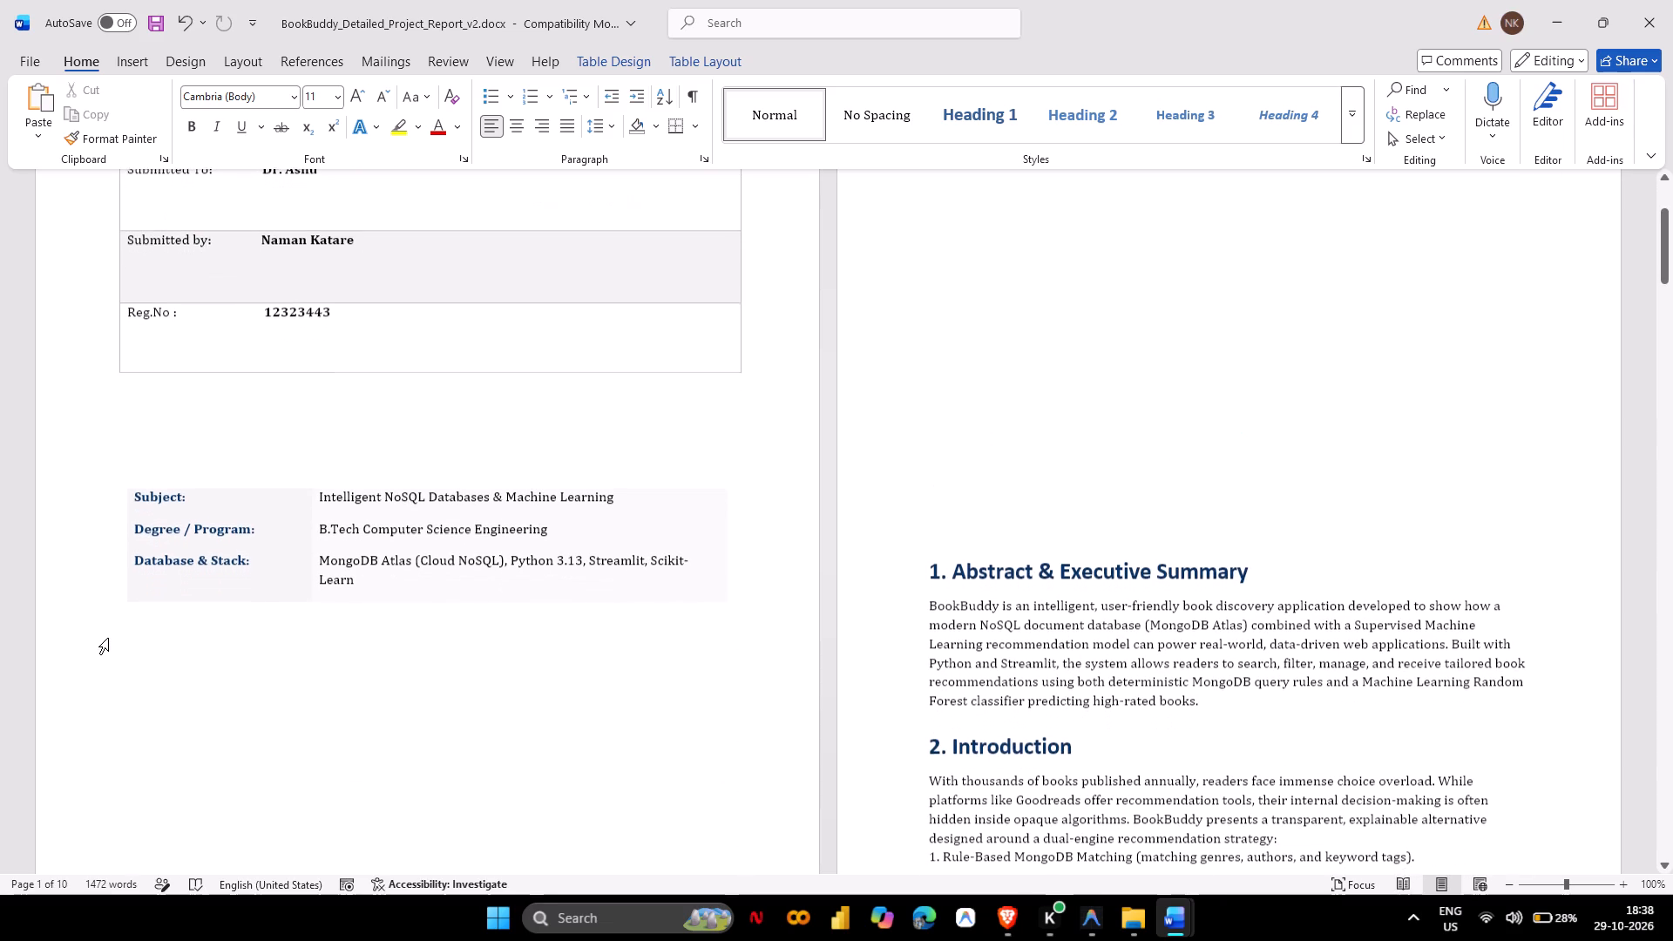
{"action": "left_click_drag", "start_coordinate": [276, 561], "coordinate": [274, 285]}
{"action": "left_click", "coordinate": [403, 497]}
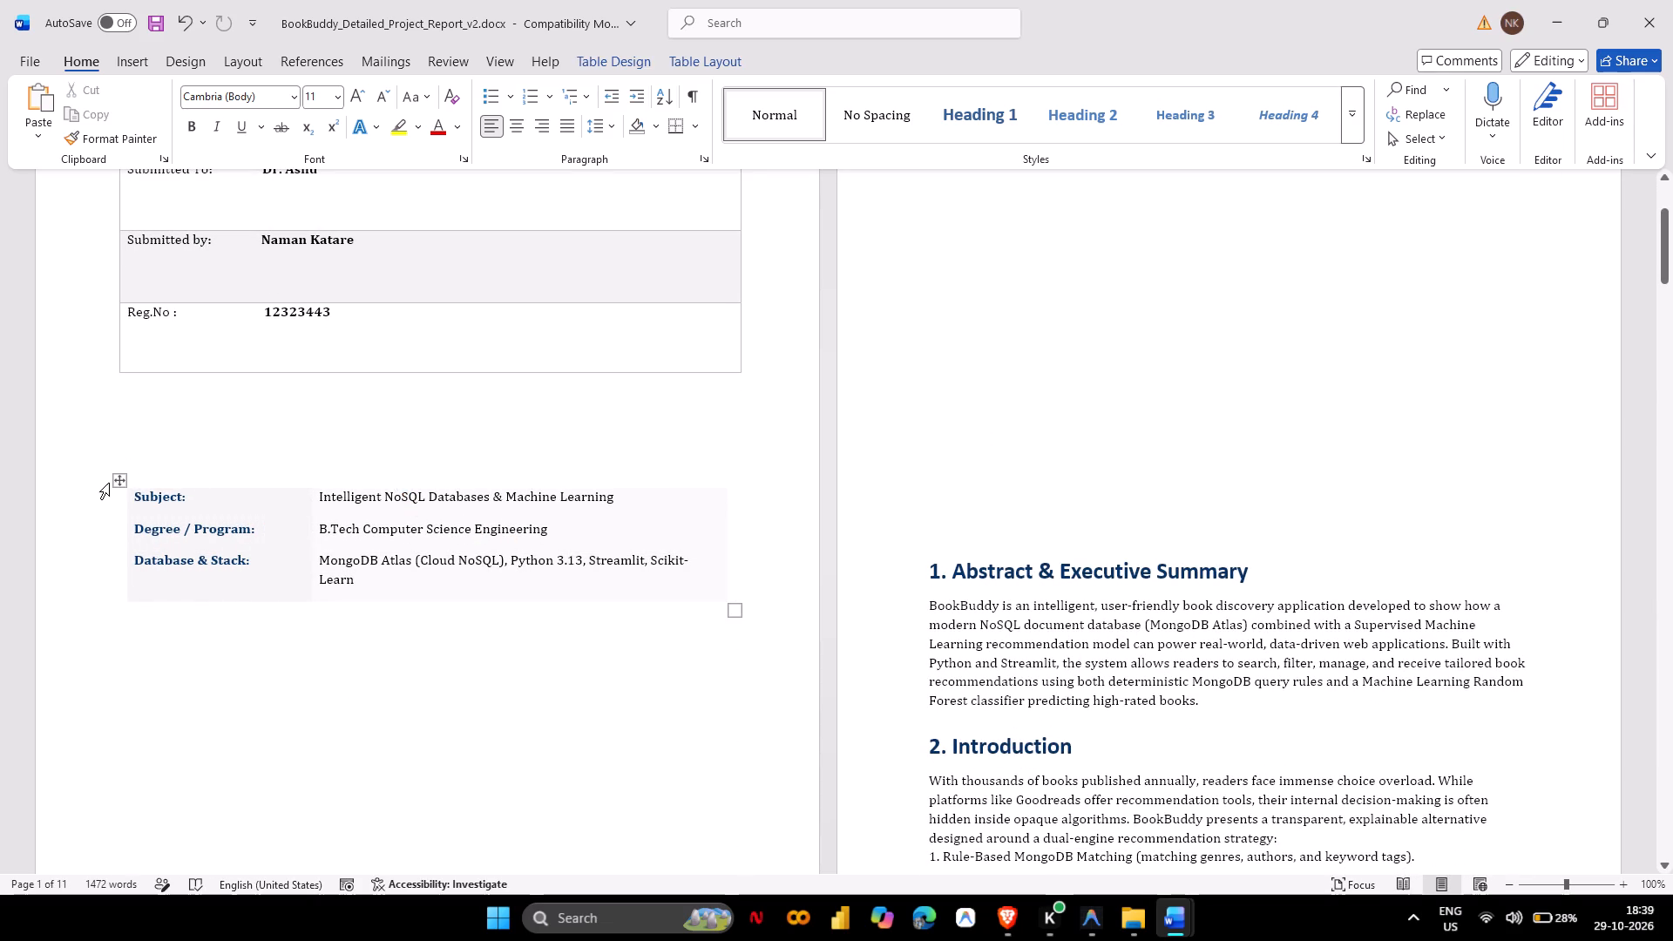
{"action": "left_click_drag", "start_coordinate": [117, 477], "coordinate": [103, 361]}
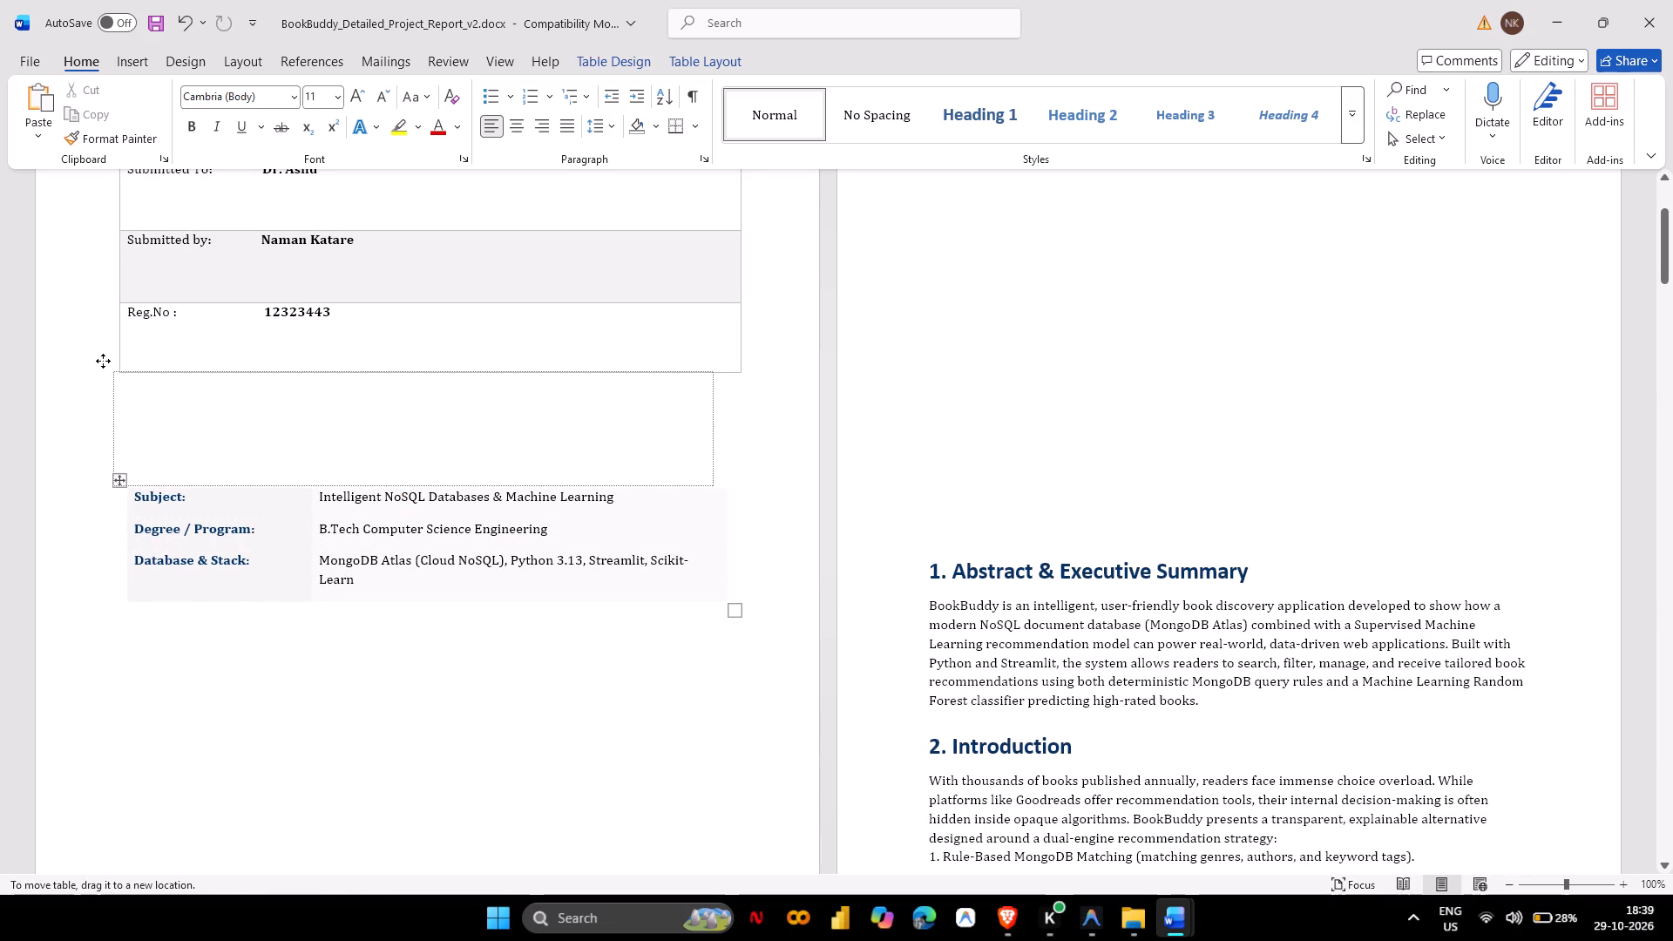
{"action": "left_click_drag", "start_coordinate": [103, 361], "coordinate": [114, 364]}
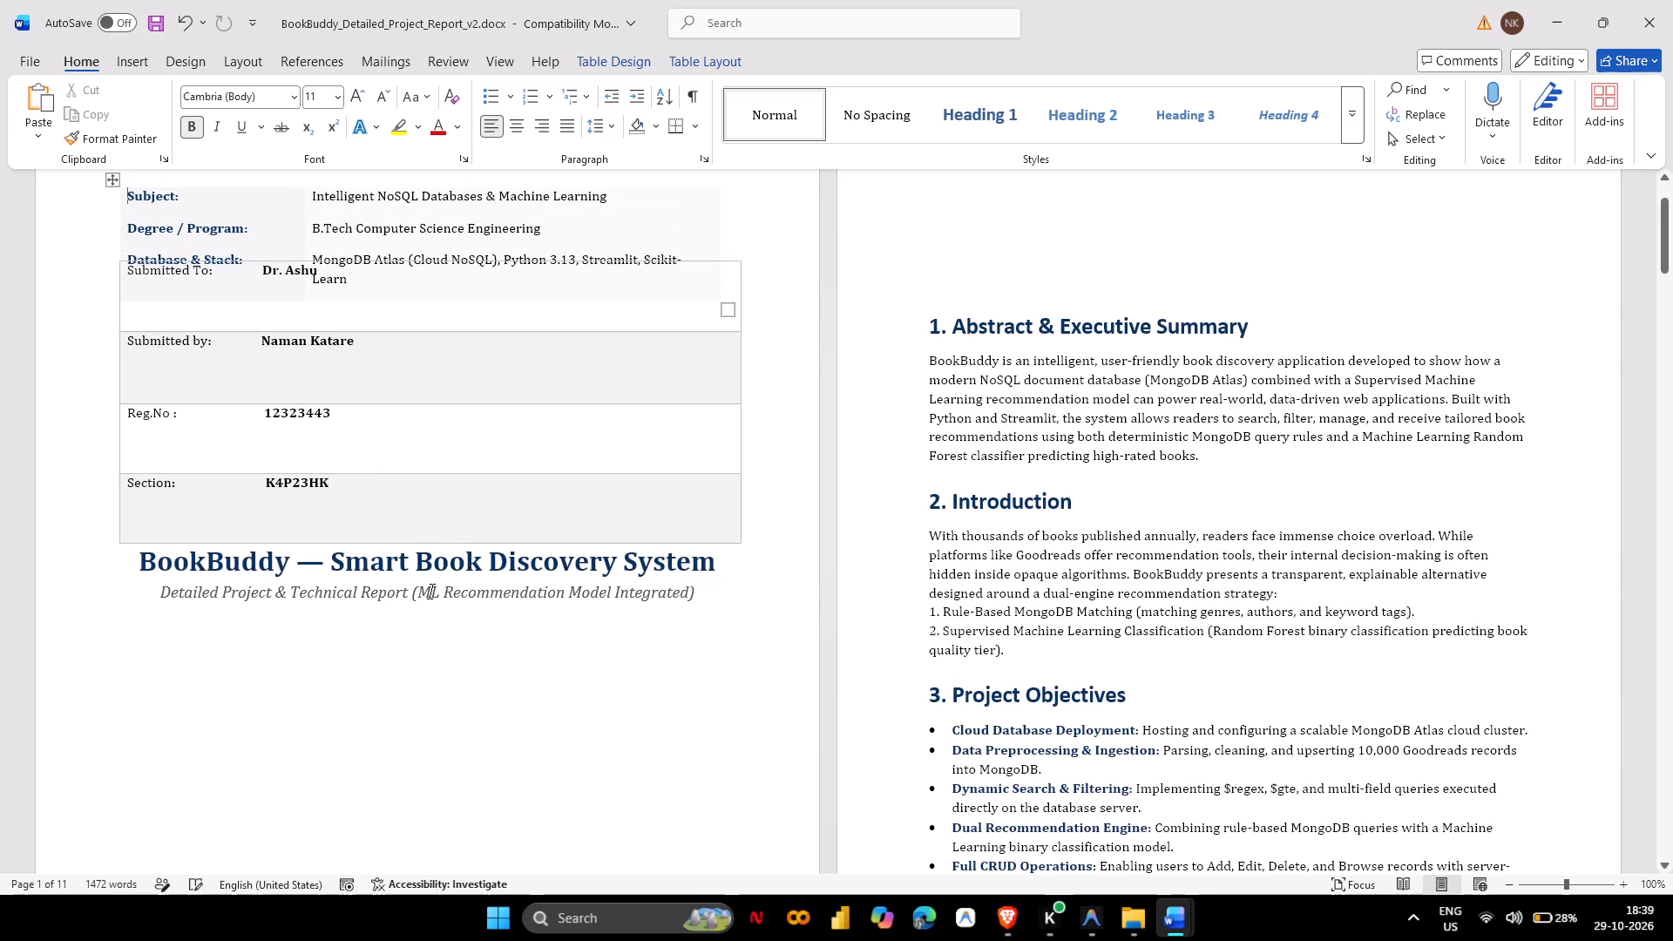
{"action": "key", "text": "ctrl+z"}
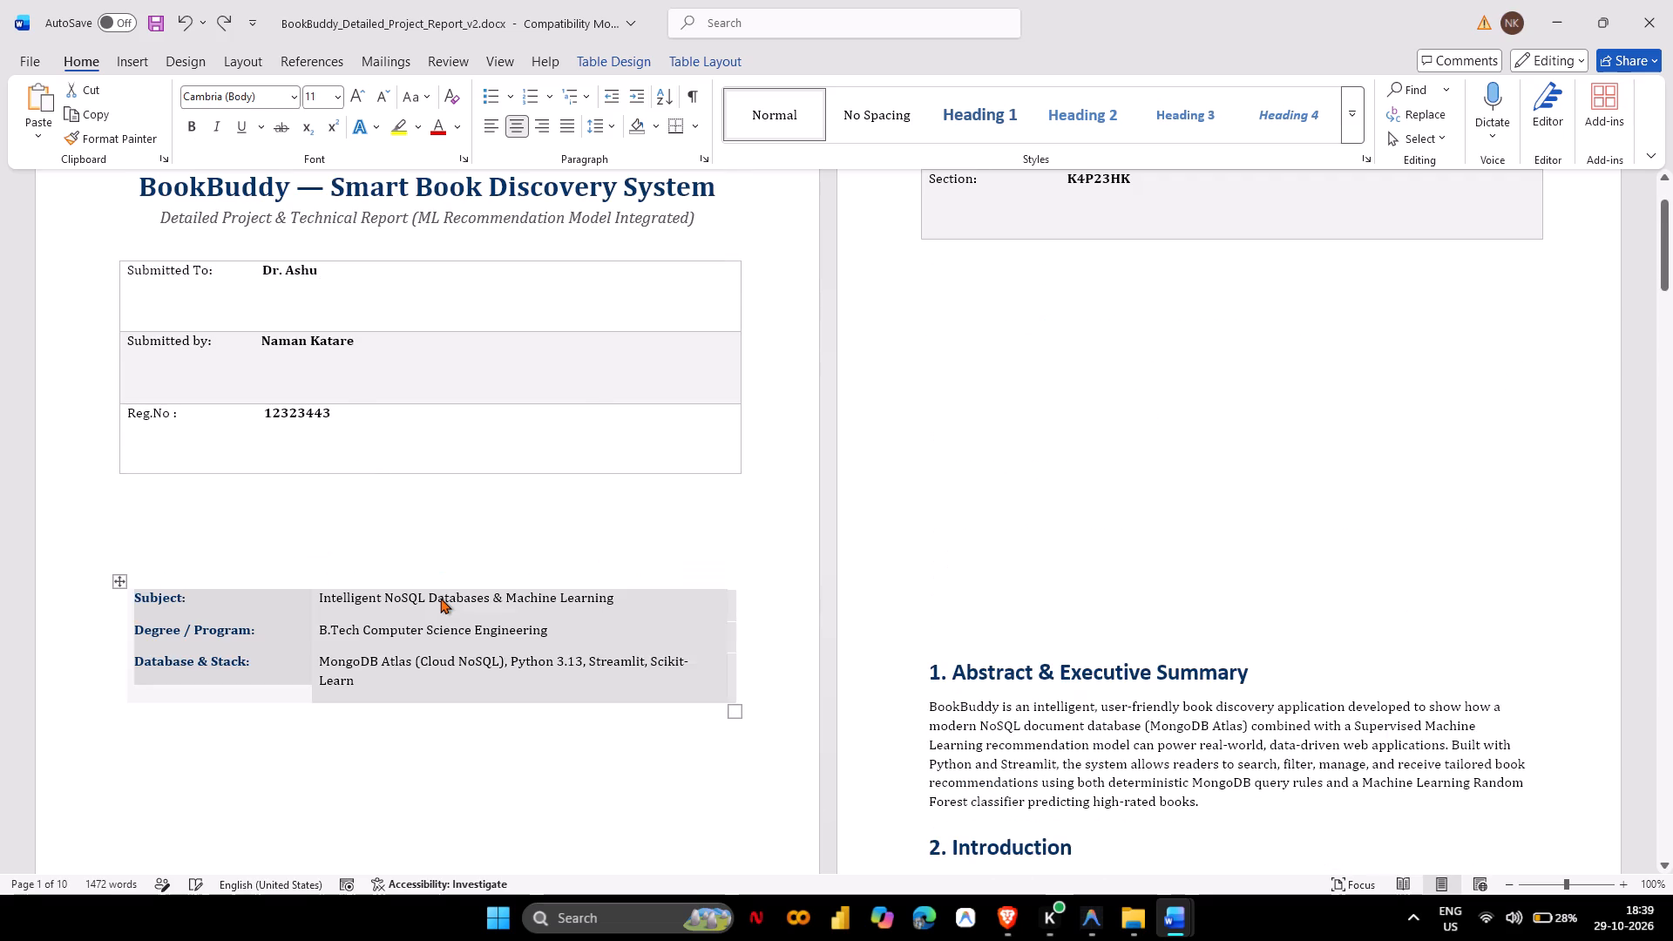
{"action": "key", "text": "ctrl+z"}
Reduce the height of the submission details table on the cover page slightly, keeping nearly the same width.
{"action": "left_click", "coordinate": [378, 625]}
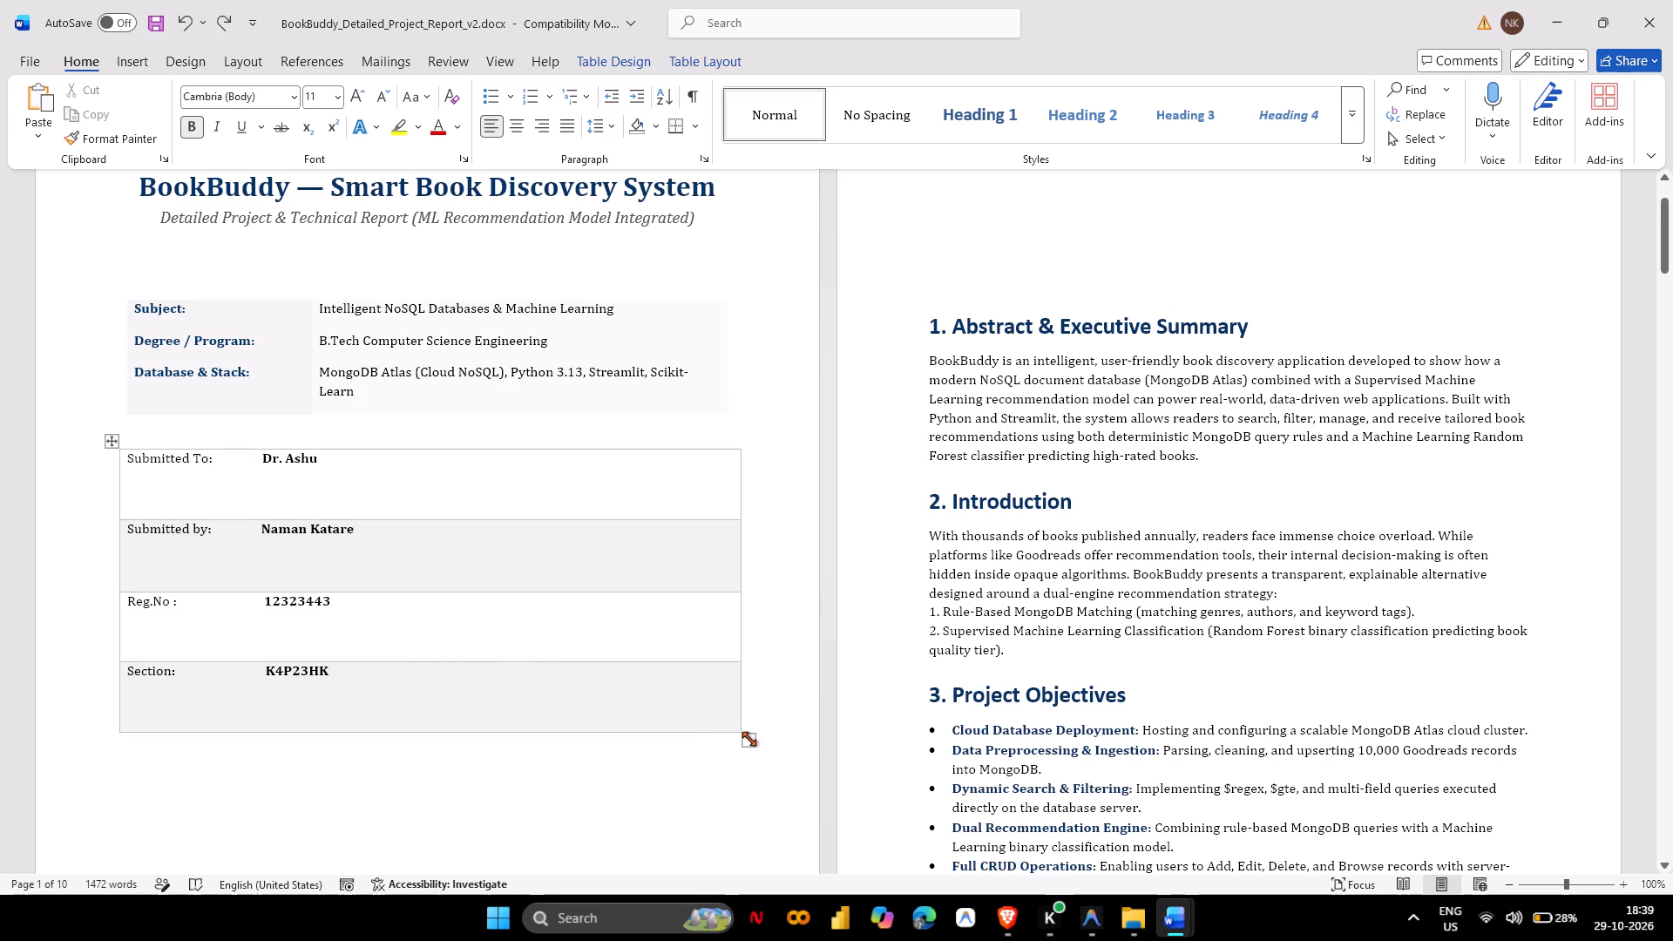
{"action": "left_click_drag", "start_coordinate": [748, 738], "coordinate": [728, 705]}
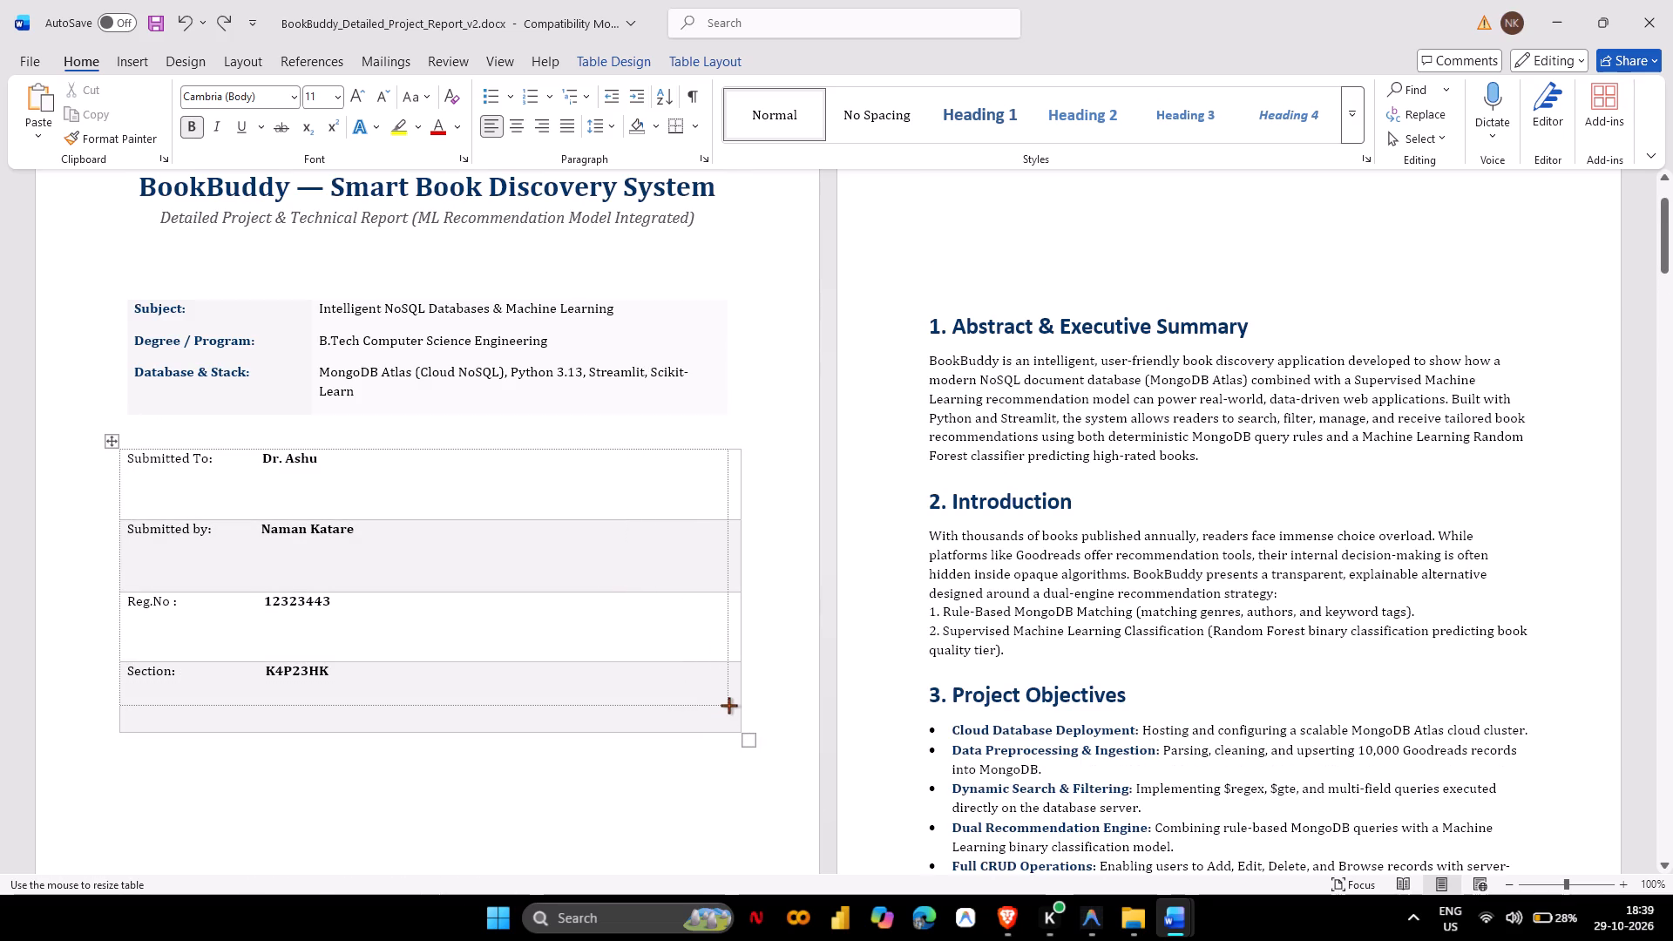
{"action": "left_click_drag", "start_coordinate": [728, 705], "coordinate": [743, 701]}
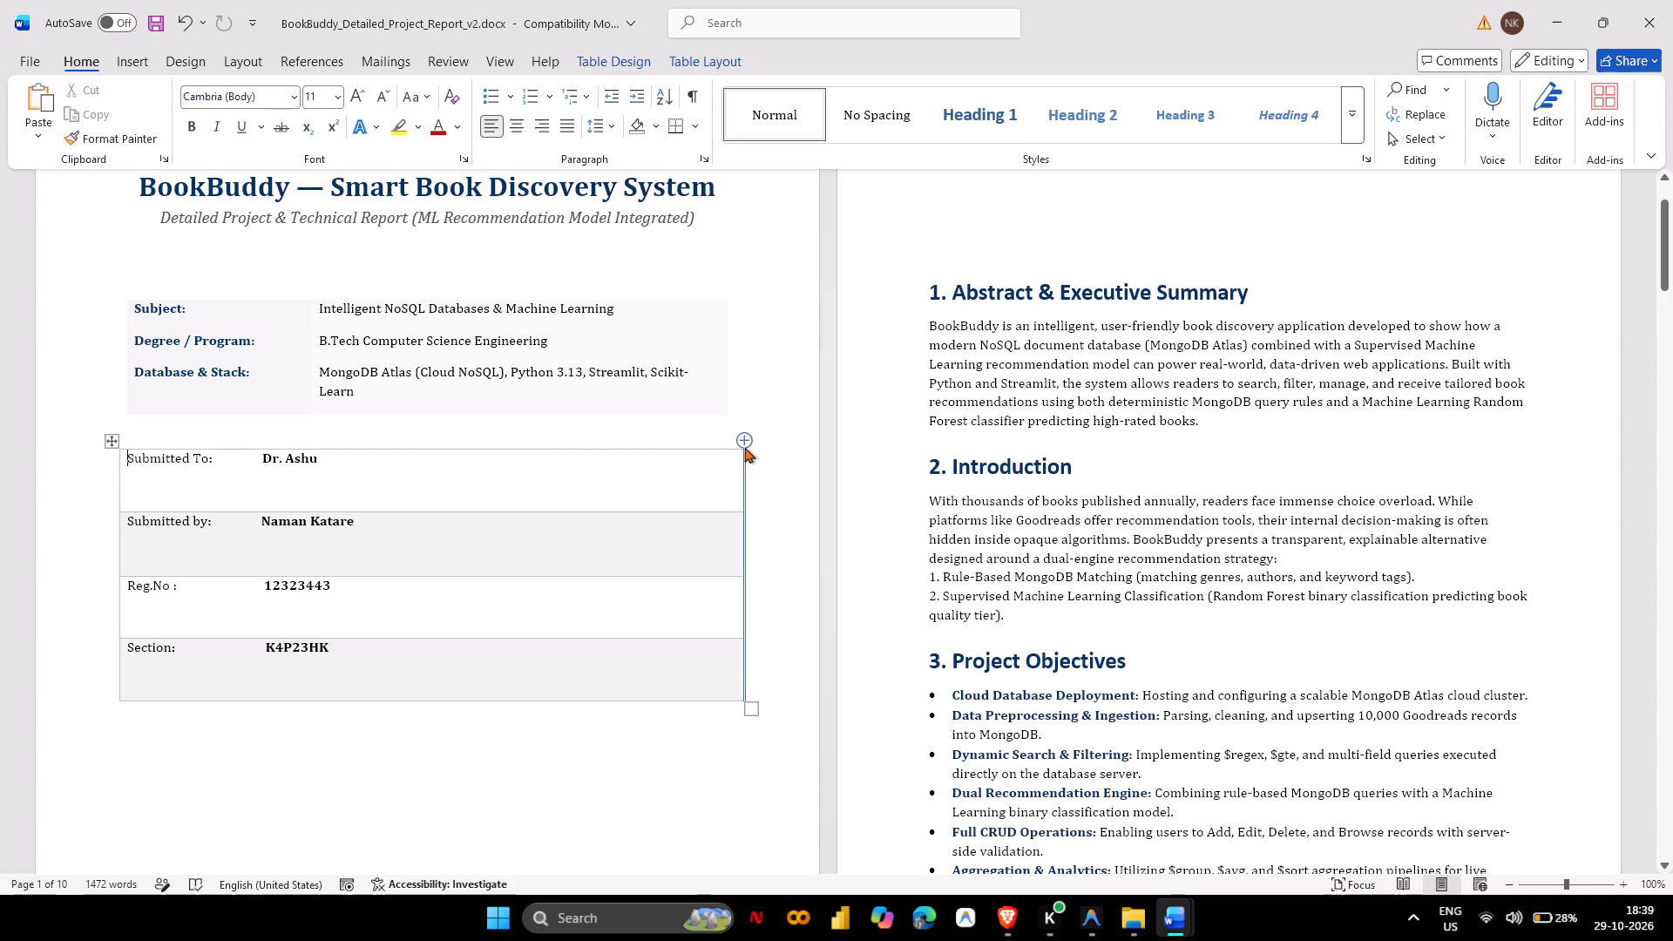
{"action": "left_click_drag", "start_coordinate": [737, 451], "coordinate": [728, 602]}
{"action": "left_click", "coordinate": [572, 804]}
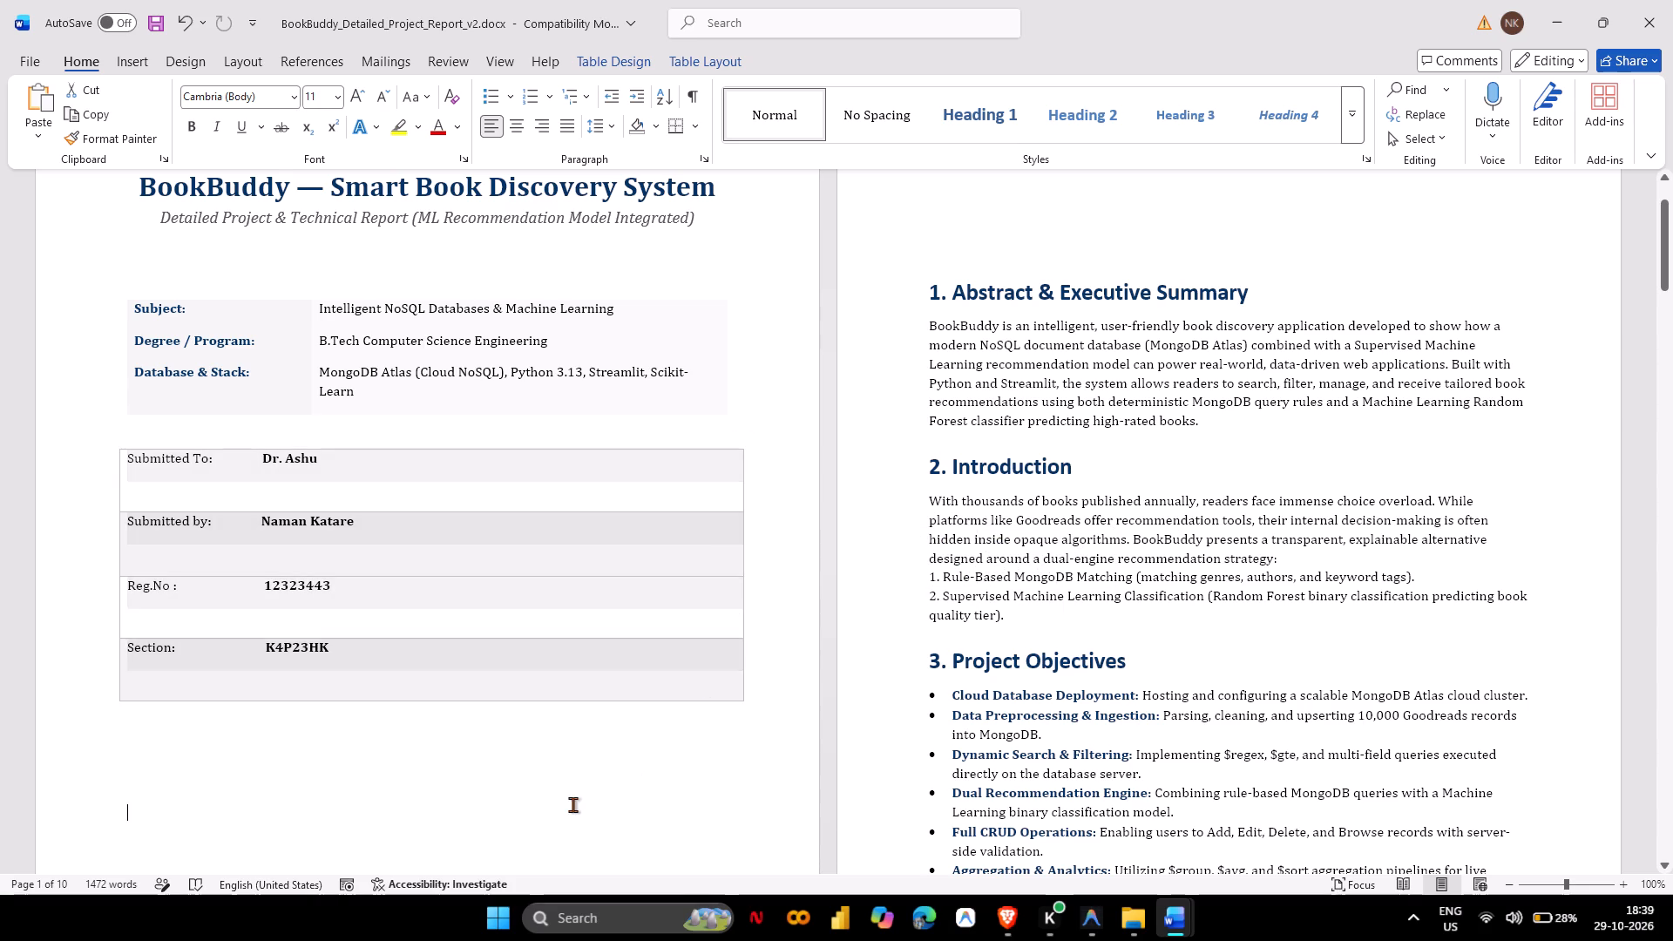
Insert an empty line between the cover page subtitle and the subject table.
{"action": "scroll", "coordinate": [505, 635], "scroll_direction": "up", "scroll_amount": 1}
{"action": "left_click", "coordinate": [309, 369]}
{"action": "key", "text": "Return"}
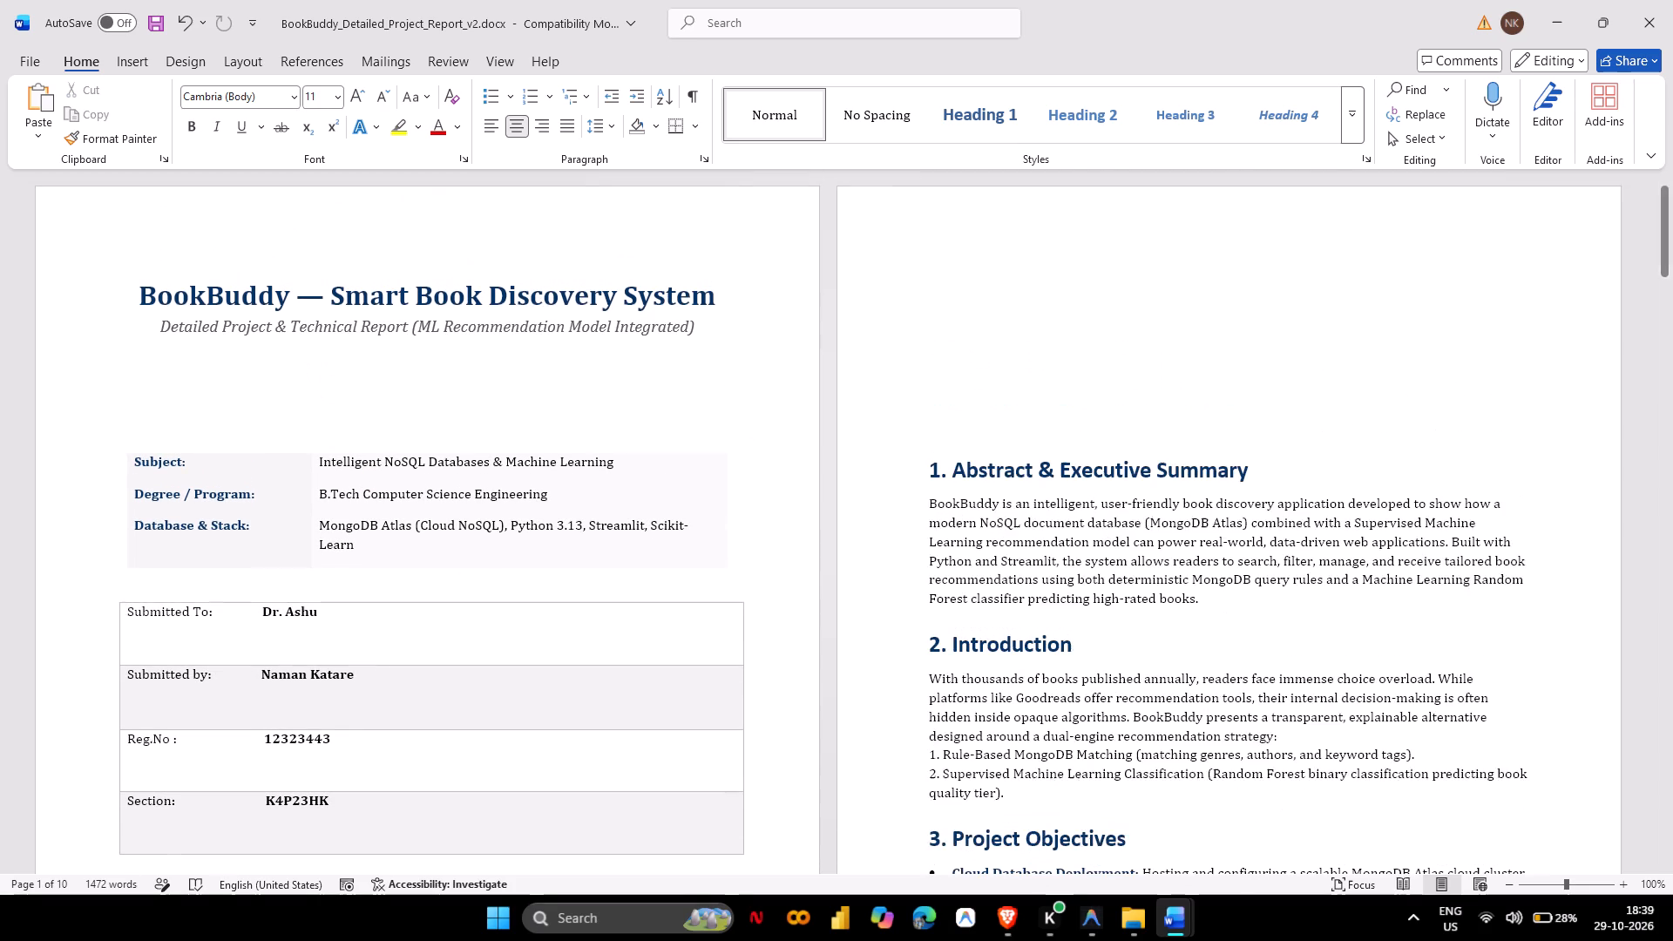
Insert two more empty lines between the cover page subtitle and the subject table.
{"action": "key", "text": "Return"}
{"action": "key", "text": "Return"}
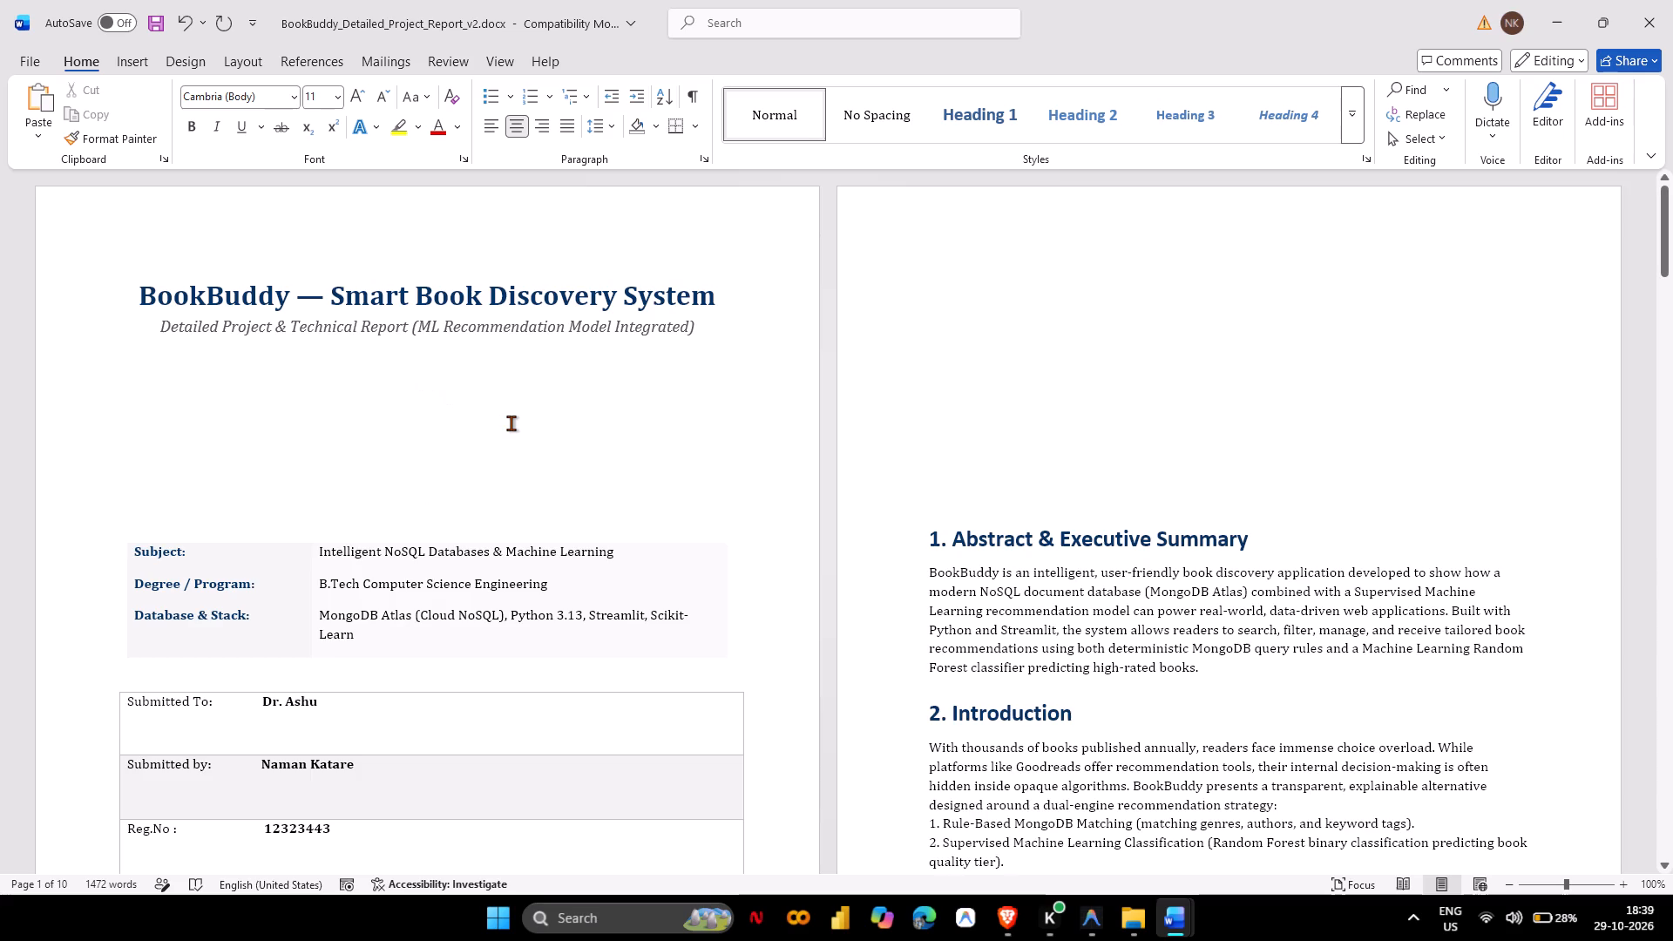
Shrink the height of the submission details table by about a fifth and widen it slightly.
{"action": "scroll", "coordinate": [511, 423], "scroll_direction": "down", "scroll_amount": 1}
{"action": "left_click", "coordinate": [254, 485]}
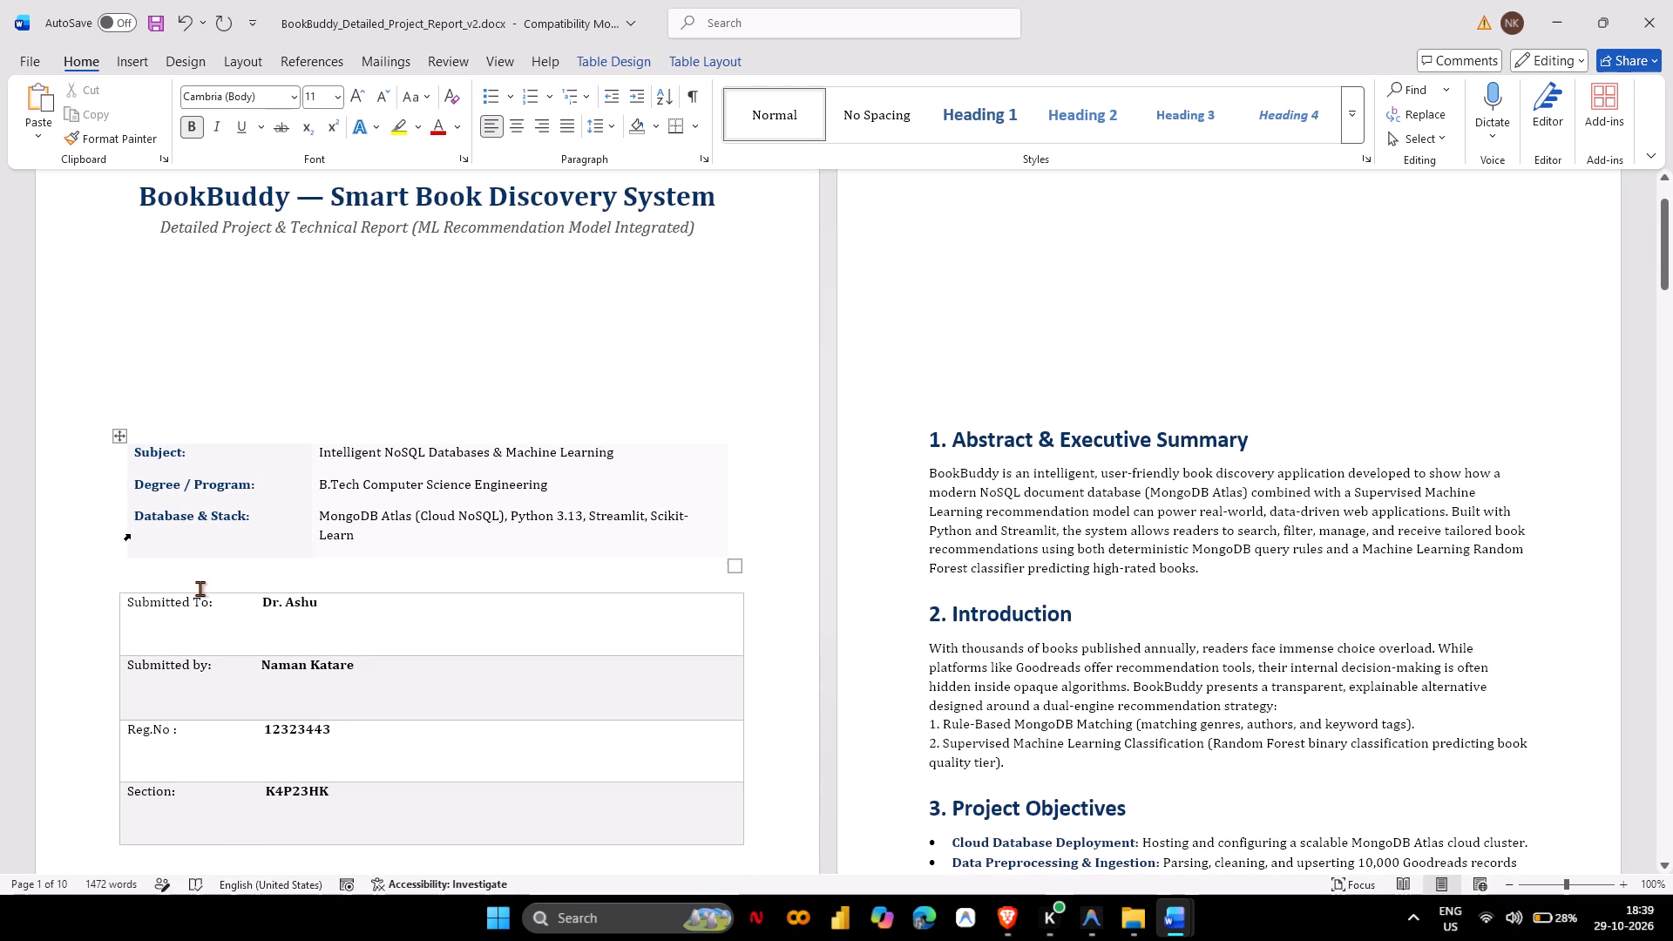
{"action": "left_click", "coordinate": [737, 840]}
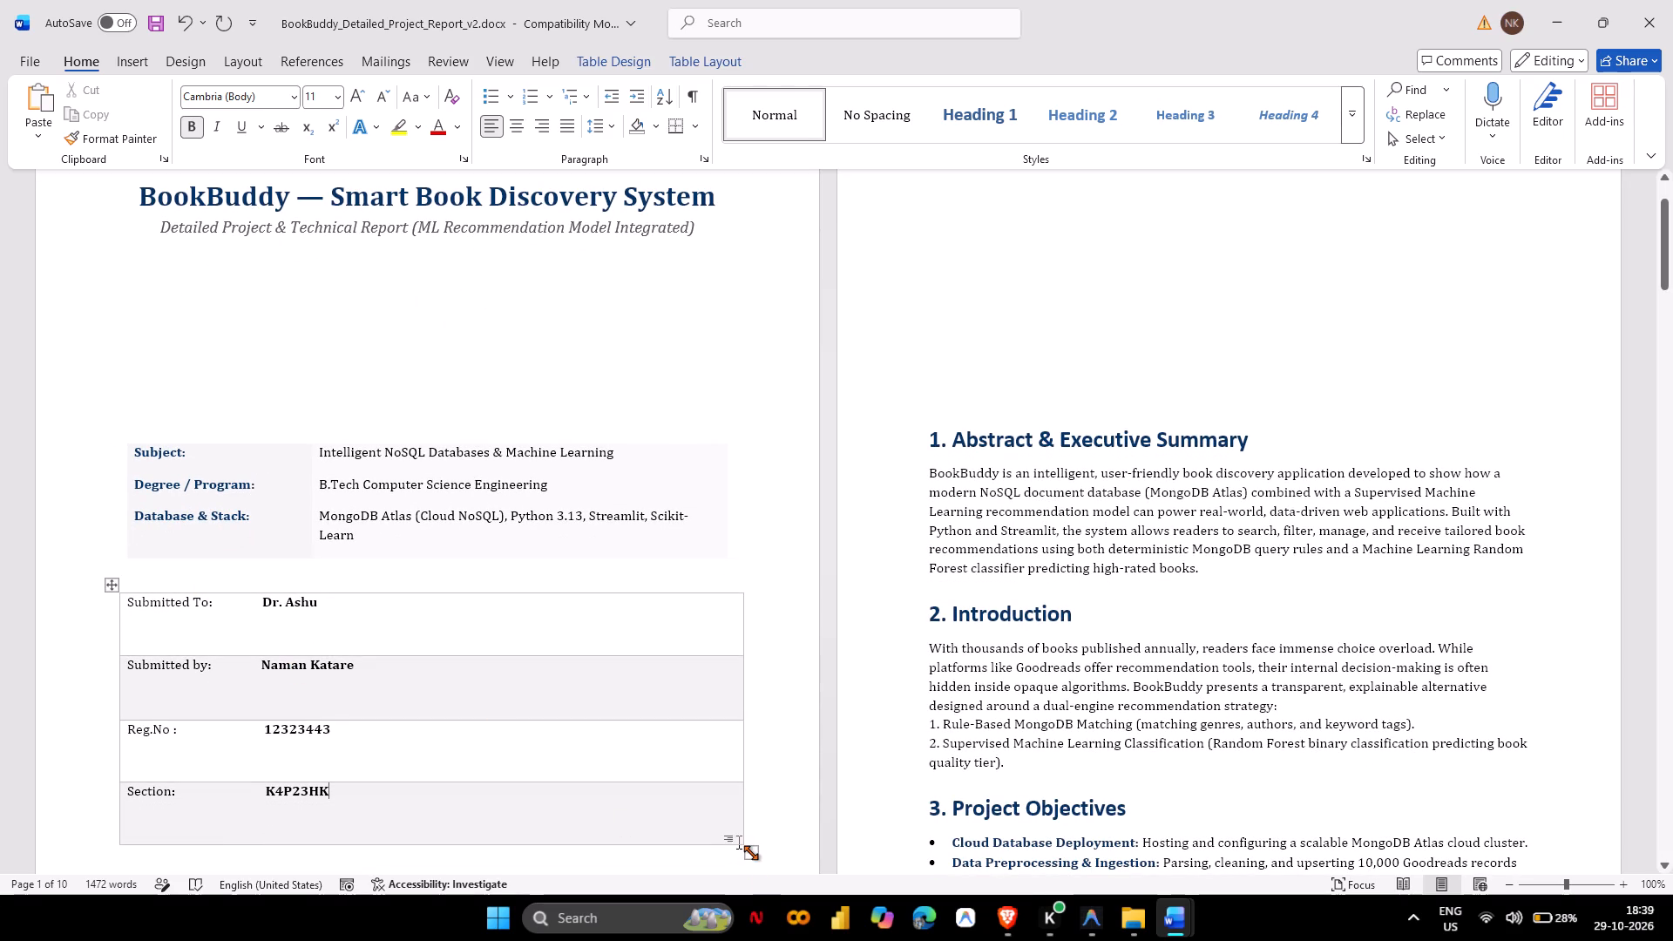
{"action": "left_click_drag", "start_coordinate": [750, 852], "coordinate": [762, 798]}
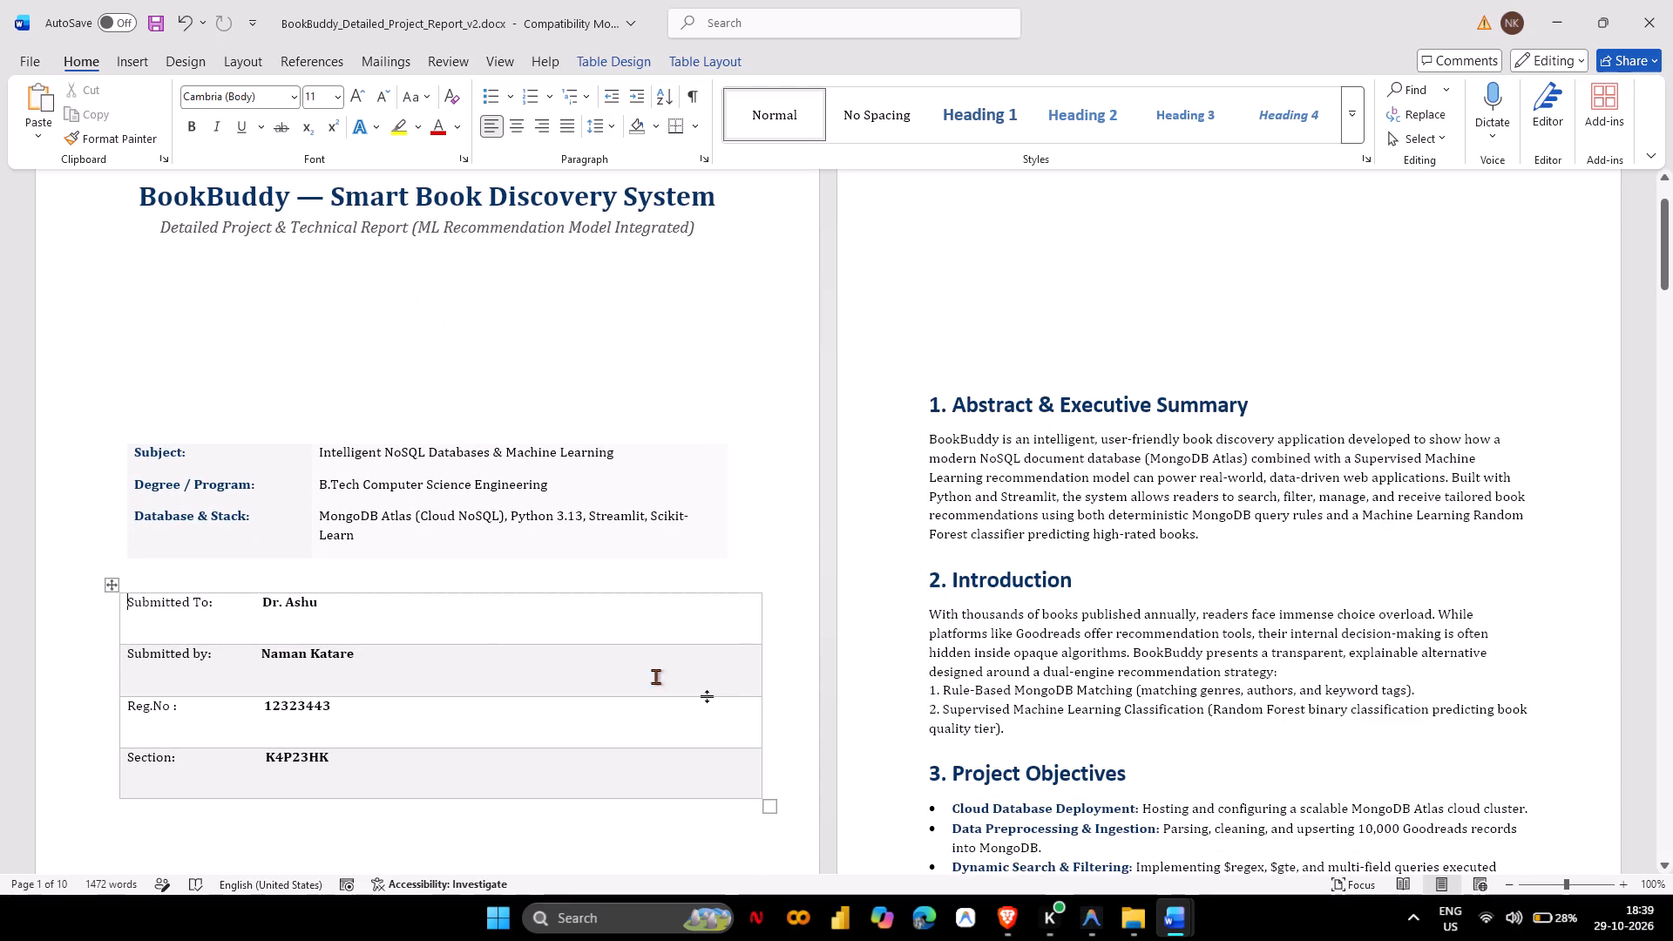
Widen the subject table on the cover page until both sides extend slightly past the submission details table, with slightly taller rows.
{"action": "left_click", "coordinate": [208, 526]}
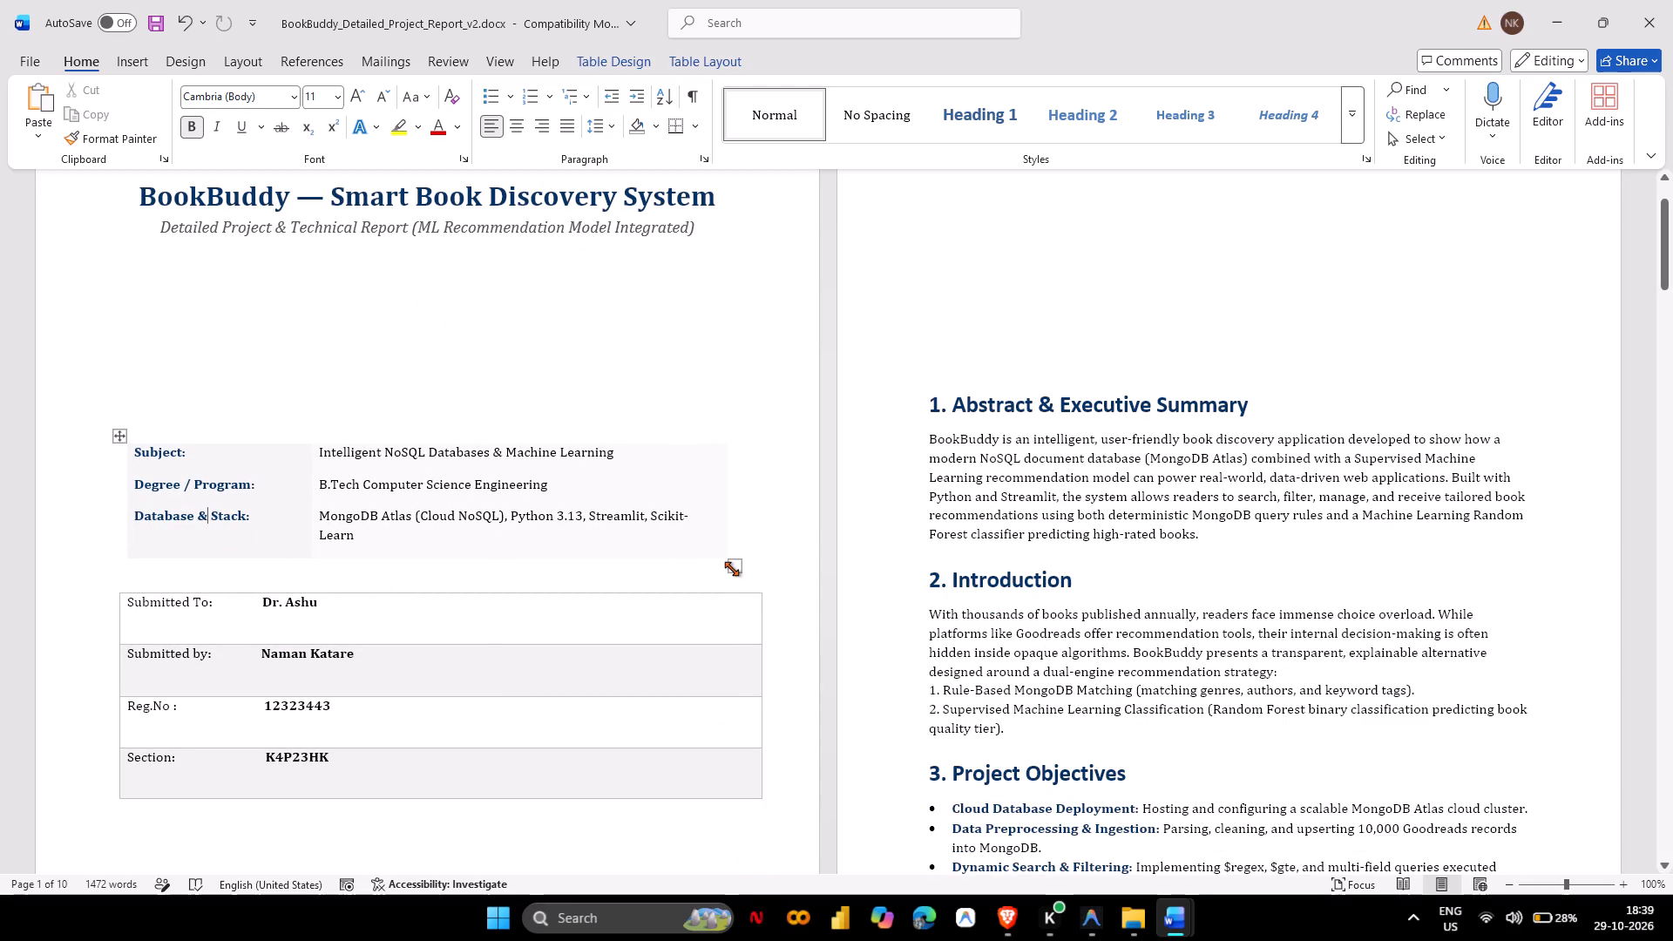
{"action": "left_click_drag", "start_coordinate": [730, 568], "coordinate": [761, 573]}
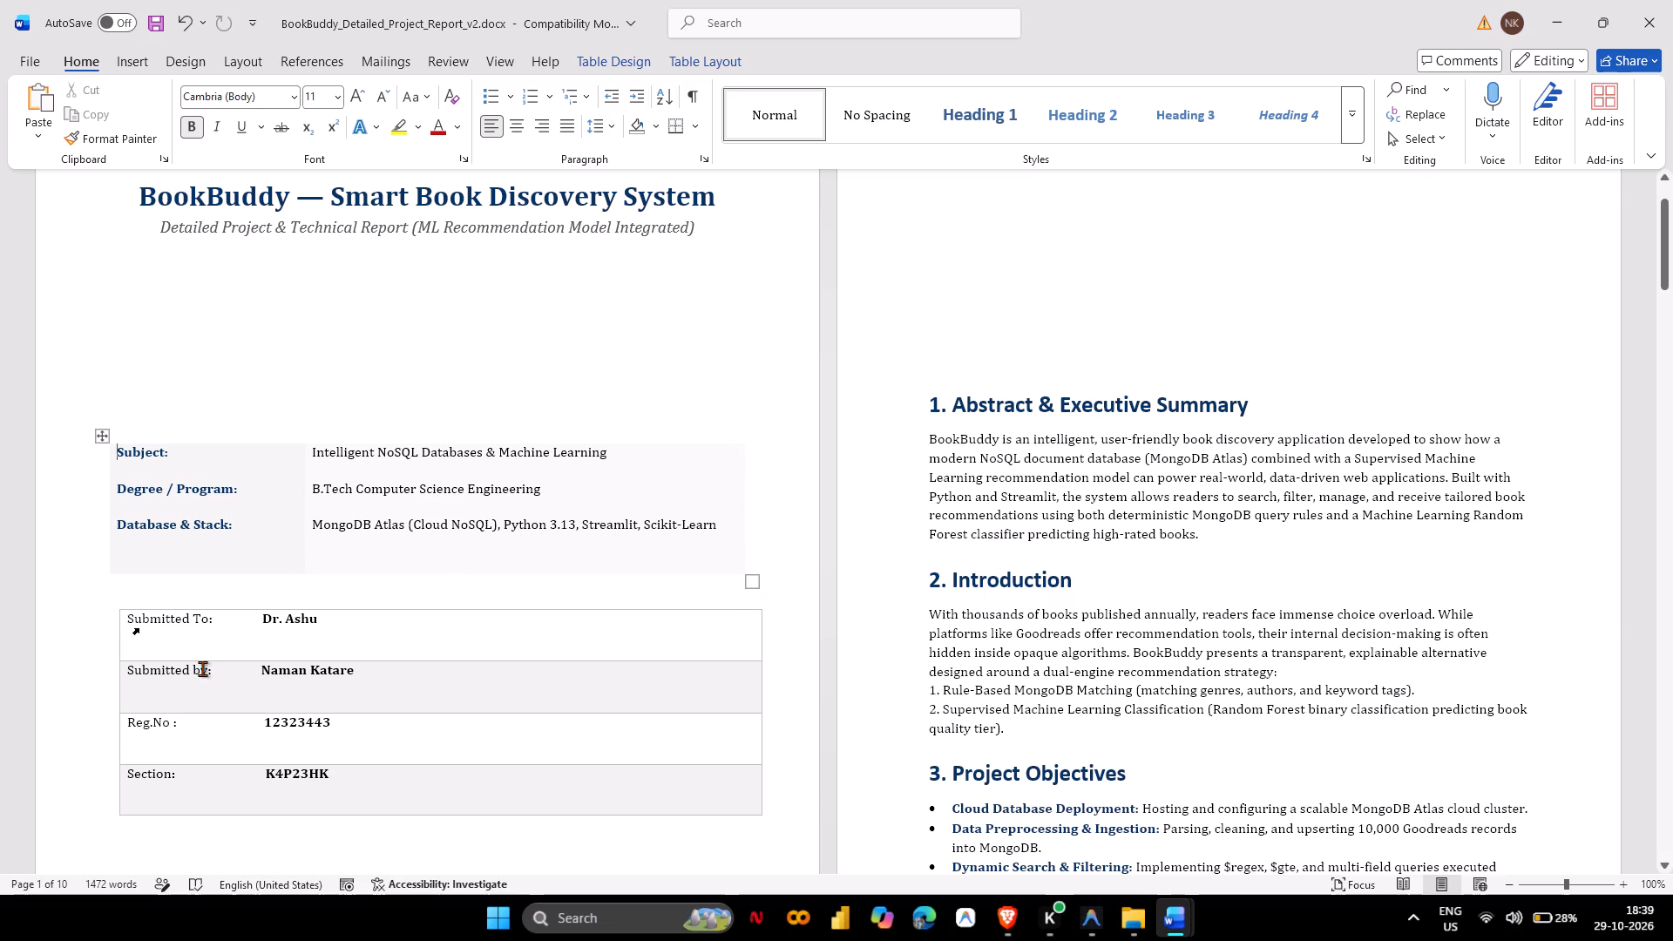
{"action": "left_click", "coordinate": [519, 754]}
{"action": "left_click", "coordinate": [711, 544]}
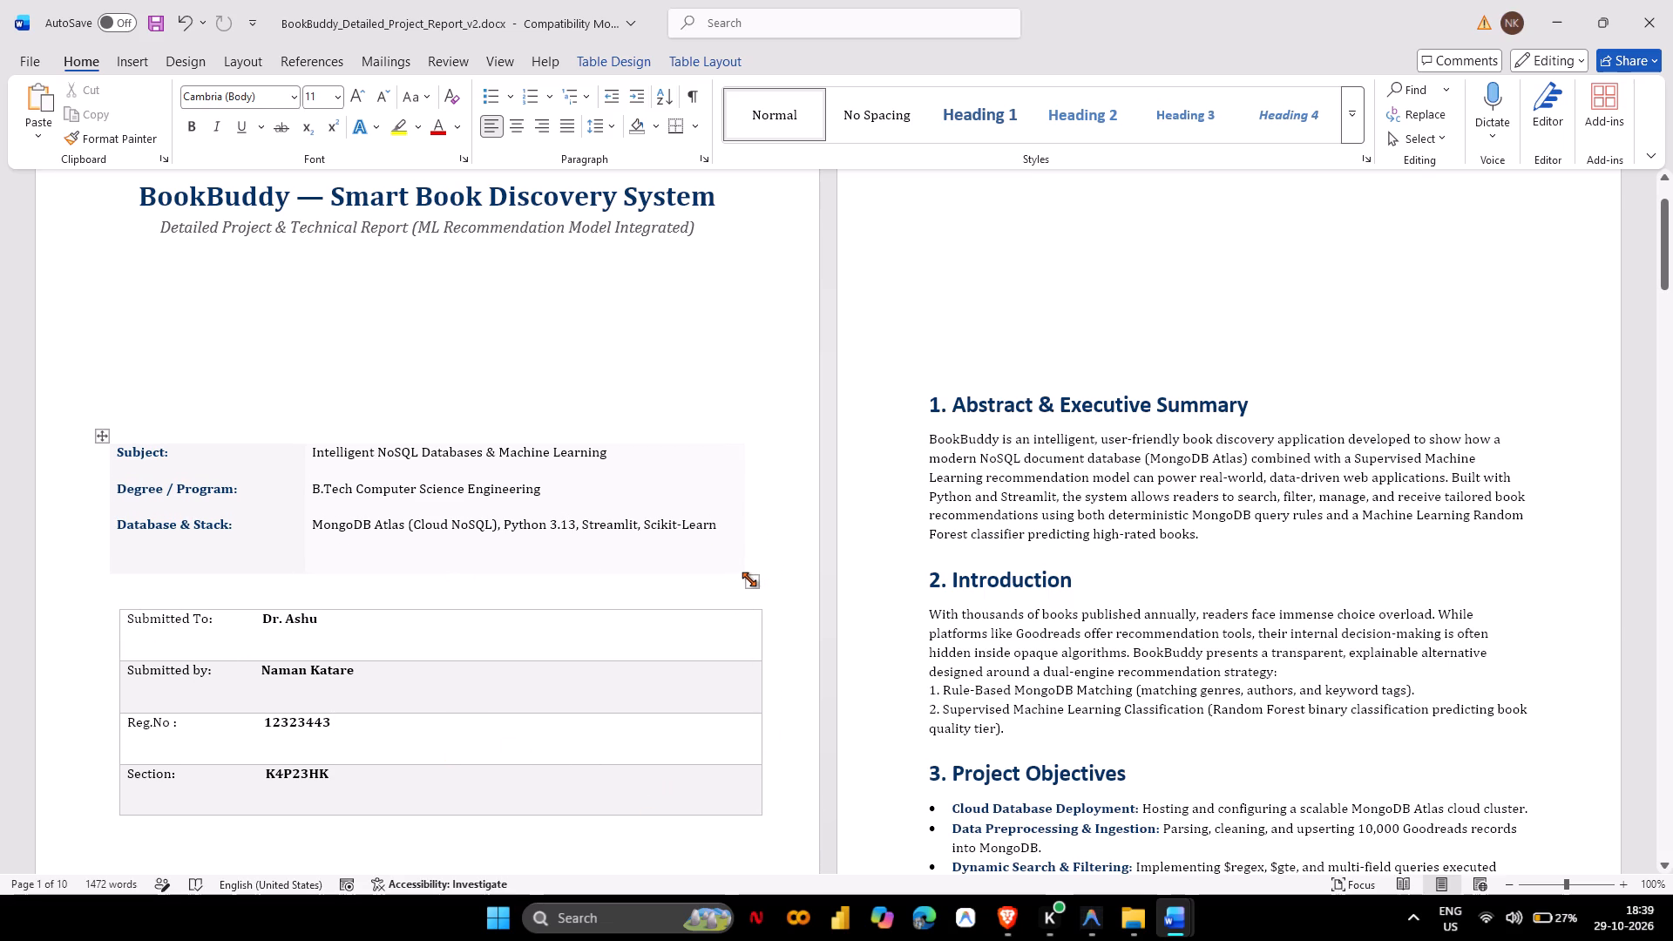
{"action": "left_click_drag", "start_coordinate": [748, 579], "coordinate": [766, 579]}
{"action": "left_click", "coordinate": [344, 592]}
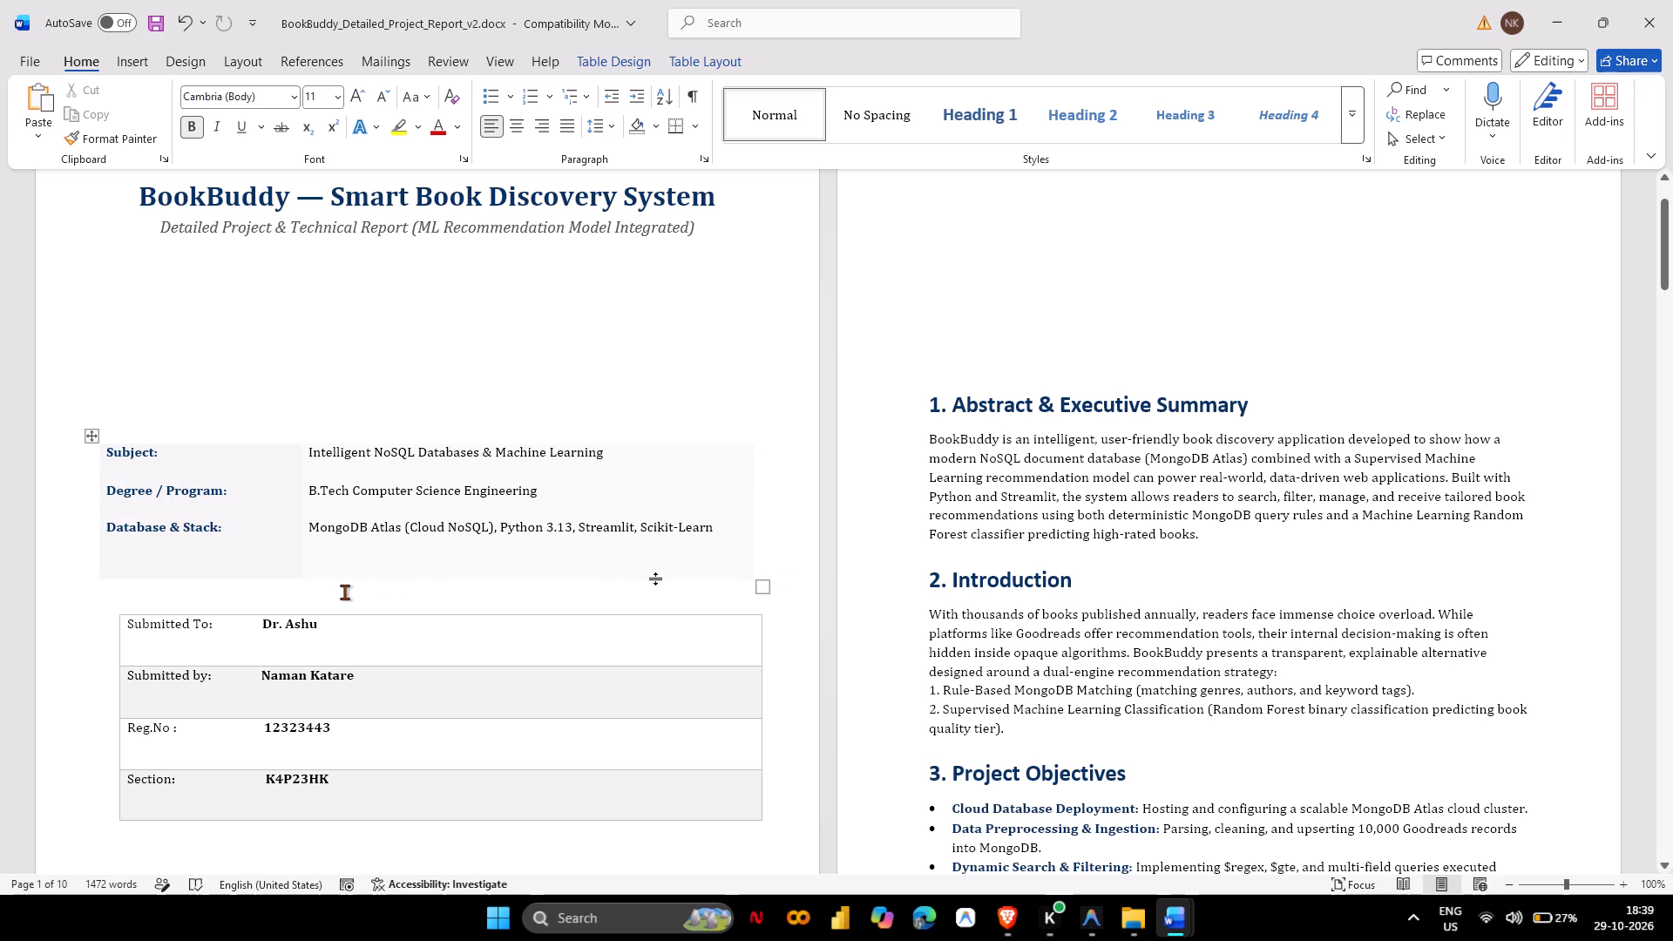
{"action": "left_click", "coordinate": [444, 296]}
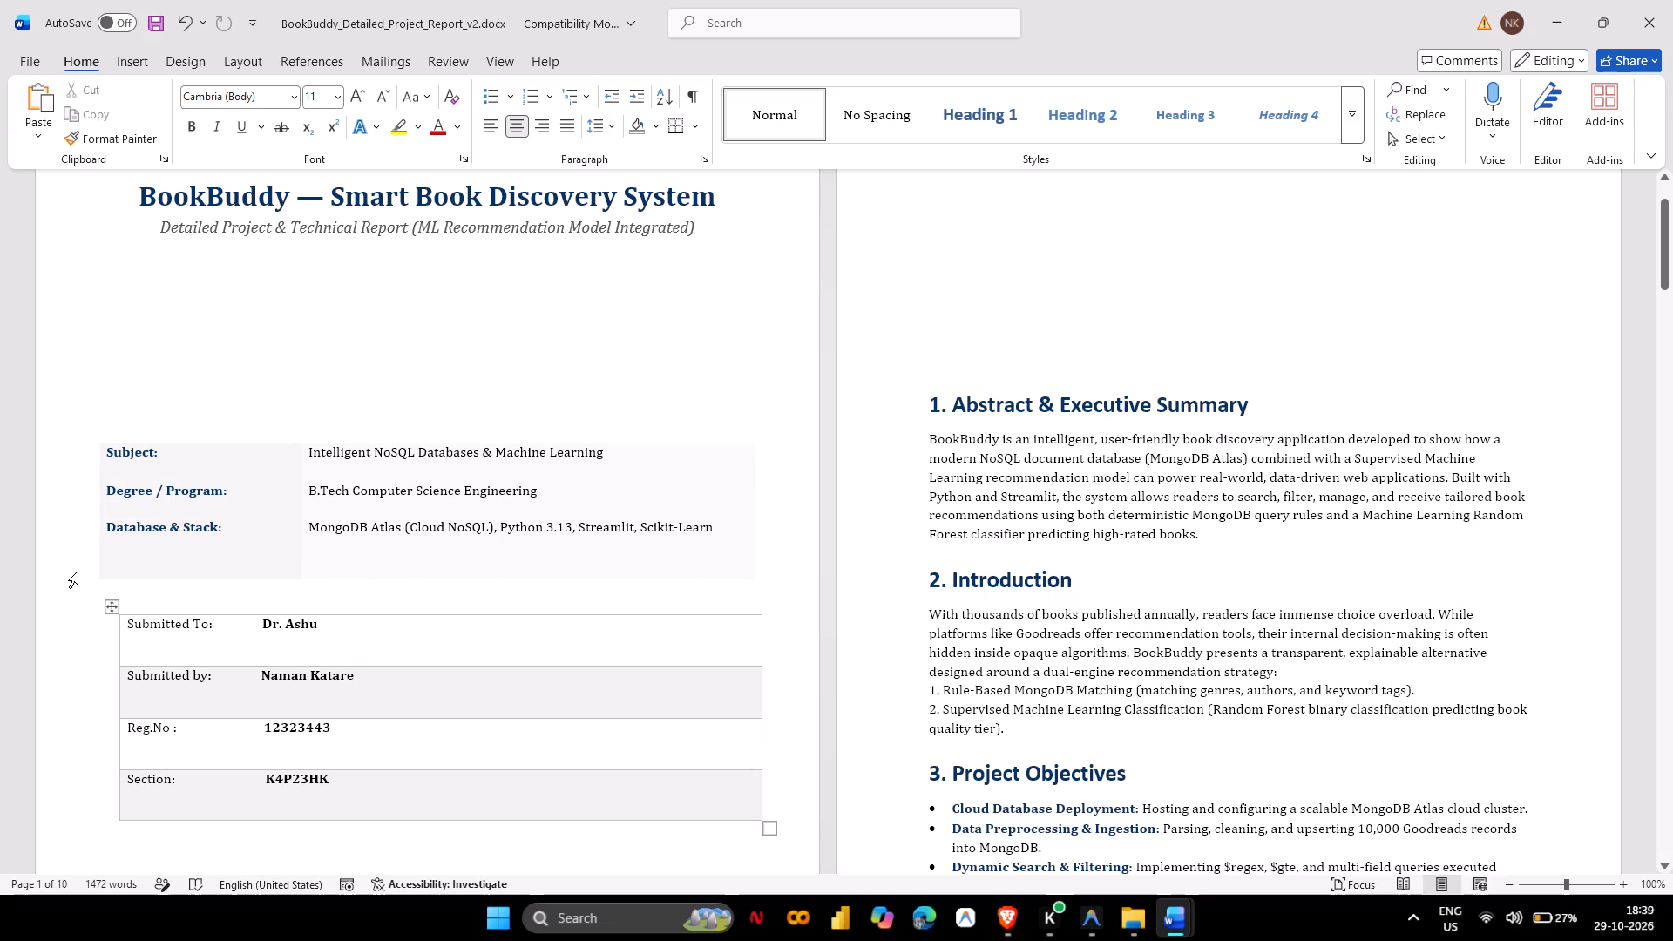
{"action": "left_click", "coordinate": [155, 560]}
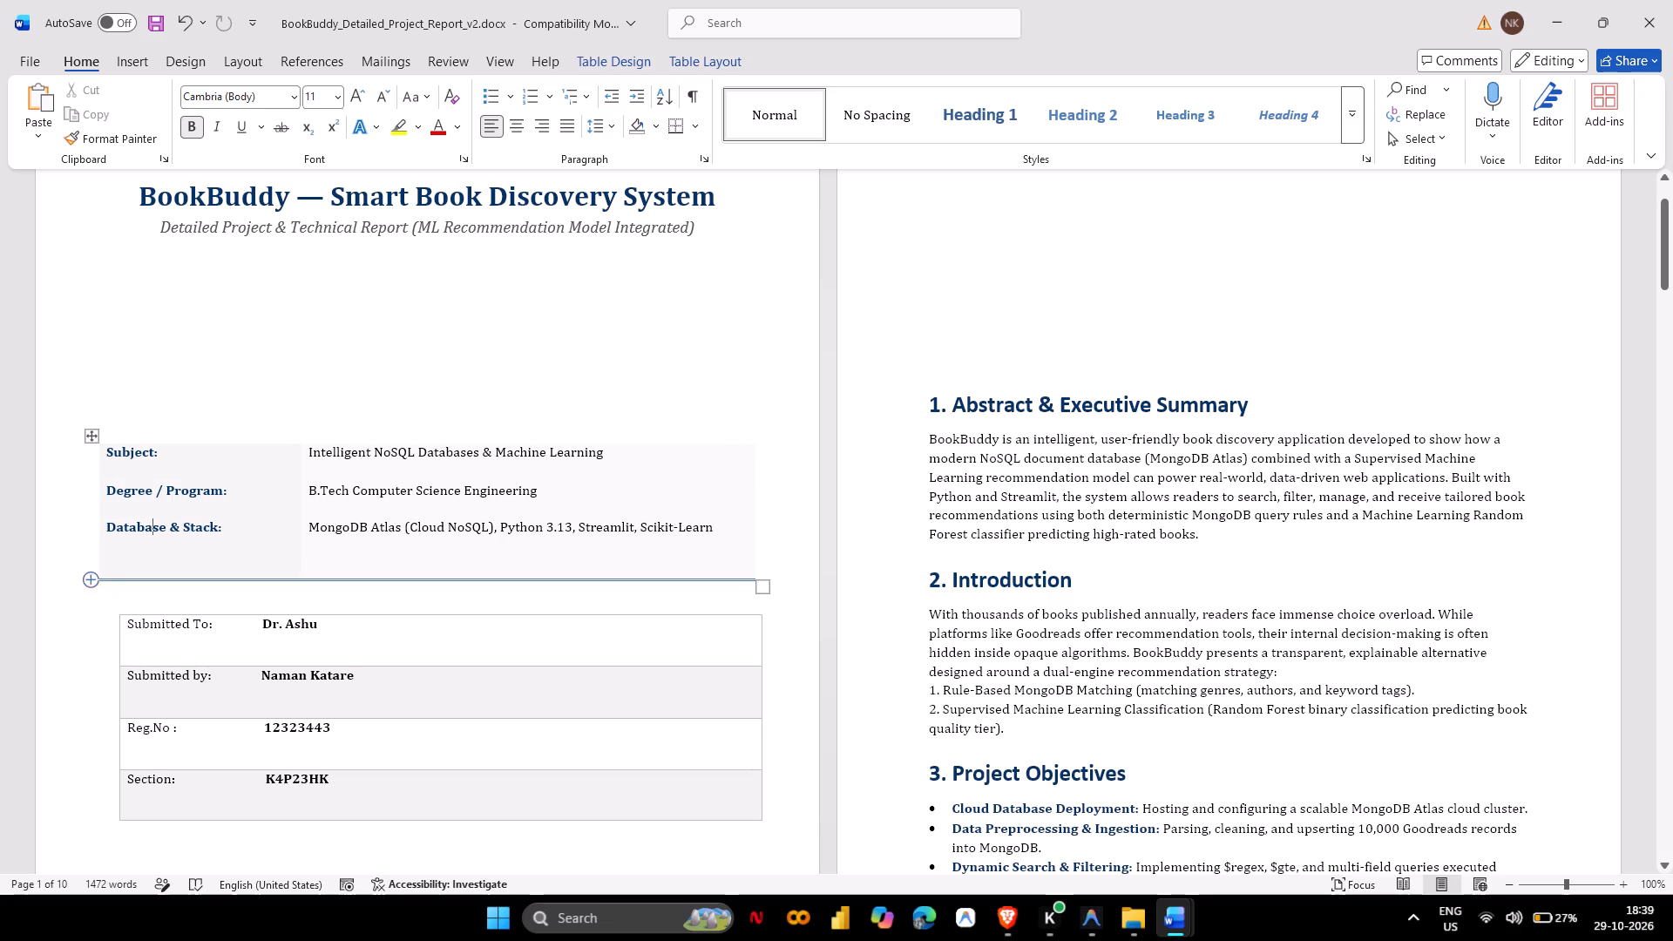
{"action": "left_click_drag", "start_coordinate": [99, 564], "coordinate": [124, 553]}
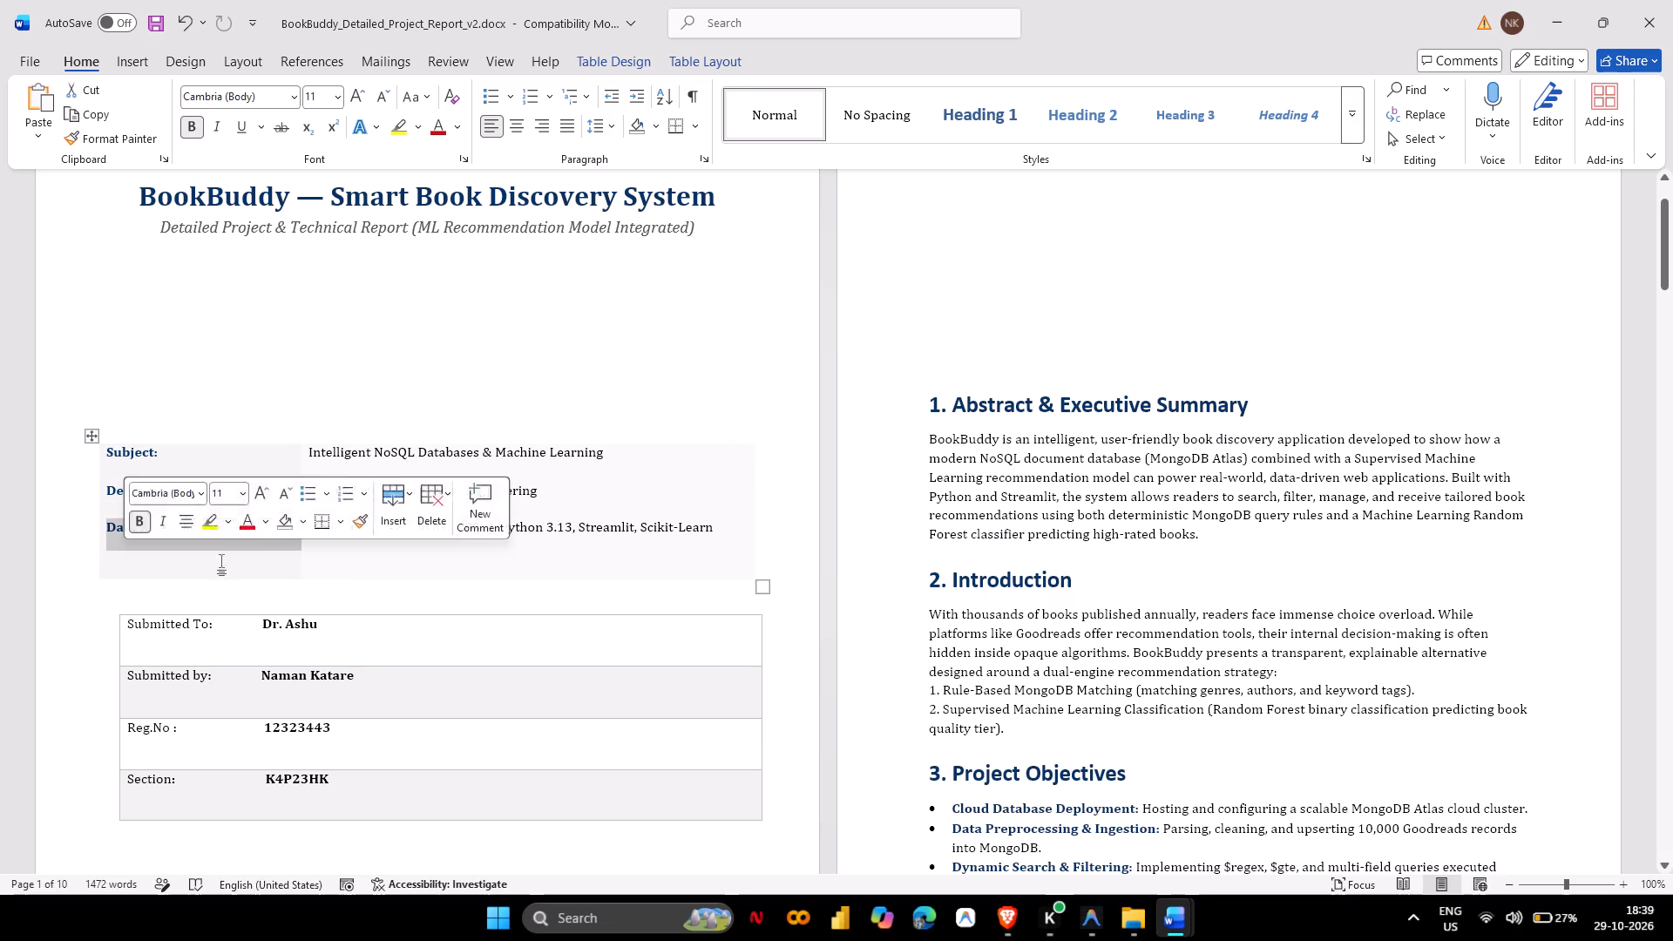
{"action": "left_click", "coordinate": [535, 635]}
{"action": "left_click", "coordinate": [734, 571]}
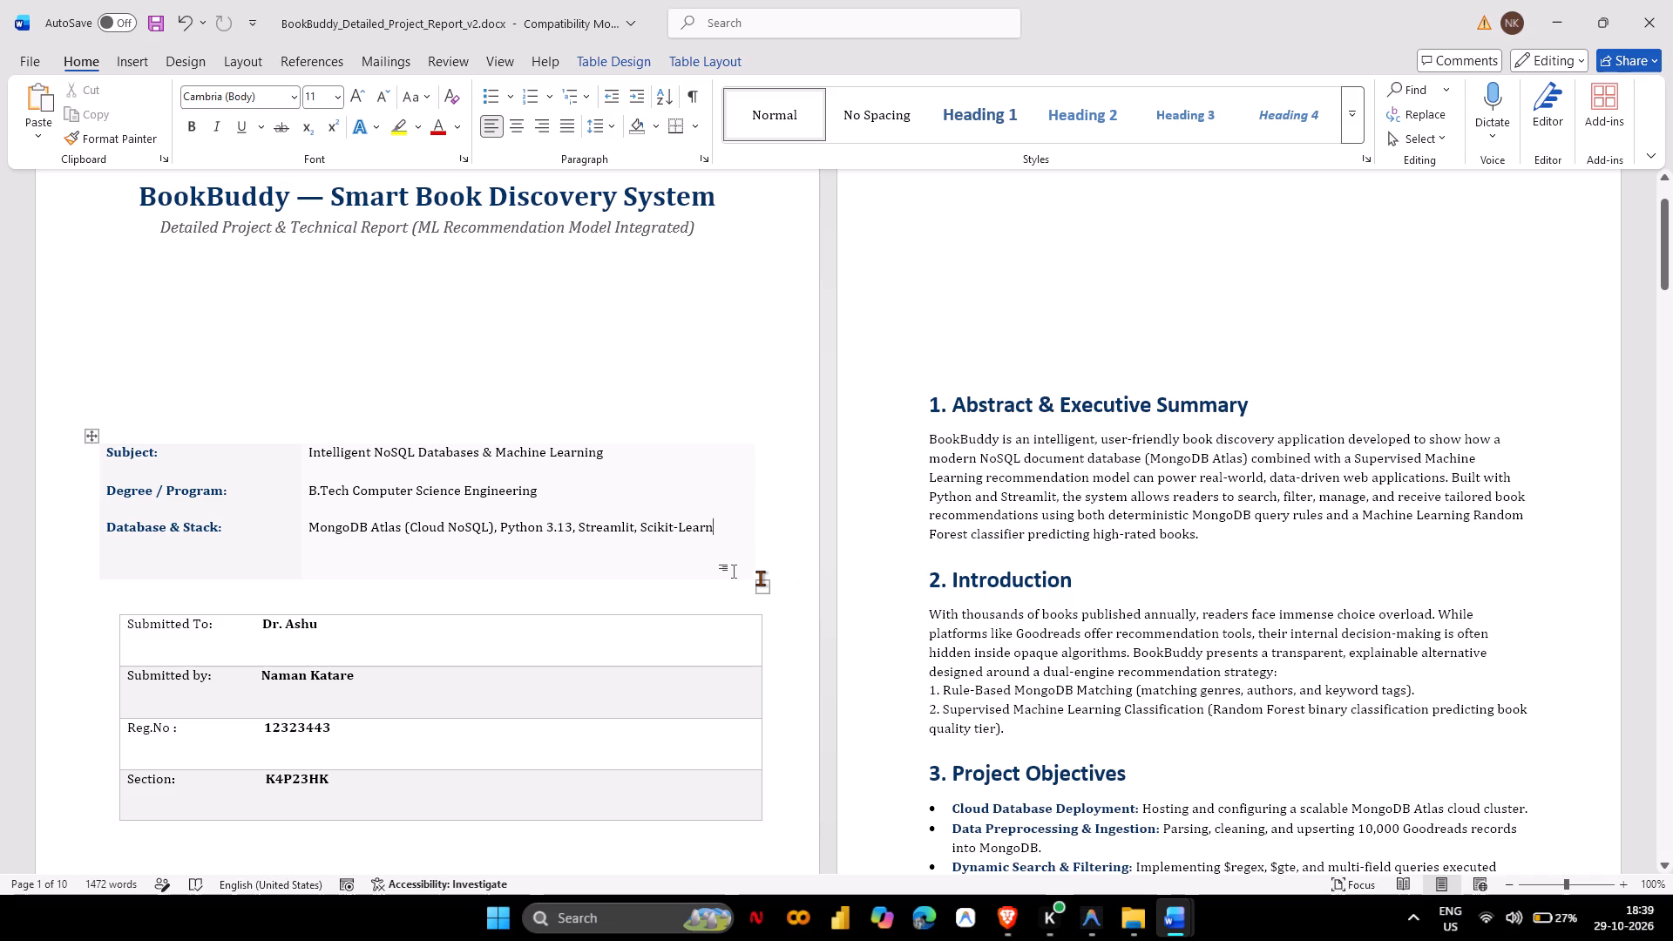
{"action": "left_click_drag", "start_coordinate": [758, 584], "coordinate": [784, 575]}
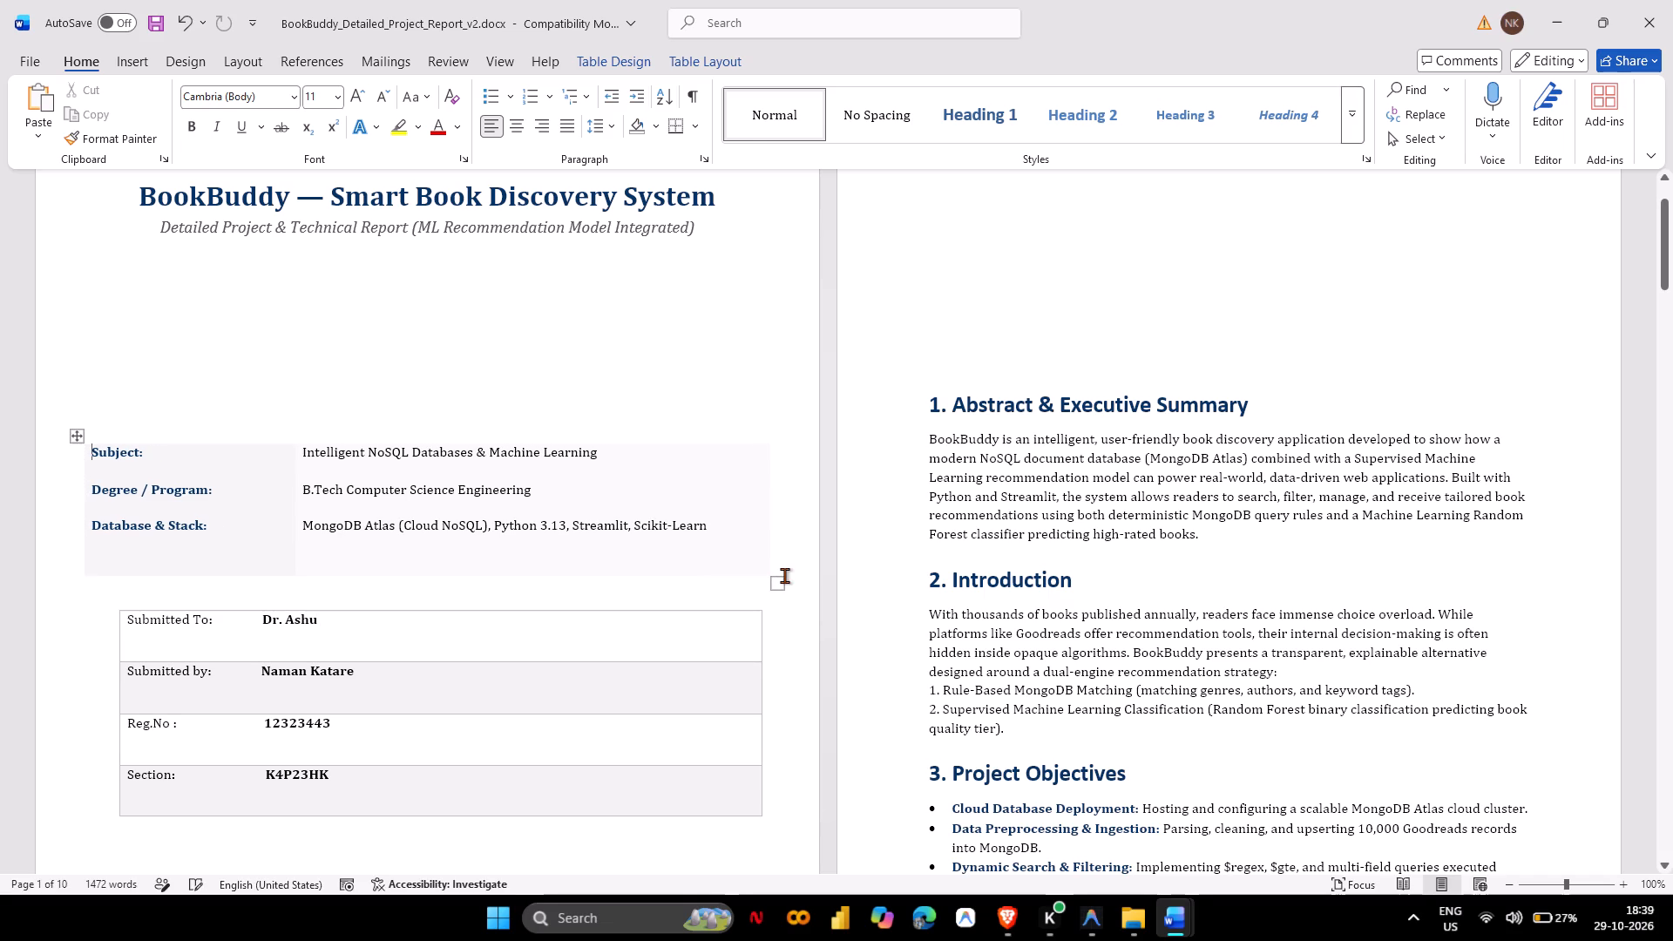
{"action": "left_click", "coordinate": [499, 579]}
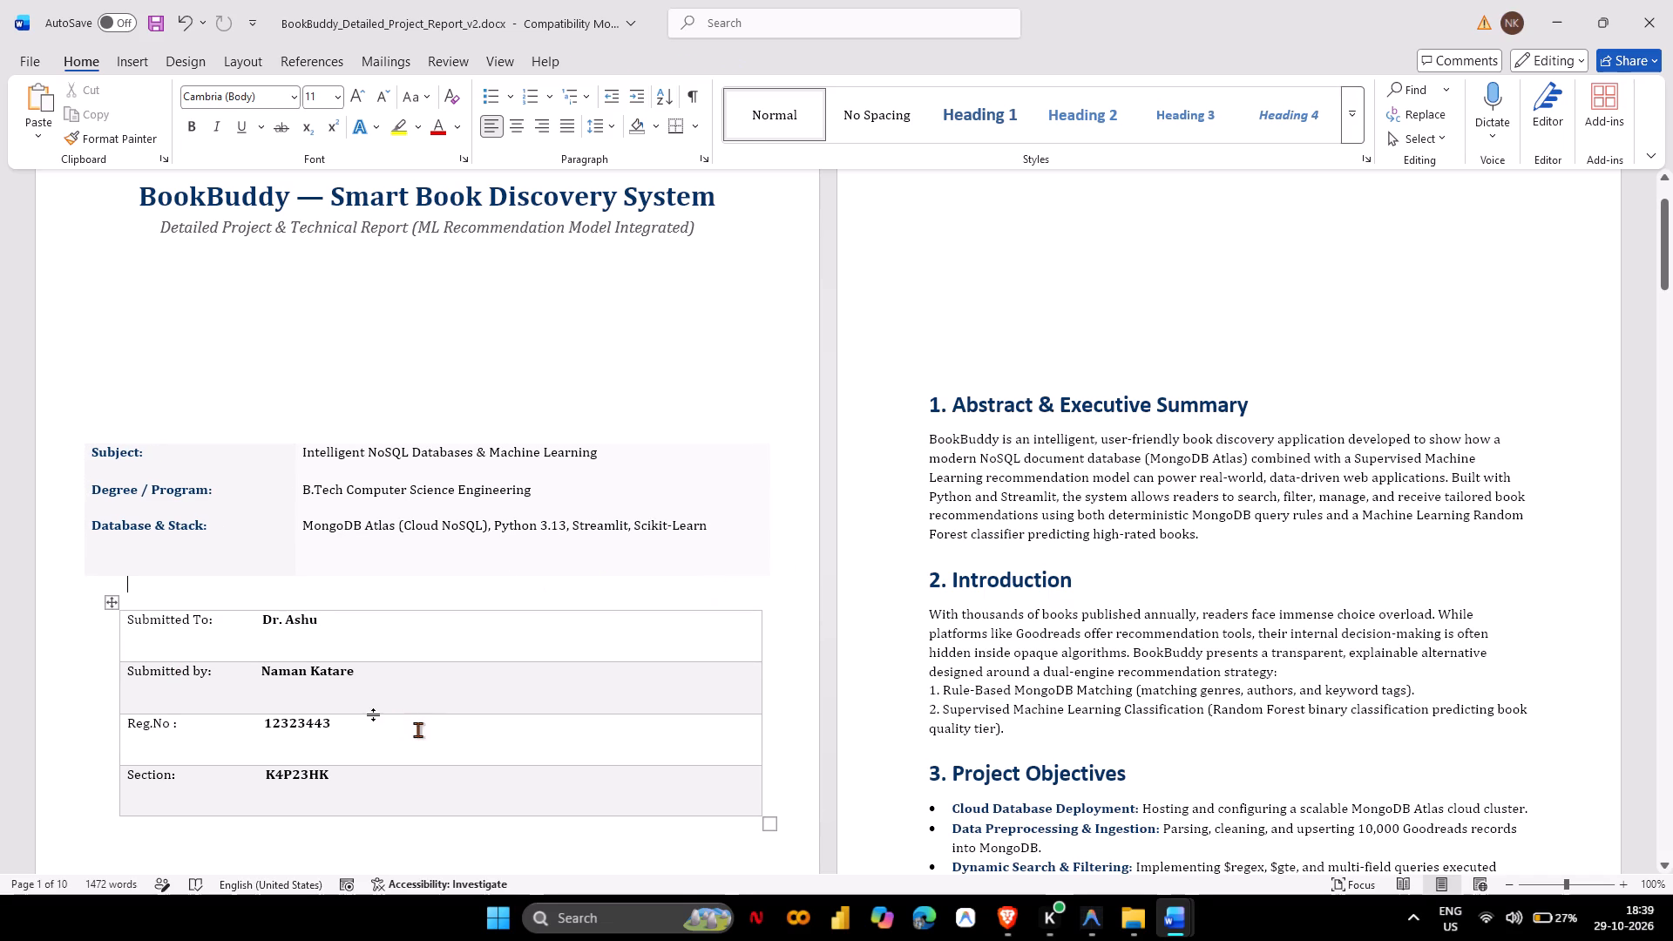
Nudge the lower corner of the submission details table slightly inward to make it a little smaller.
{"action": "left_click", "coordinate": [760, 827]}
{"action": "left_click_drag", "start_coordinate": [760, 827], "coordinate": [756, 818]}
{"action": "left_click", "coordinate": [295, 376]}
Switch to the version 1 BookBuddy report for comparison.
{"action": "key", "text": "alt+Tab"}
Copy the Lovely Professional University logo from the version1 report's cover page into the space above the v2 subject table.
{"action": "key", "text": "alt+Tab"}
{"action": "key", "text": "alt+Tab"}
{"action": "scroll", "coordinate": [603, 474], "scroll_direction": "up", "scroll_amount": 4}
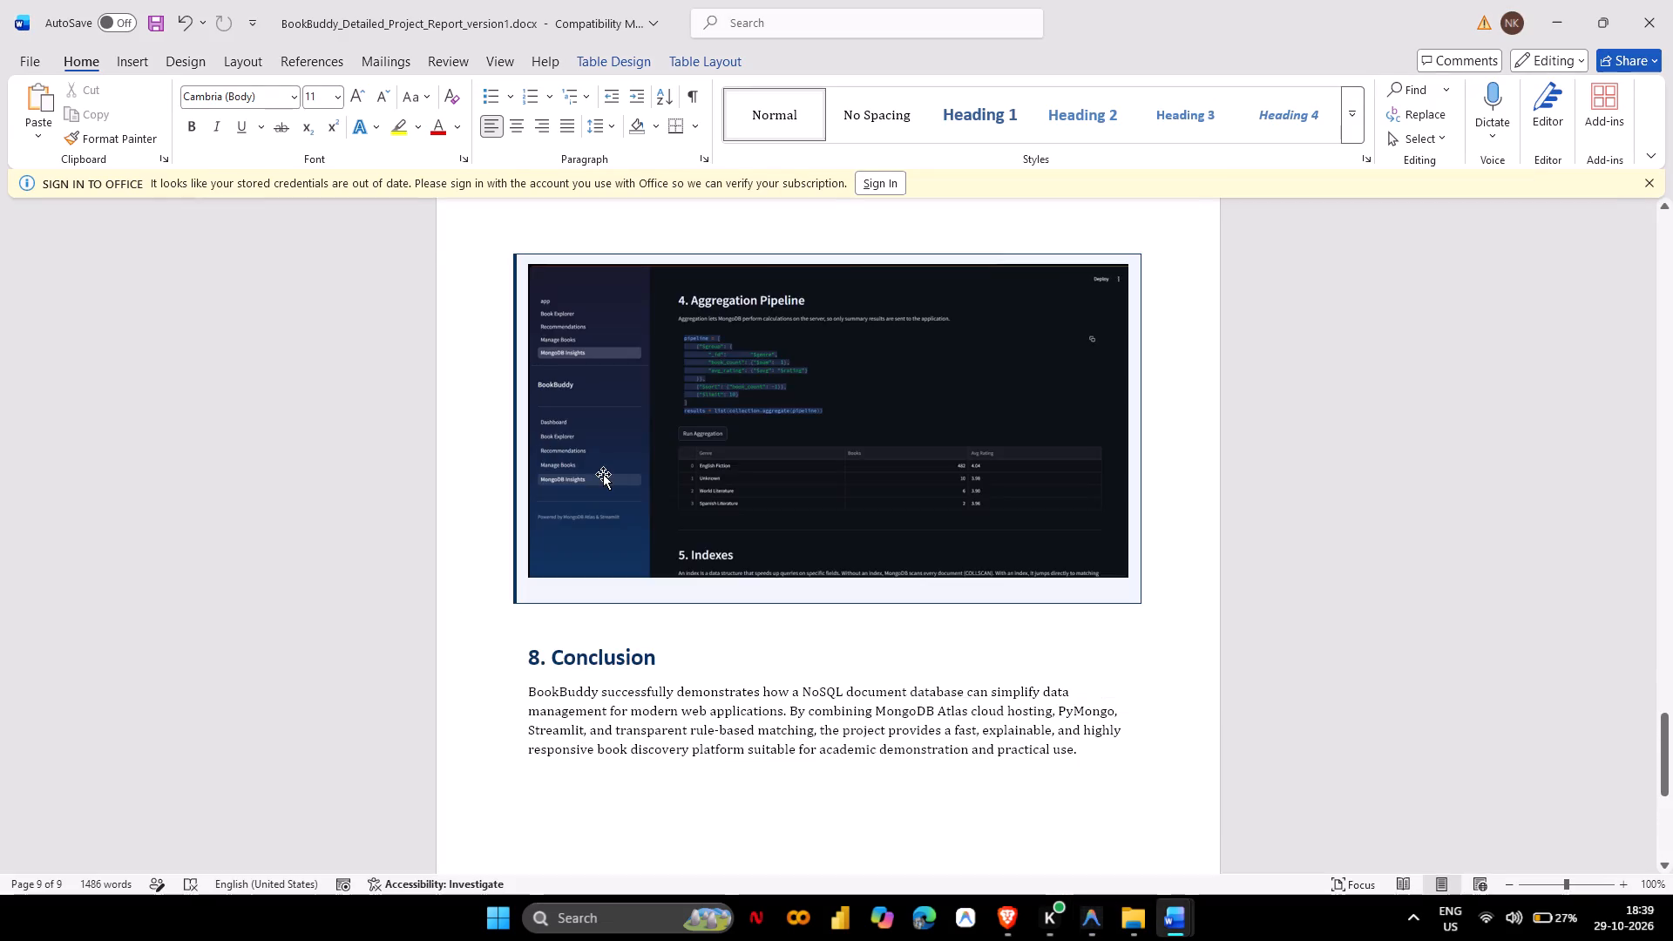
{"action": "scroll", "coordinate": [603, 474], "scroll_direction": "up", "scroll_amount": 20}
{"action": "scroll", "coordinate": [603, 474], "scroll_direction": "up", "scroll_amount": 14}
{"action": "left_click", "coordinate": [397, 531]}
{"action": "scroll", "coordinate": [397, 531], "scroll_direction": "up", "scroll_amount": 2}
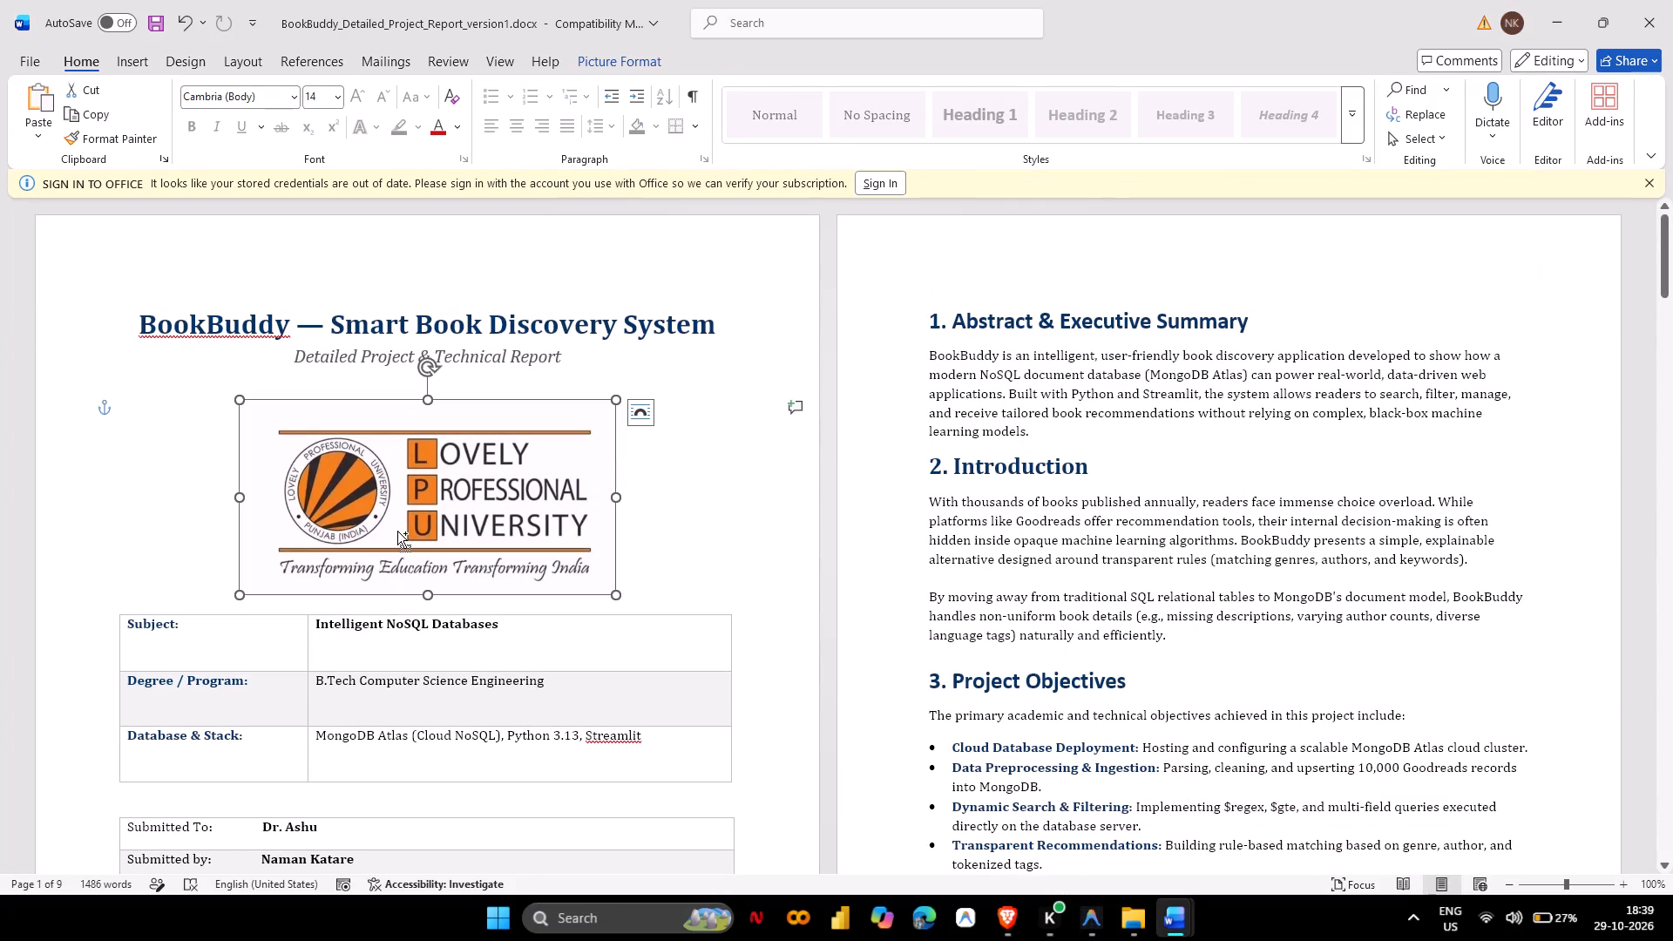
{"action": "key", "text": "ctrl+c"}
{"action": "key", "text": "alt+Tab"}
{"action": "key", "text": "alt+Tab"}
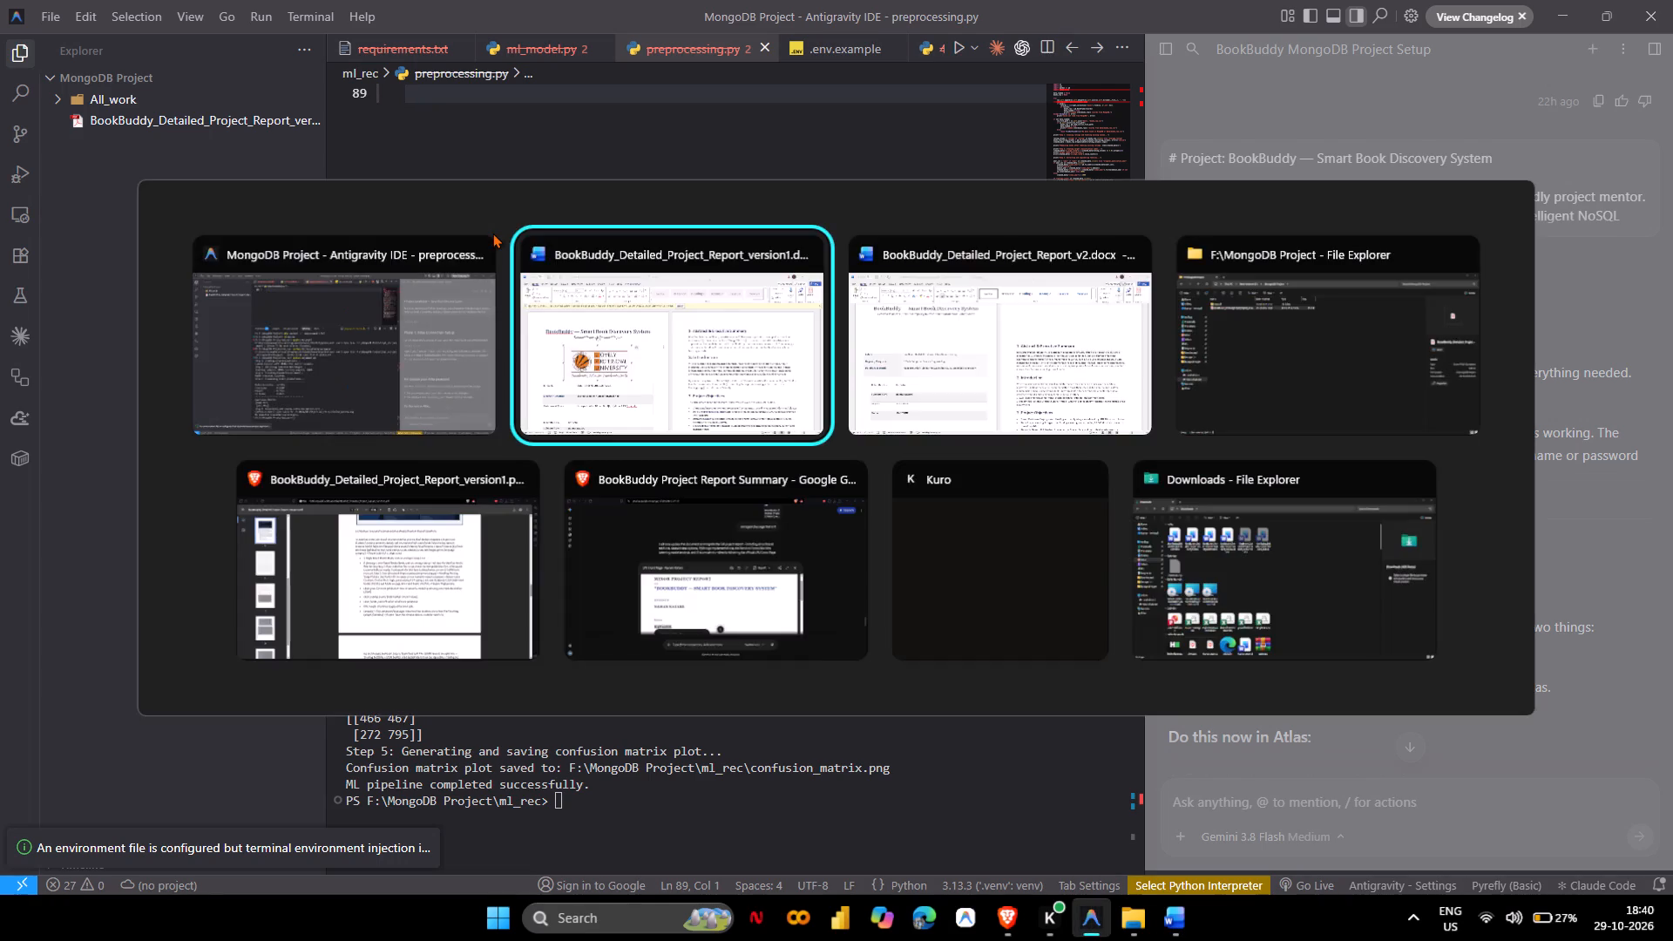
{"action": "key", "text": "alt+Tab"}
{"action": "key", "text": "ctrl+v"}
Remove the extra empty lines between the subtitle and the logo, keeping the subtitle's closing parenthesis.
{"action": "left_click", "coordinate": [335, 325]}
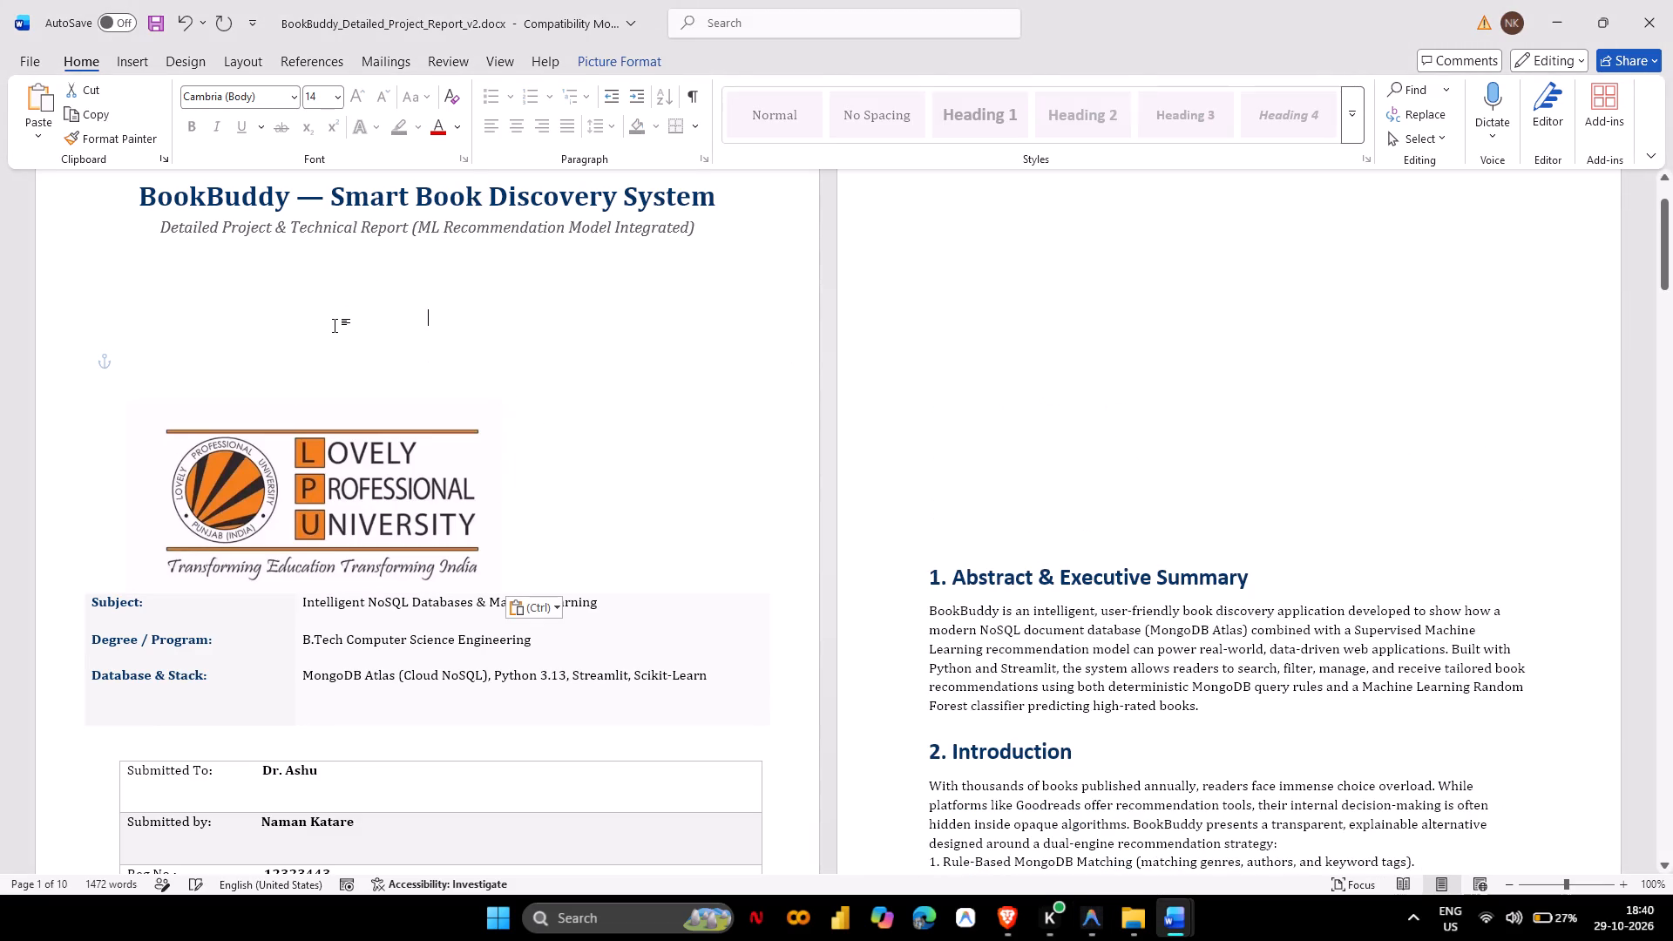
{"action": "key", "text": "BackSpace"}
{"action": "key", "text": "BackSpace"}
{"action": "key", "text": "BackSpace"}
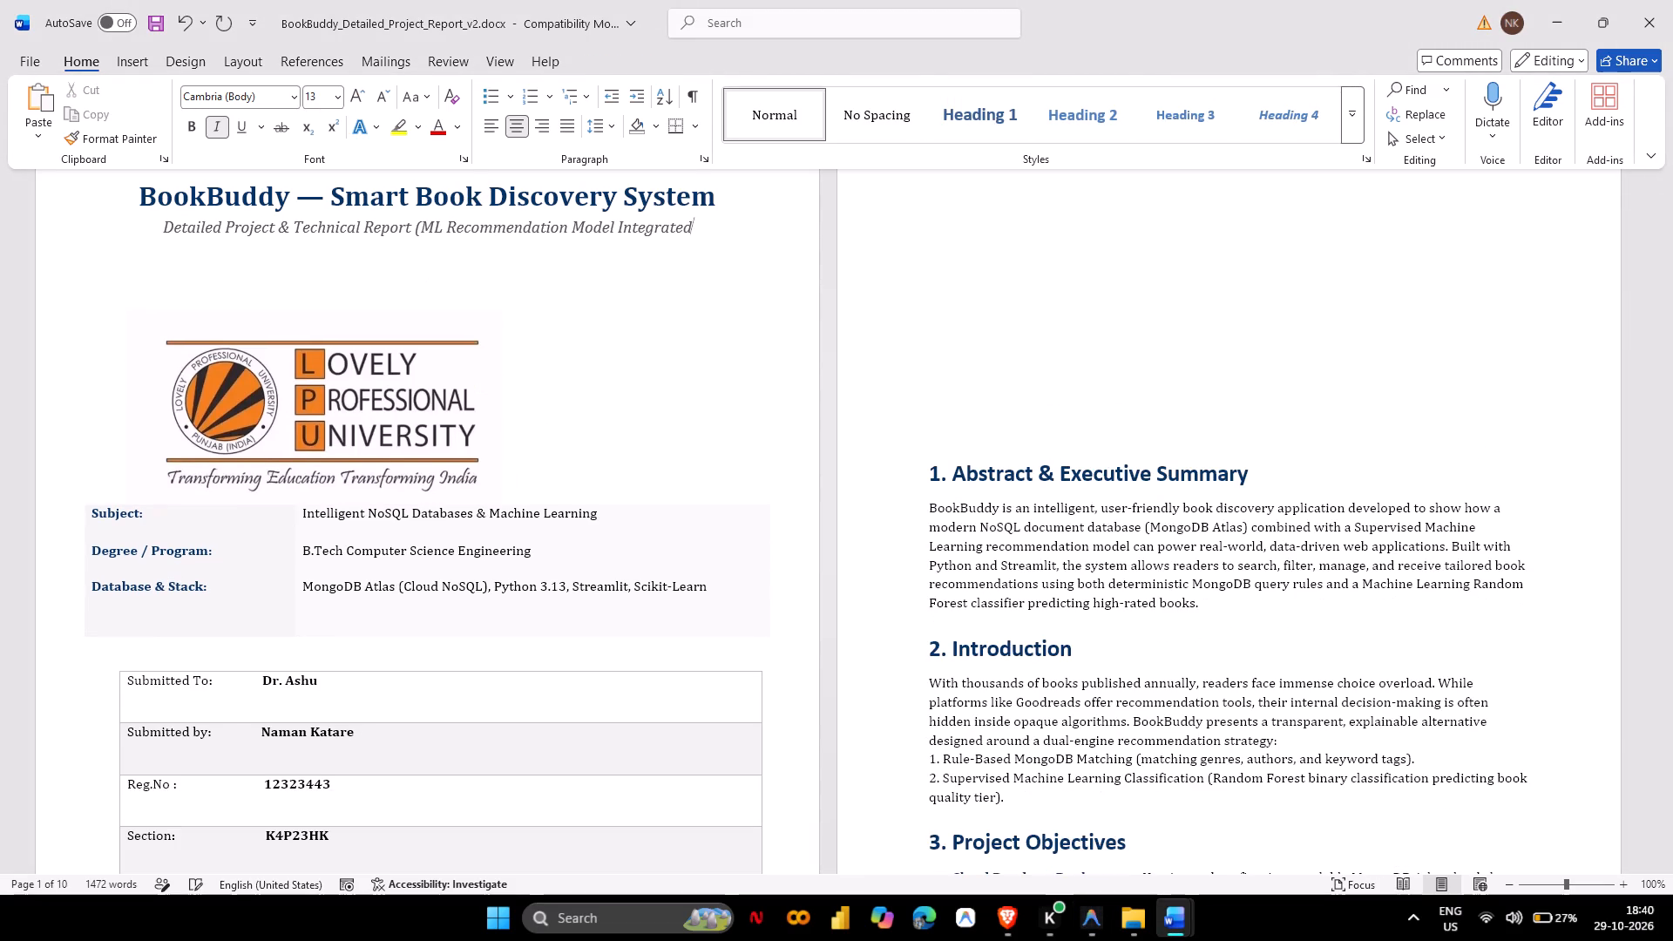
{"action": "key", "text": "shift+parenright"}
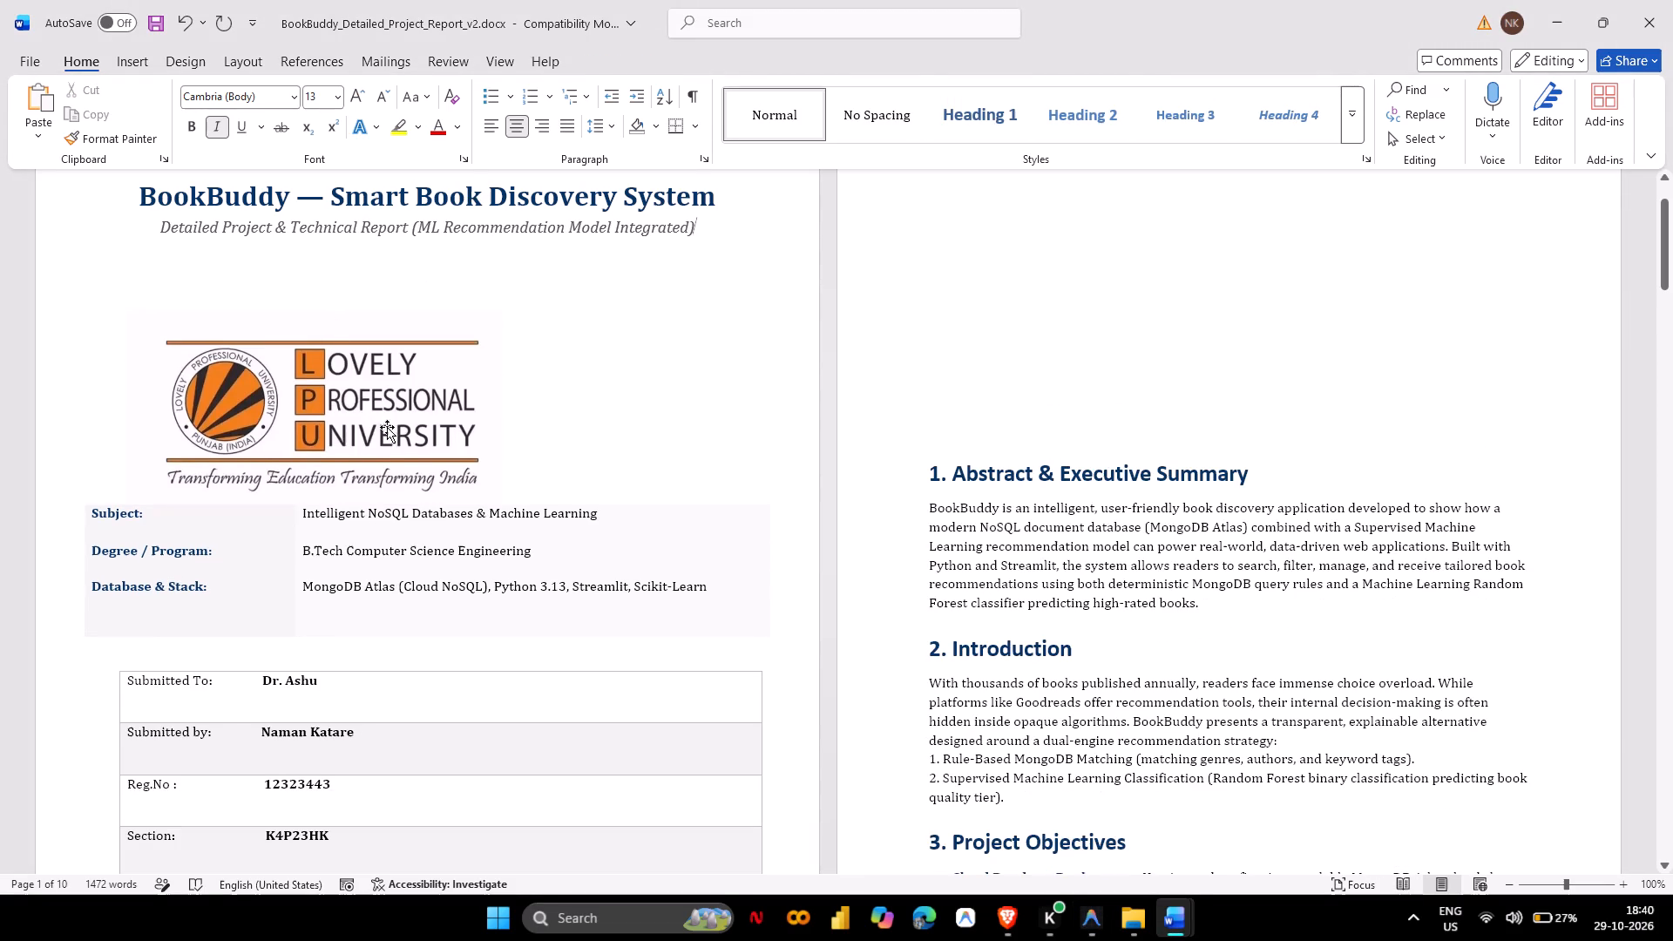
Set the cover page logo's text wrapping to Through.
{"action": "left_click", "coordinate": [366, 410]}
{"action": "right_click", "coordinate": [366, 410]}
{"action": "left_click", "coordinate": [533, 326]}
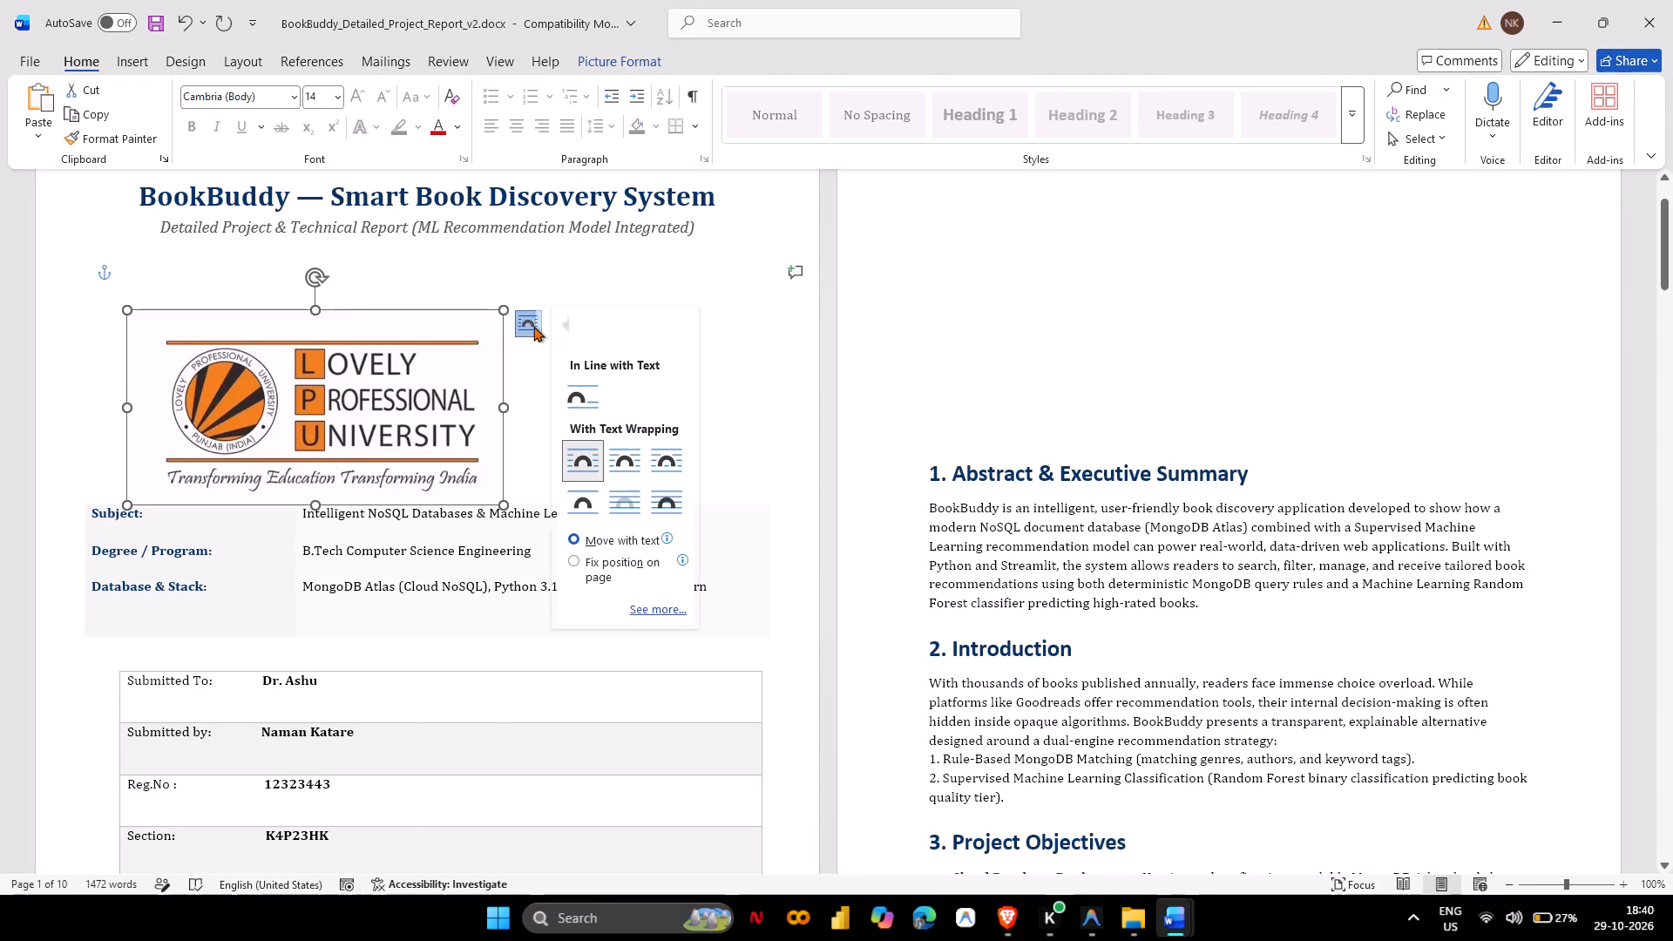
{"action": "left_click", "coordinate": [586, 452]}
{"action": "left_click", "coordinate": [621, 458]}
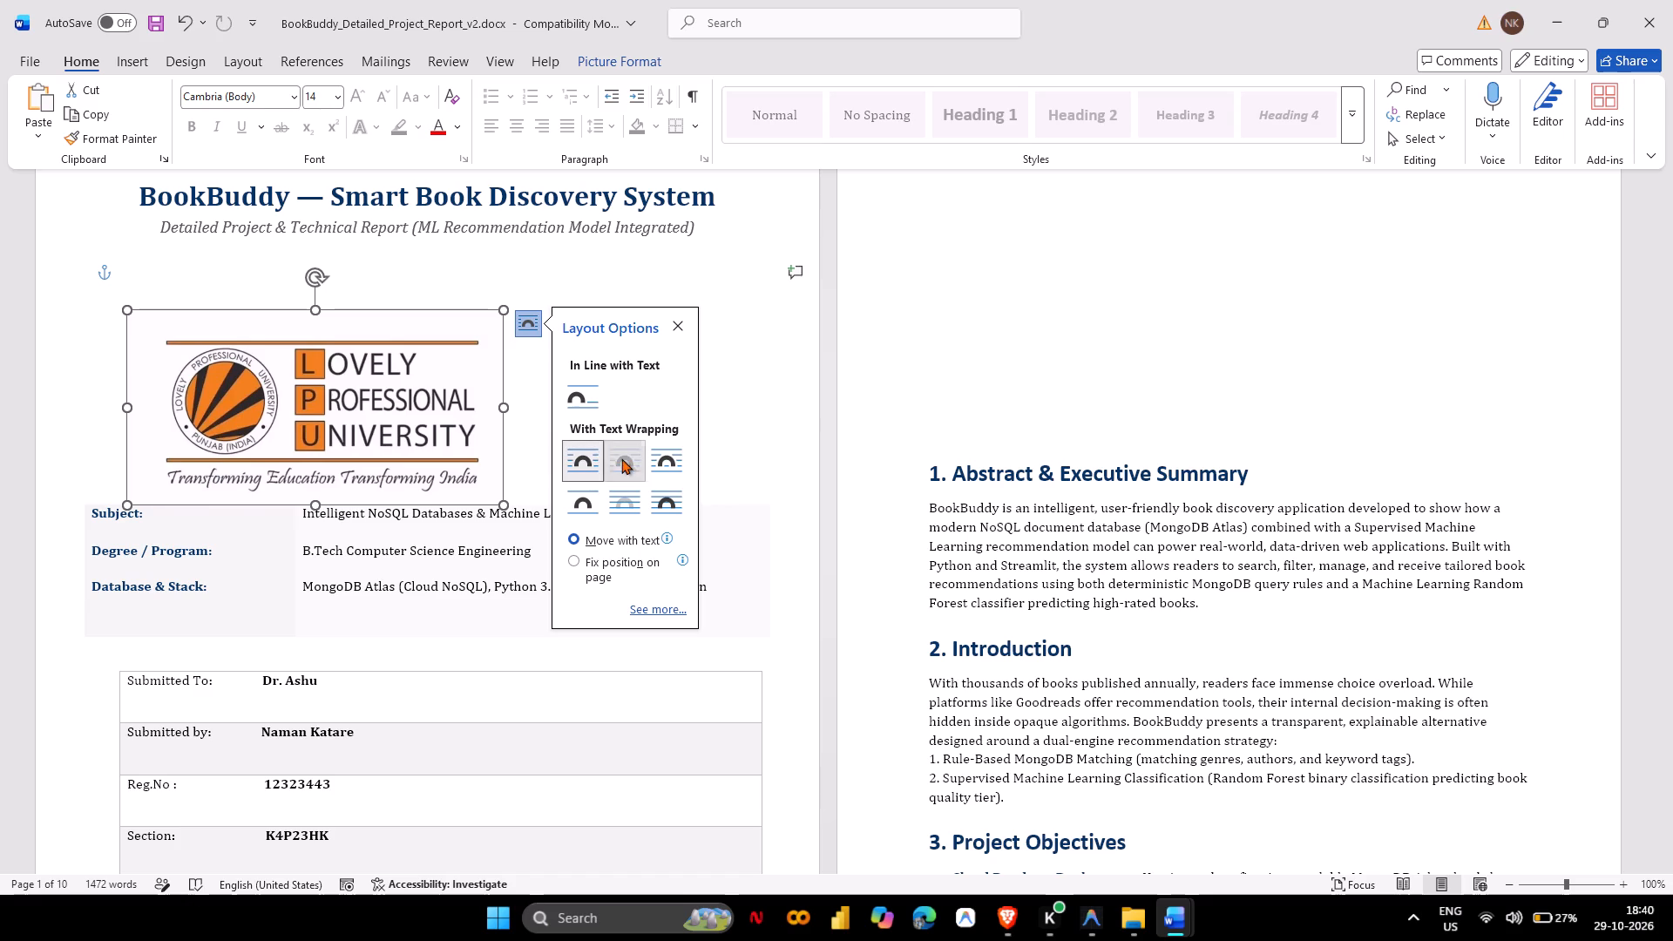
{"action": "left_click", "coordinate": [659, 458]}
{"action": "left_click", "coordinate": [377, 420]}
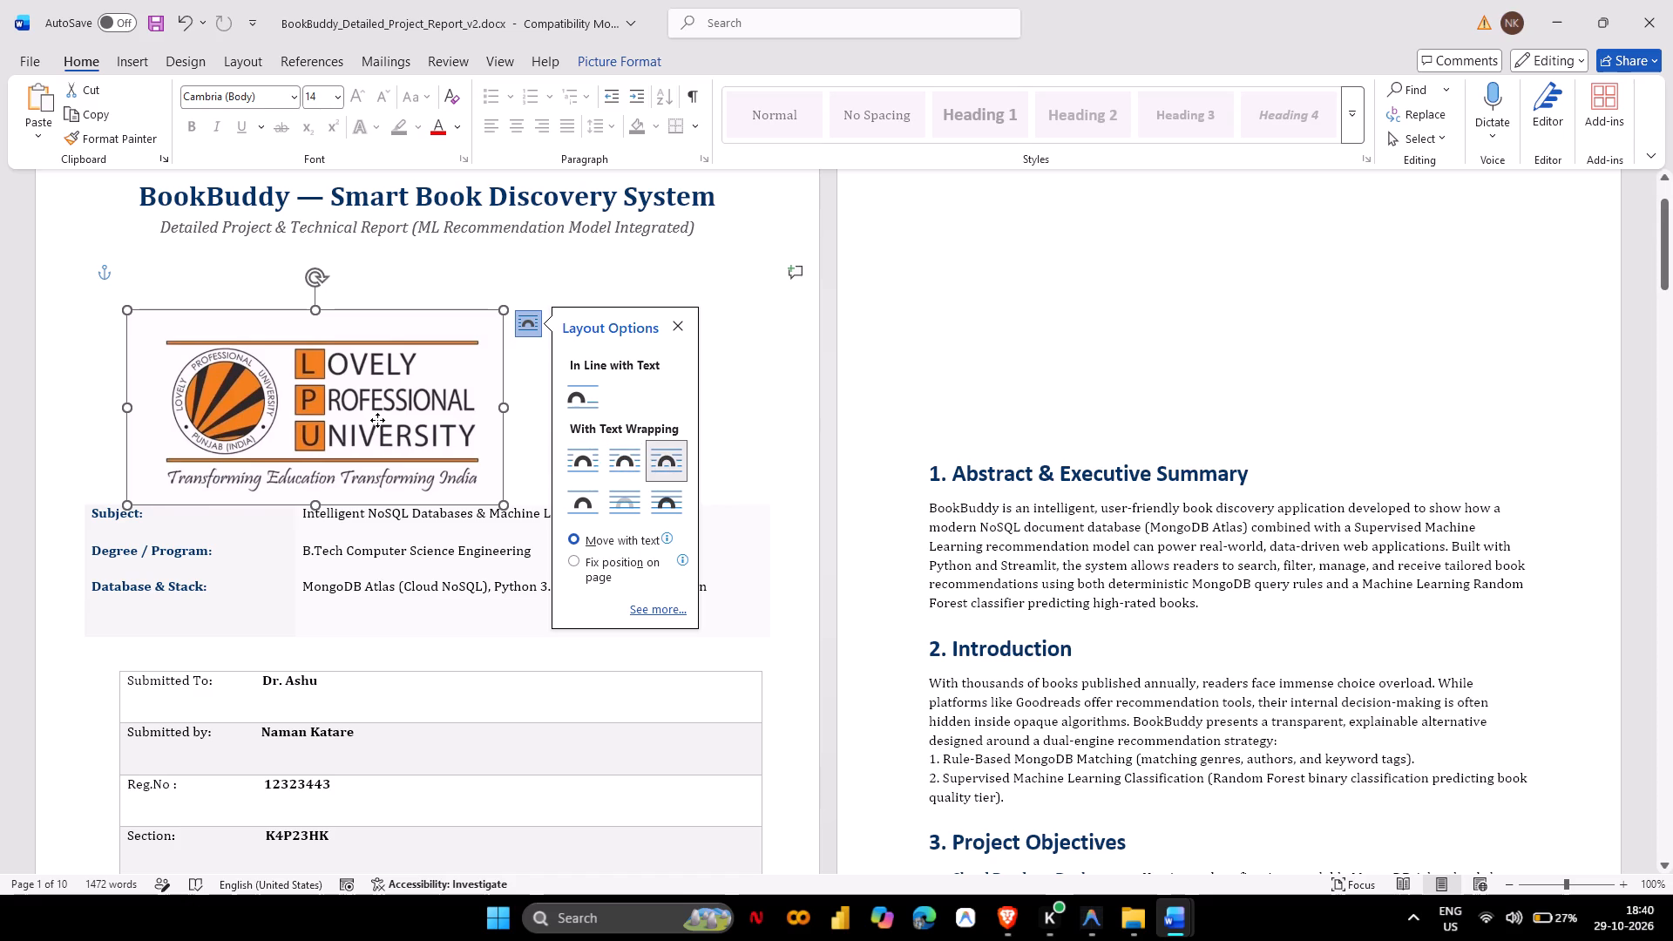
Move the university logo so it is centred between the subtitle and the subject table on the cover page.
{"action": "left_click", "coordinate": [90, 329]}
{"action": "left_click", "coordinate": [98, 343]}
{"action": "key", "text": "space"}
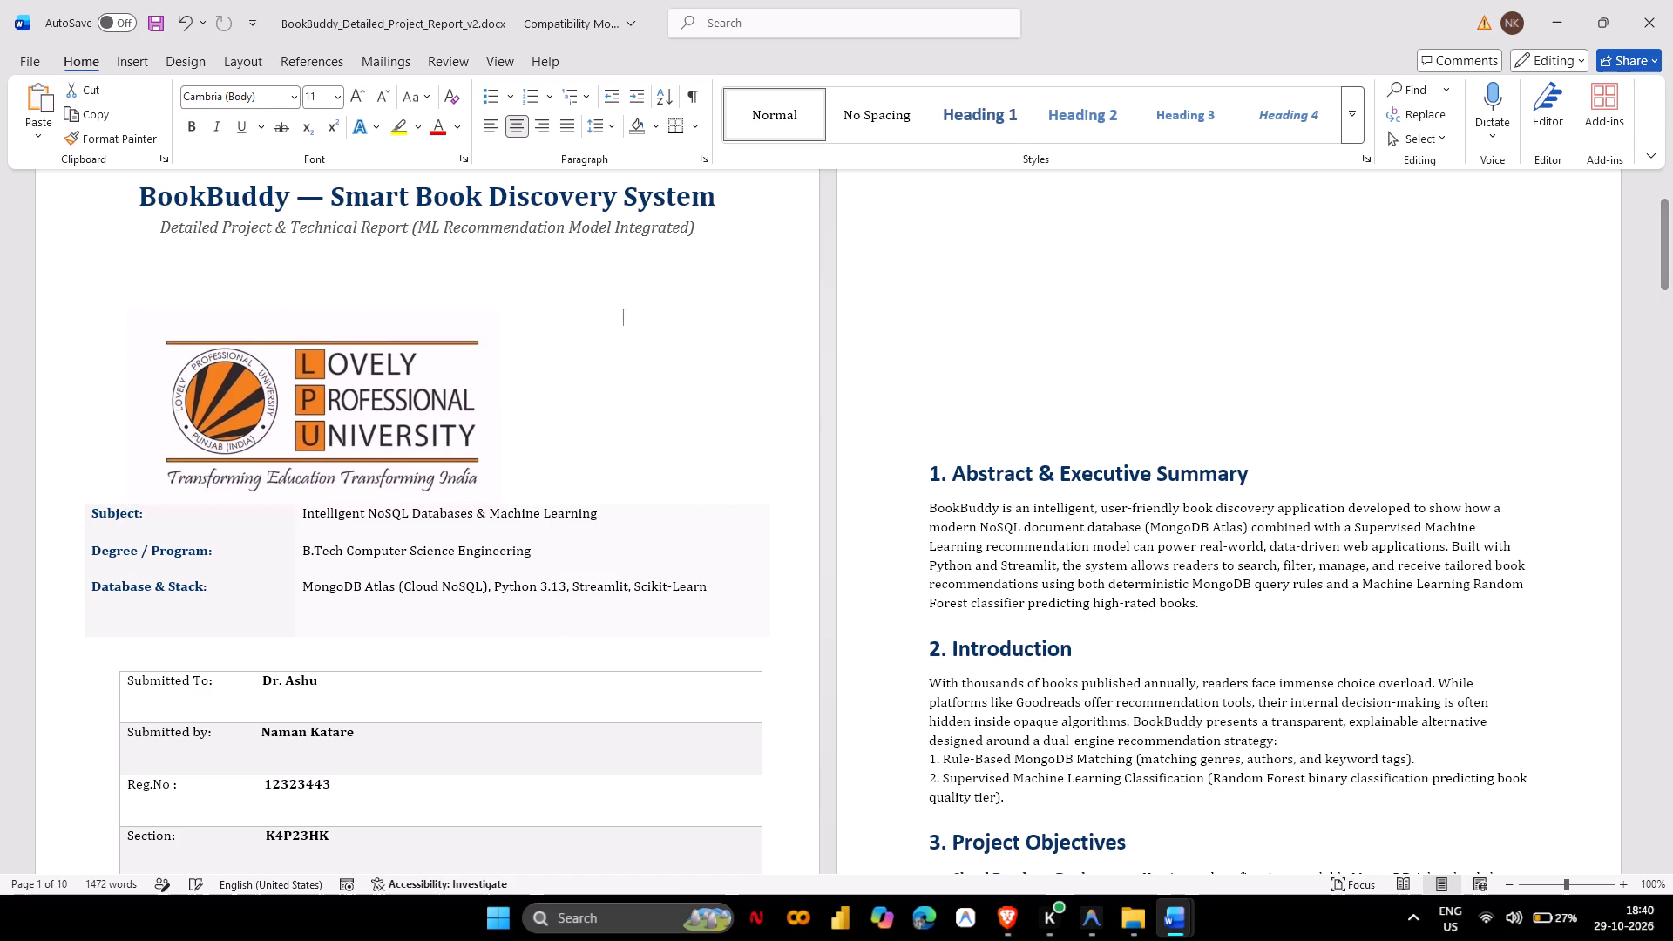
{"action": "left_click", "coordinate": [188, 392]}
{"action": "left_click", "coordinate": [115, 341]}
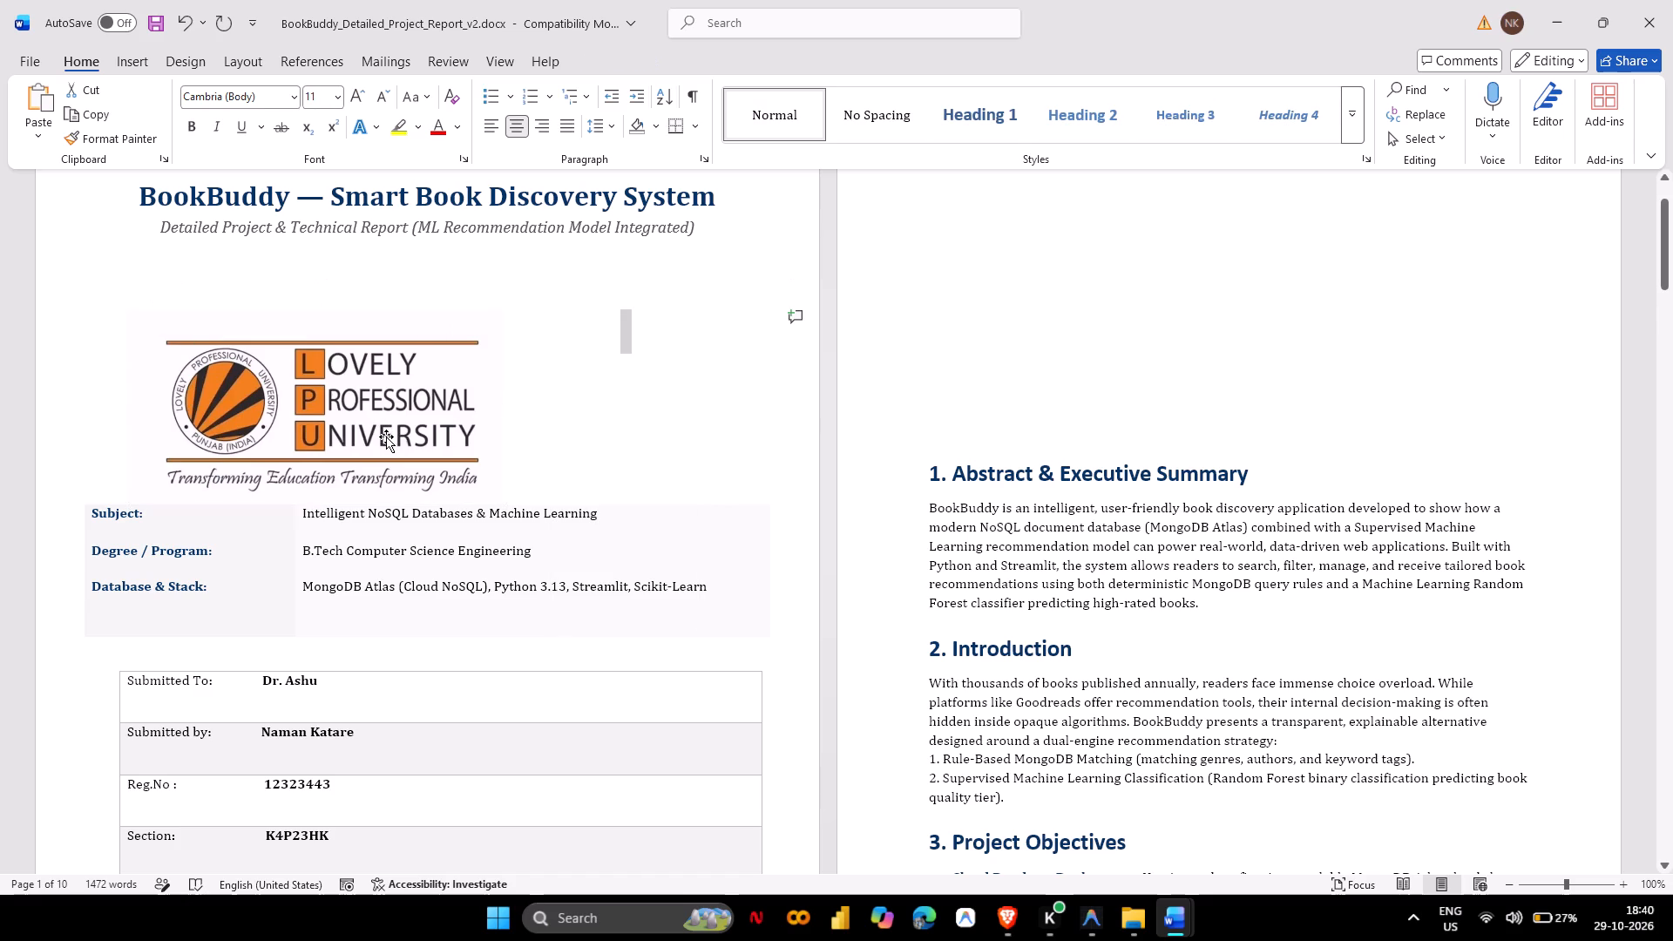
{"action": "left_click_drag", "start_coordinate": [386, 437], "coordinate": [498, 390]}
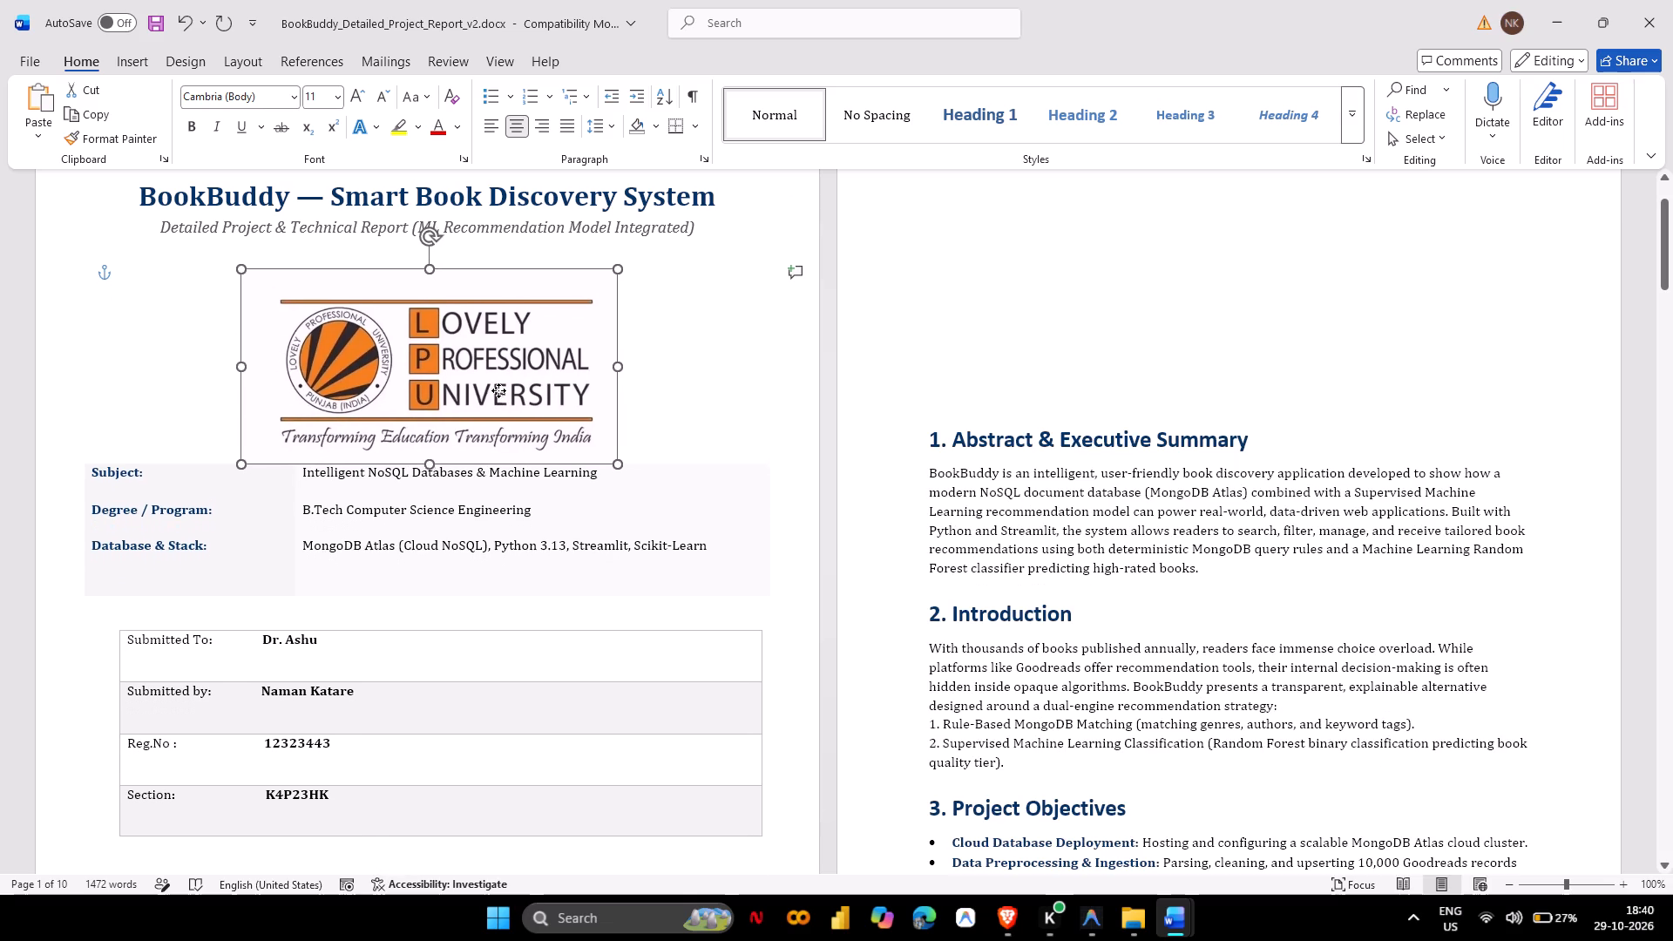
Nudge the university logo slightly up and towards the left margin on the v2 cover page.
{"action": "left_click_drag", "start_coordinate": [498, 390], "coordinate": [491, 381]}
{"action": "left_click", "coordinate": [721, 405]}
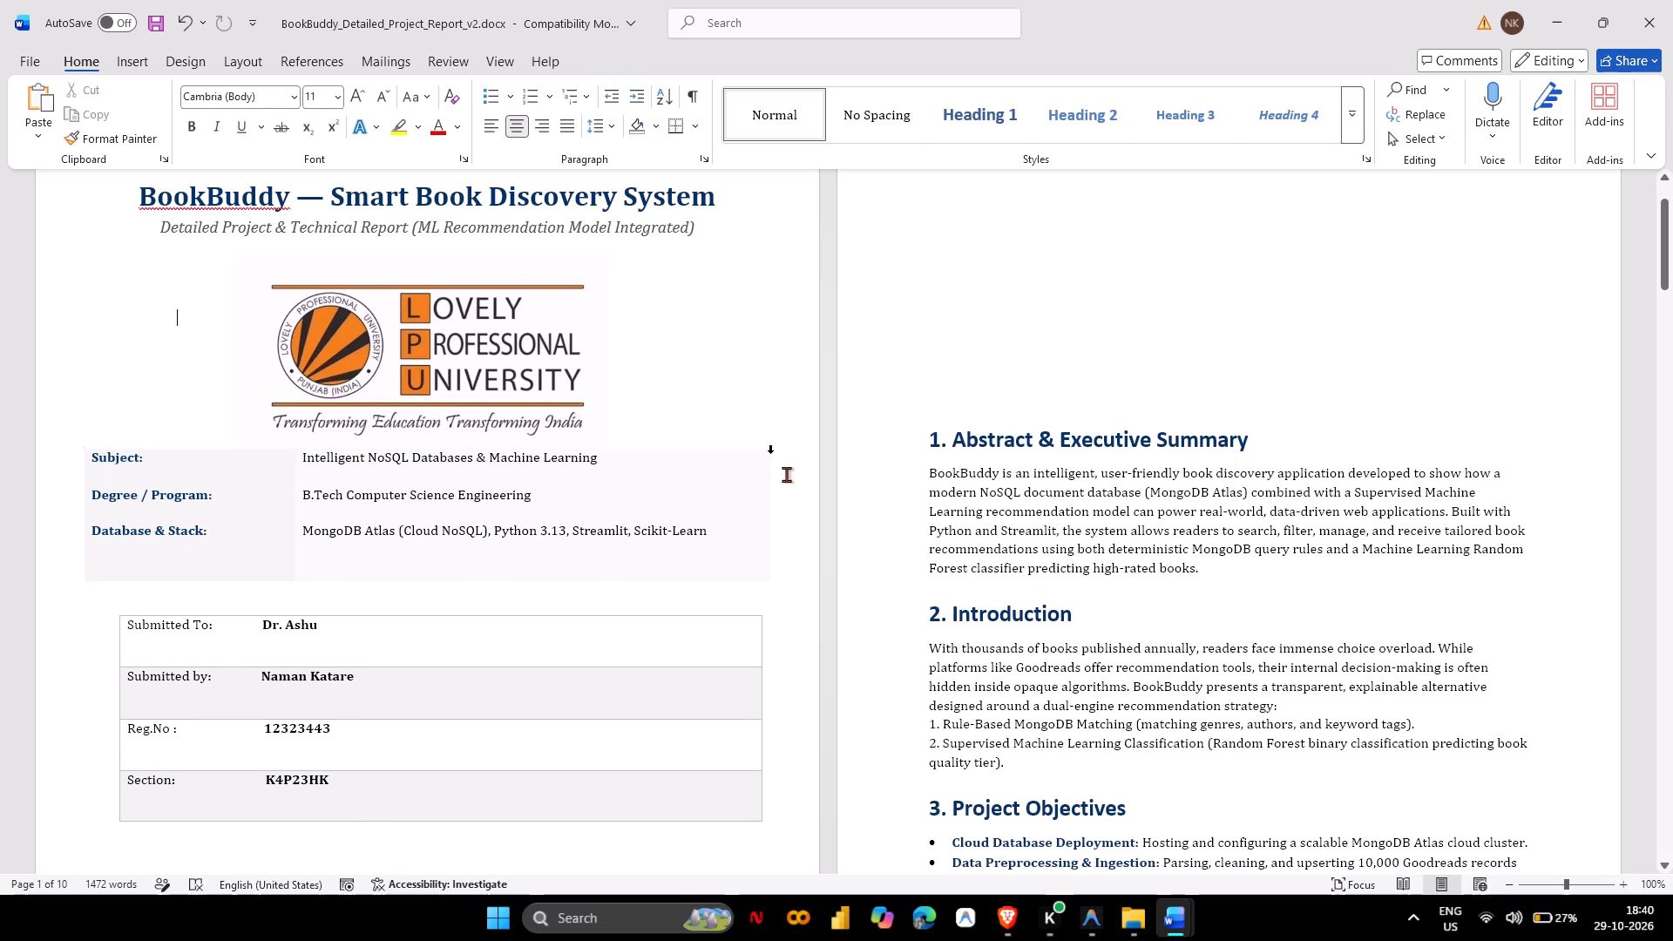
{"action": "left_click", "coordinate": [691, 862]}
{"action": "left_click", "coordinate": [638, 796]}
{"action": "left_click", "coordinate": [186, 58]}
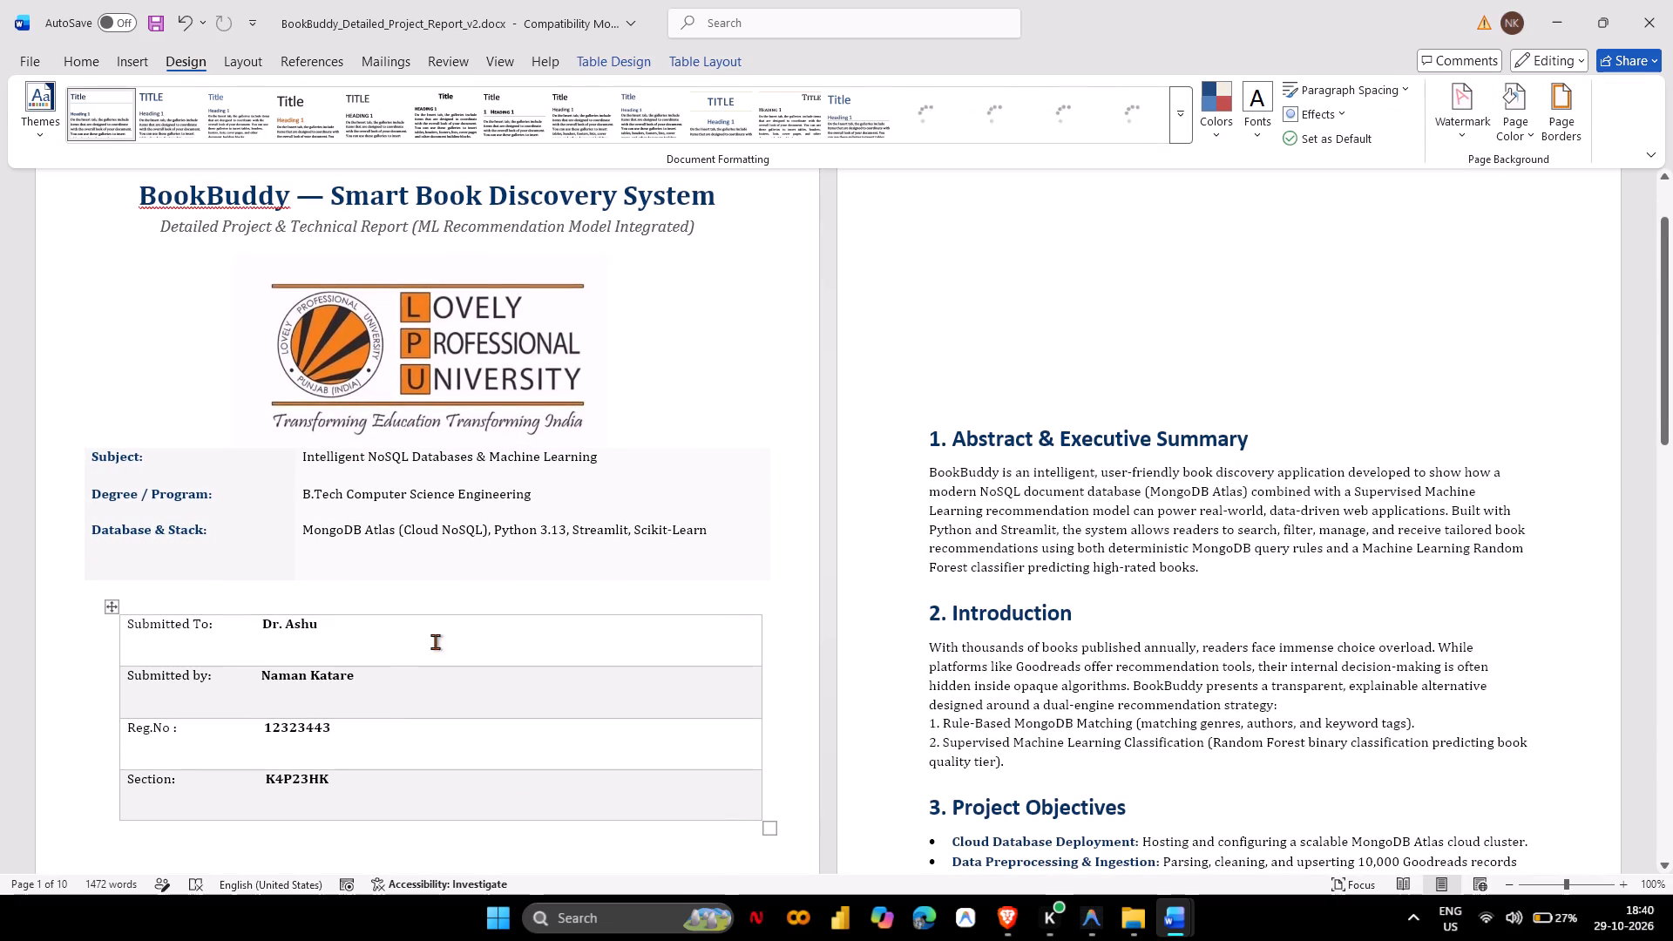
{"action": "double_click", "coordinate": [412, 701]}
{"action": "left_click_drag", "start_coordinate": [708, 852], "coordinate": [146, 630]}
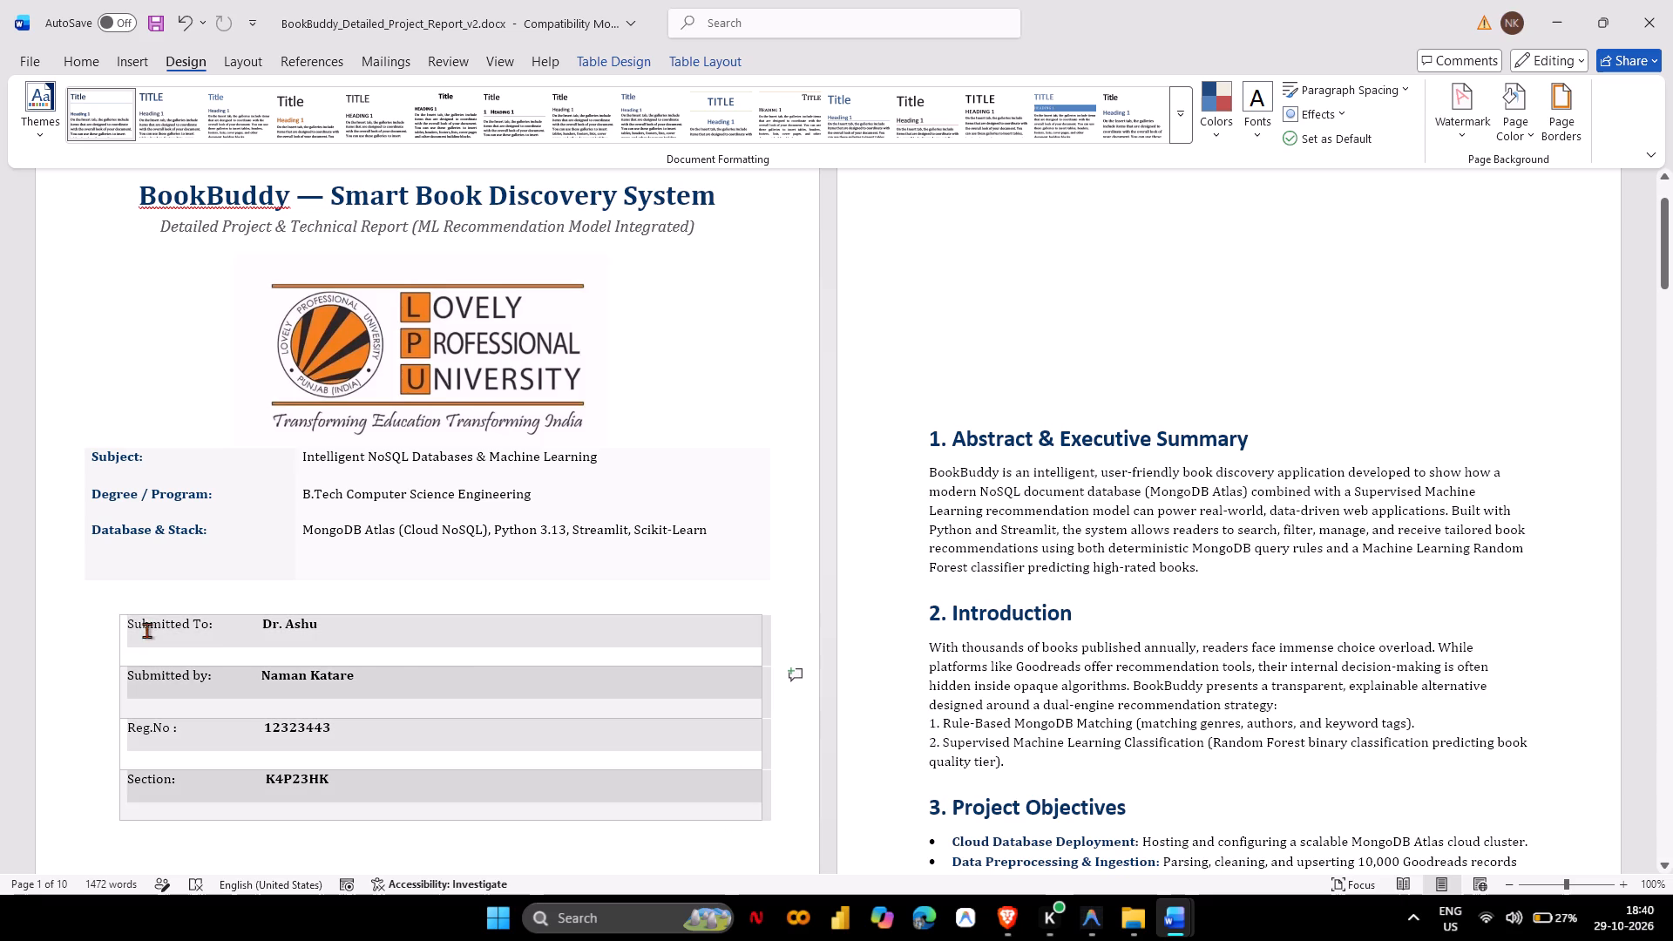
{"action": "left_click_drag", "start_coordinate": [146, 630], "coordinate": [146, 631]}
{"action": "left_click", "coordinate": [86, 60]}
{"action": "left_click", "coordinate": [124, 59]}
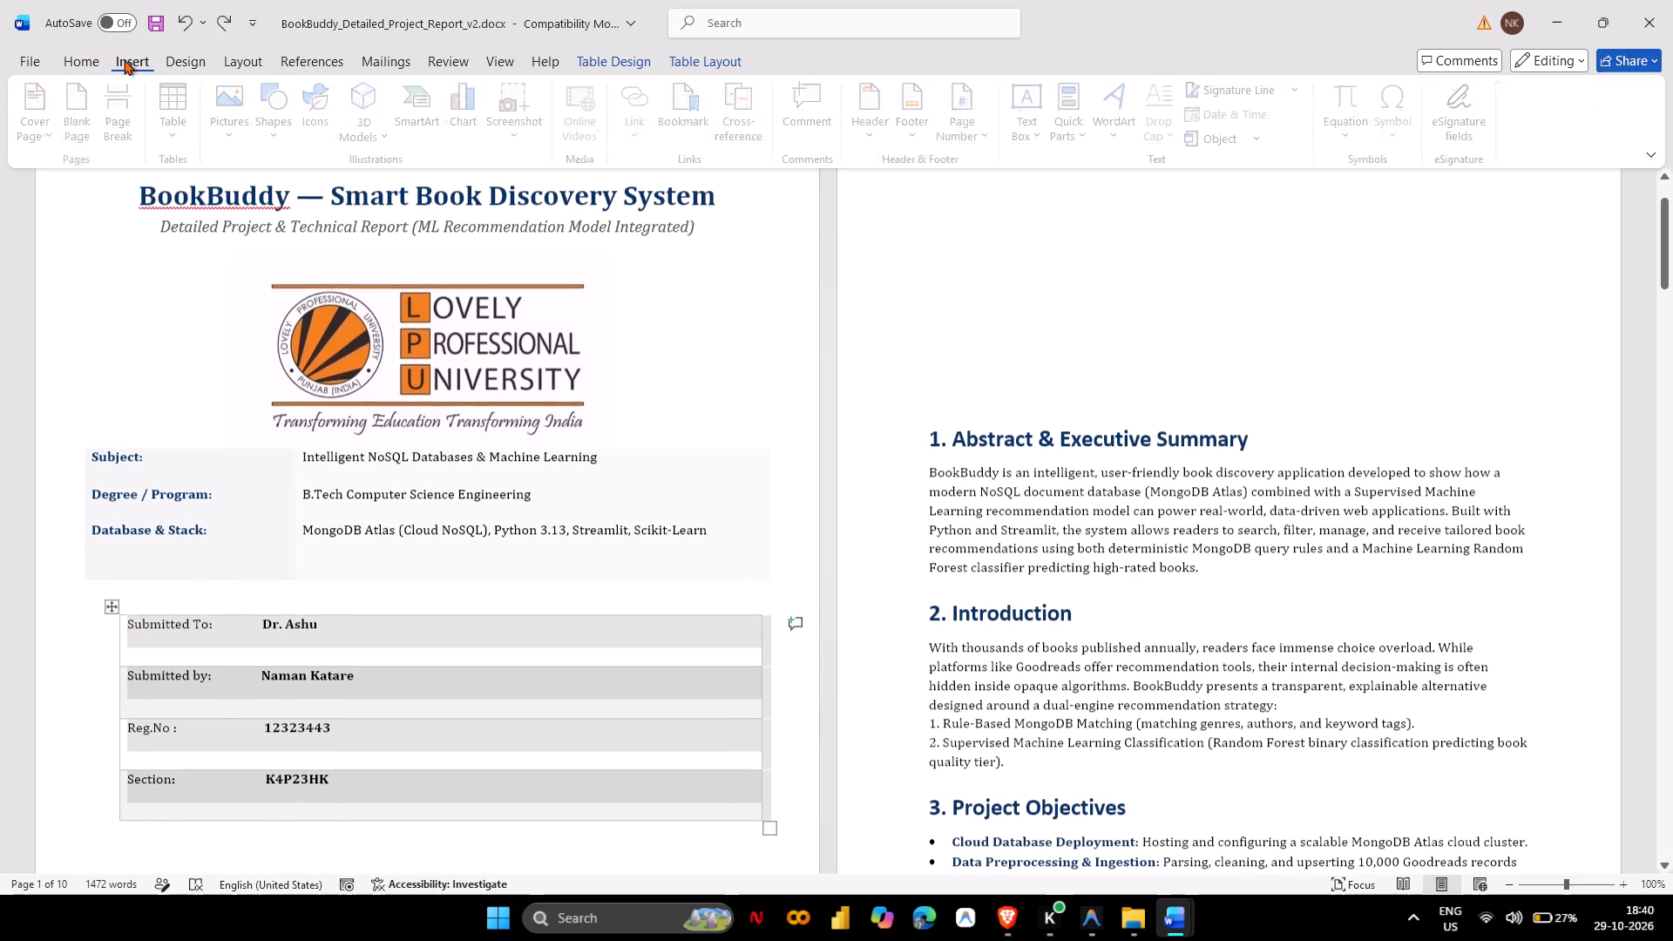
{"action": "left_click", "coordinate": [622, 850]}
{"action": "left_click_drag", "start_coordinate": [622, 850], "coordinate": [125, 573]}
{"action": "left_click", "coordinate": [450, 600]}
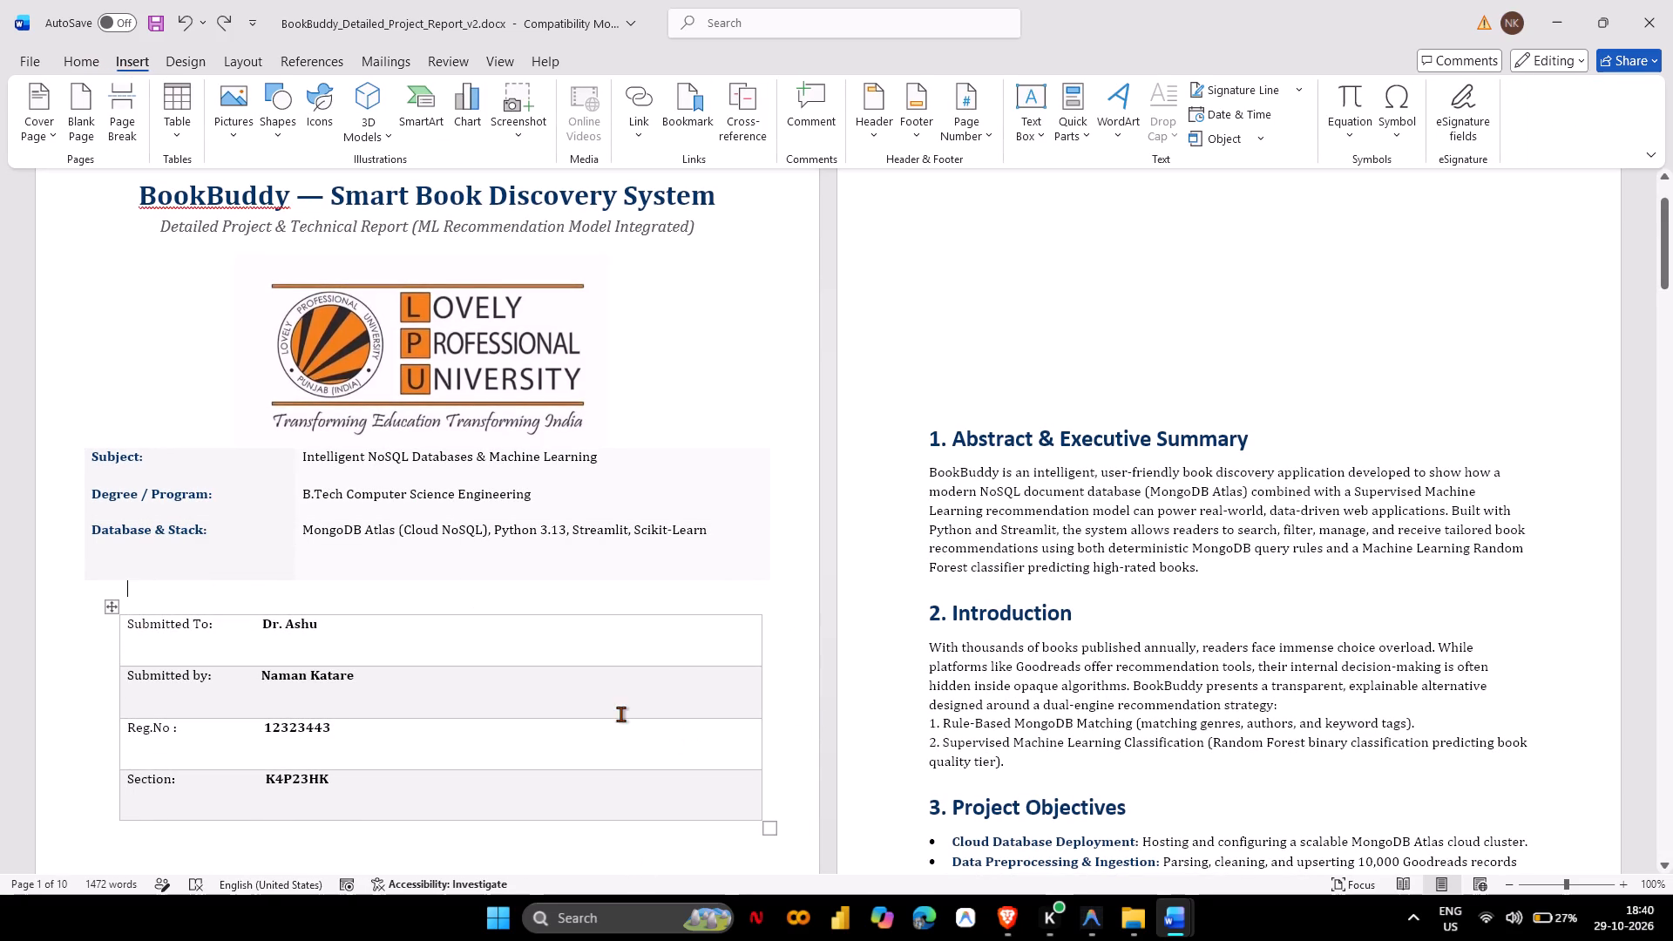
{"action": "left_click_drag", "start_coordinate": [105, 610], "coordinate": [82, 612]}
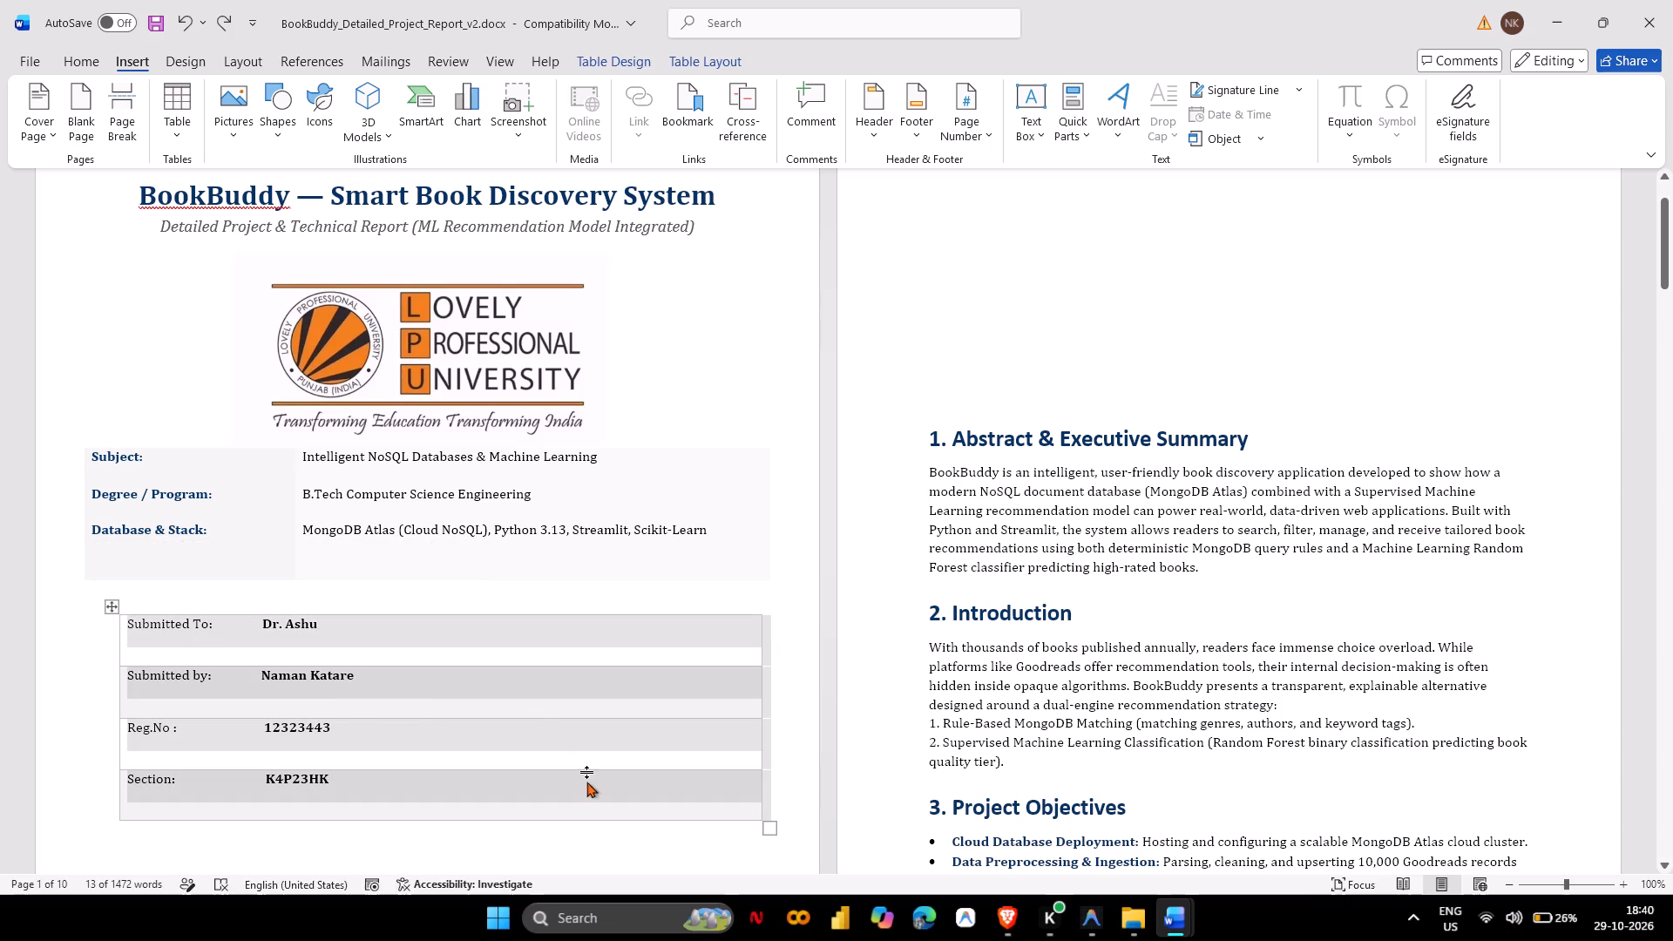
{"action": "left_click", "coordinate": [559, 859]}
Copy the subject table and the submission details table from the version1 report's cover page.
{"action": "key", "text": "alt+Tab"}
{"action": "key", "text": "alt+Tab"}
{"action": "key", "text": "alt+Tab"}
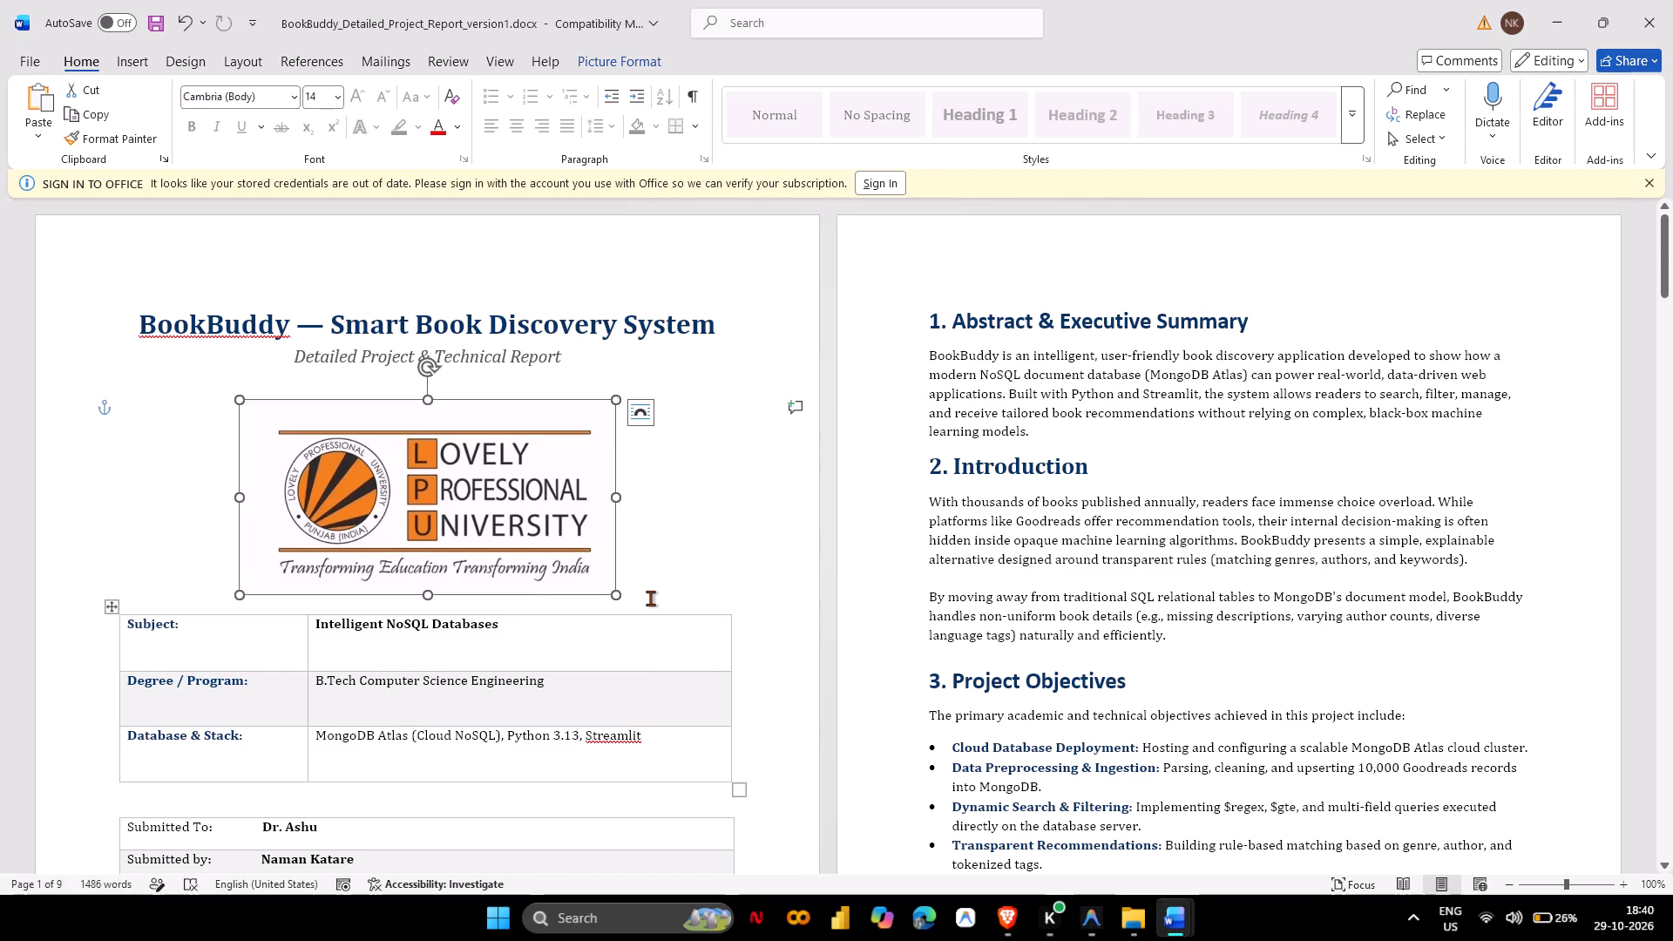
{"action": "scroll", "coordinate": [650, 598], "scroll_direction": "down", "scroll_amount": 1}
{"action": "key", "text": "alt+Tab"}
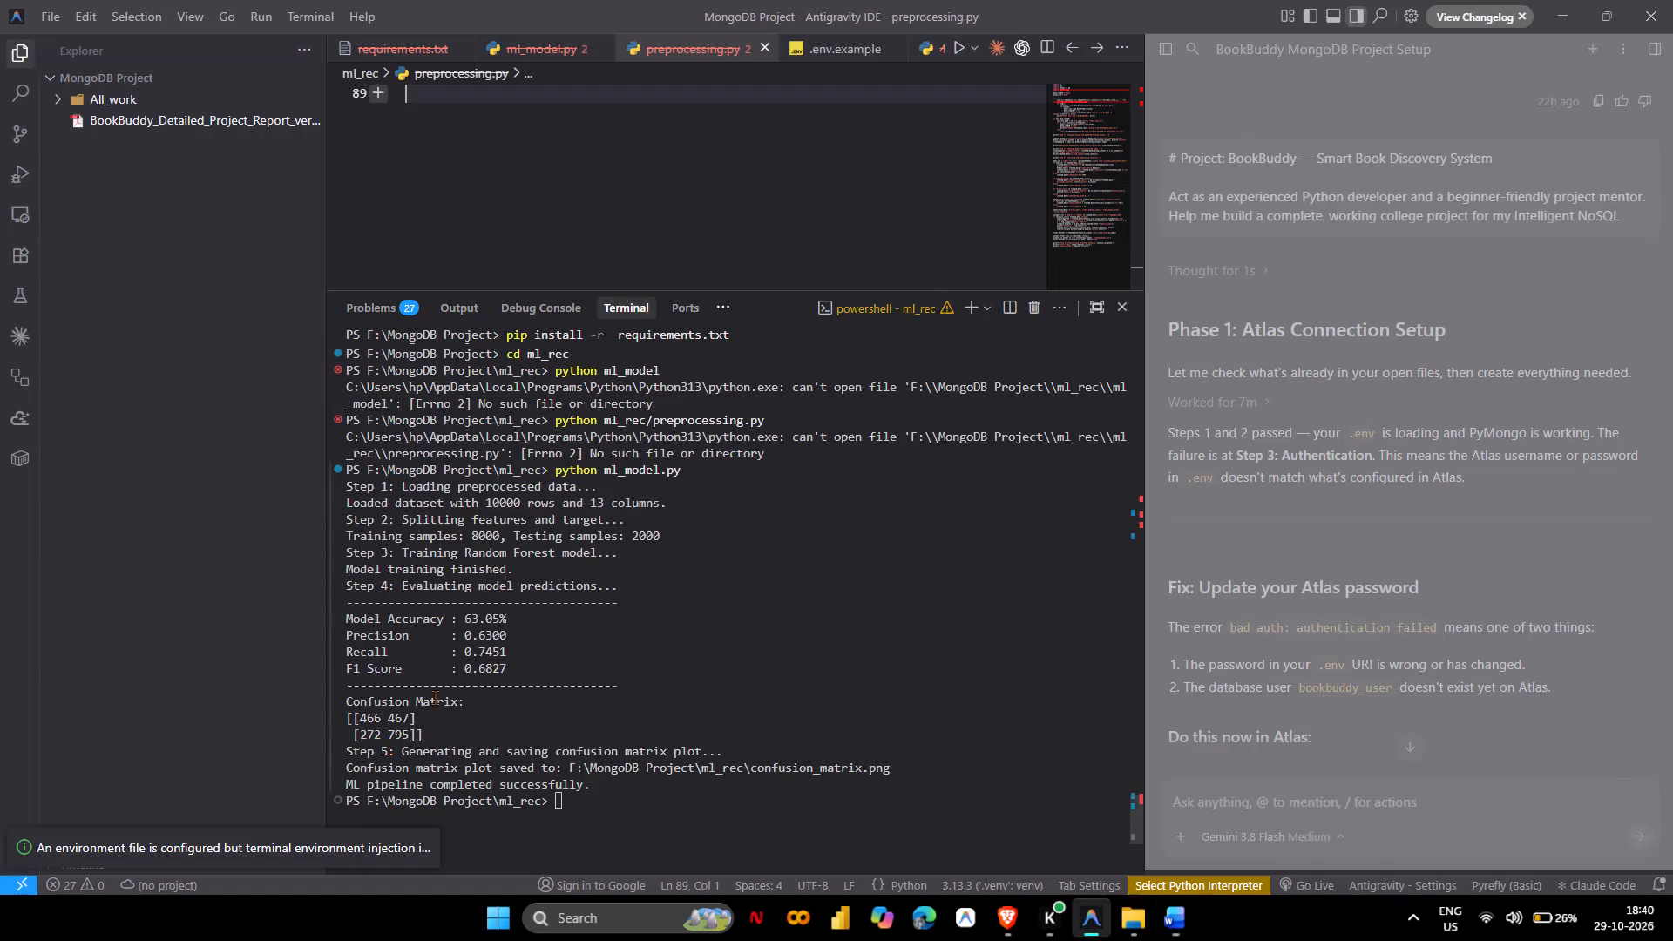
{"action": "key", "text": "alt+Tab"}
{"action": "left_click", "coordinate": [654, 506]}
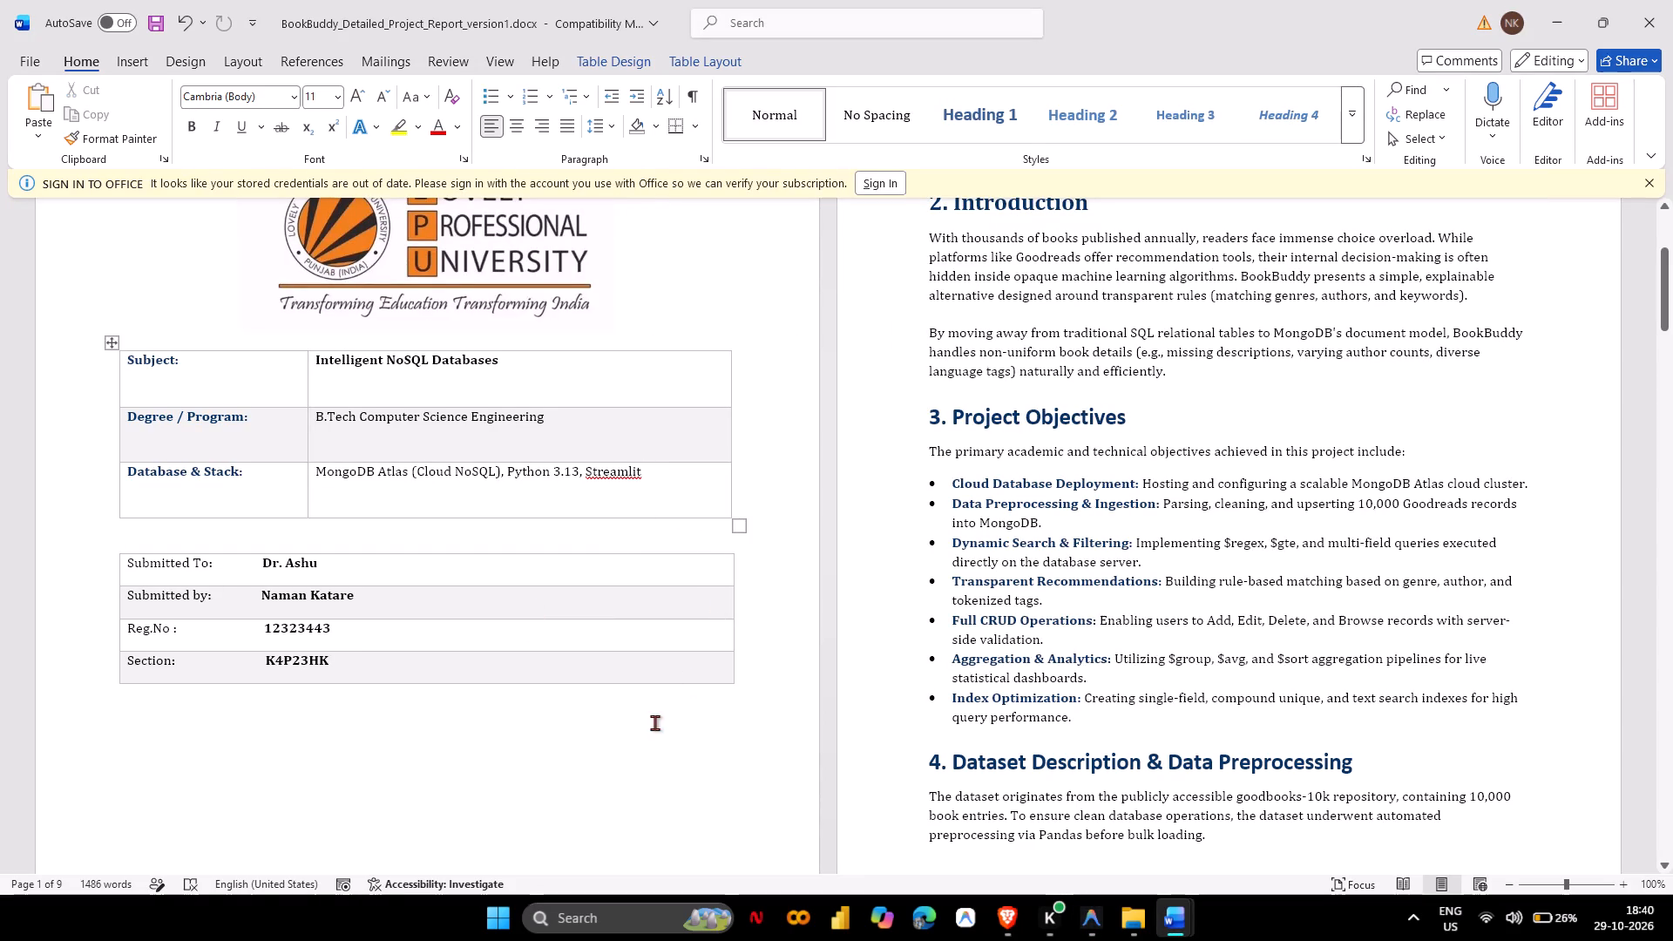
{"action": "left_click_drag", "start_coordinate": [750, 715], "coordinate": [112, 387]}
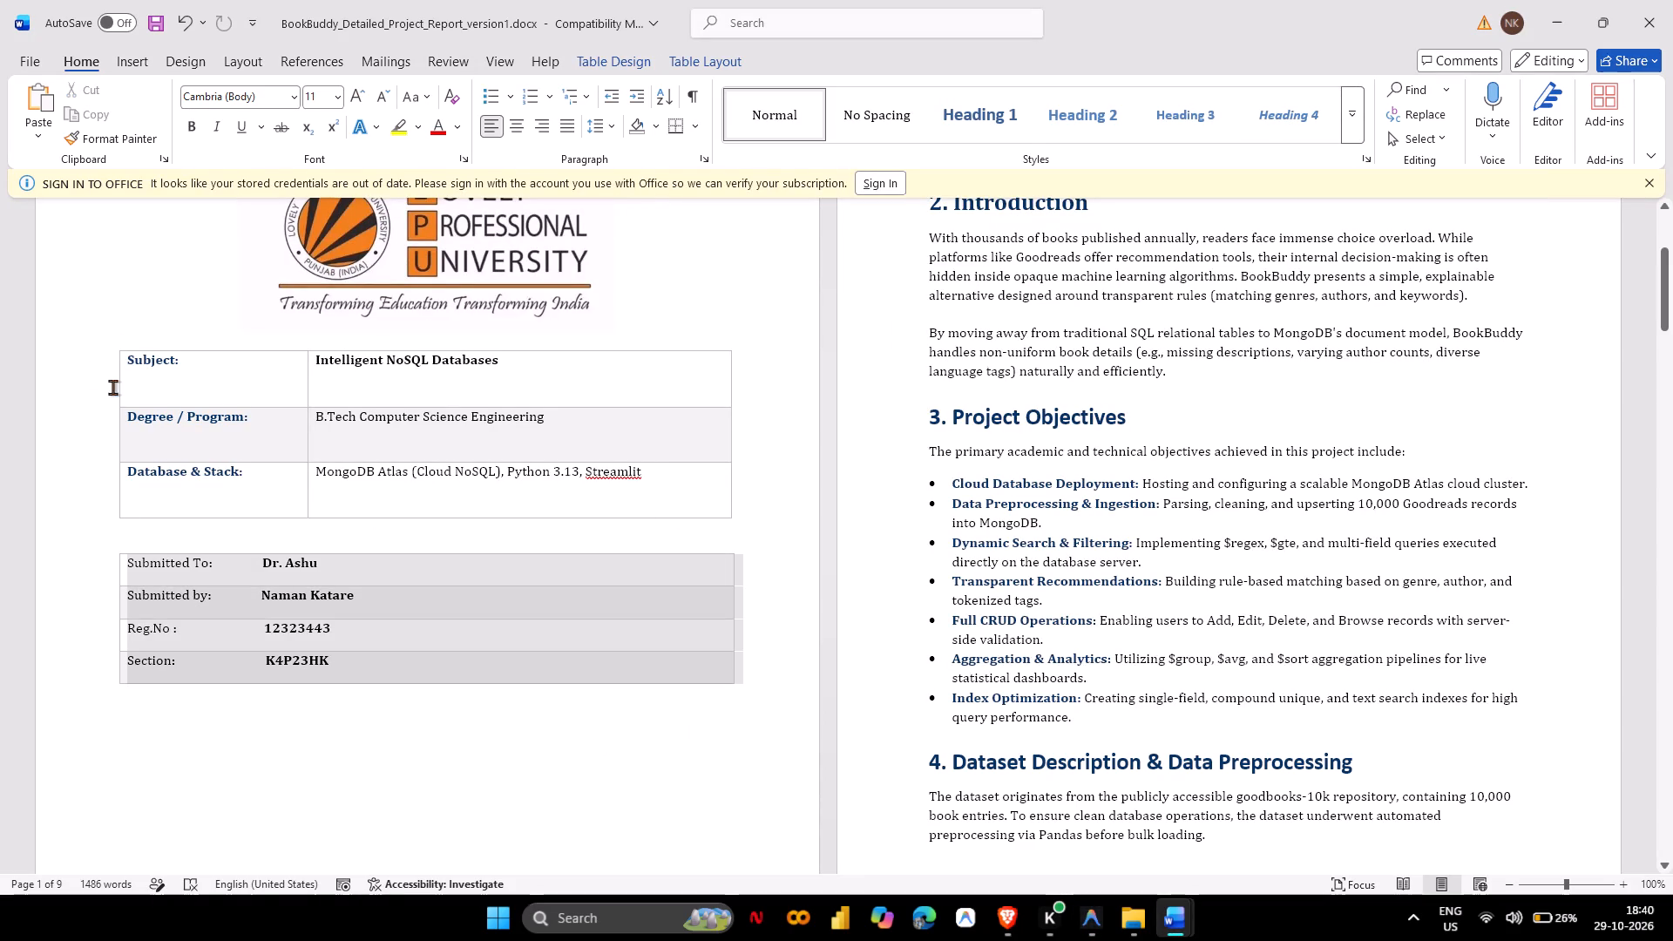
{"action": "left_click_drag", "start_coordinate": [112, 387], "coordinate": [77, 354]}
{"action": "key", "text": "ctrl+c"}
Delete the existing subject and submission details tables from the v2 report's cover page.
{"action": "key", "text": "alt+Tab"}
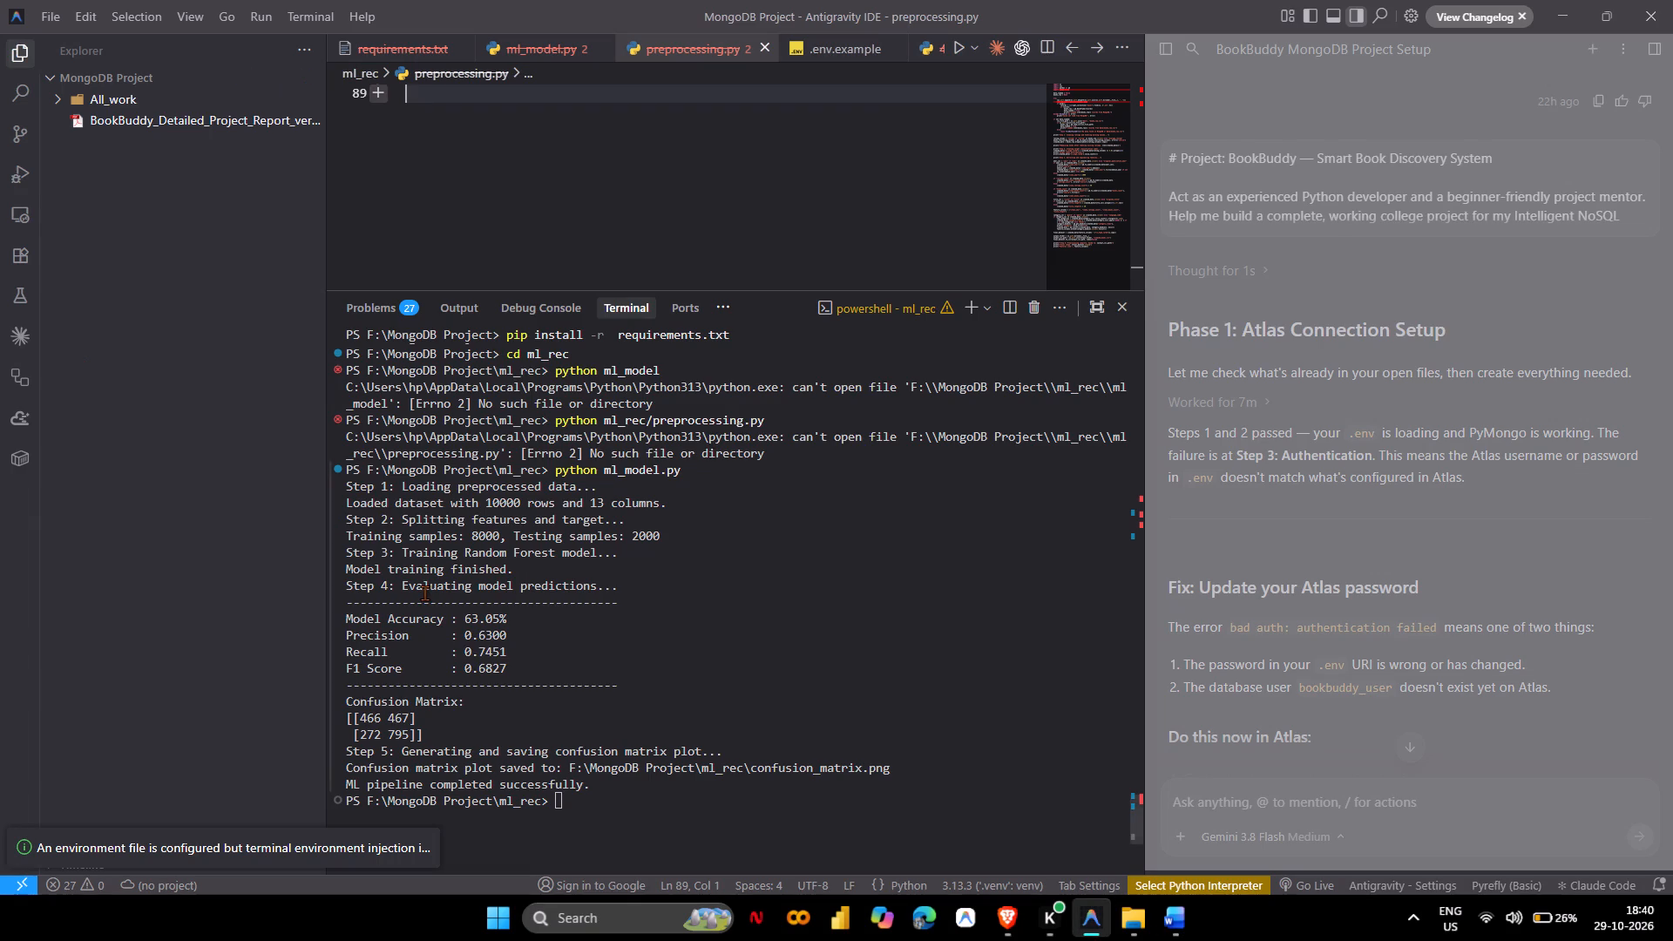
{"action": "key", "text": "alt+Tab"}
{"action": "key", "text": "alt+Tab"}
{"action": "left_click_drag", "start_coordinate": [655, 831], "coordinate": [103, 464]}
{"action": "key", "text": "BackSpace"}
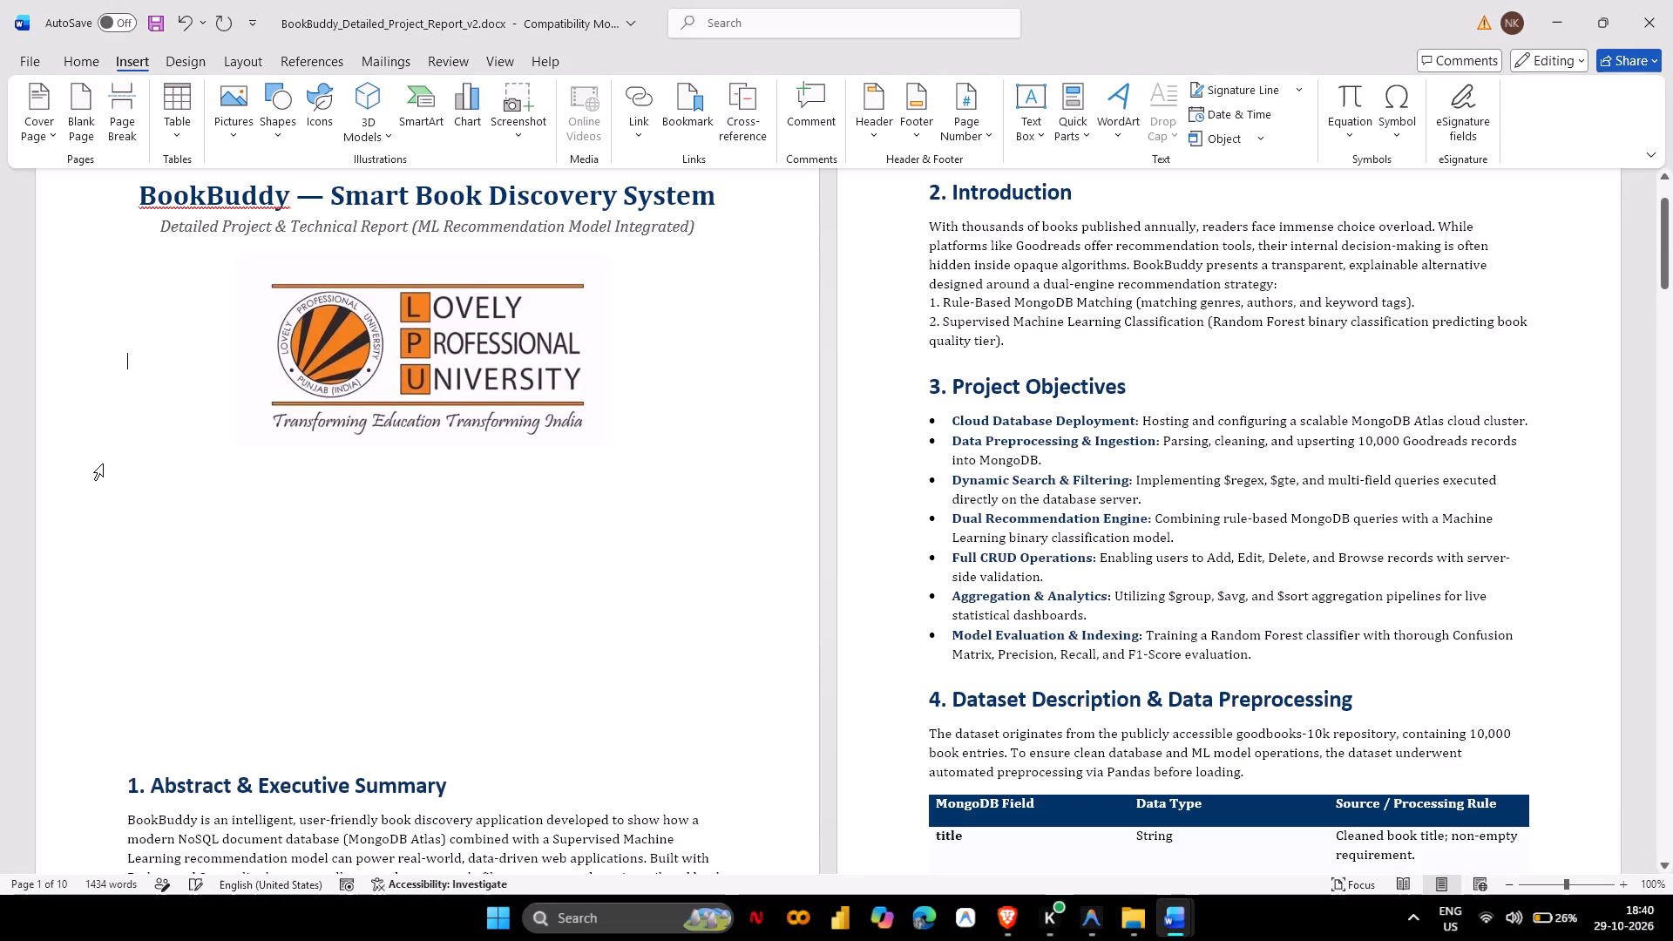
Add four empty lines below the v2 cover logo and paste the copied version1 tables there.
{"action": "key", "text": "Return"}
{"action": "key", "text": "Return"}
{"action": "key", "text": "Return"}
{"action": "key", "text": "Return"}
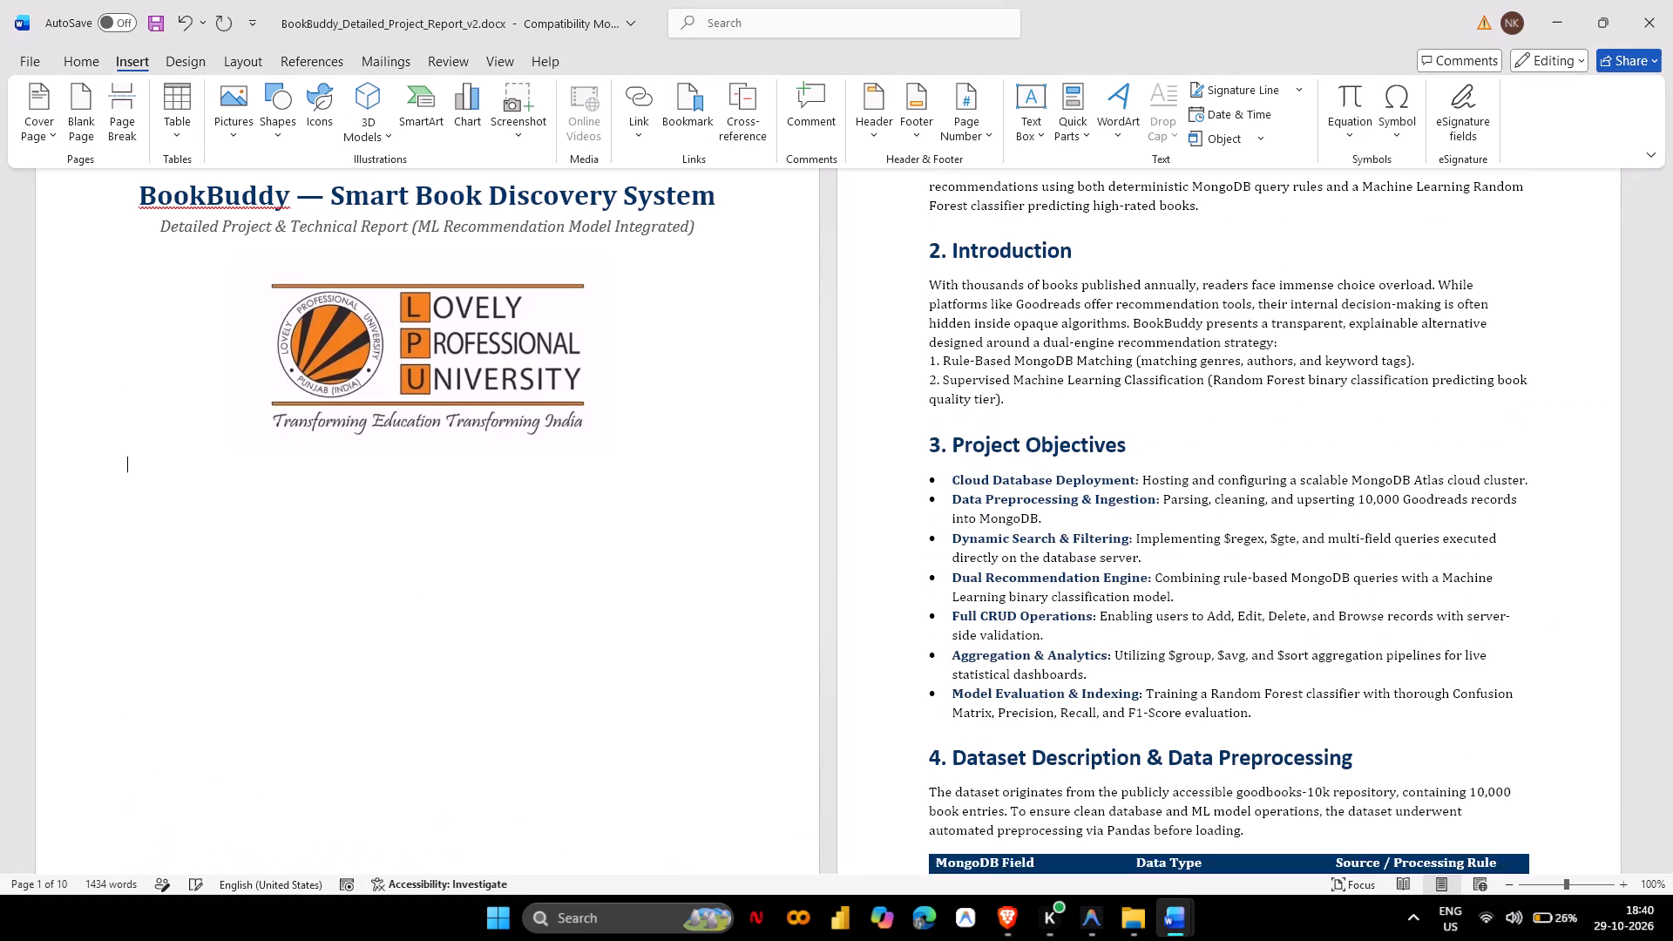
{"action": "key", "text": "ctrl+v"}
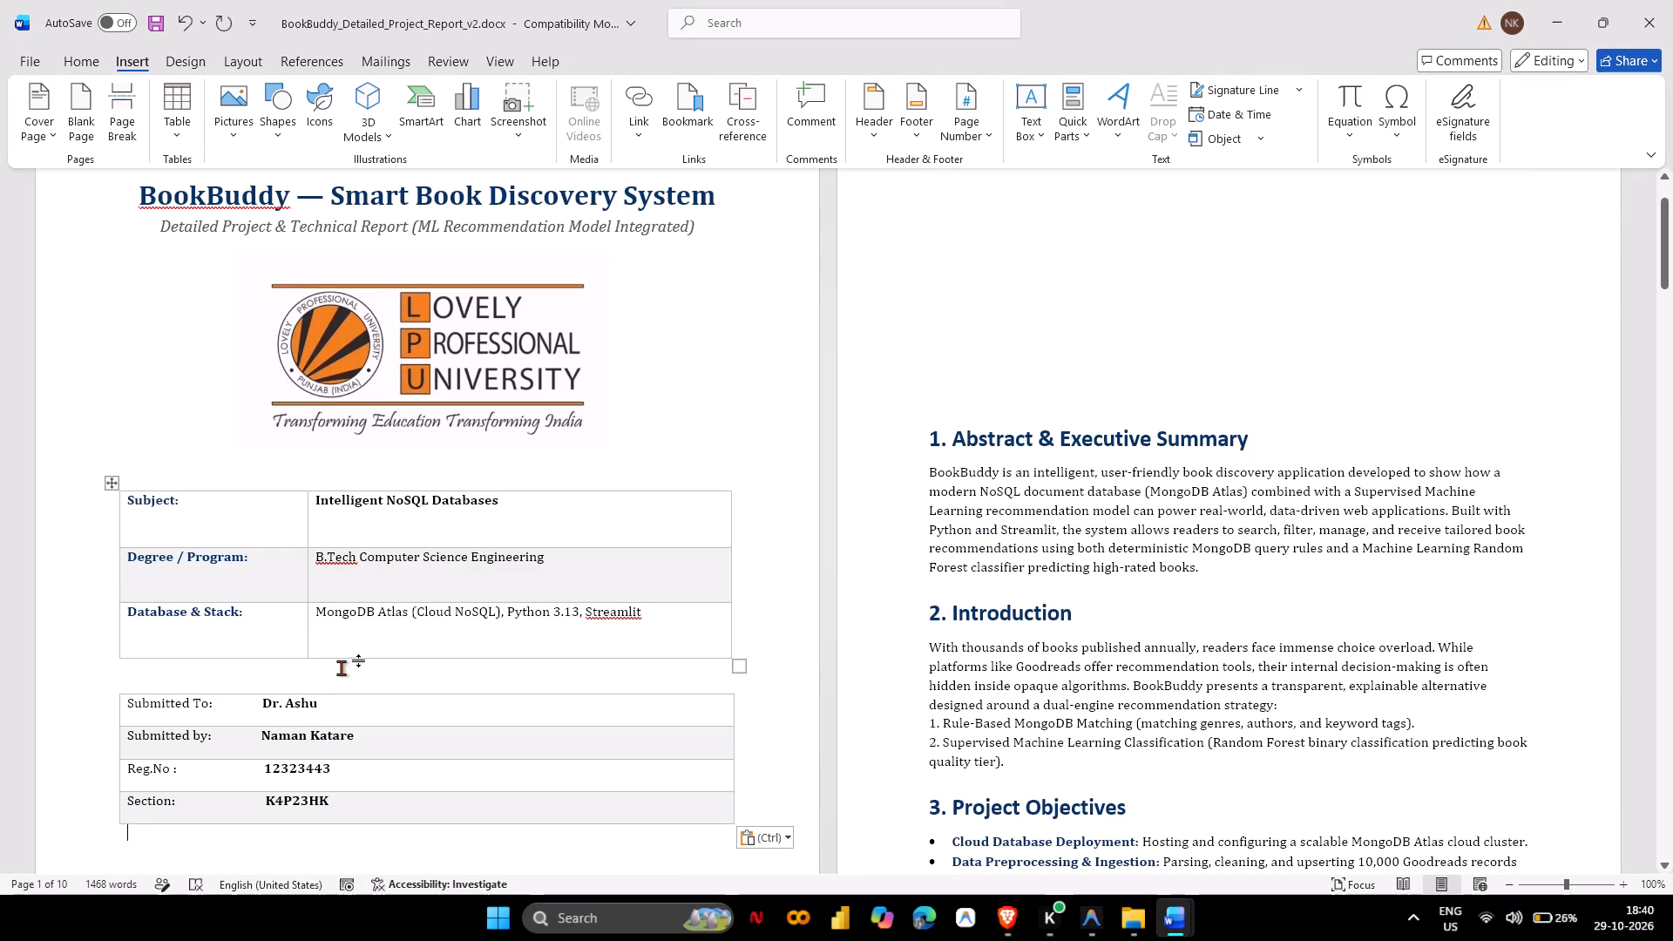
Remove the empty lines above the "1. Abstract & Executive Summary" heading, keeping the heading on page 2.
{"action": "left_click", "coordinate": [341, 667]}
{"action": "scroll", "coordinate": [341, 667], "scroll_direction": "down", "scroll_amount": 1}
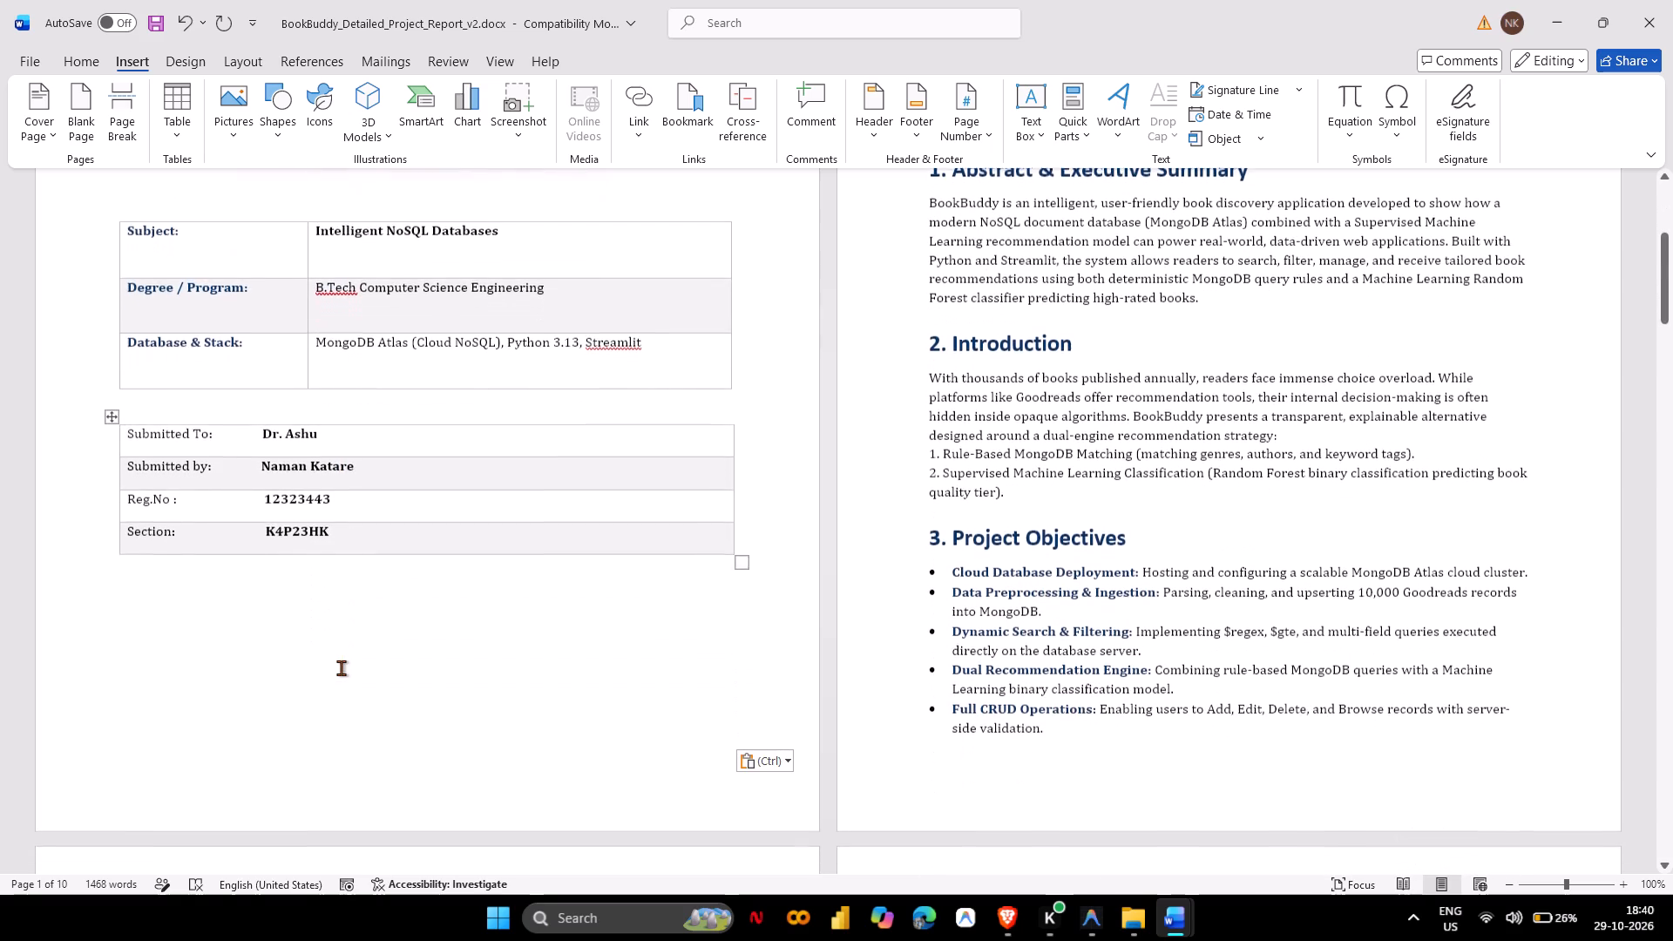
{"action": "scroll", "coordinate": [341, 667], "scroll_direction": "down", "scroll_amount": 1}
{"action": "scroll", "coordinate": [341, 667], "scroll_direction": "right", "scroll_amount": 1}
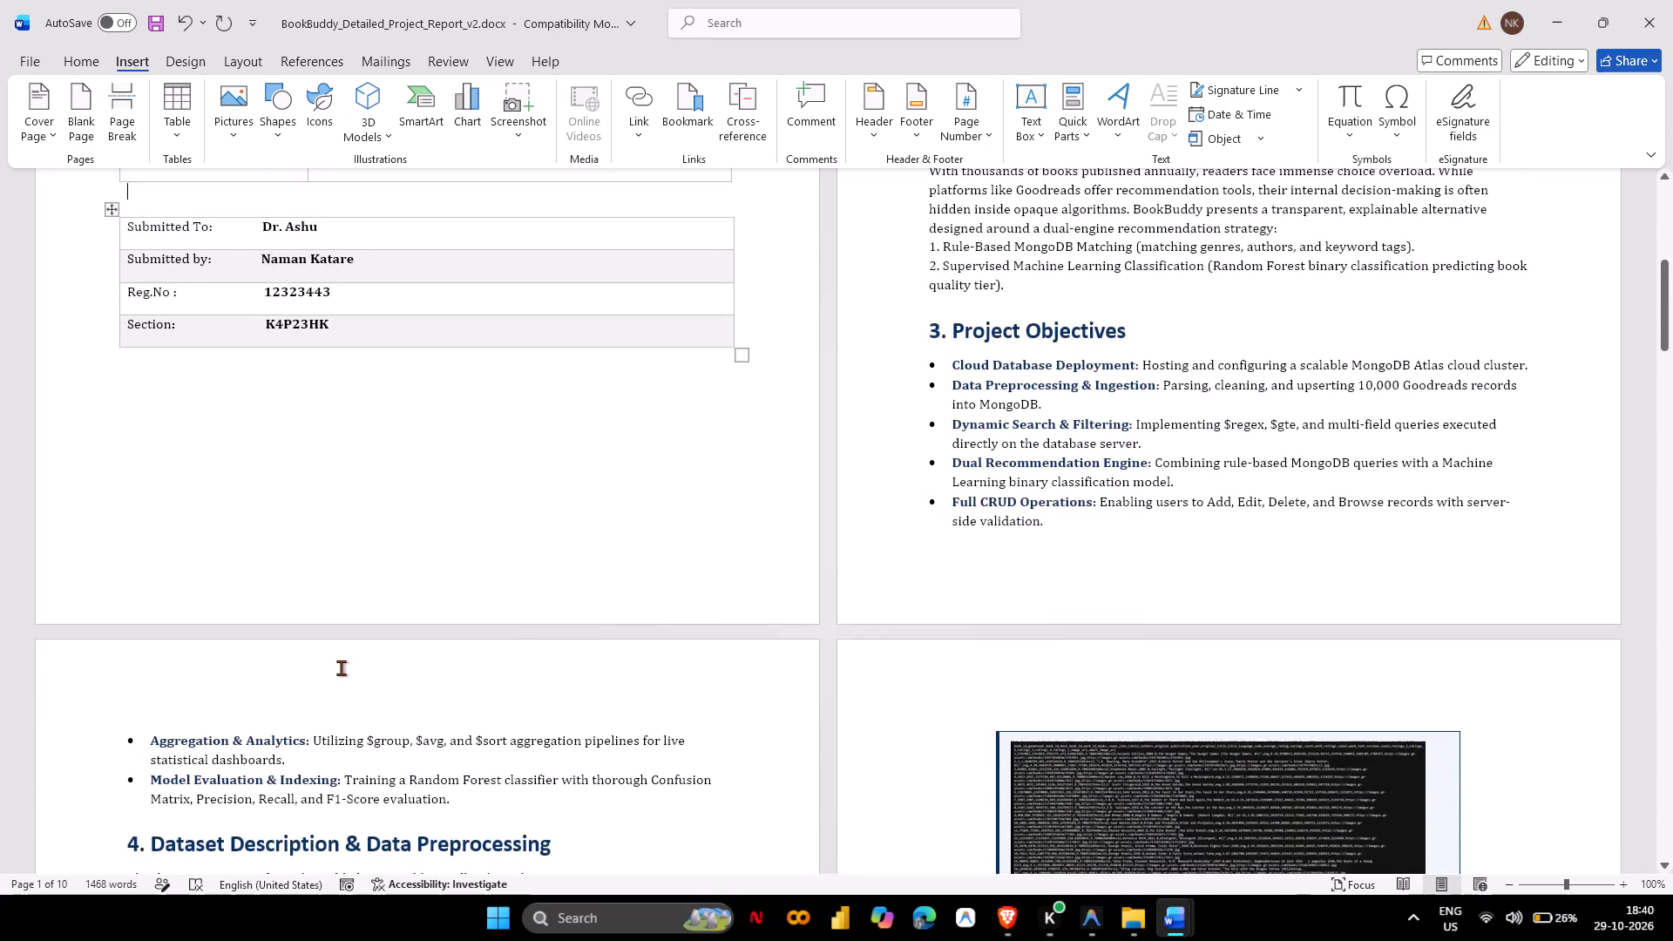
{"action": "scroll", "coordinate": [341, 667], "scroll_direction": "up", "scroll_amount": 8}
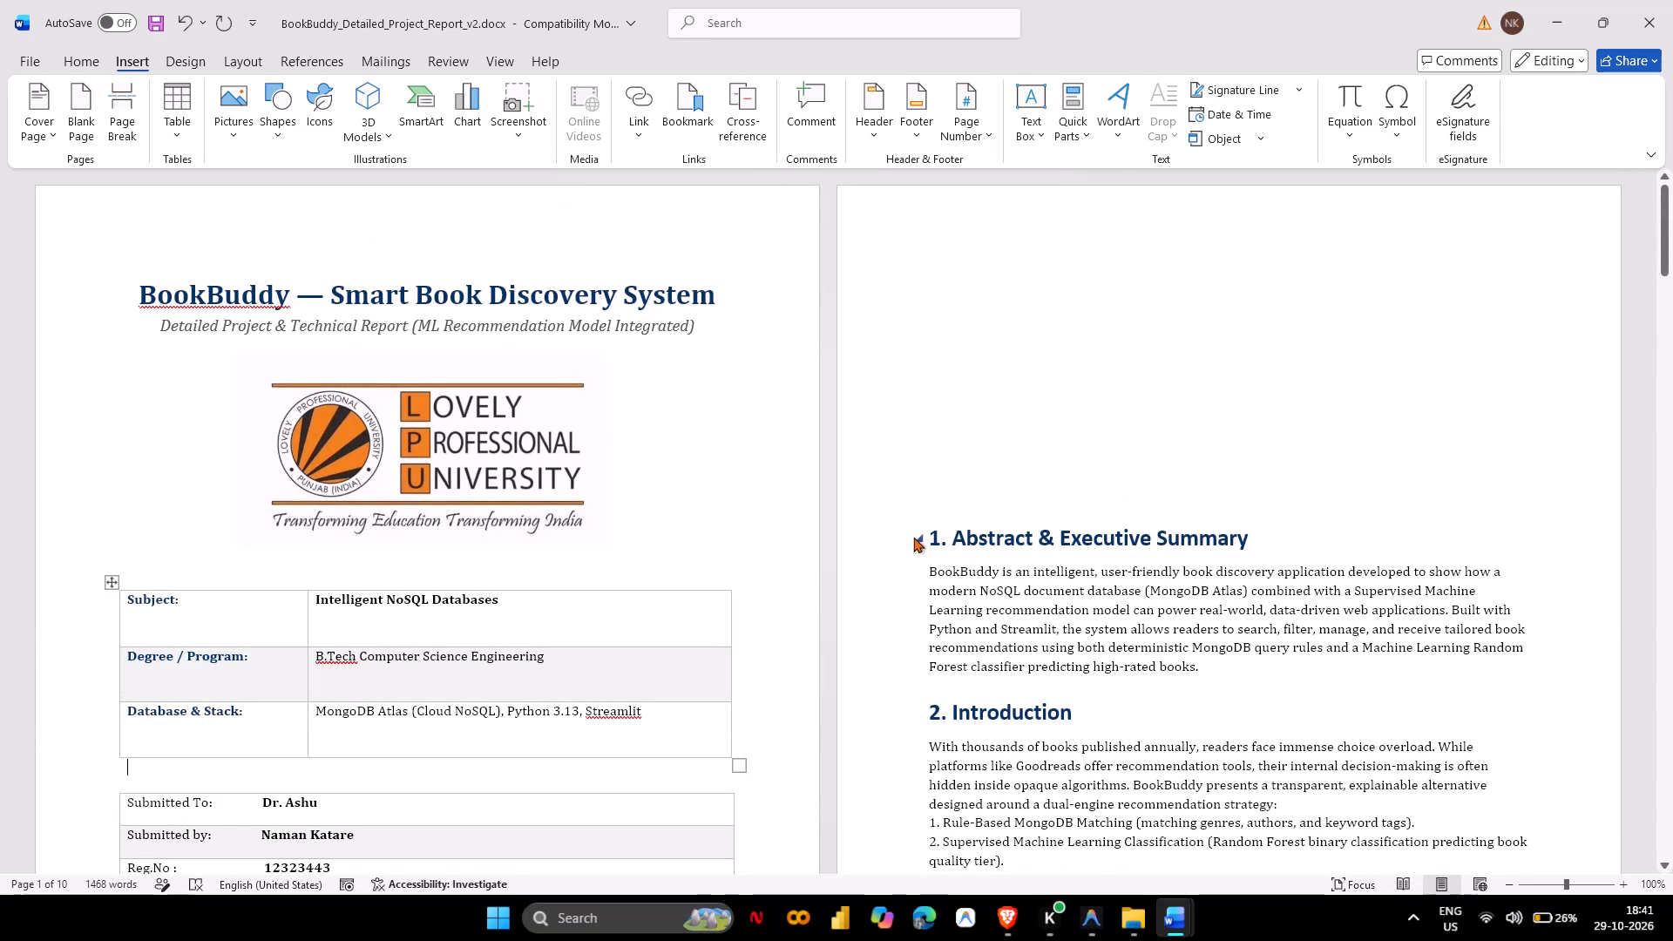
{"action": "left_click", "coordinate": [906, 493]}
{"action": "key", "text": "BackSpace"}
{"action": "key", "text": "BackSpace"}
{"action": "key", "text": "BackSpace"}
{"action": "key", "text": "BackSpace"}
{"action": "key", "text": "BackSpace"}
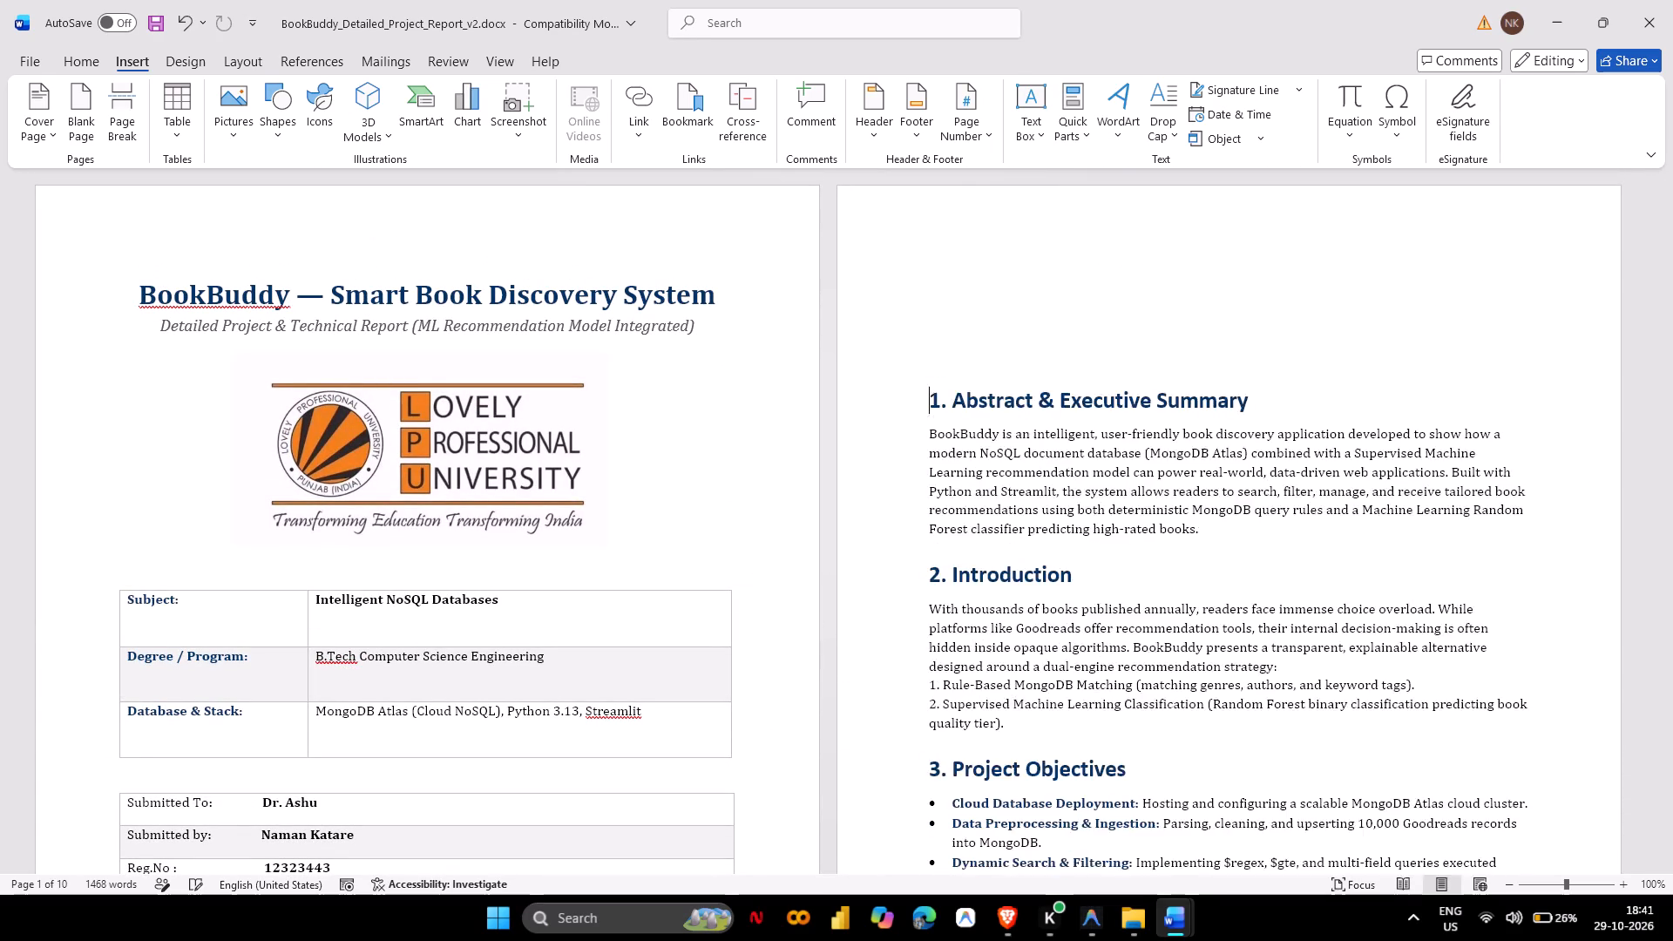
{"action": "key", "text": "BackSpace"}
{"action": "key", "text": "BackSpace"}
{"action": "key", "text": "BackSpace"}
{"action": "key", "text": "BackSpace"}
{"action": "scroll", "coordinate": [906, 493], "scroll_direction": "up", "scroll_amount": 1}
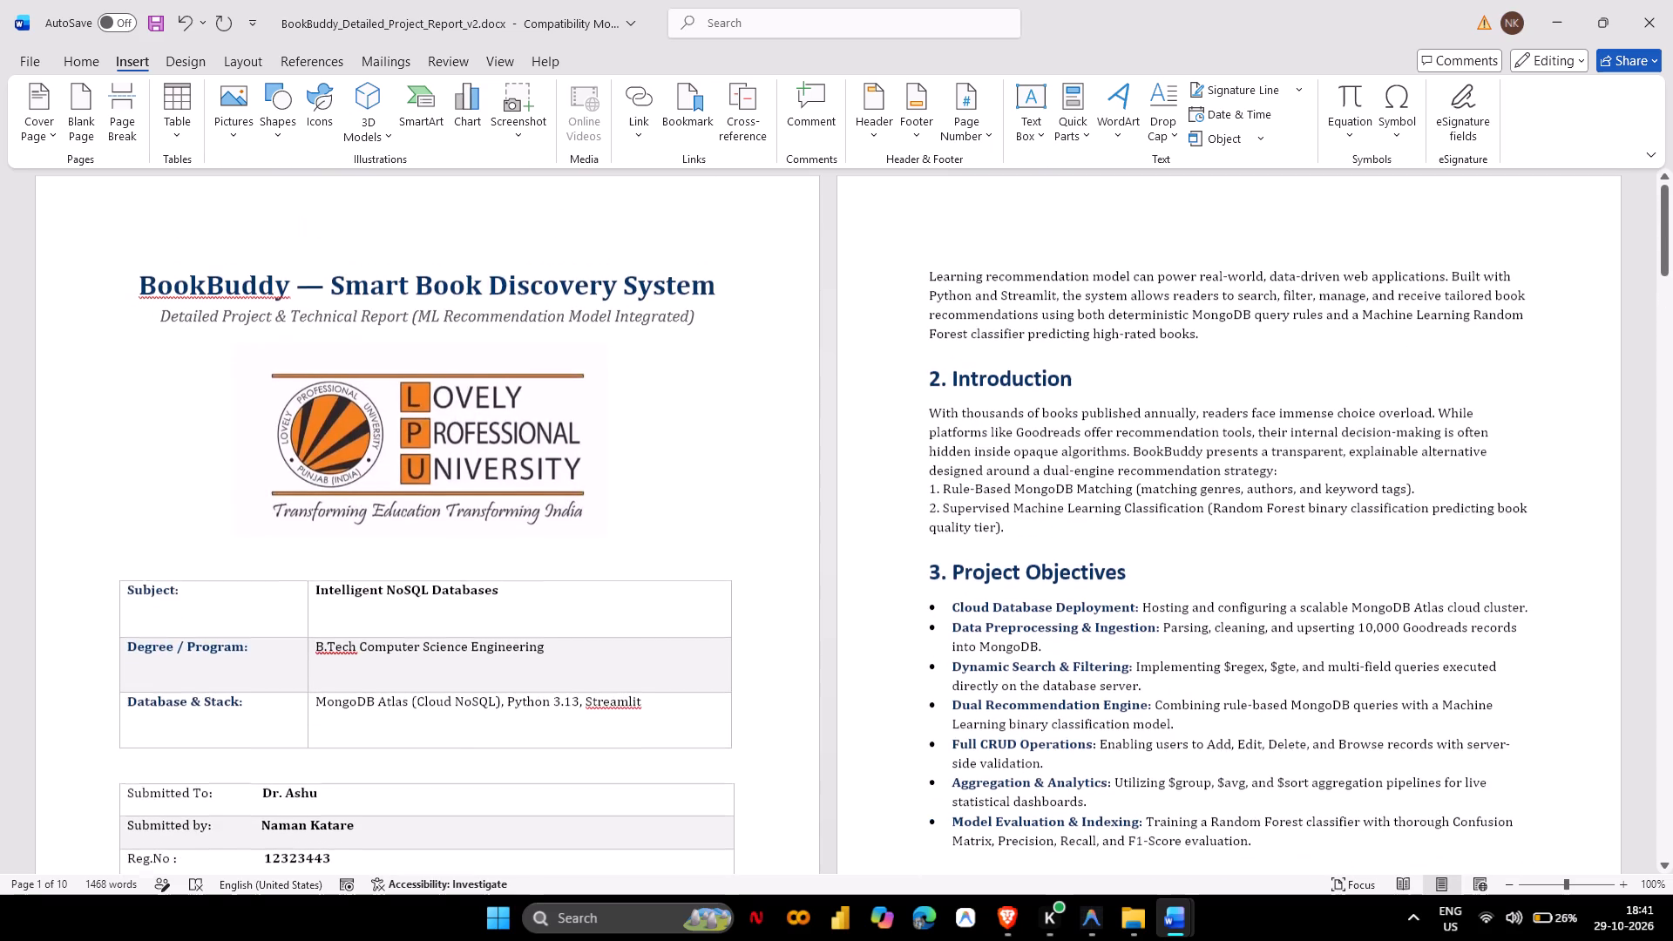
{"action": "key", "text": "Return"}
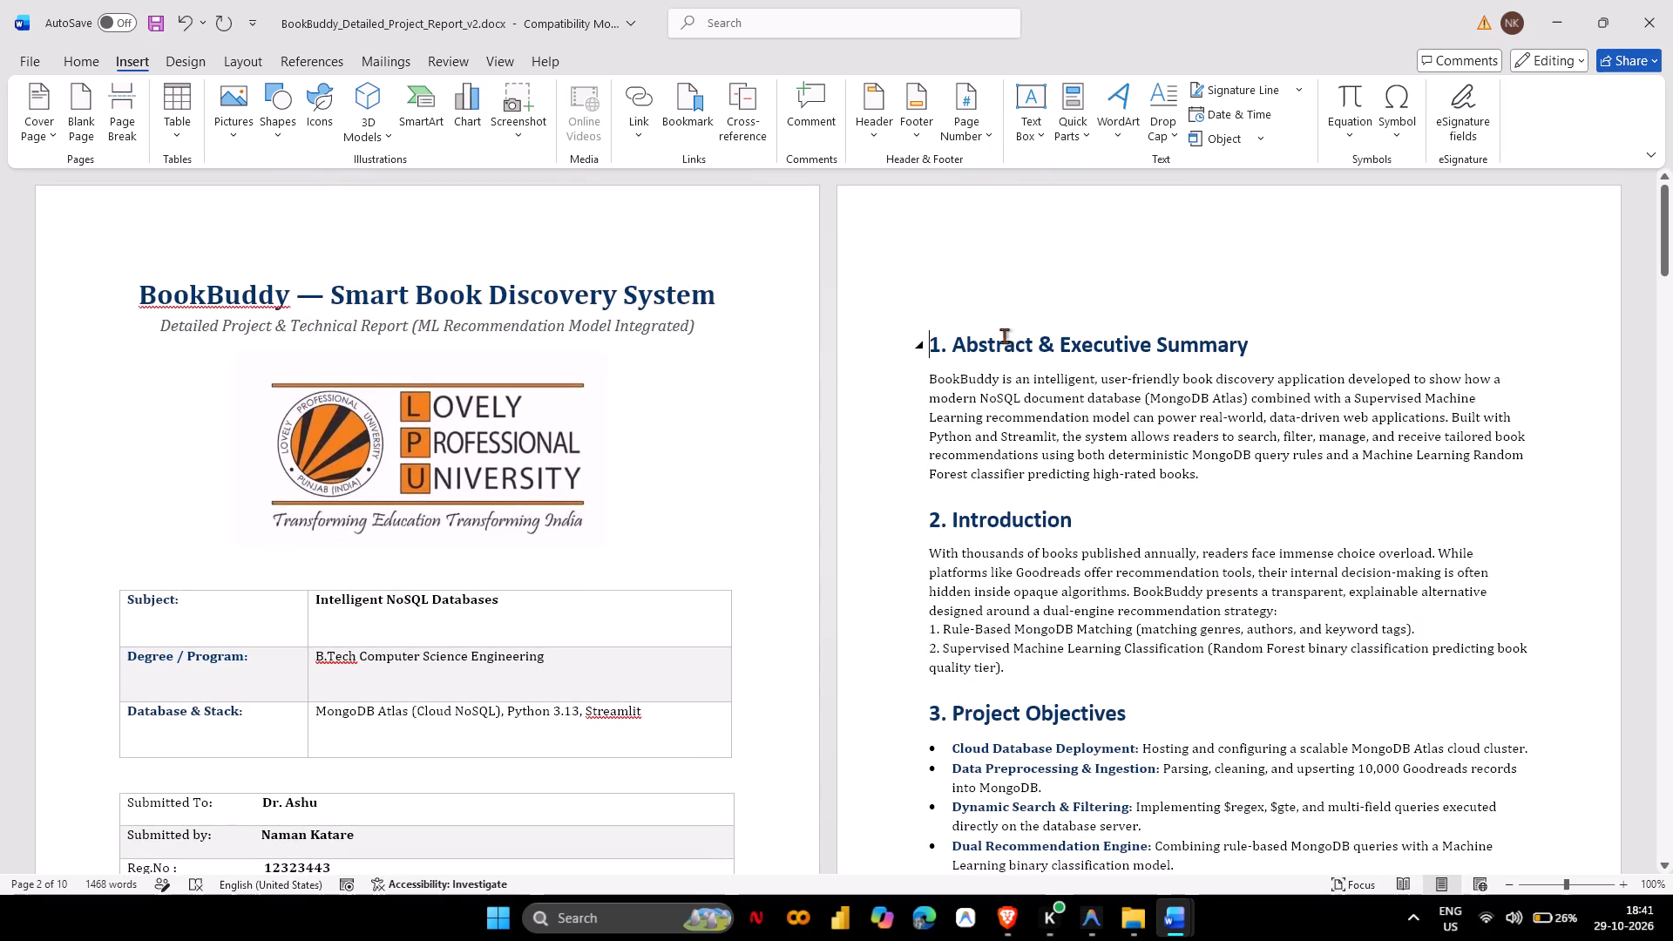
Remove the remaining blank line above the Abstract & Executive Summary heading so it starts at the top of page 2.
{"action": "left_click", "coordinate": [984, 307]}
{"action": "key", "text": "BackSpace"}
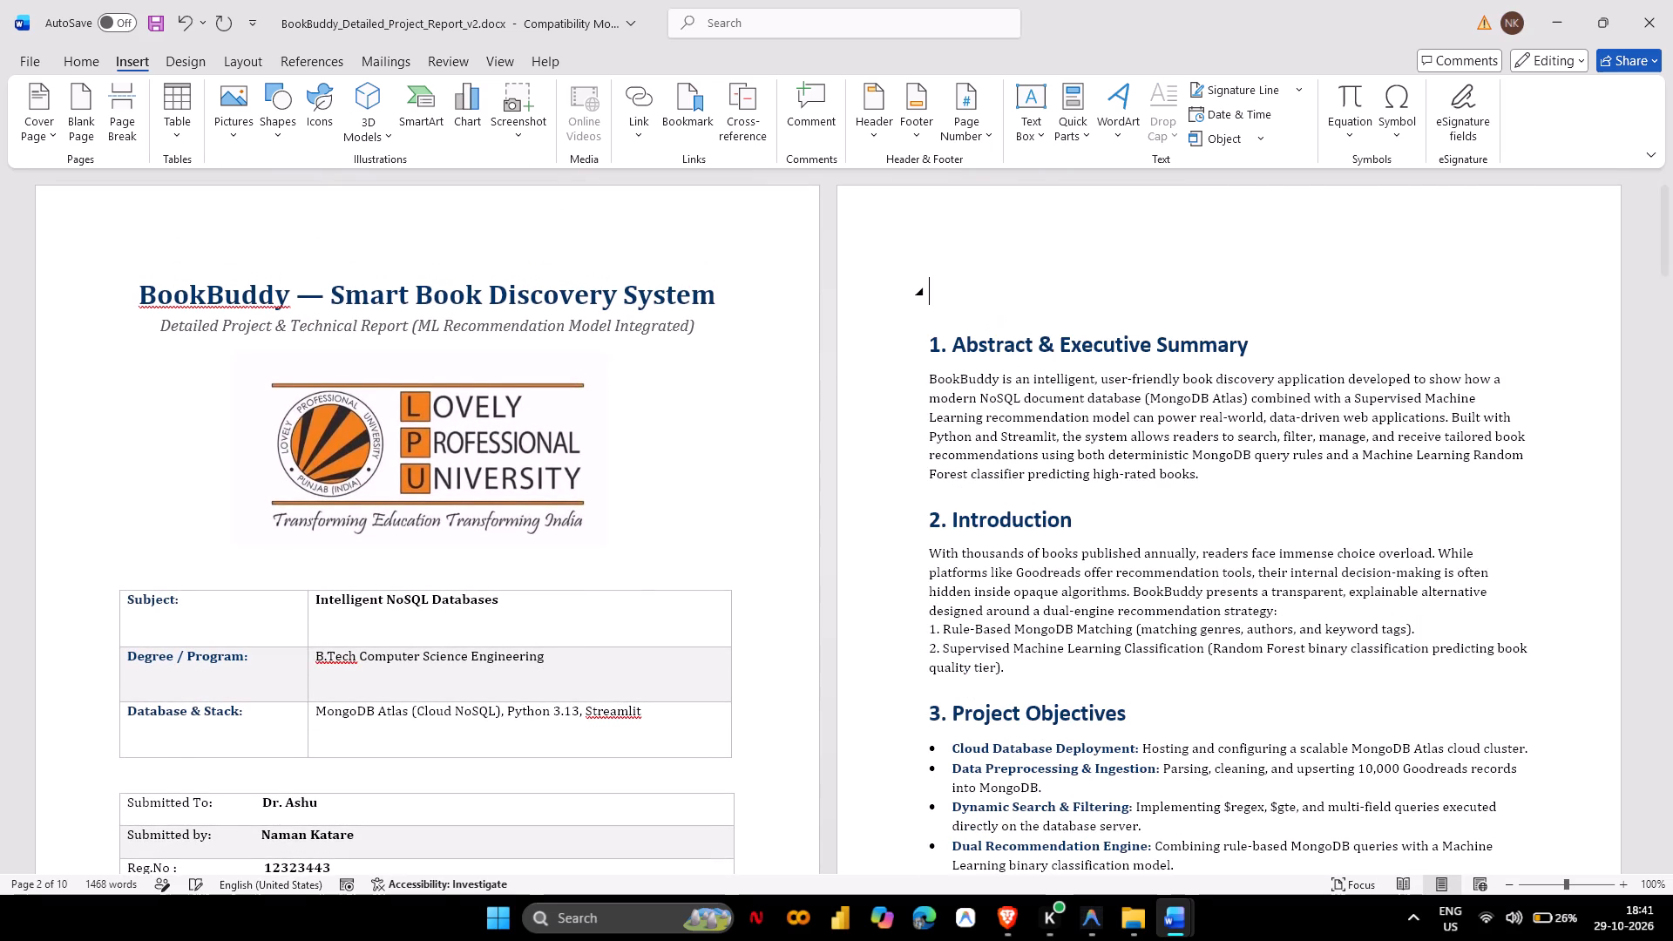
{"action": "key", "text": "BackSpace"}
{"action": "scroll", "coordinate": [984, 302], "scroll_direction": "down", "scroll_amount": 2}
{"action": "key", "text": "Return"}
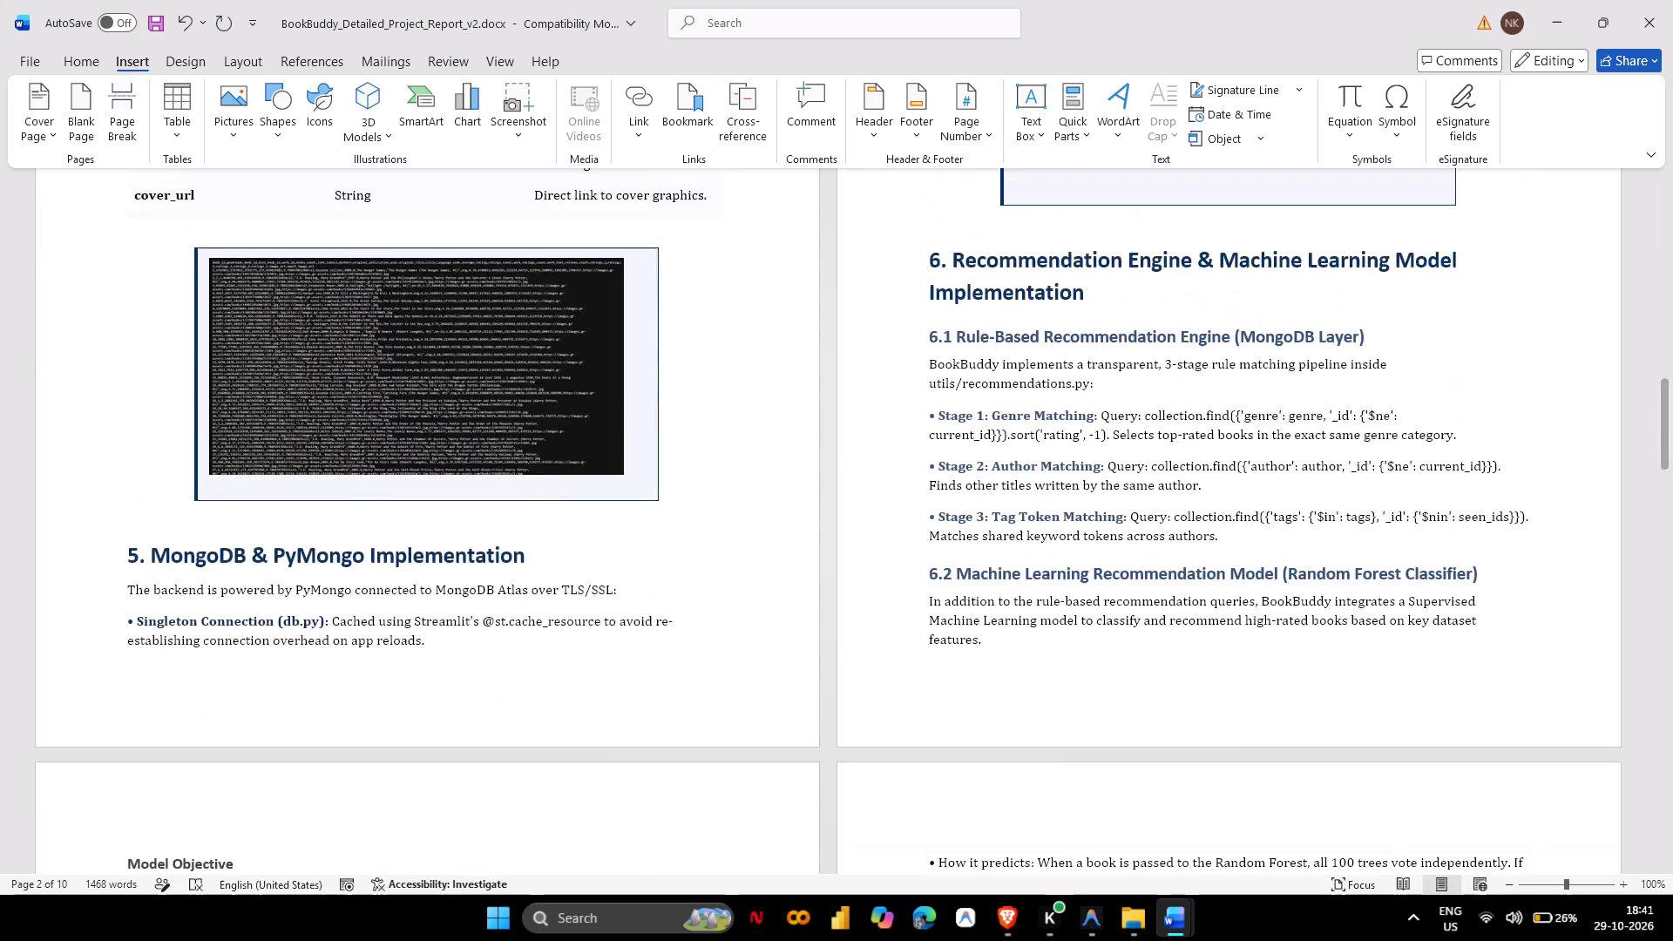
{"action": "scroll", "coordinate": [984, 302], "scroll_direction": "up", "scroll_amount": 3}
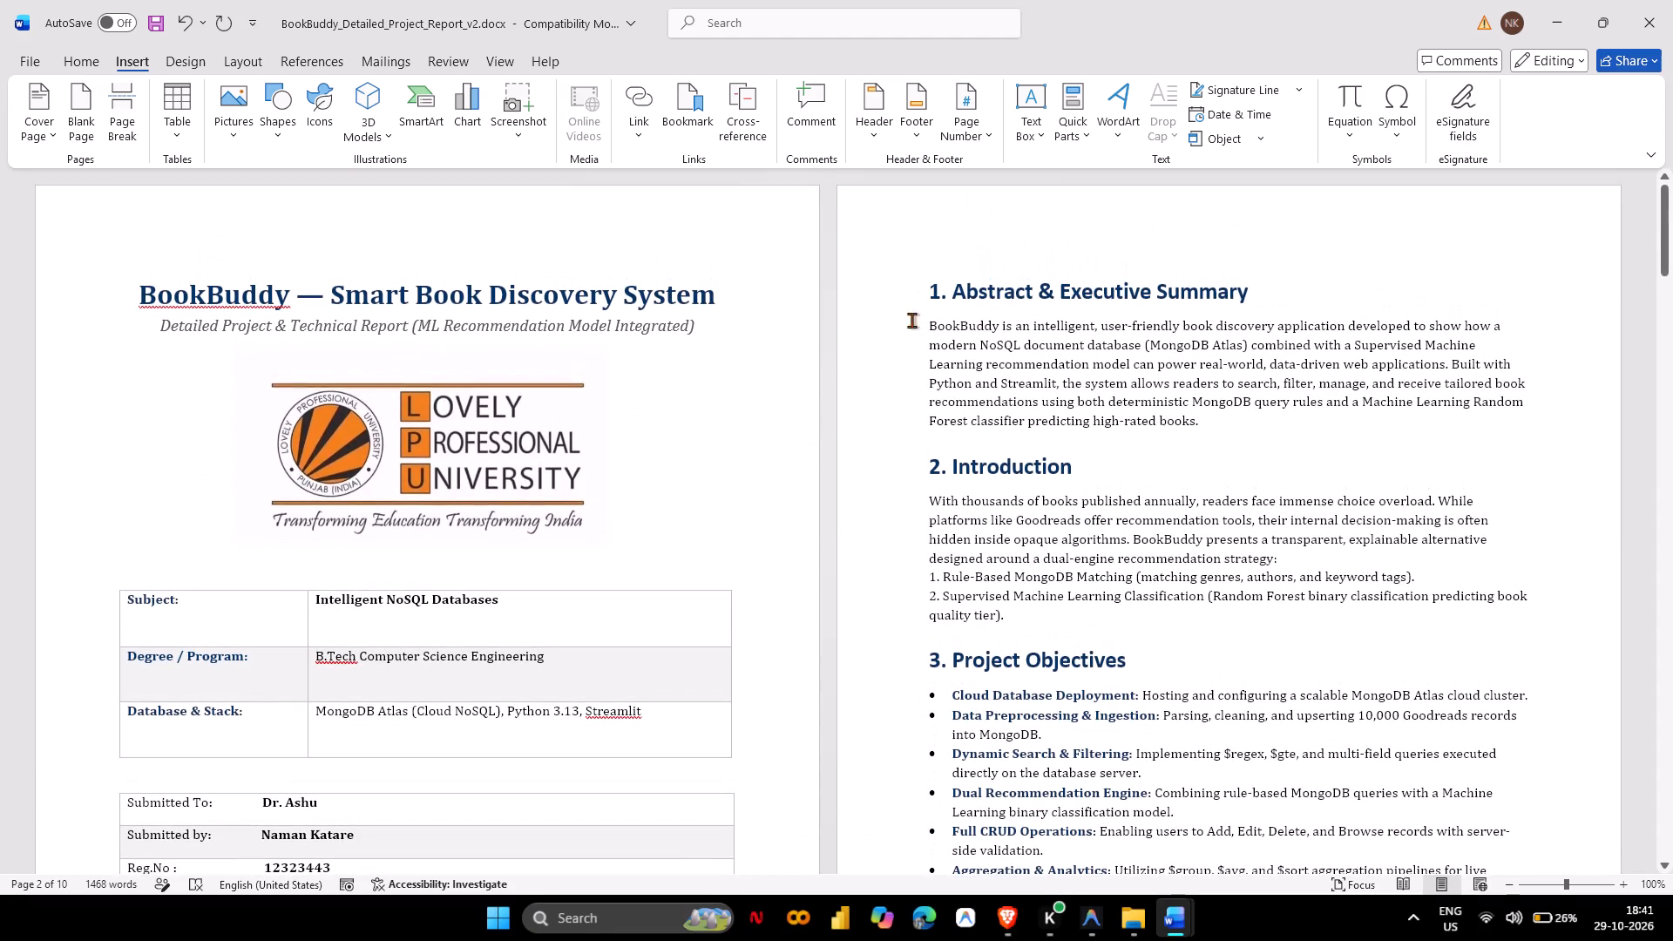
Insert an empty line between the section 4 dataset paragraph and the MongoDB field table.
{"action": "scroll", "coordinate": [989, 232], "scroll_direction": "down", "scroll_amount": 6}
{"action": "scroll", "coordinate": [989, 232], "scroll_direction": "up", "scroll_amount": 1}
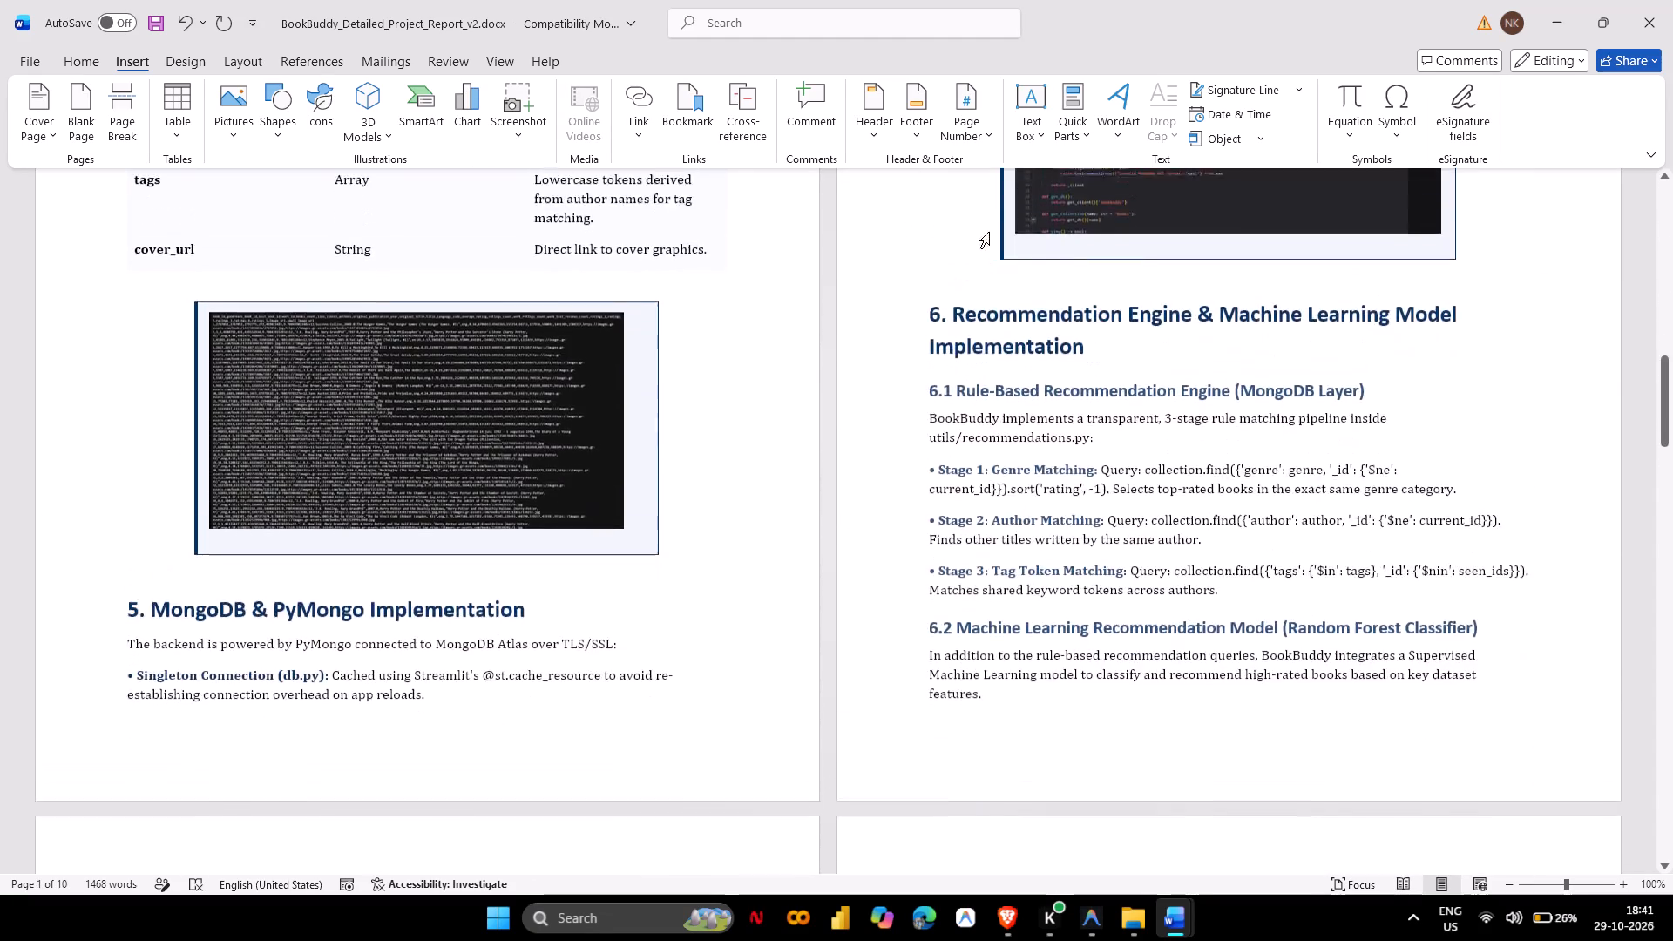
{"action": "scroll", "coordinate": [989, 232], "scroll_direction": "up", "scroll_amount": 1}
{"action": "scroll", "coordinate": [1299, 320], "scroll_direction": "up", "scroll_amount": 1}
{"action": "left_click", "coordinate": [1320, 260]}
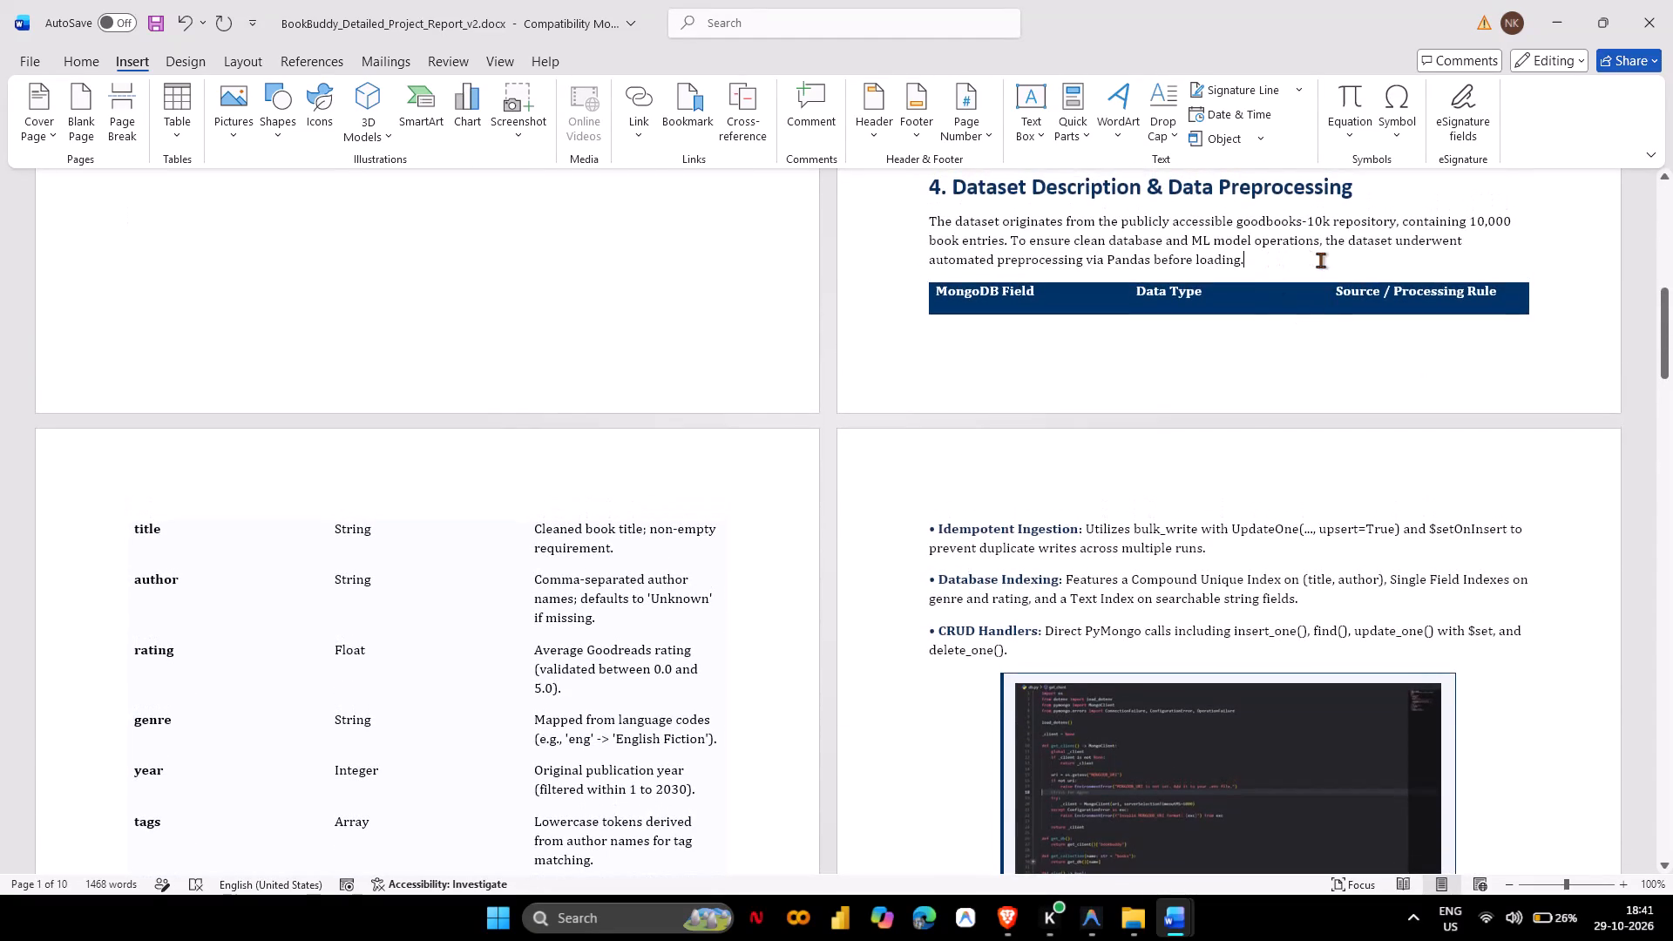
{"action": "key", "text": "Return"}
Check the page layout from the dataset table through the machine learning evaluation sections.
{"action": "scroll", "coordinate": [1056, 315], "scroll_direction": "up", "scroll_amount": 1}
{"action": "scroll", "coordinate": [1056, 315], "scroll_direction": "down", "scroll_amount": 2}
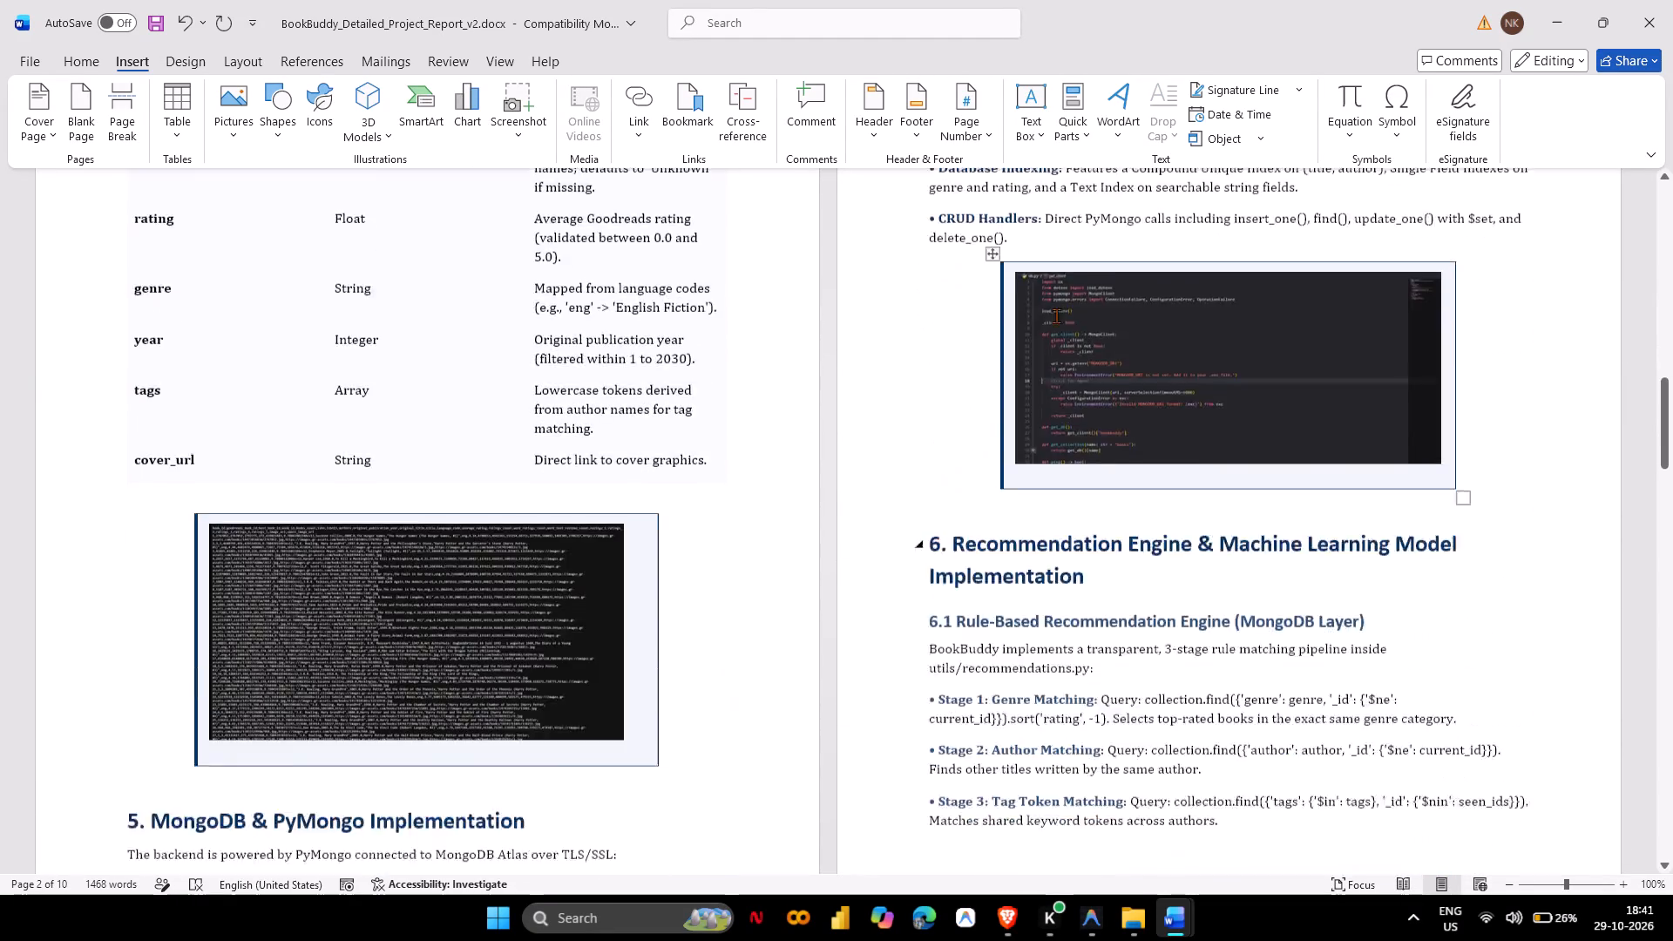
{"action": "scroll", "coordinate": [1056, 315], "scroll_direction": "down", "scroll_amount": 4}
{"action": "scroll", "coordinate": [1056, 315], "scroll_direction": "up", "scroll_amount": 1}
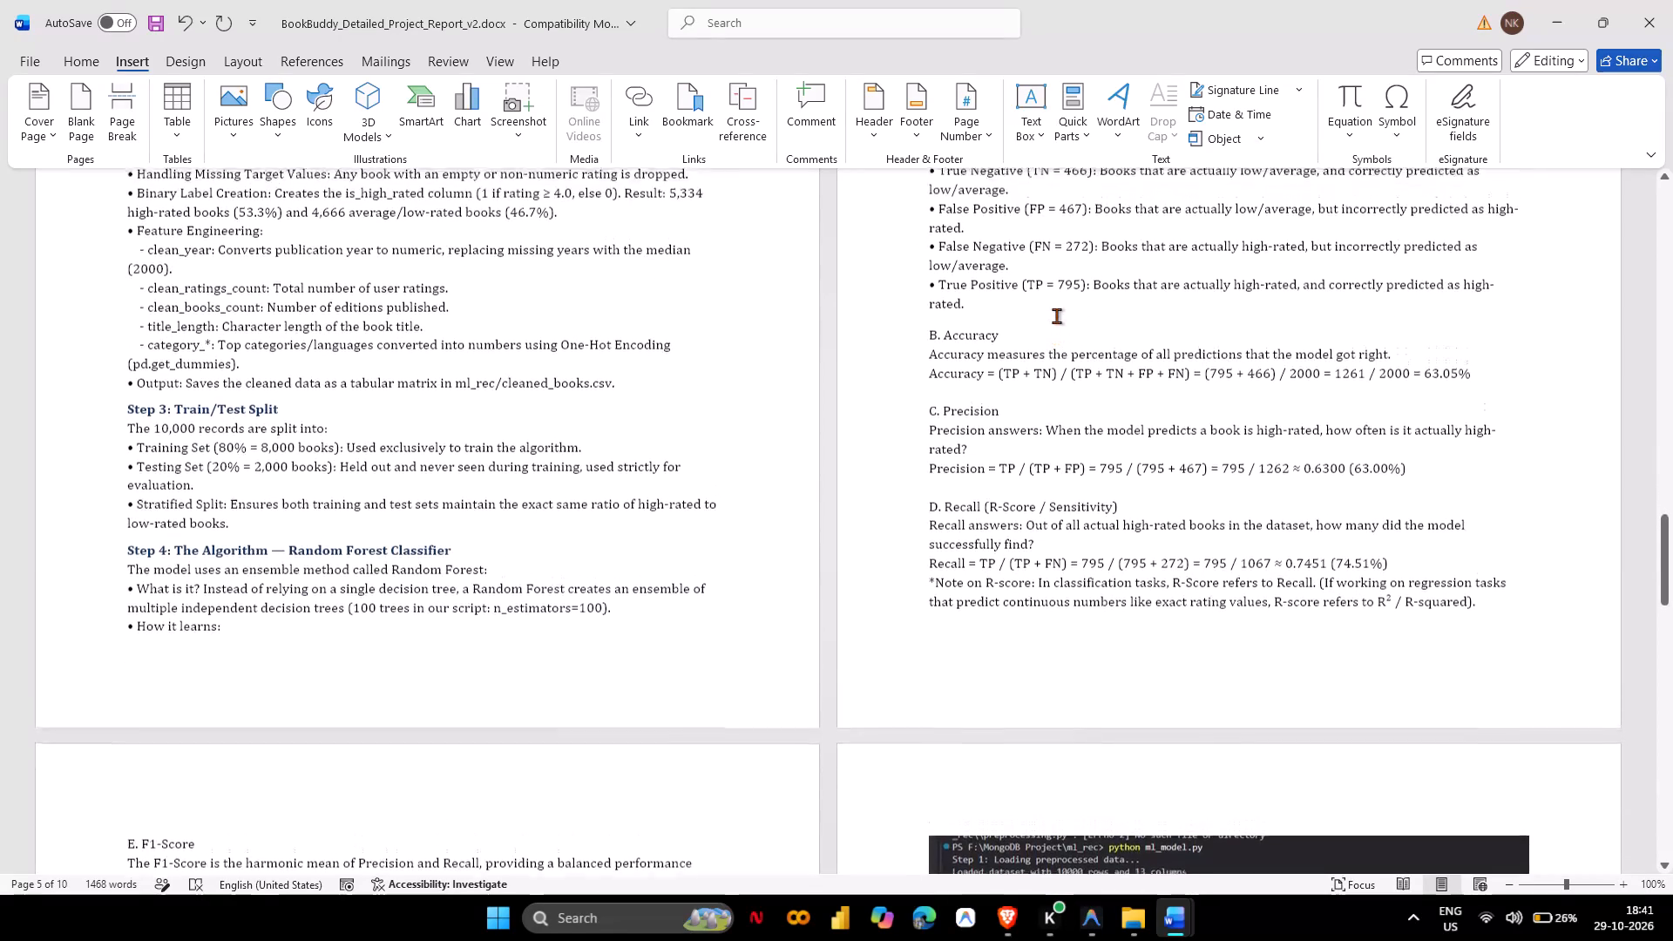
{"action": "scroll", "coordinate": [1056, 315], "scroll_direction": "up", "scroll_amount": 1}
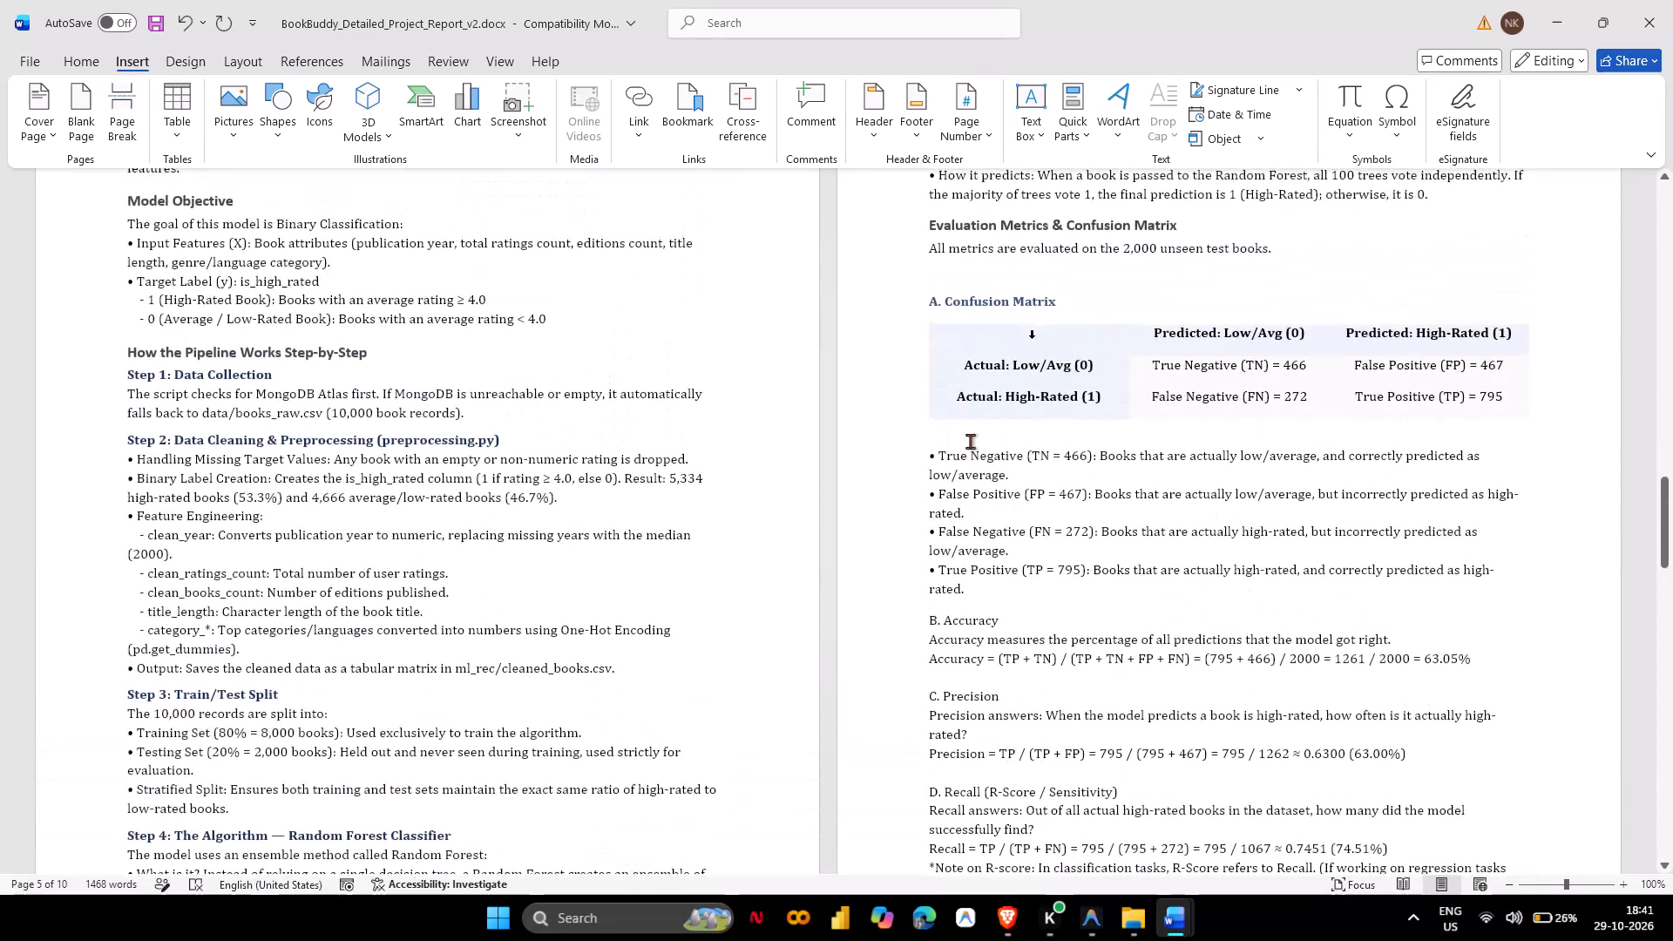